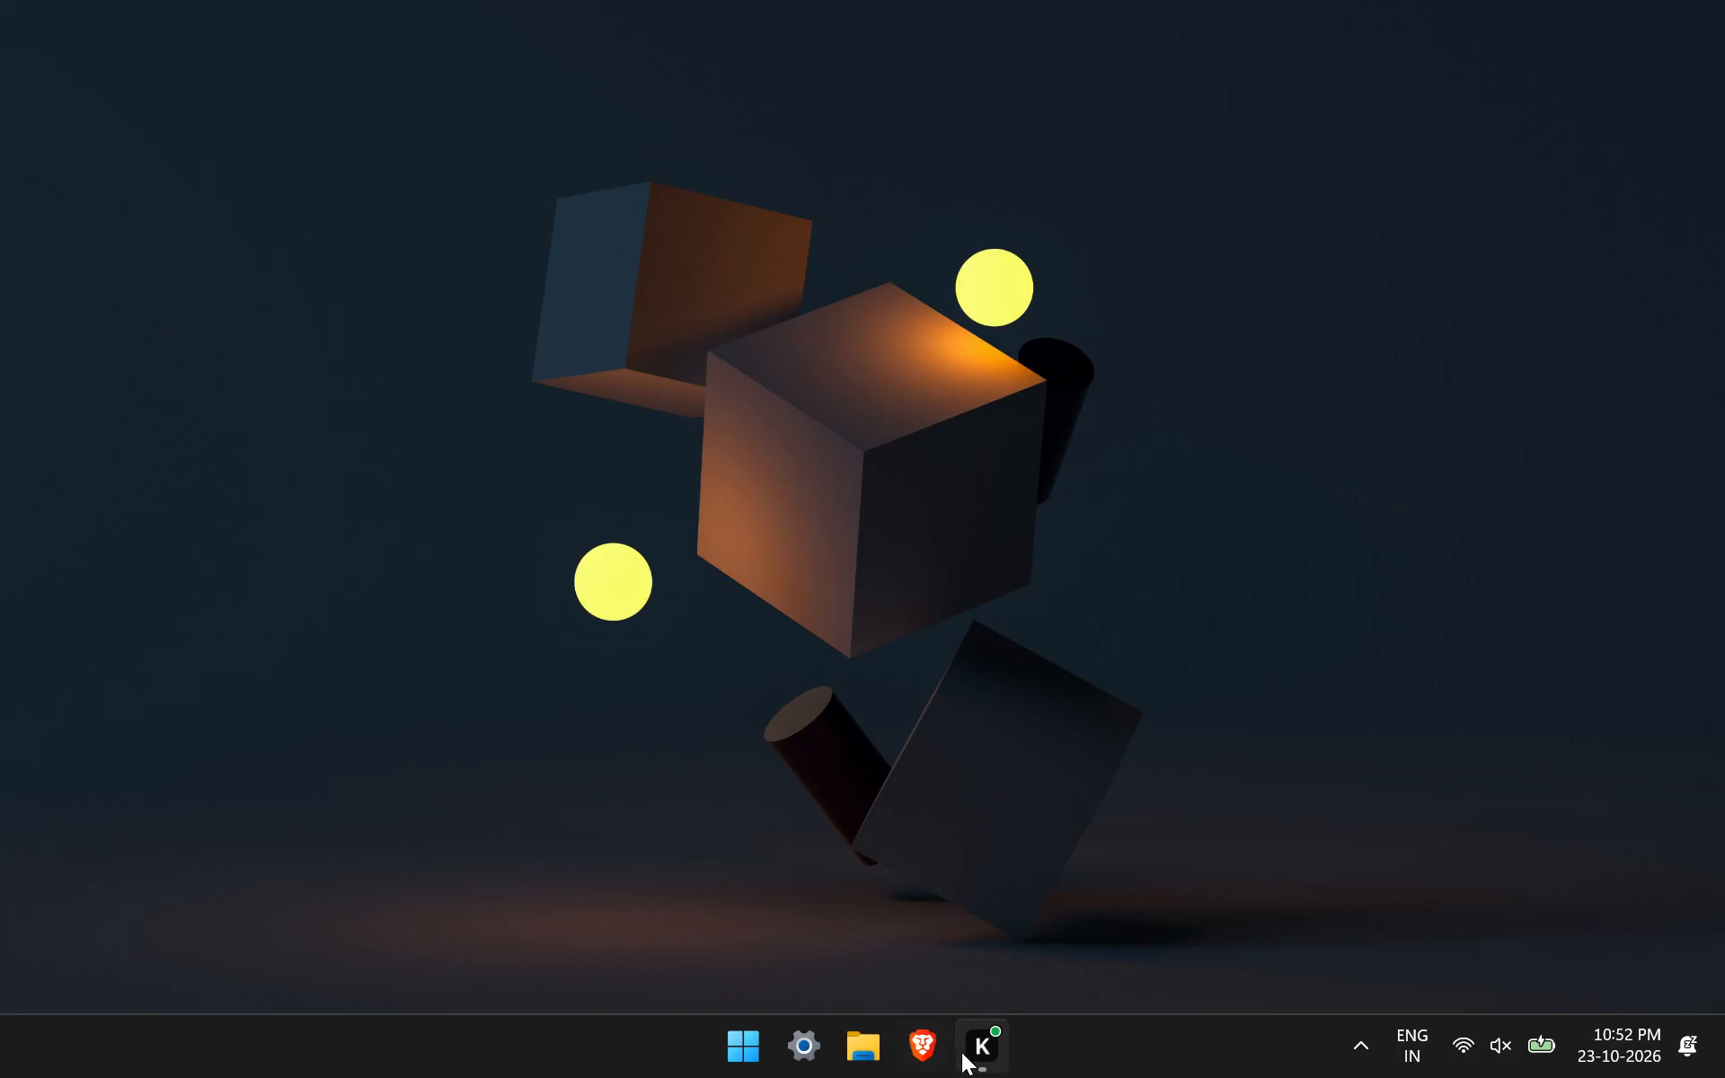
Close the Kuro window and check the hidden system tray icons.
click(1063, 821)
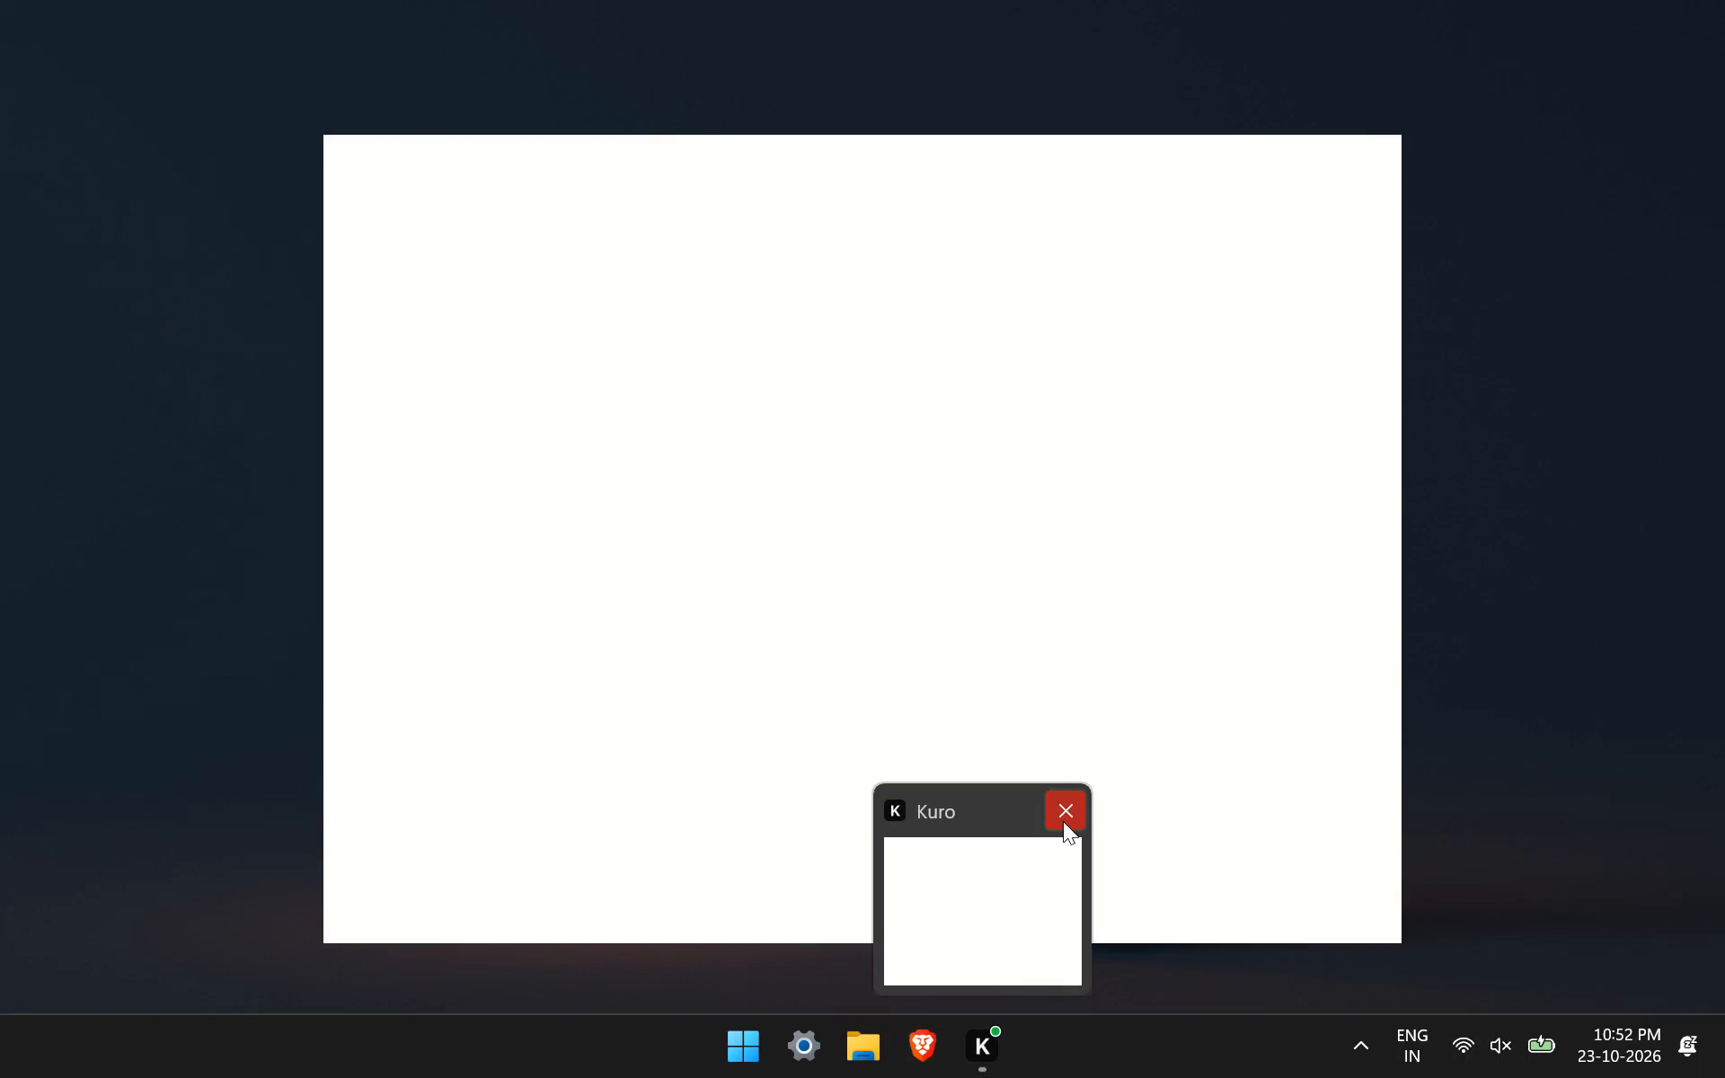
click(1352, 1056)
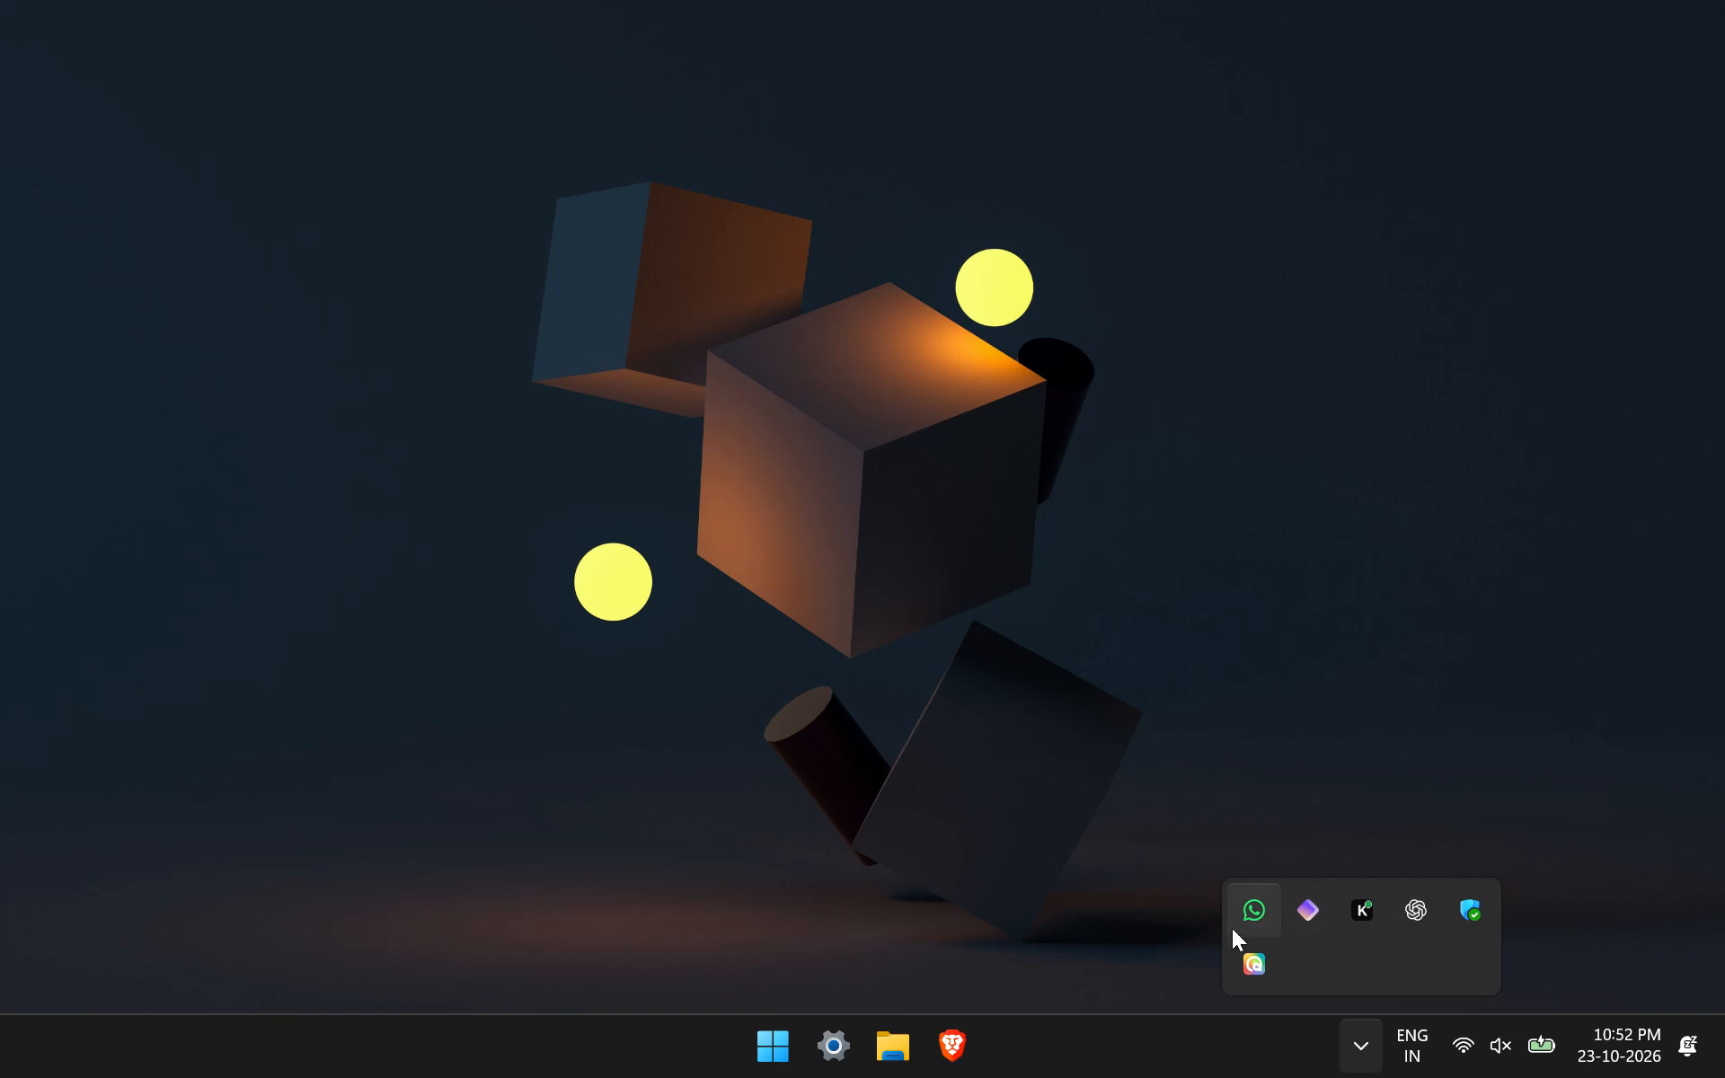
Open the Downloads folder in File Explorer and look through its files for an index page document.
click(865, 1043)
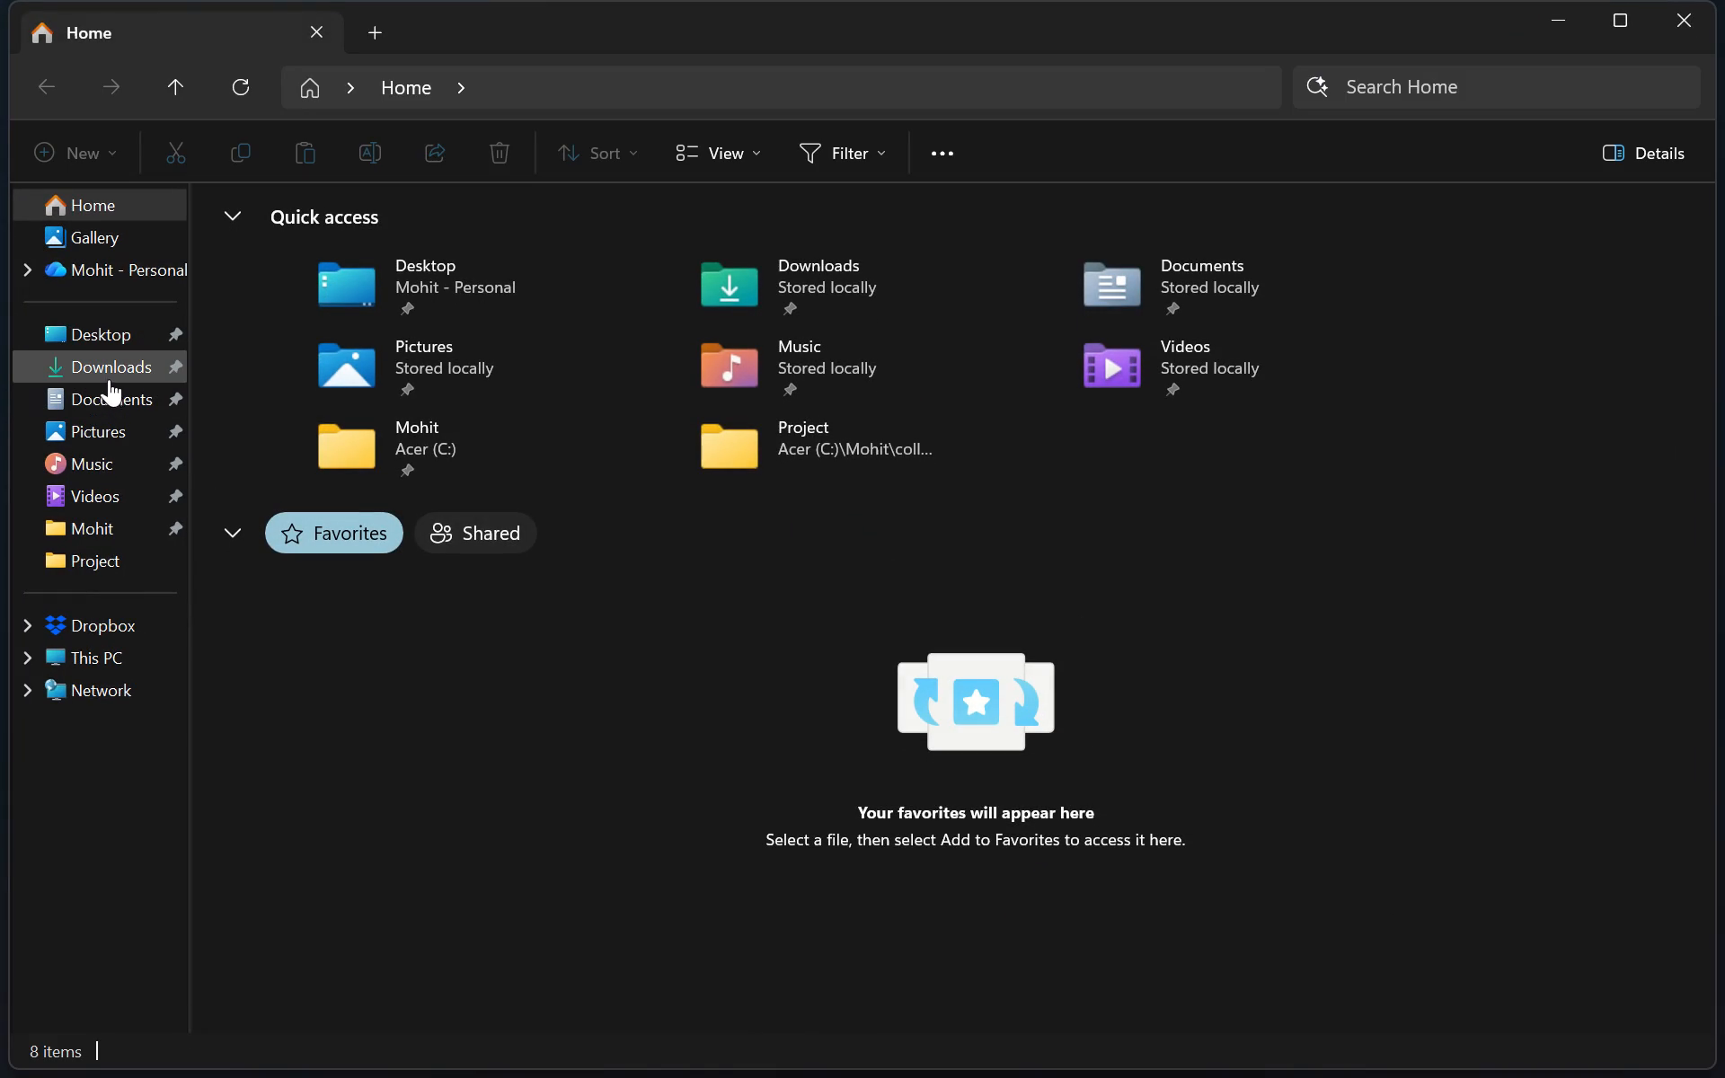
click(109, 375)
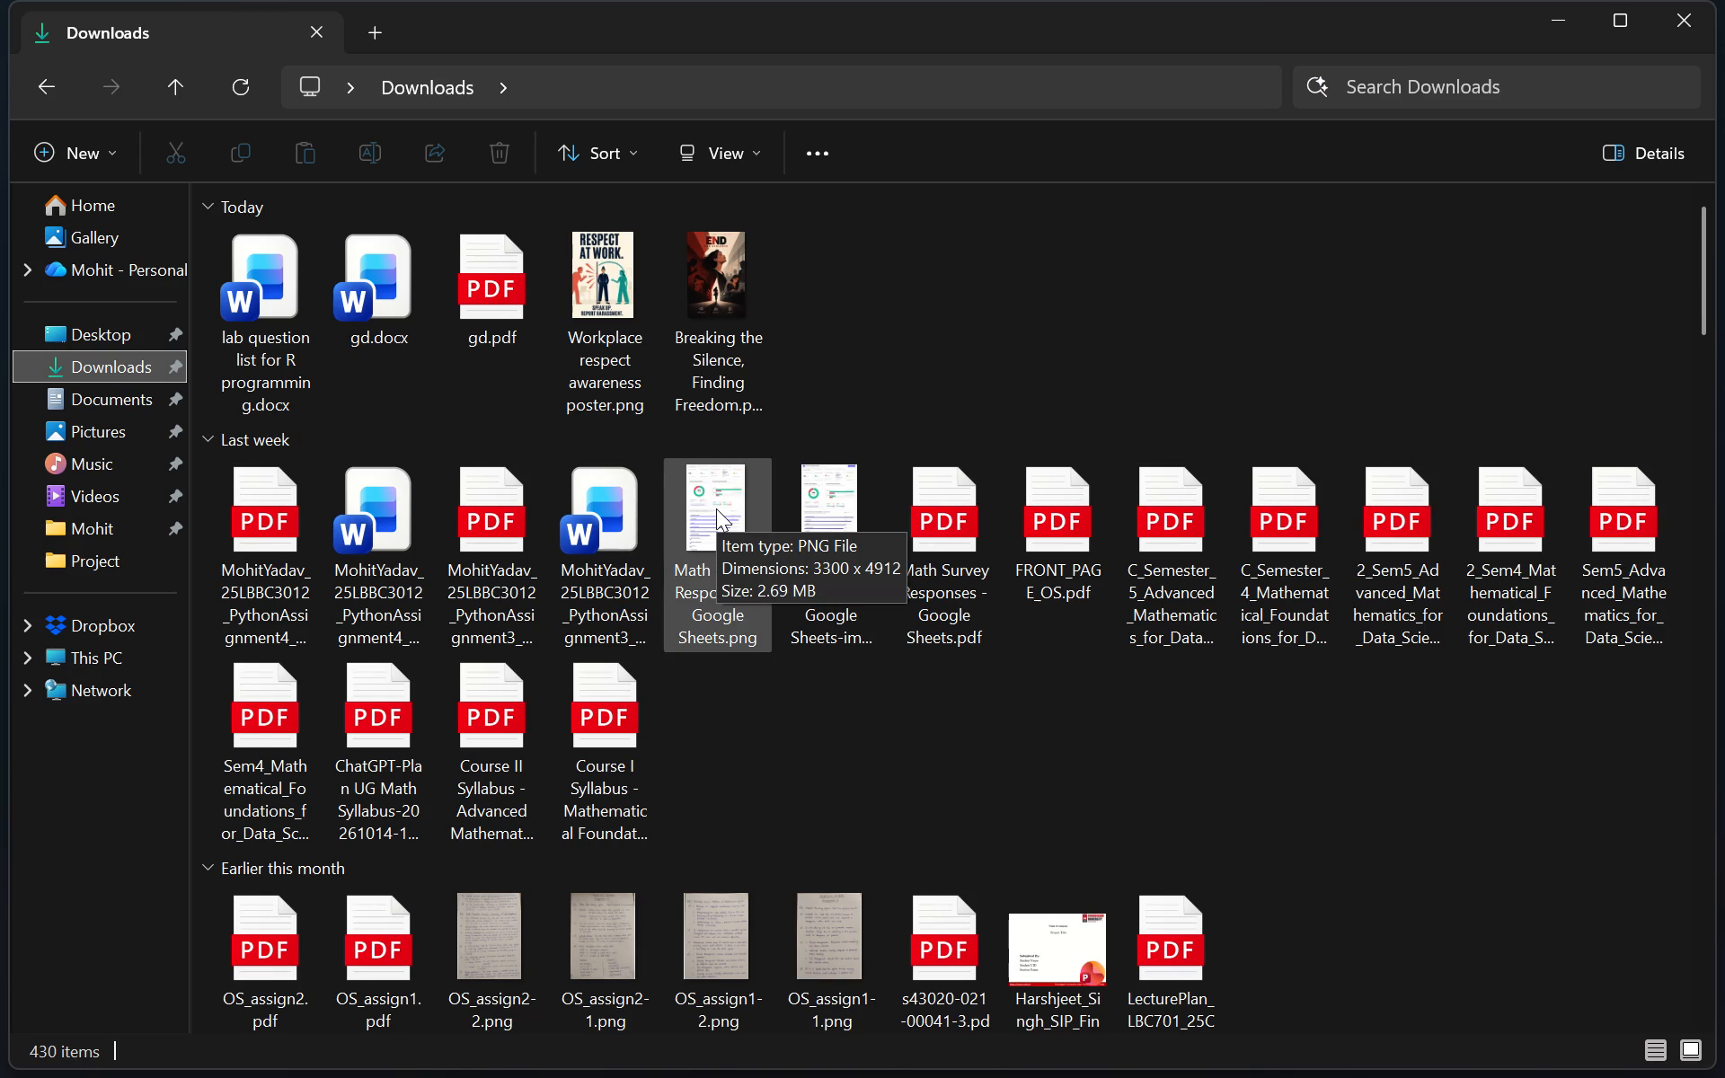
scroll(722, 616, down, 1)
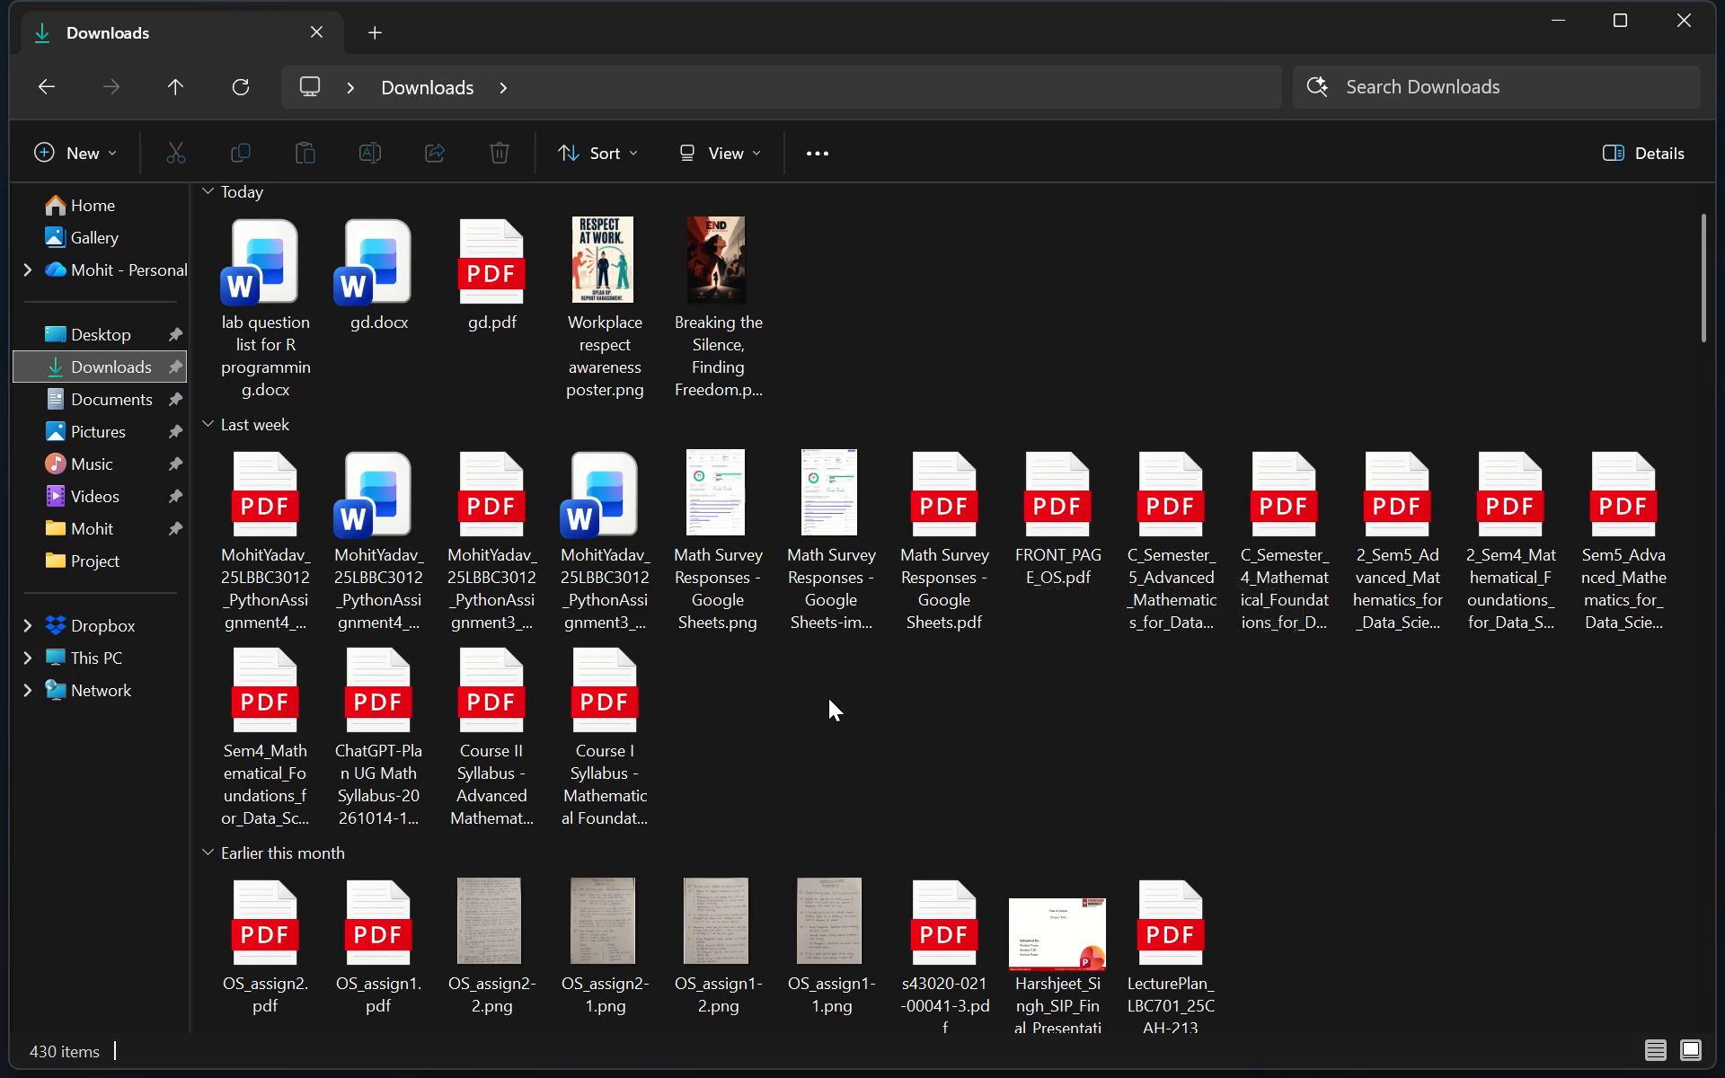
scroll(828, 698, down, 3)
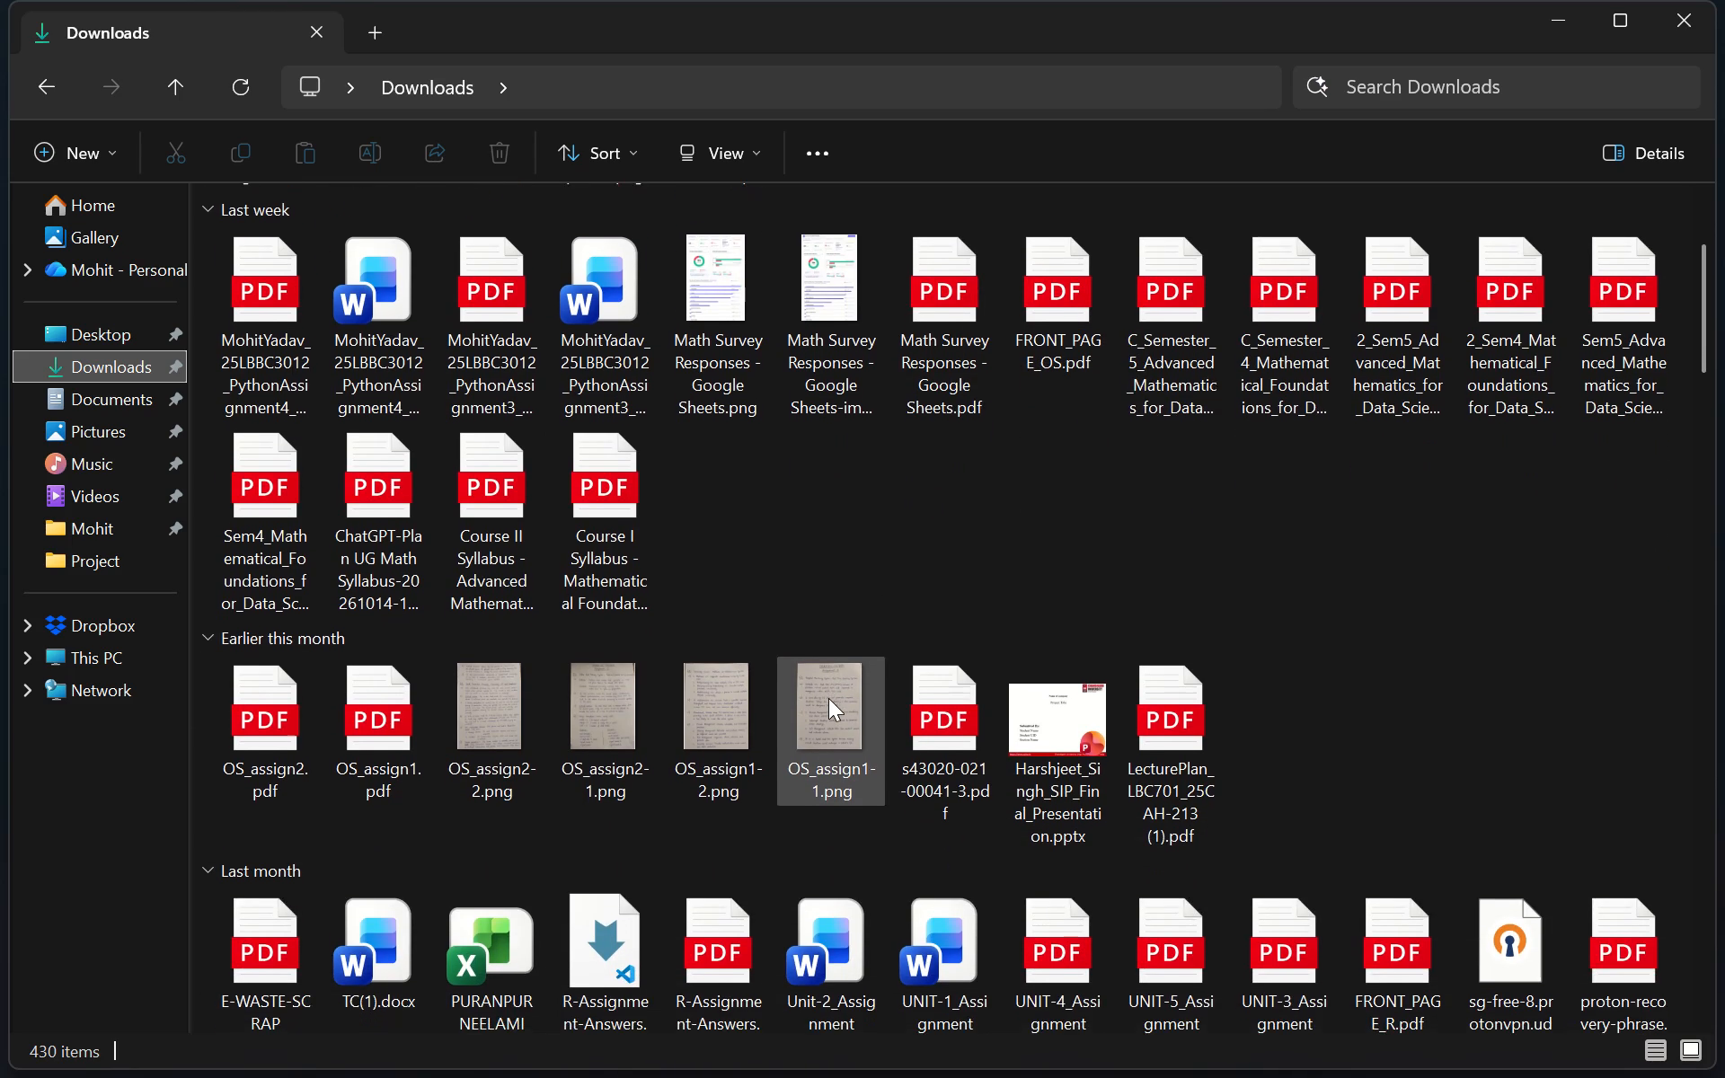
scroll(828, 698, down, 2)
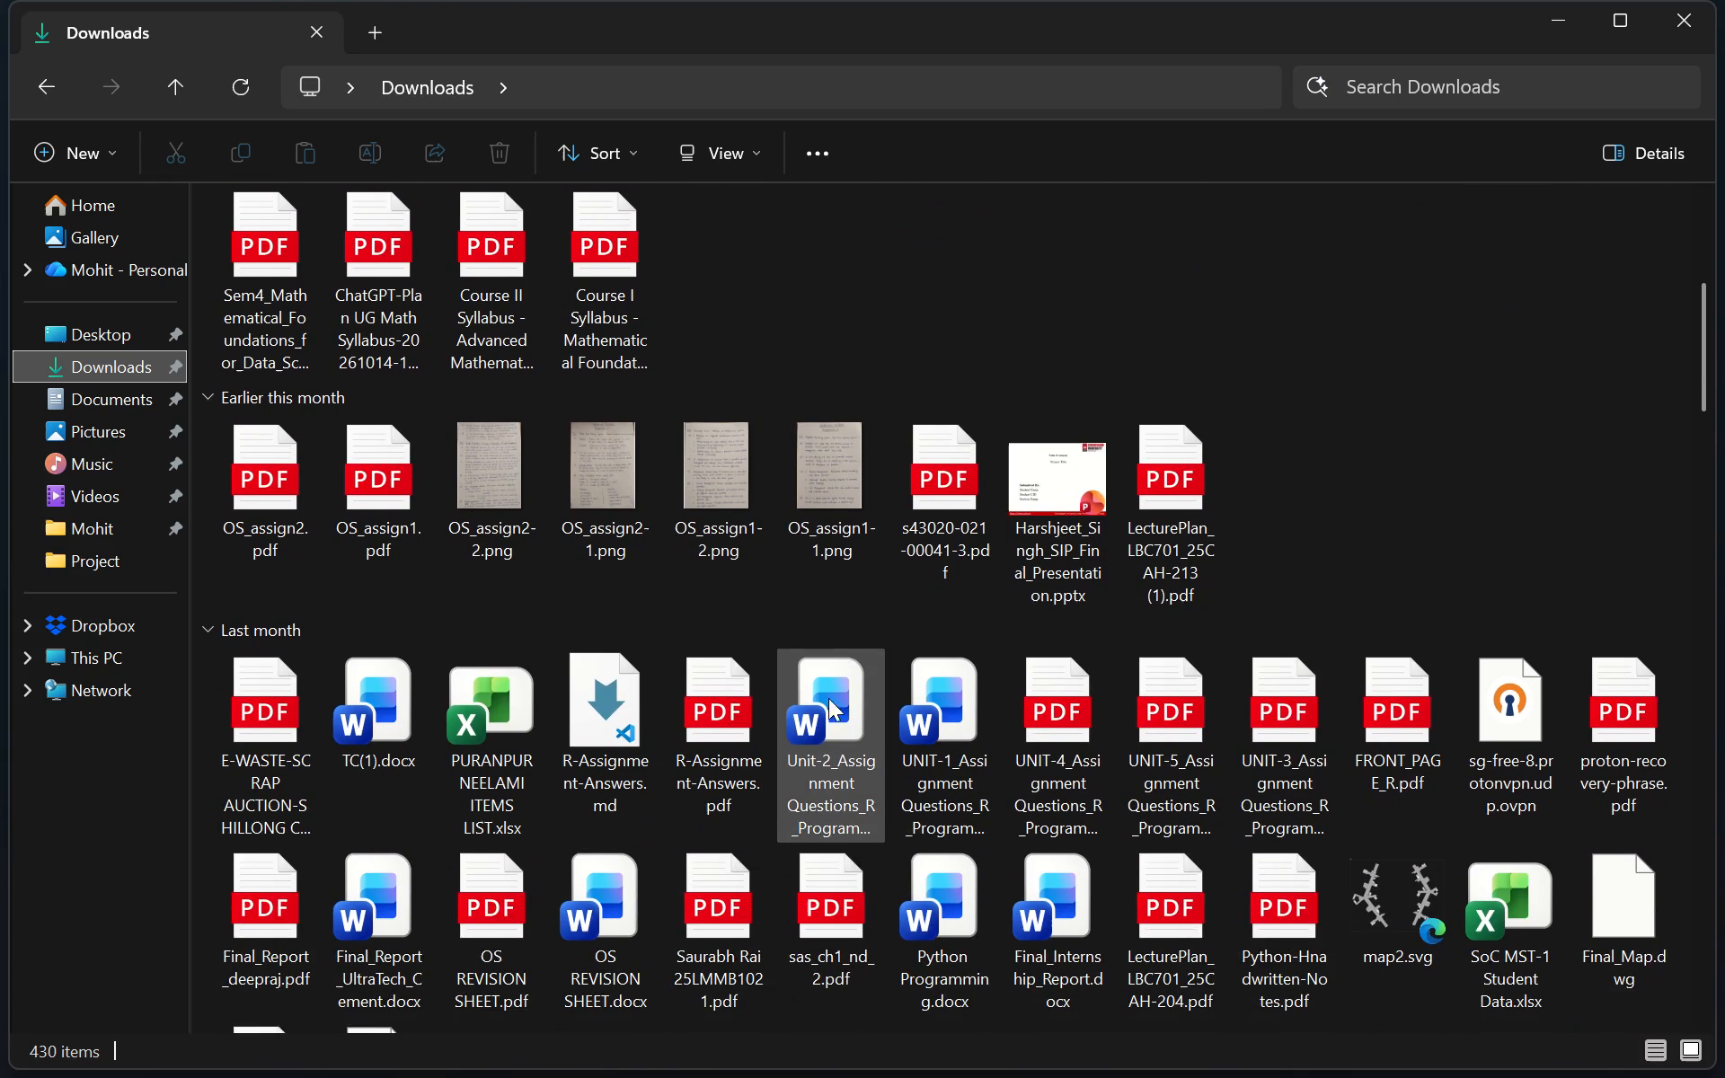
scroll(828, 698, down, 1)
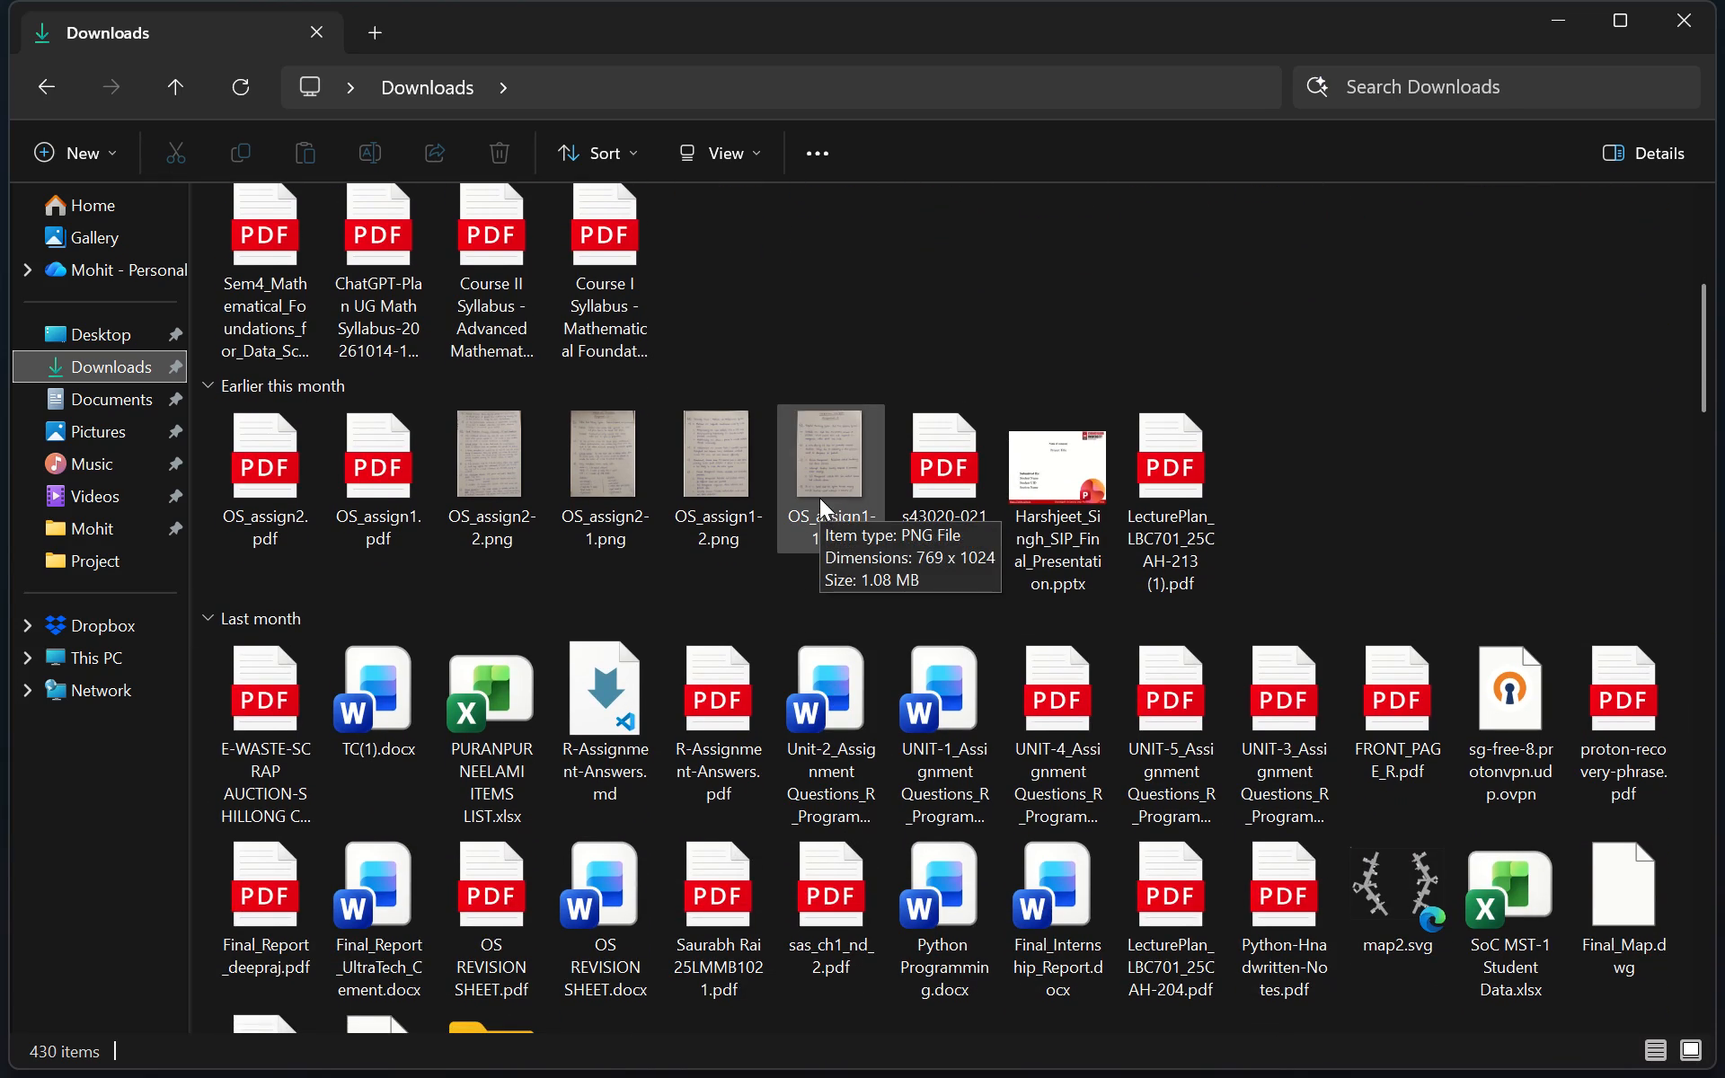
scroll(664, 543, down, 1)
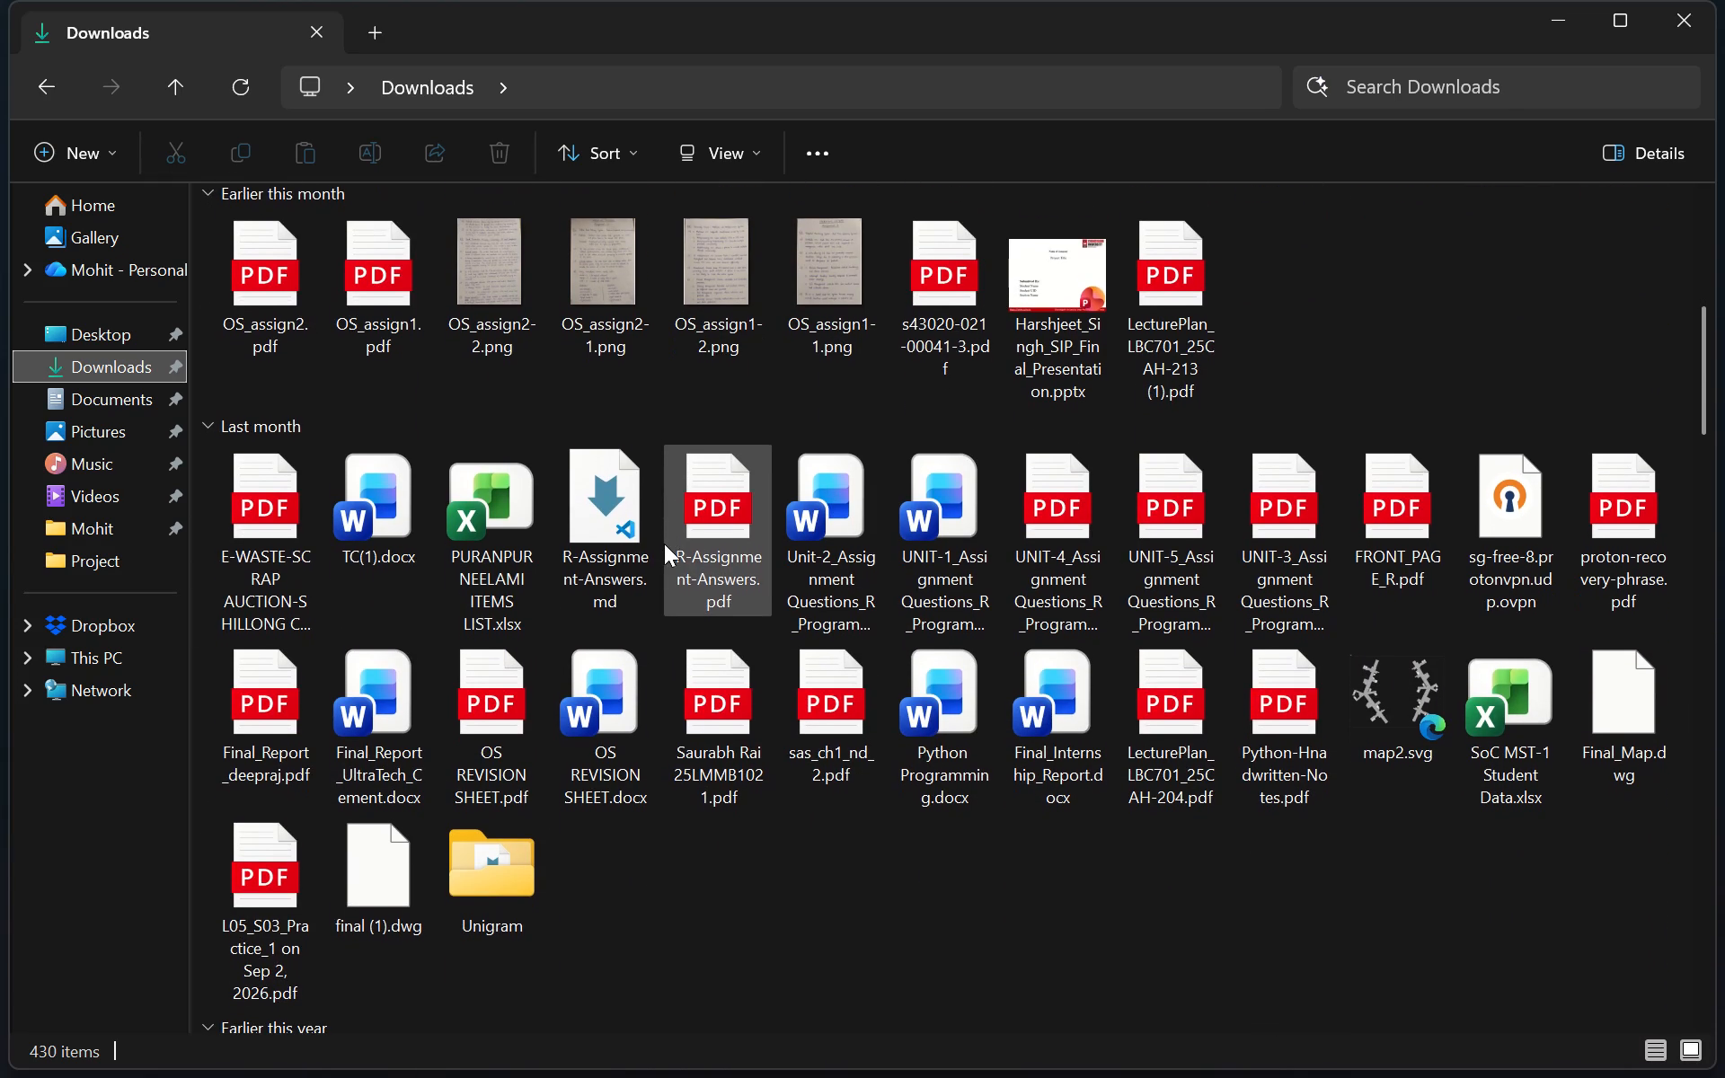
scroll(639, 855, down, 1)
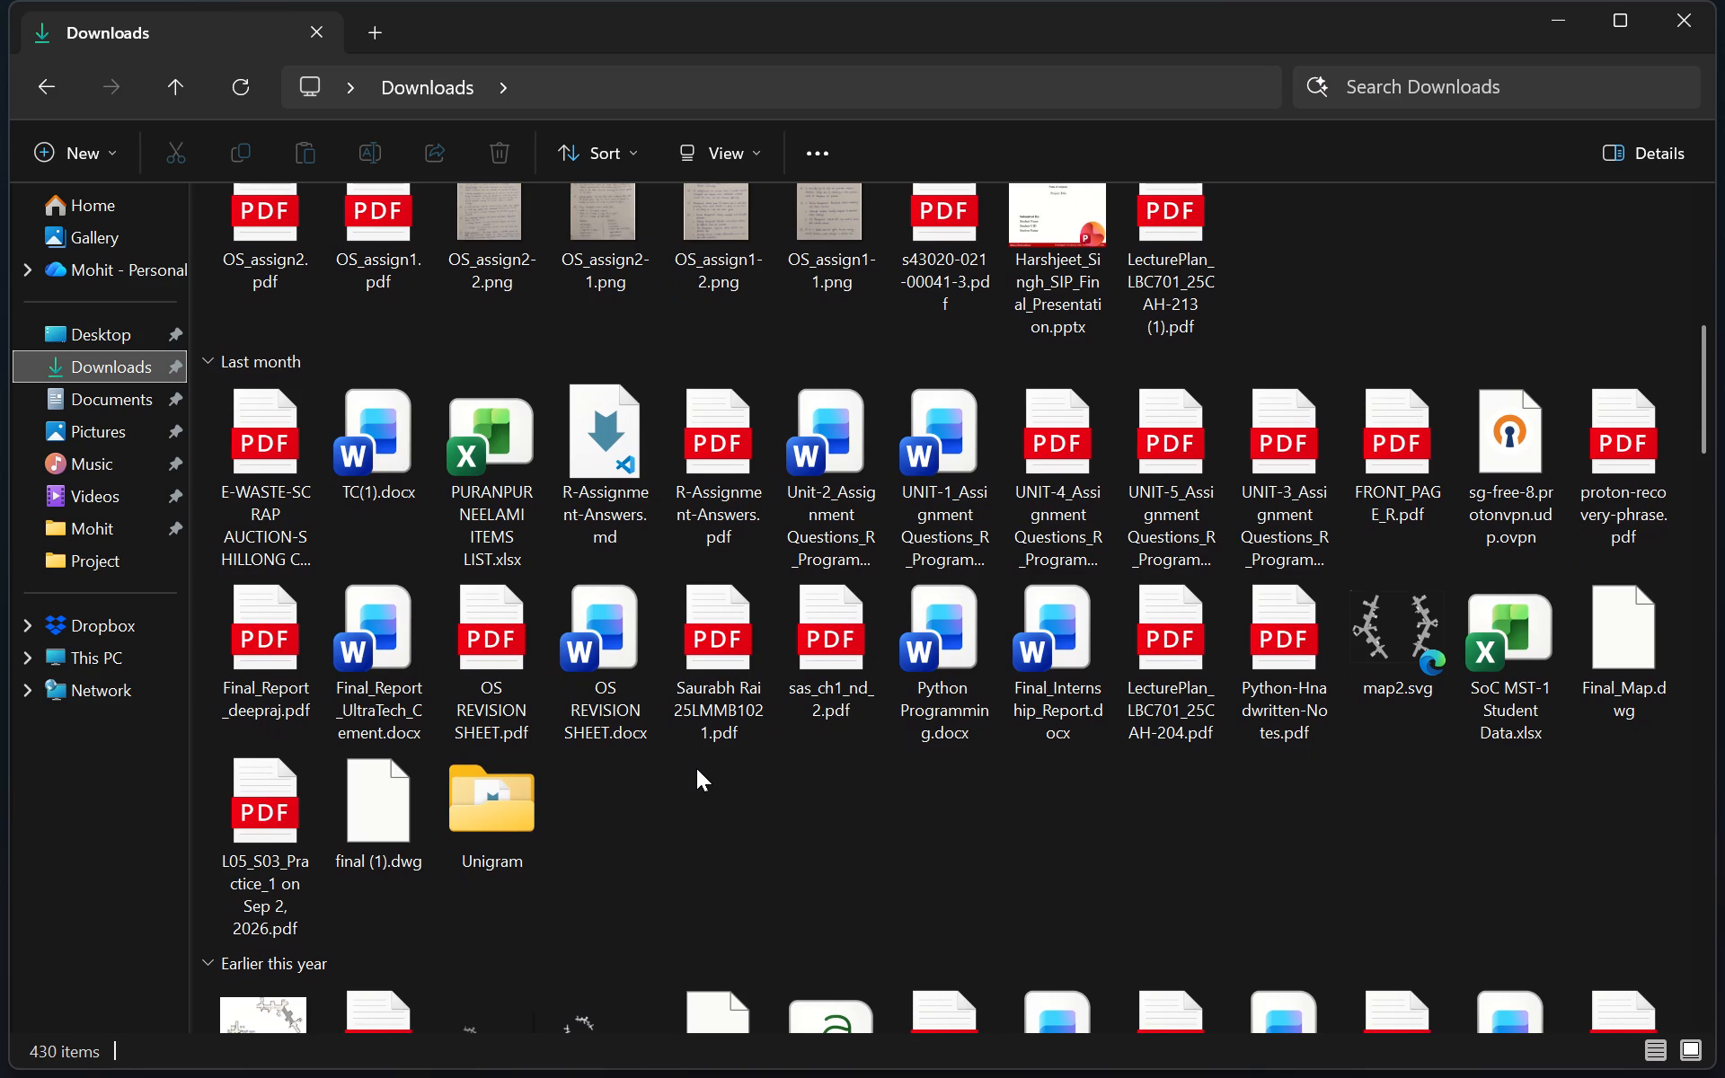
scroll(696, 768, down, 1)
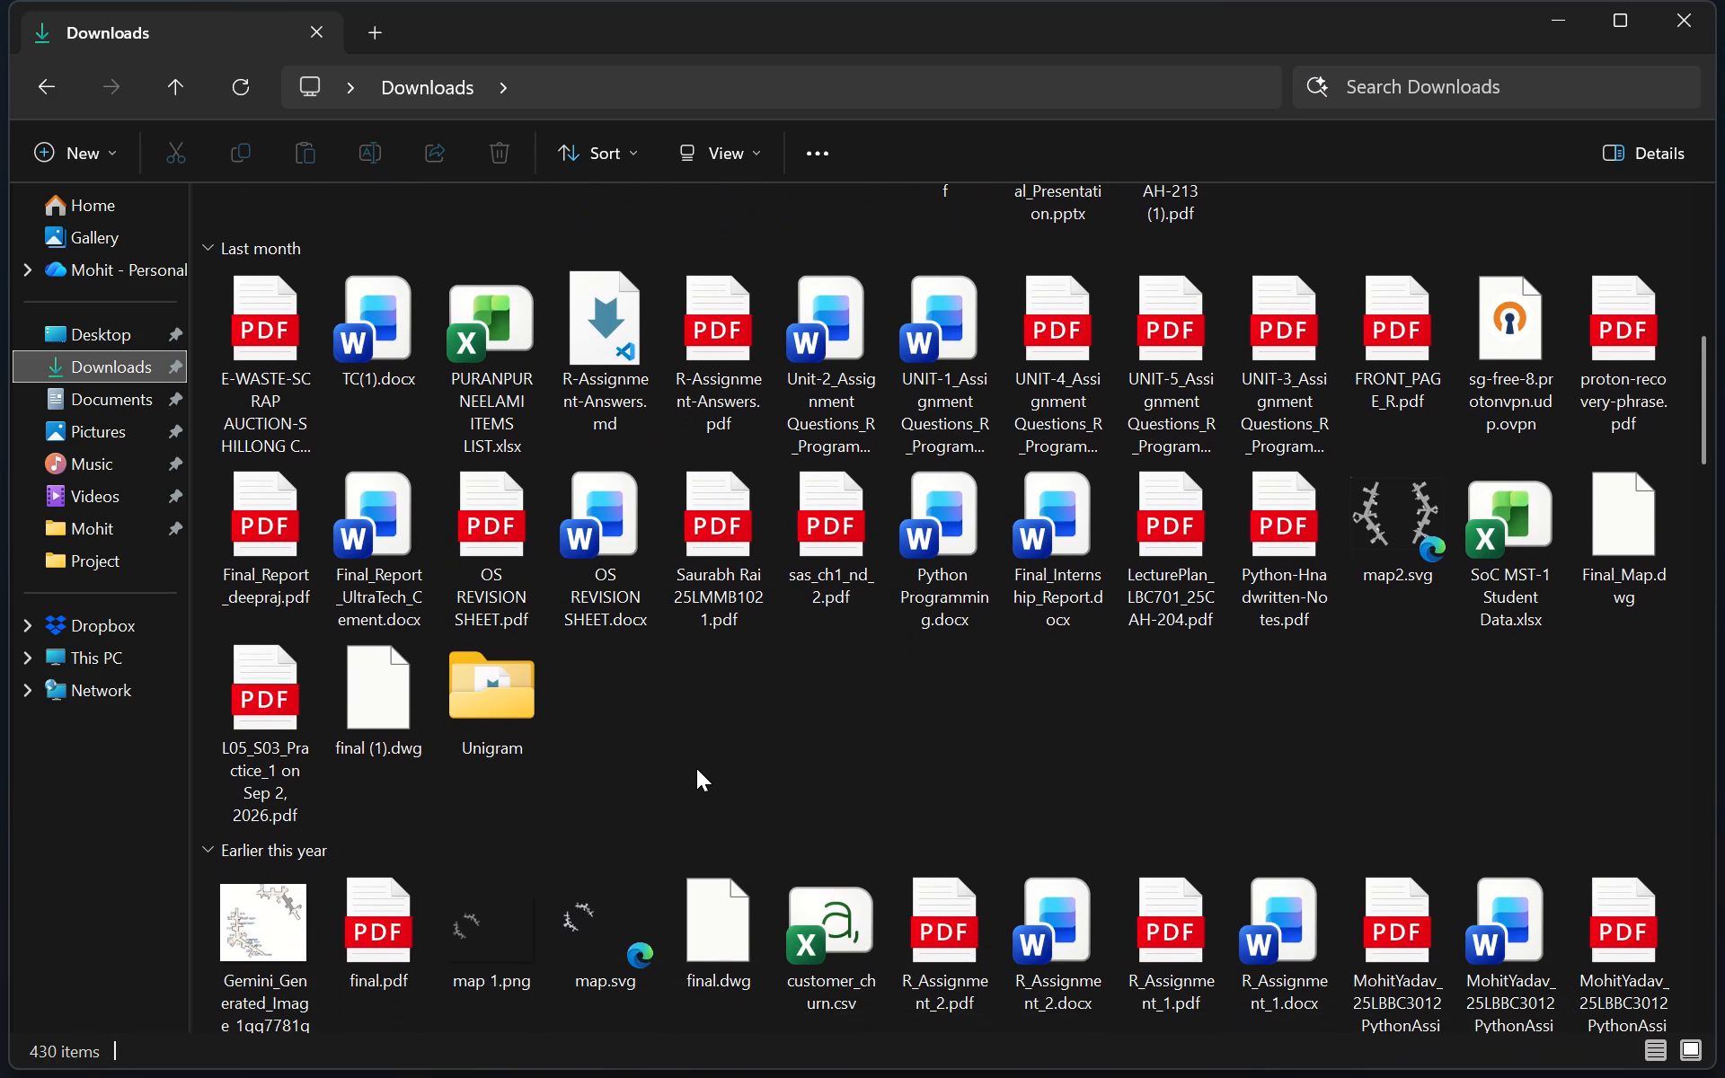
scroll(696, 768, down, 1)
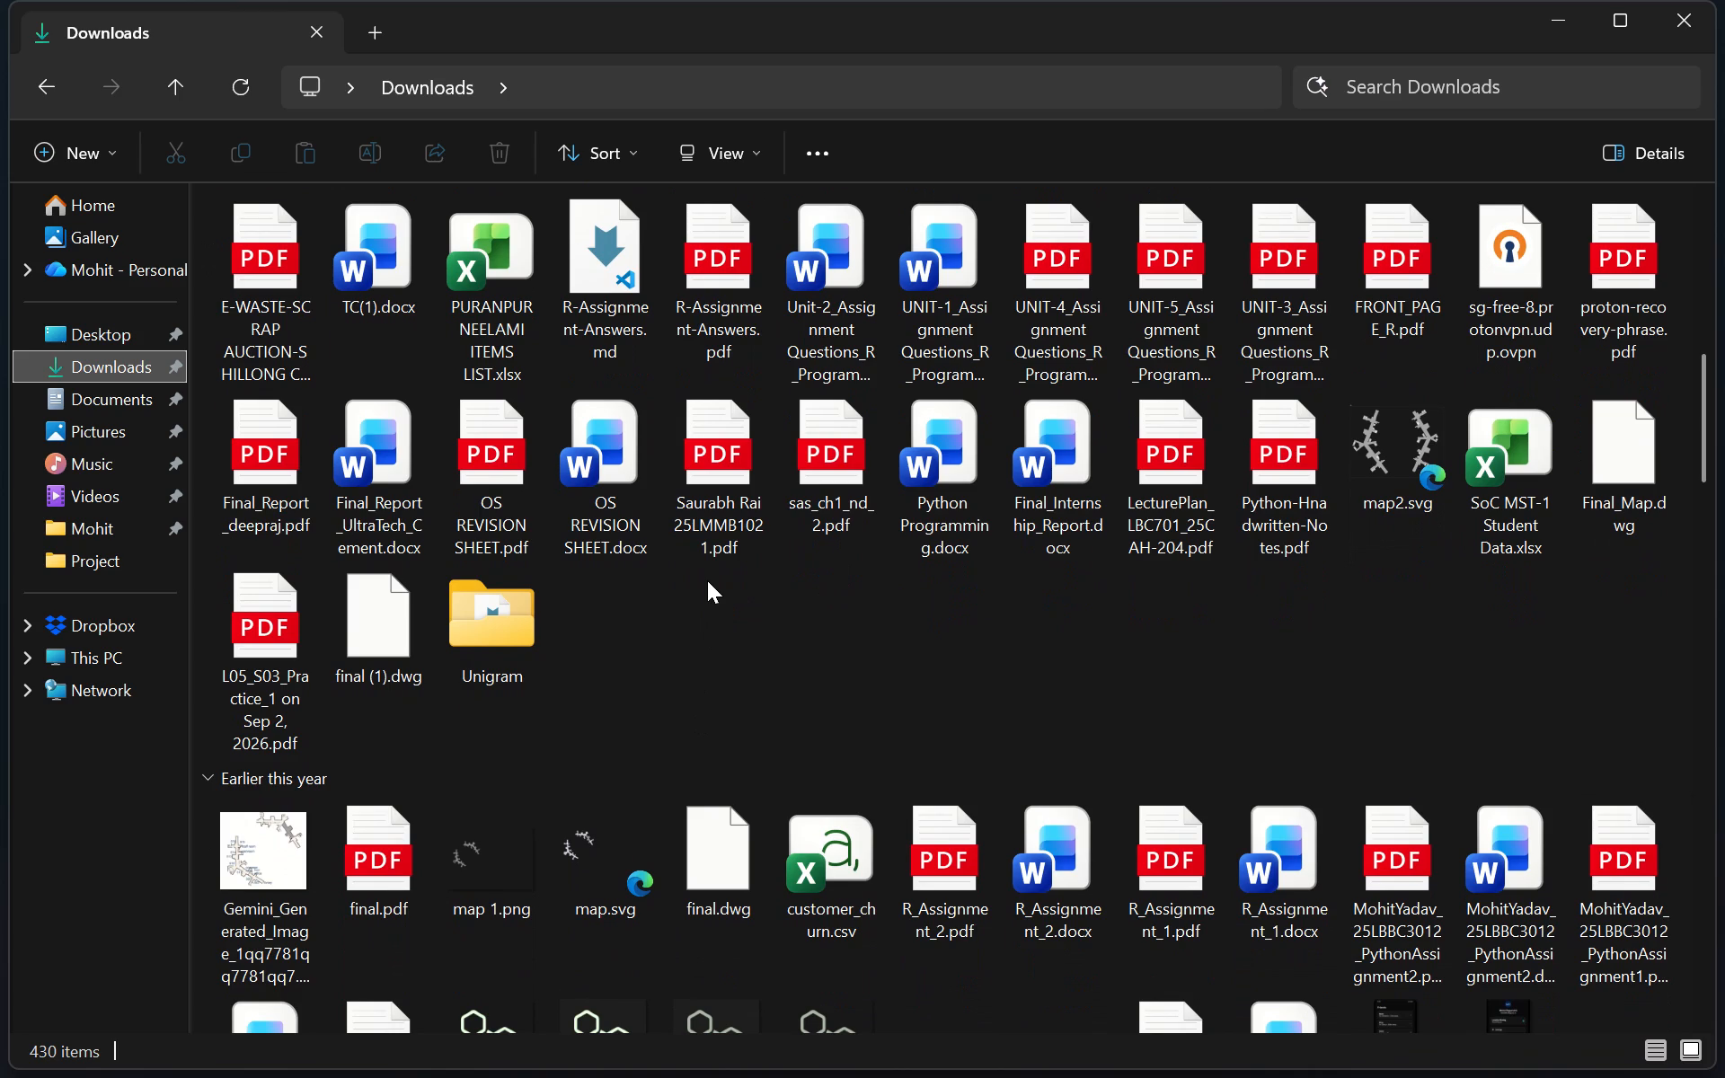
scroll(707, 580, down, 7)
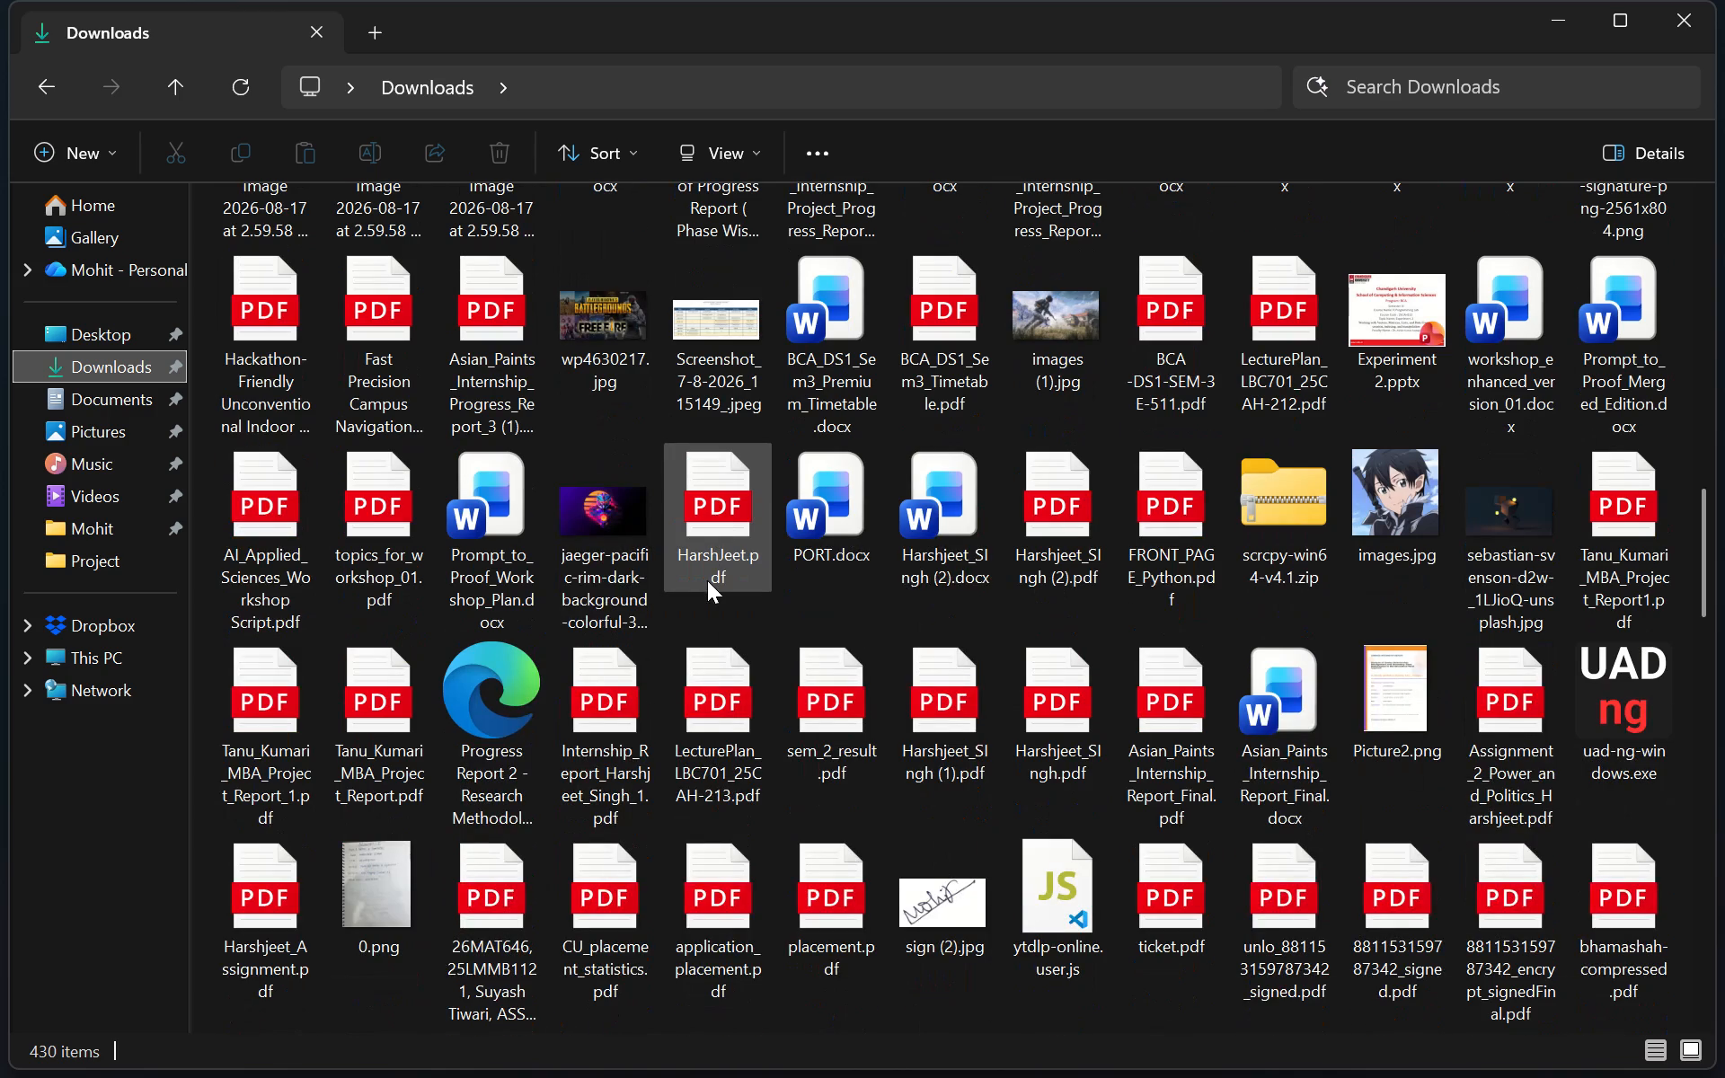
scroll(707, 580, up, 2)
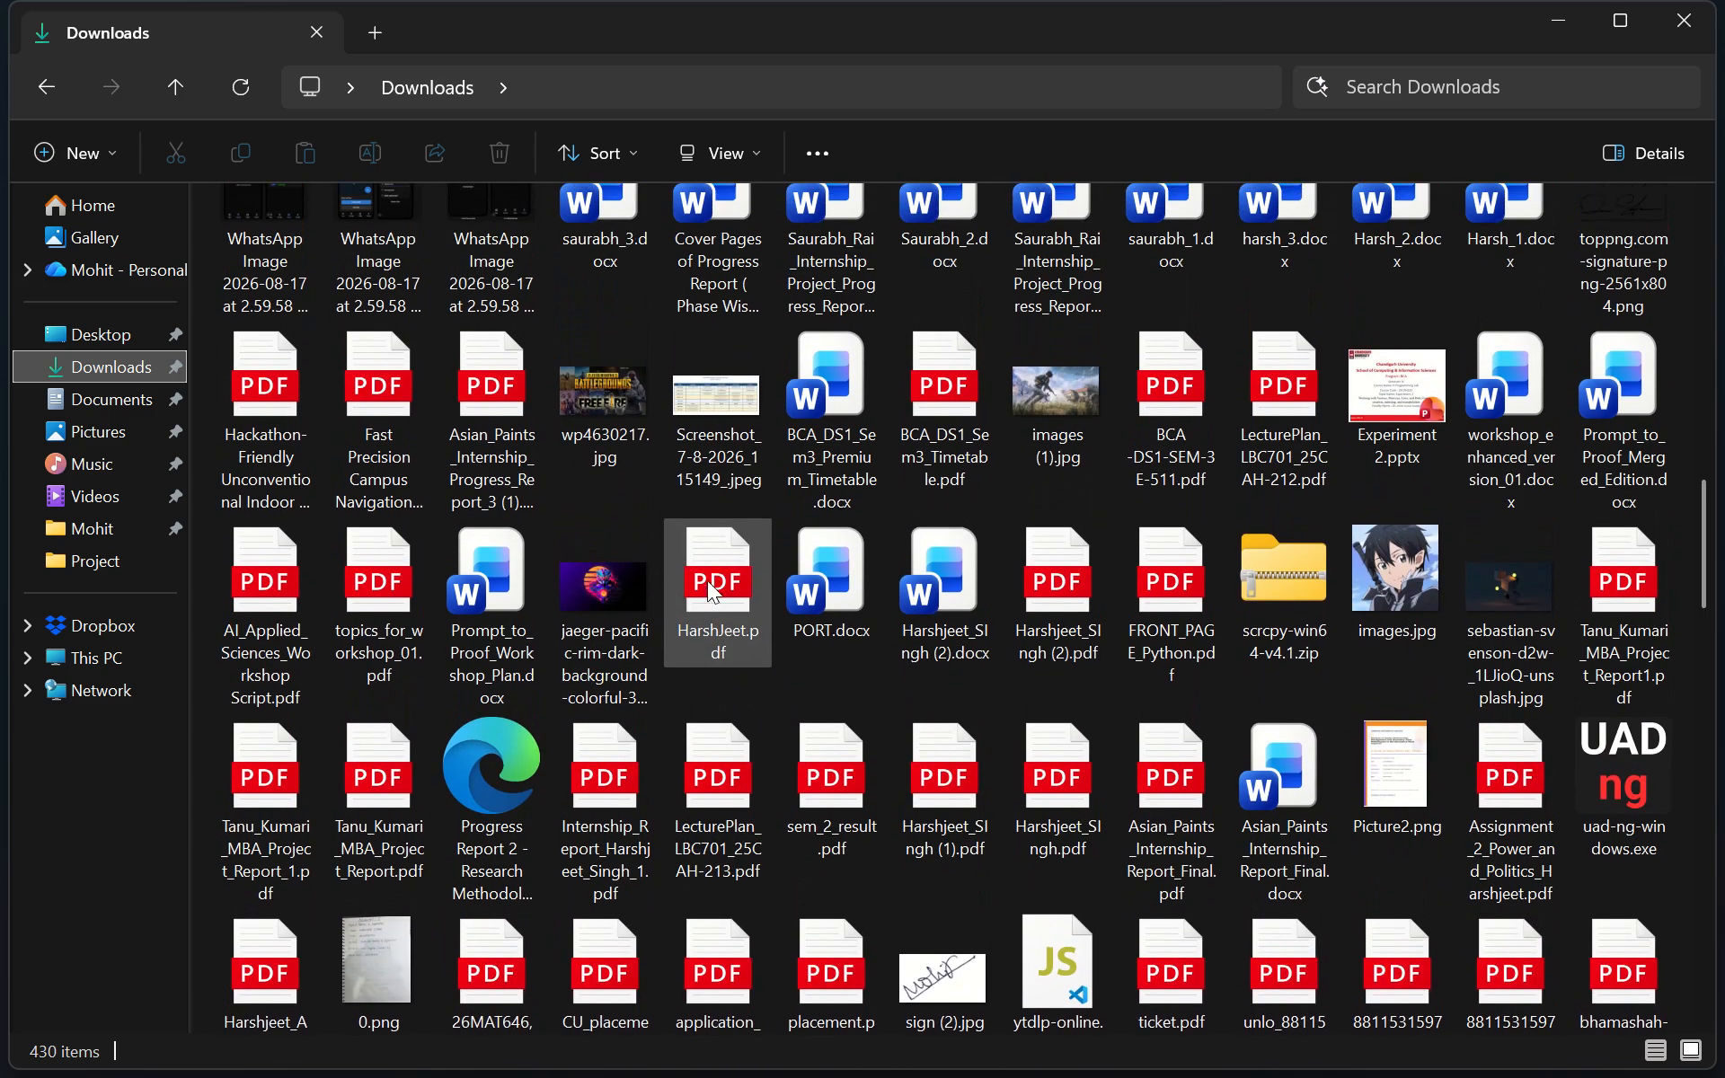
scroll(707, 580, up, 4)
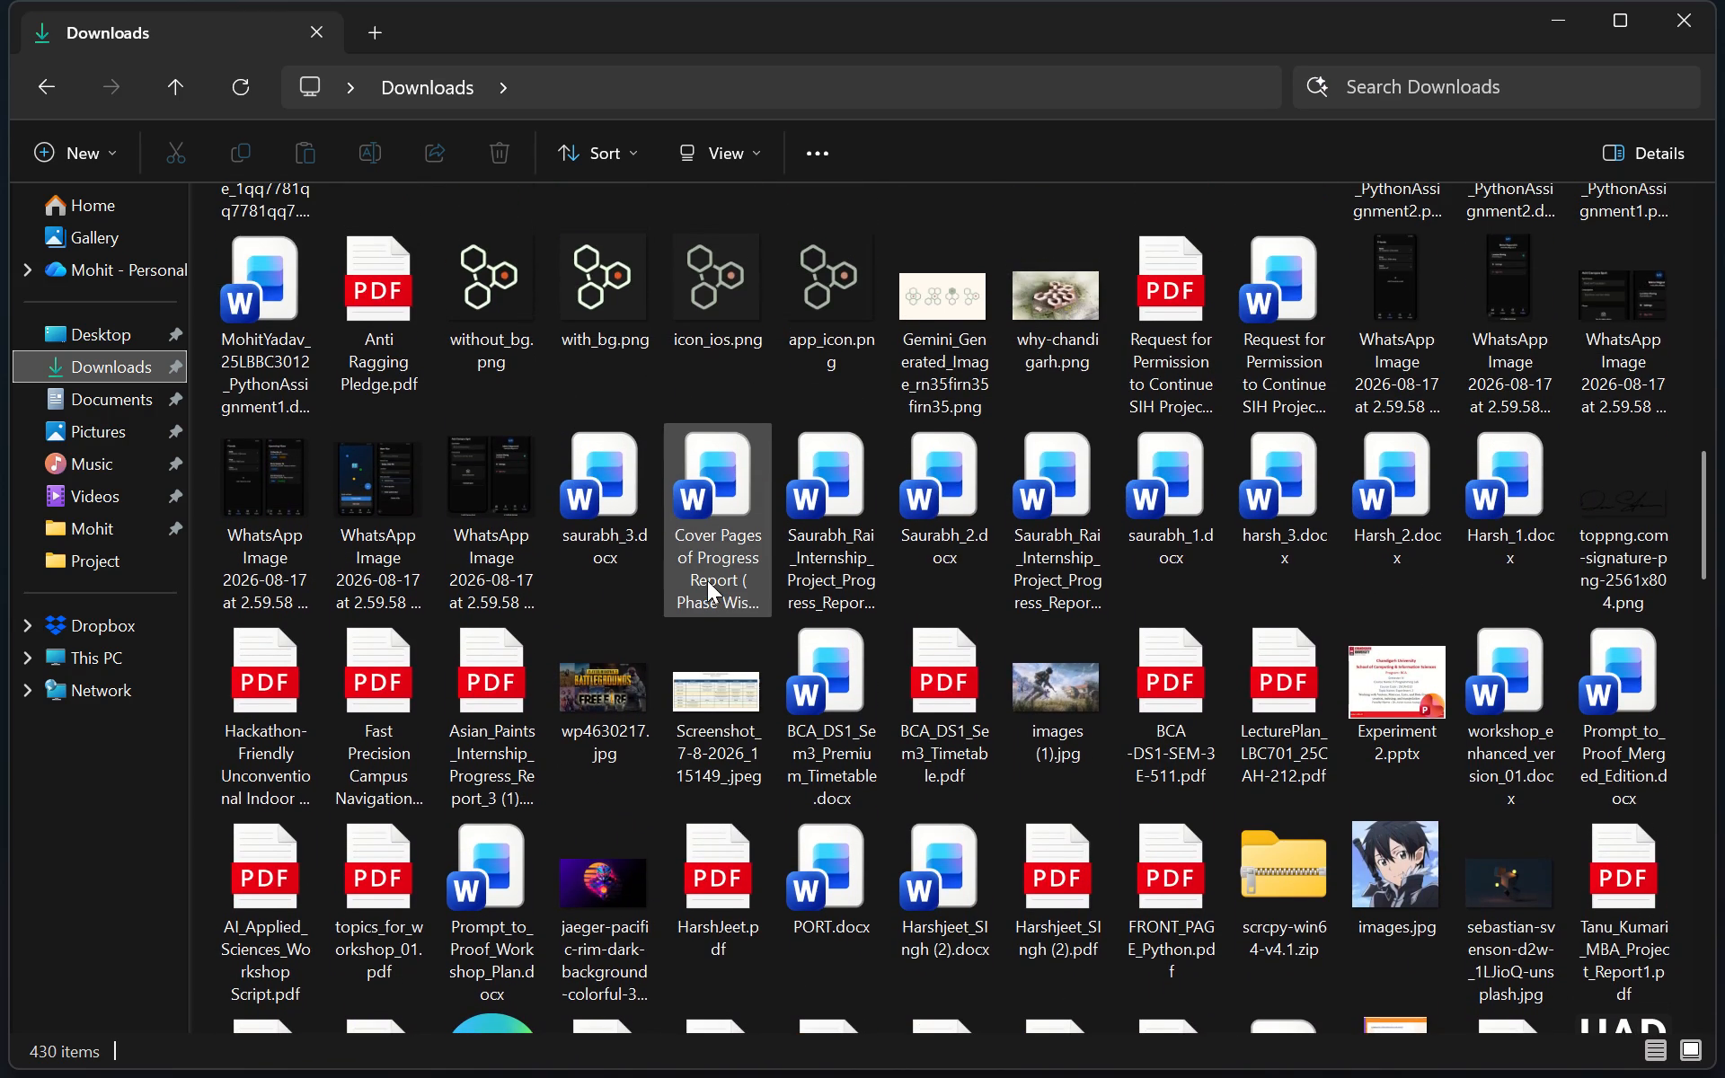
scroll(707, 580, up, 1)
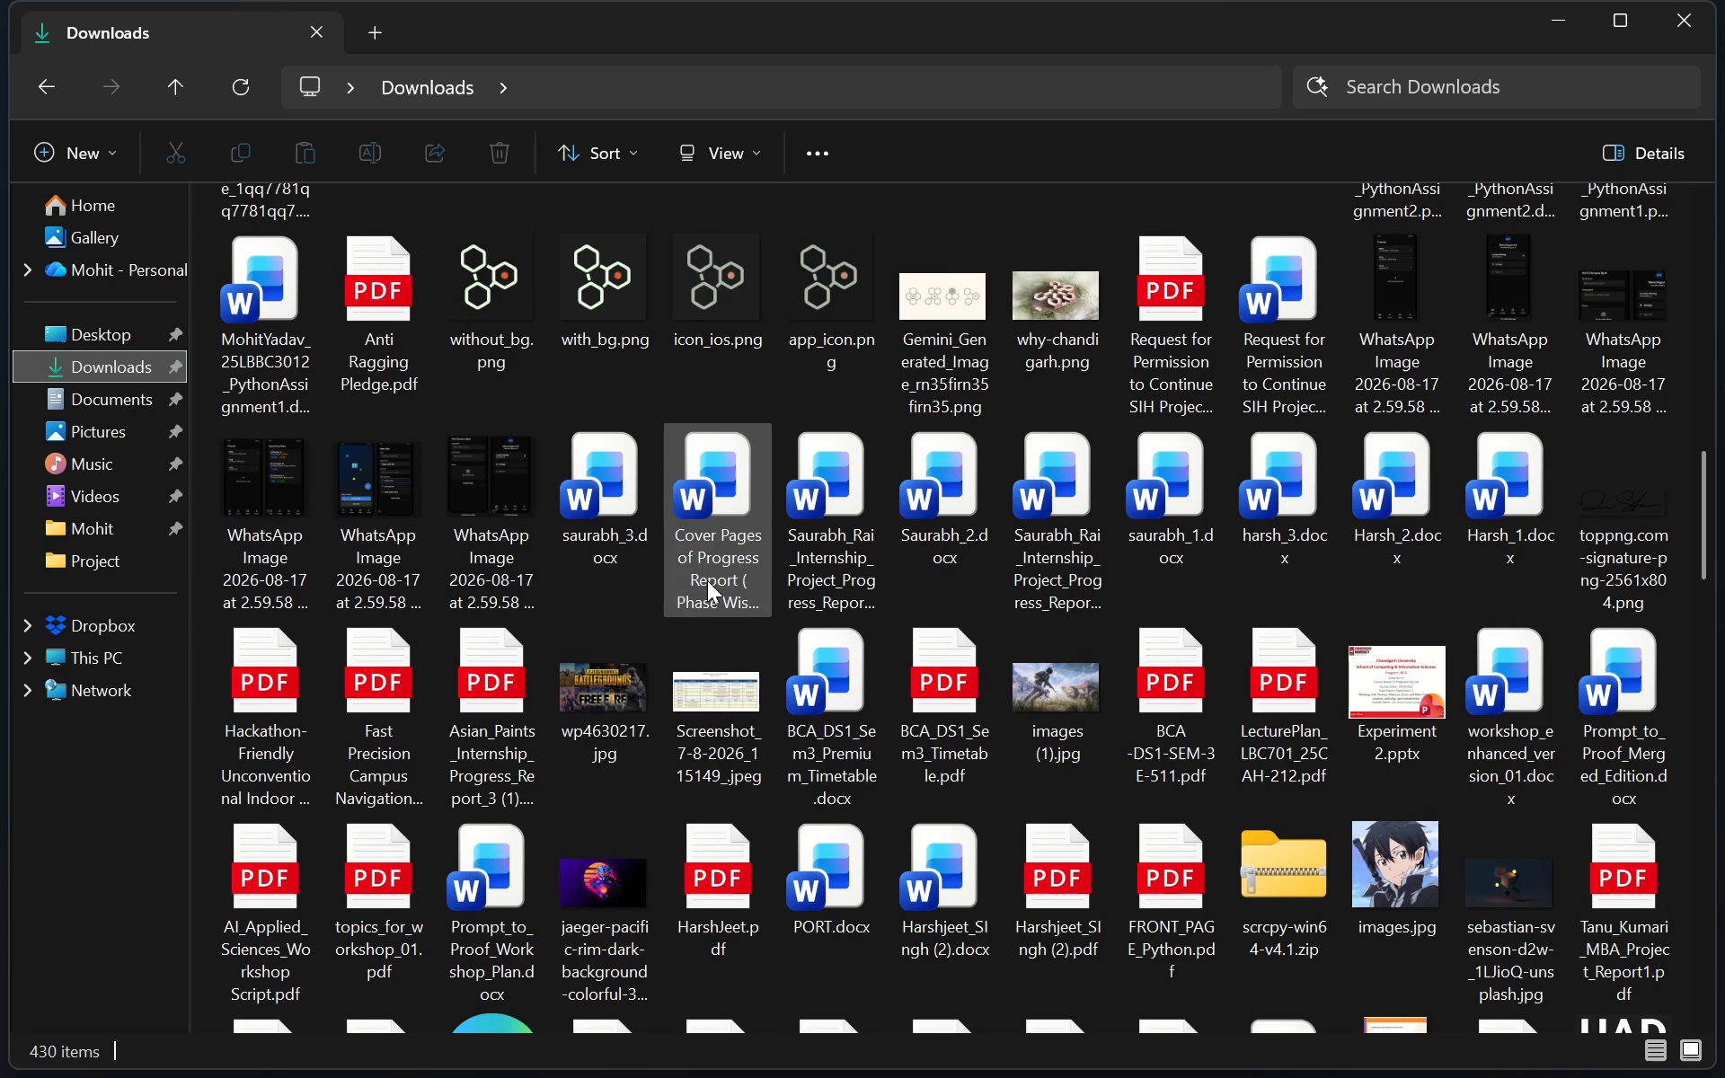
scroll(707, 580, up, 2)
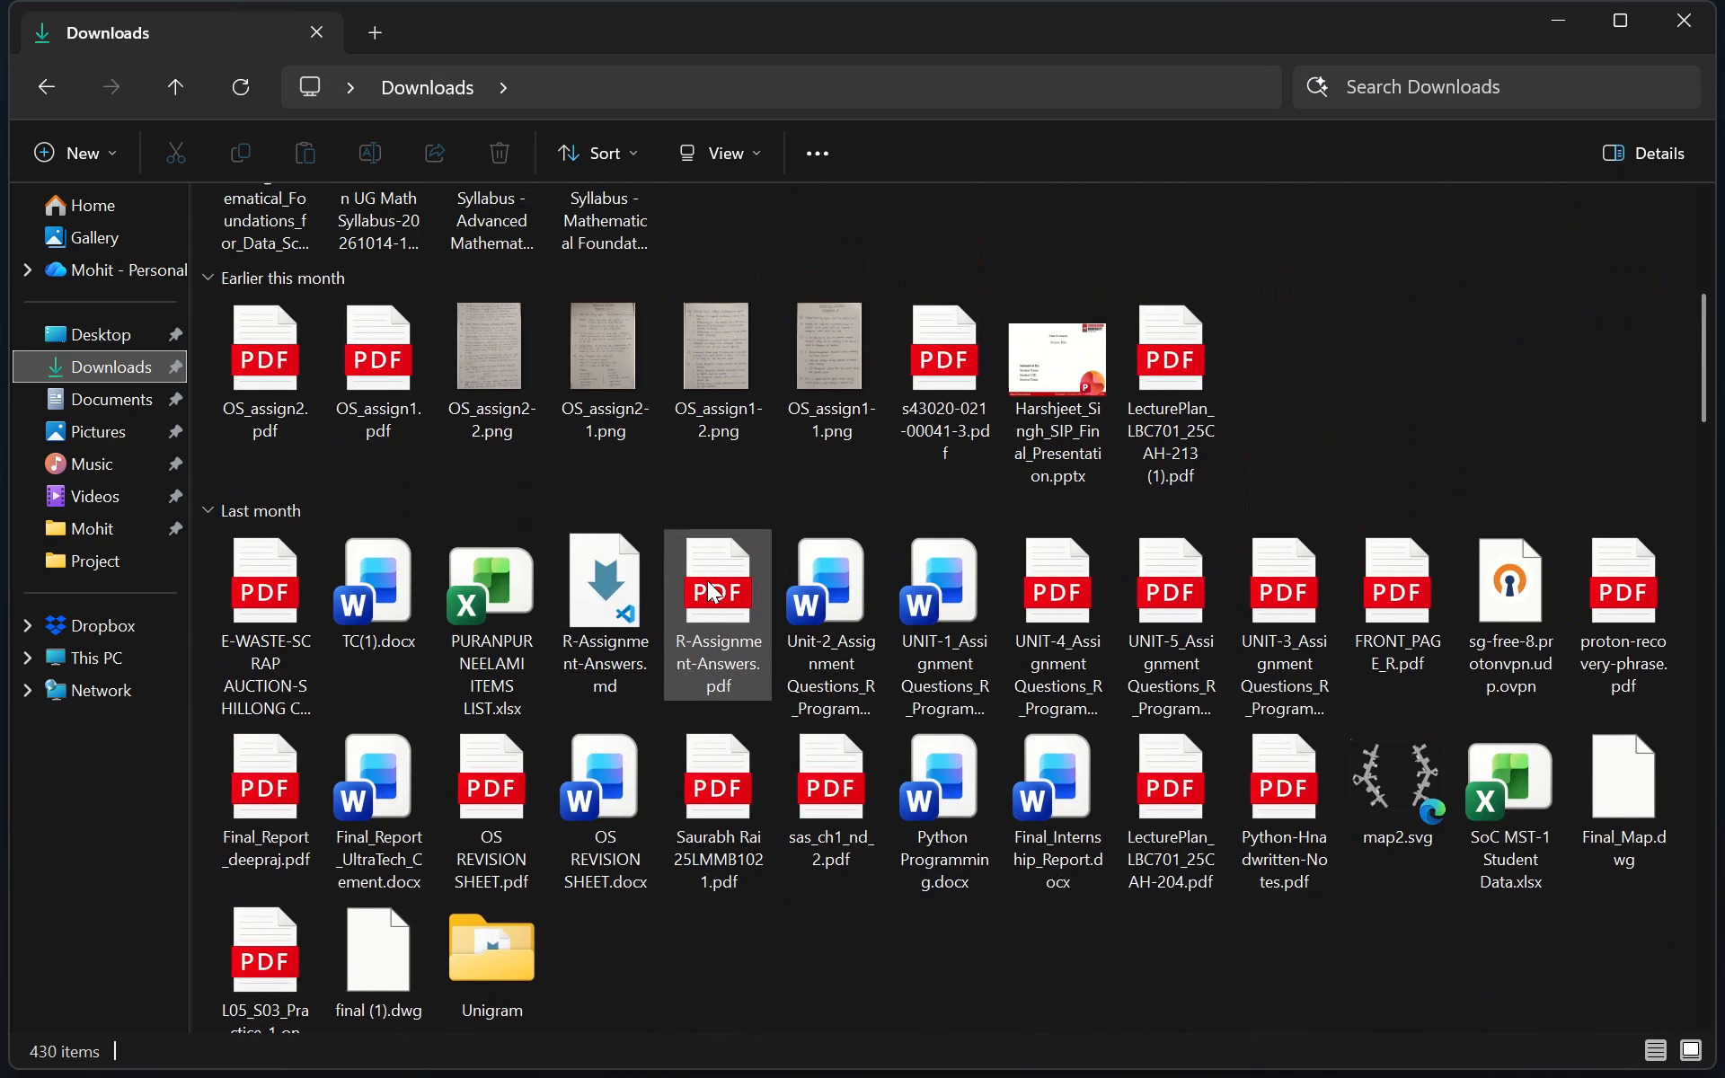
scroll(707, 580, up, 4)
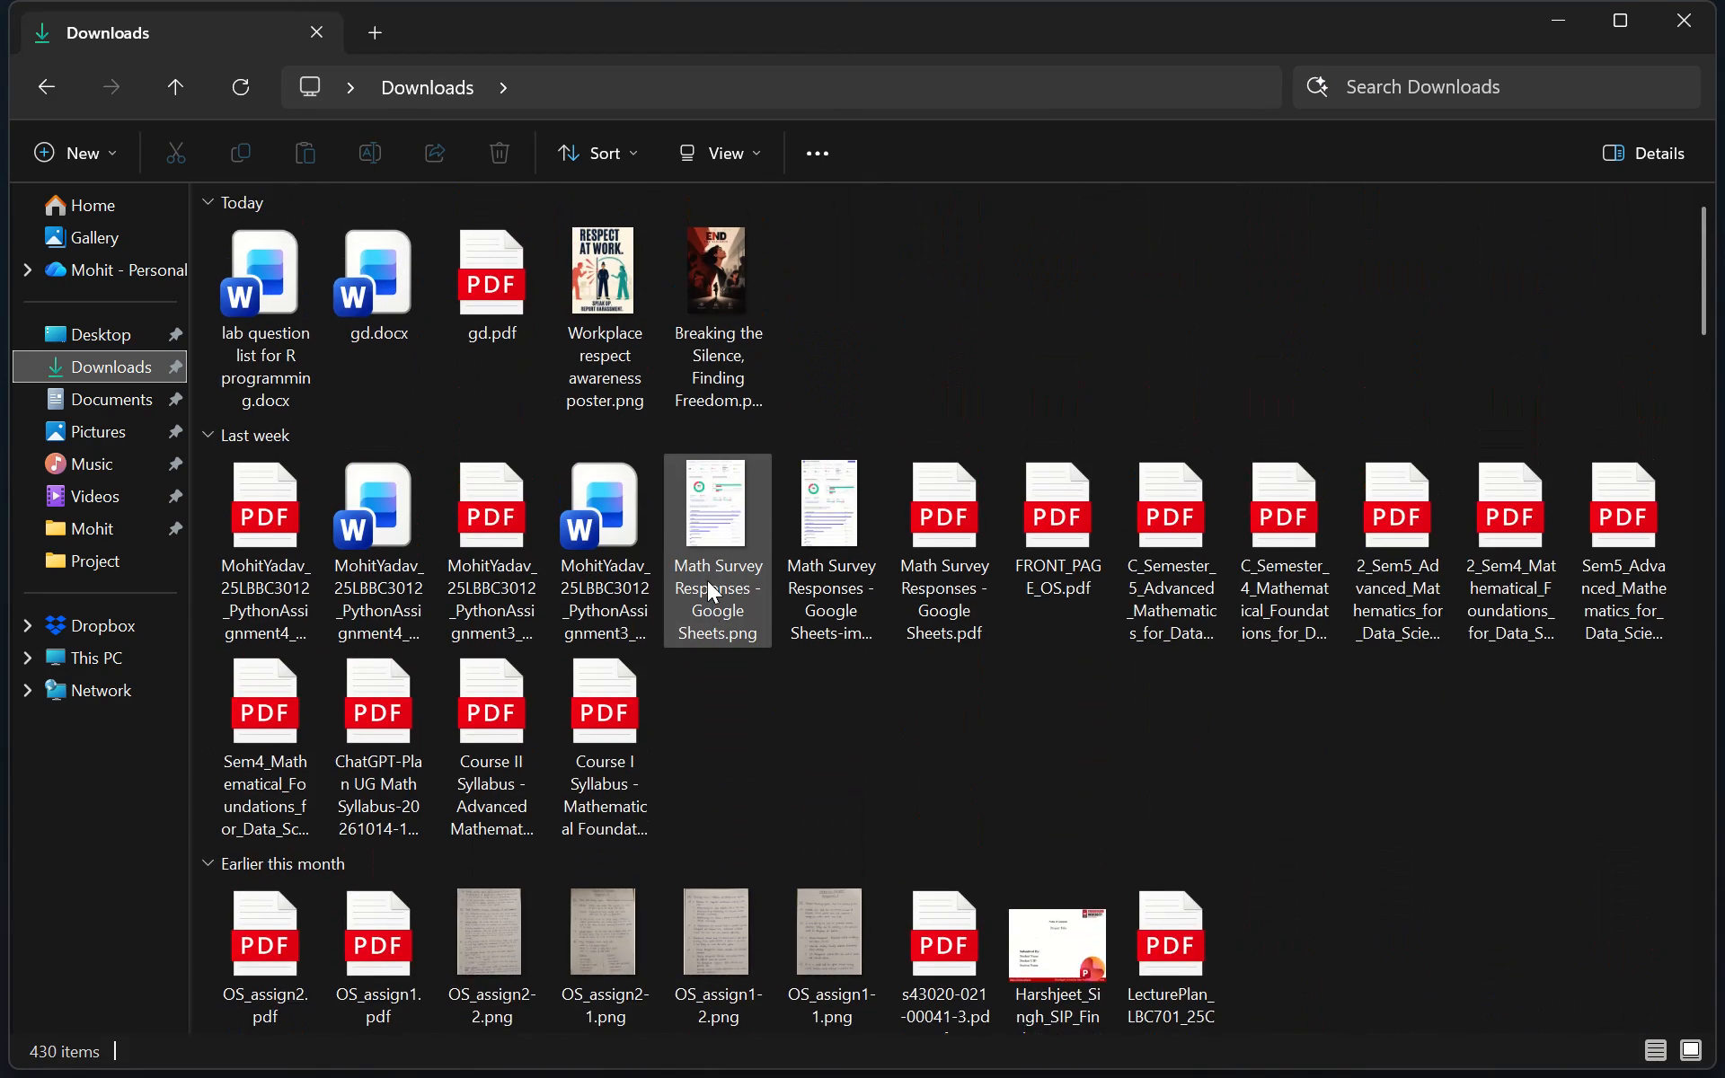
scroll(1034, 304, up, 8)
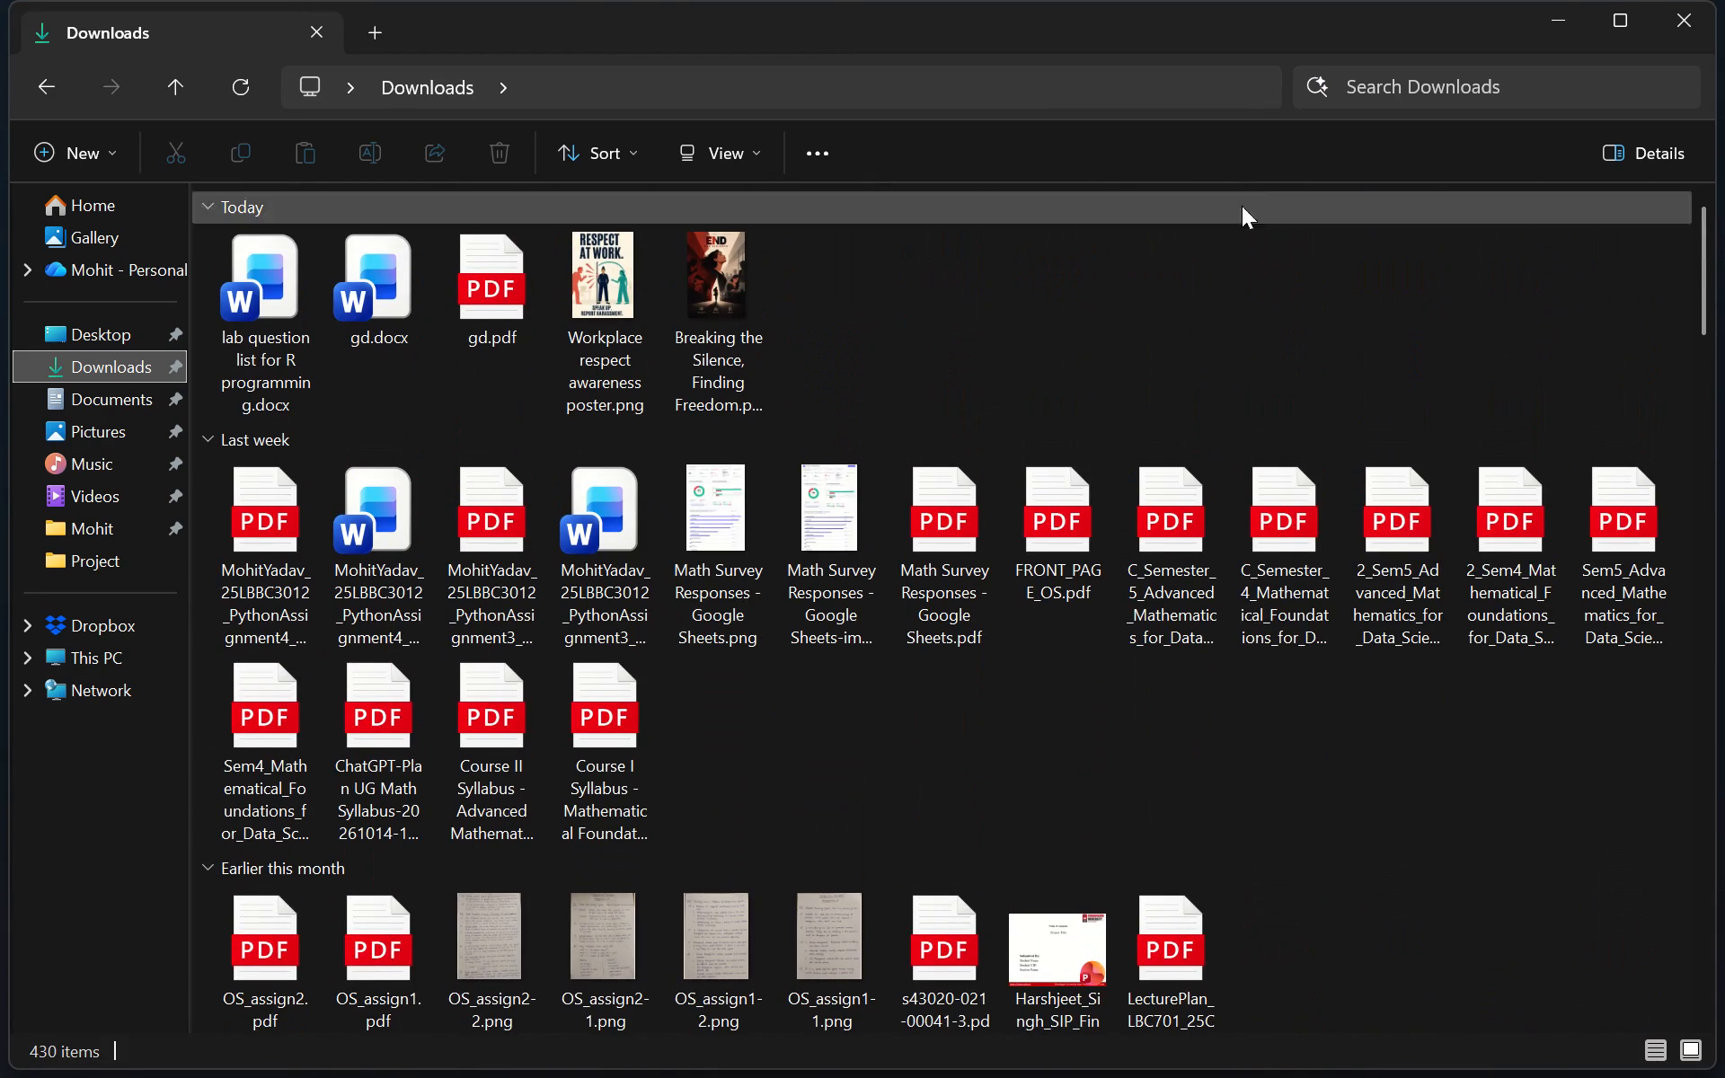
Search the Downloads folder for "index" and show all matches in the "A long time ago" group.
click(1350, 99)
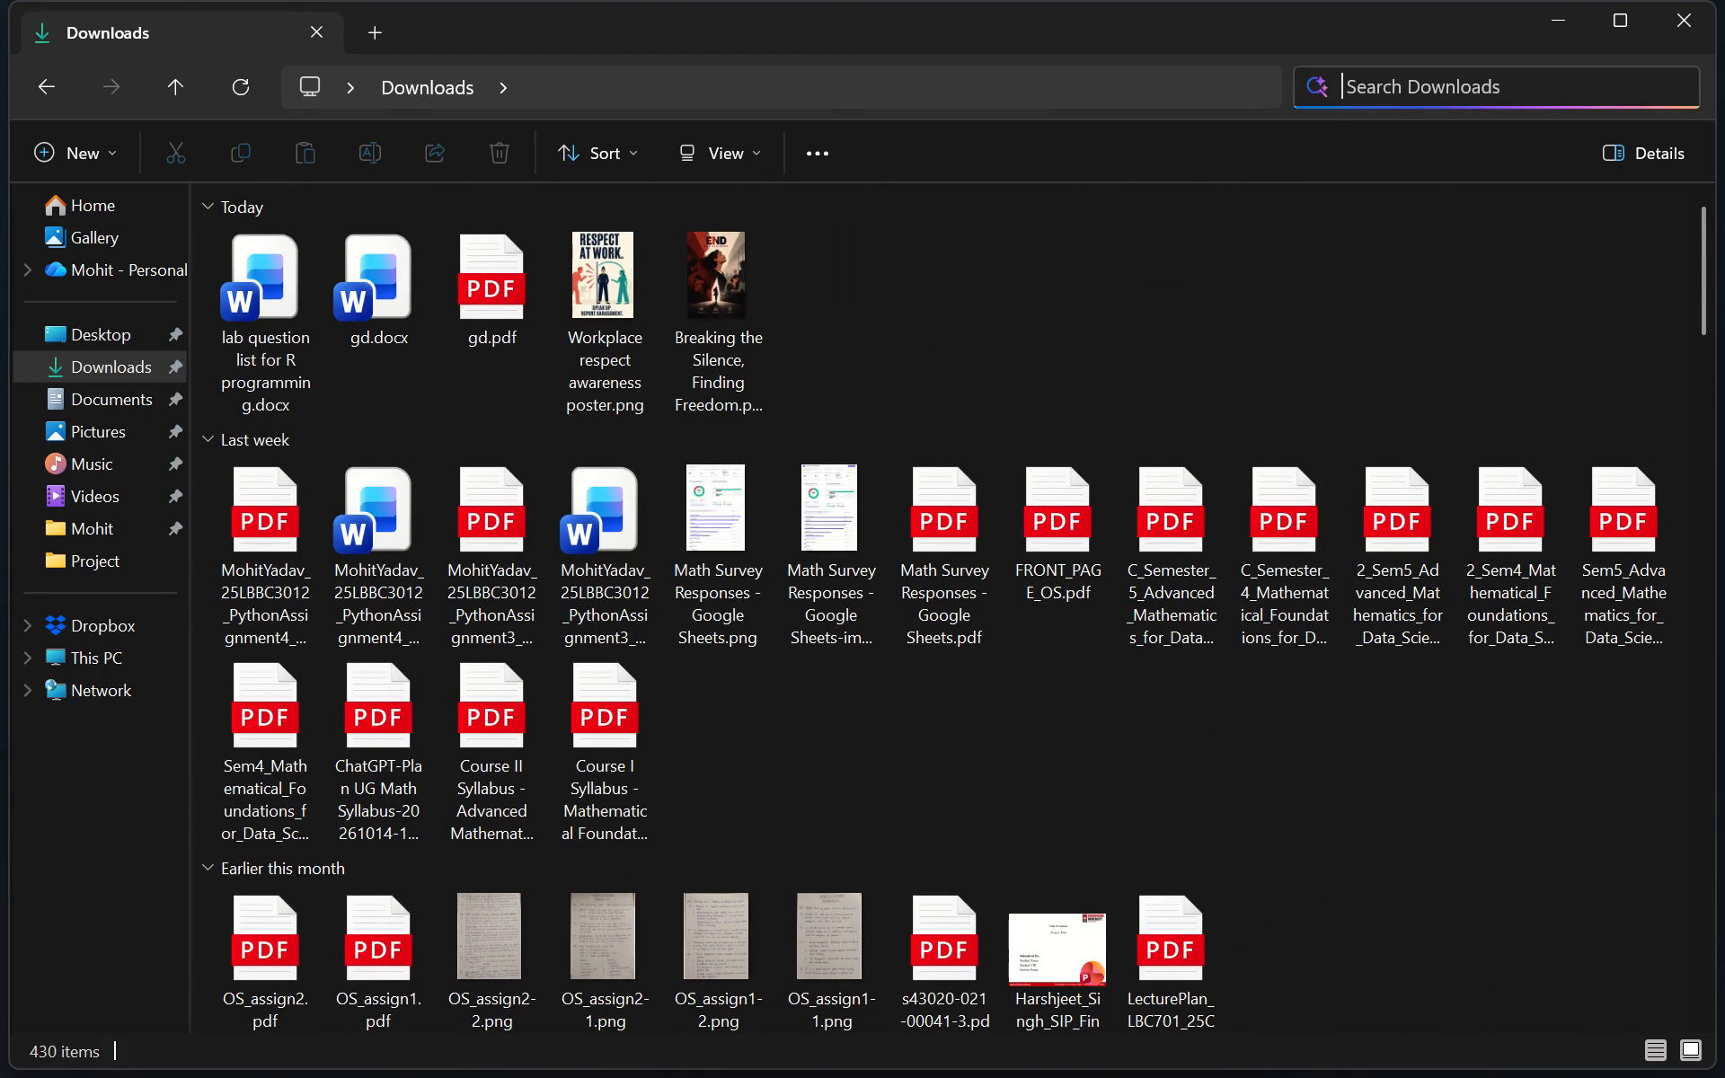
text(In)
key(BackSpace)
key(BackSpace)
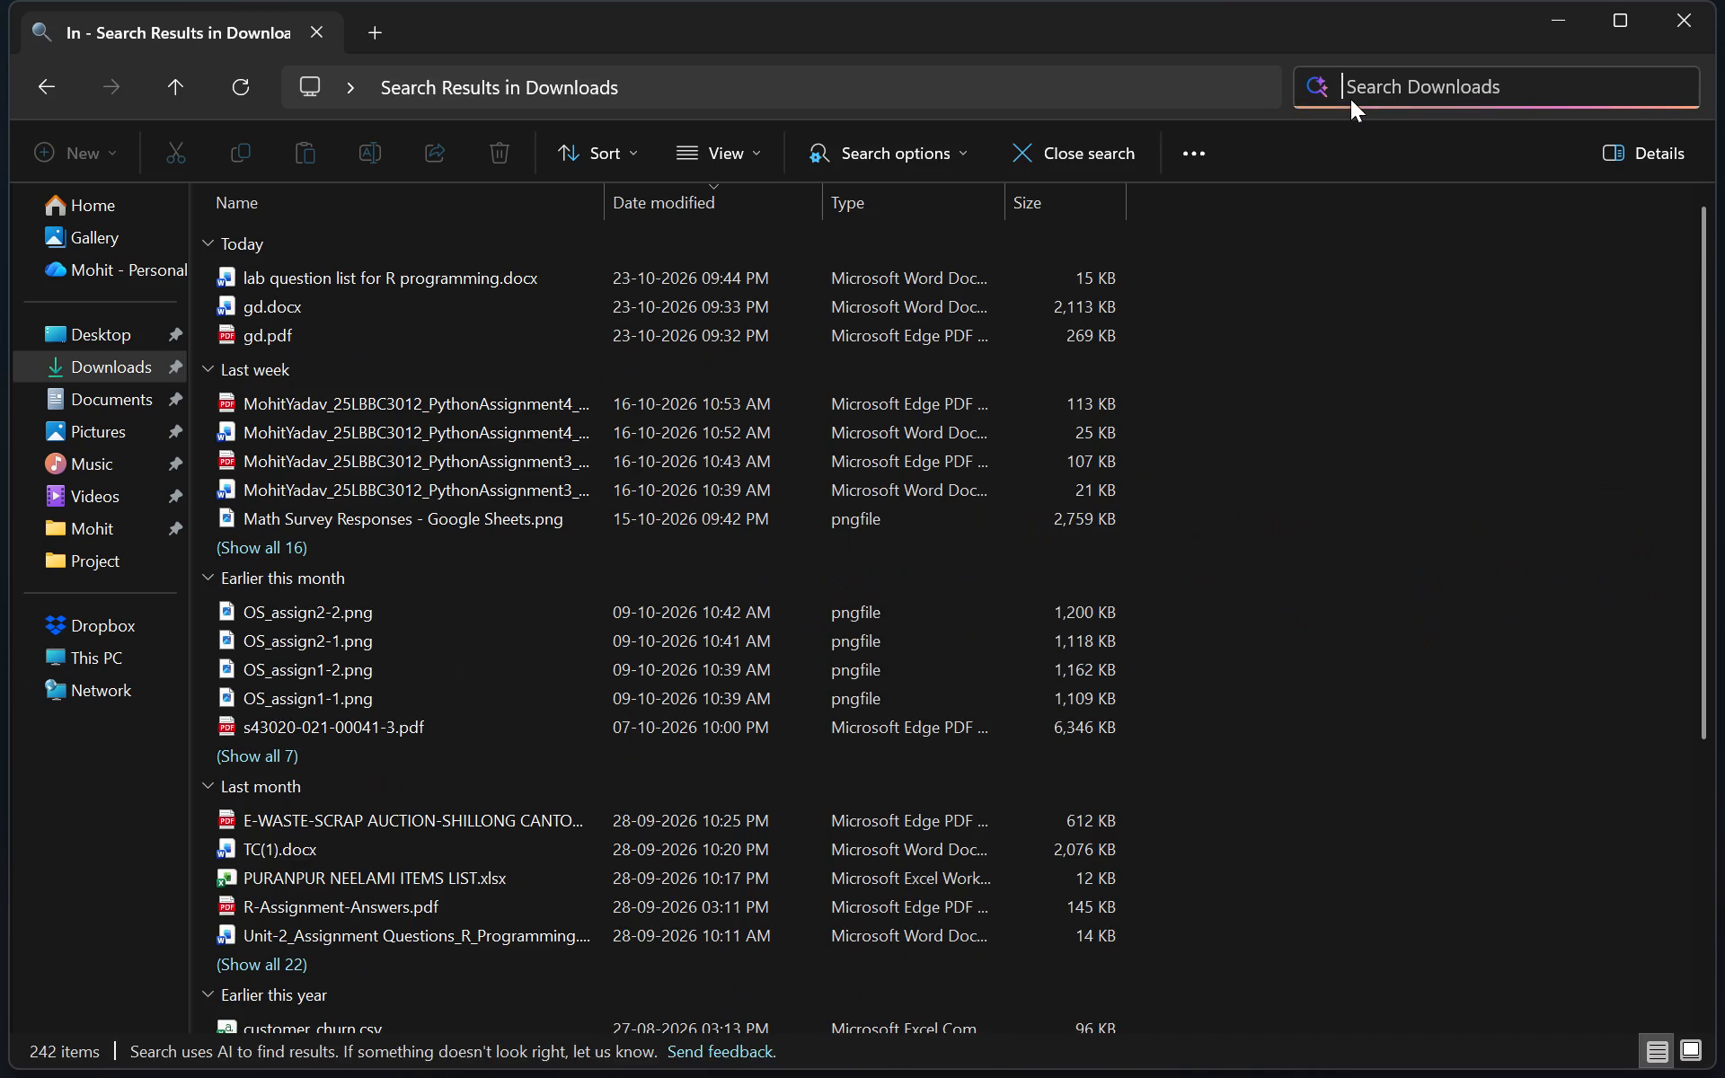
text(index)
key(Return)
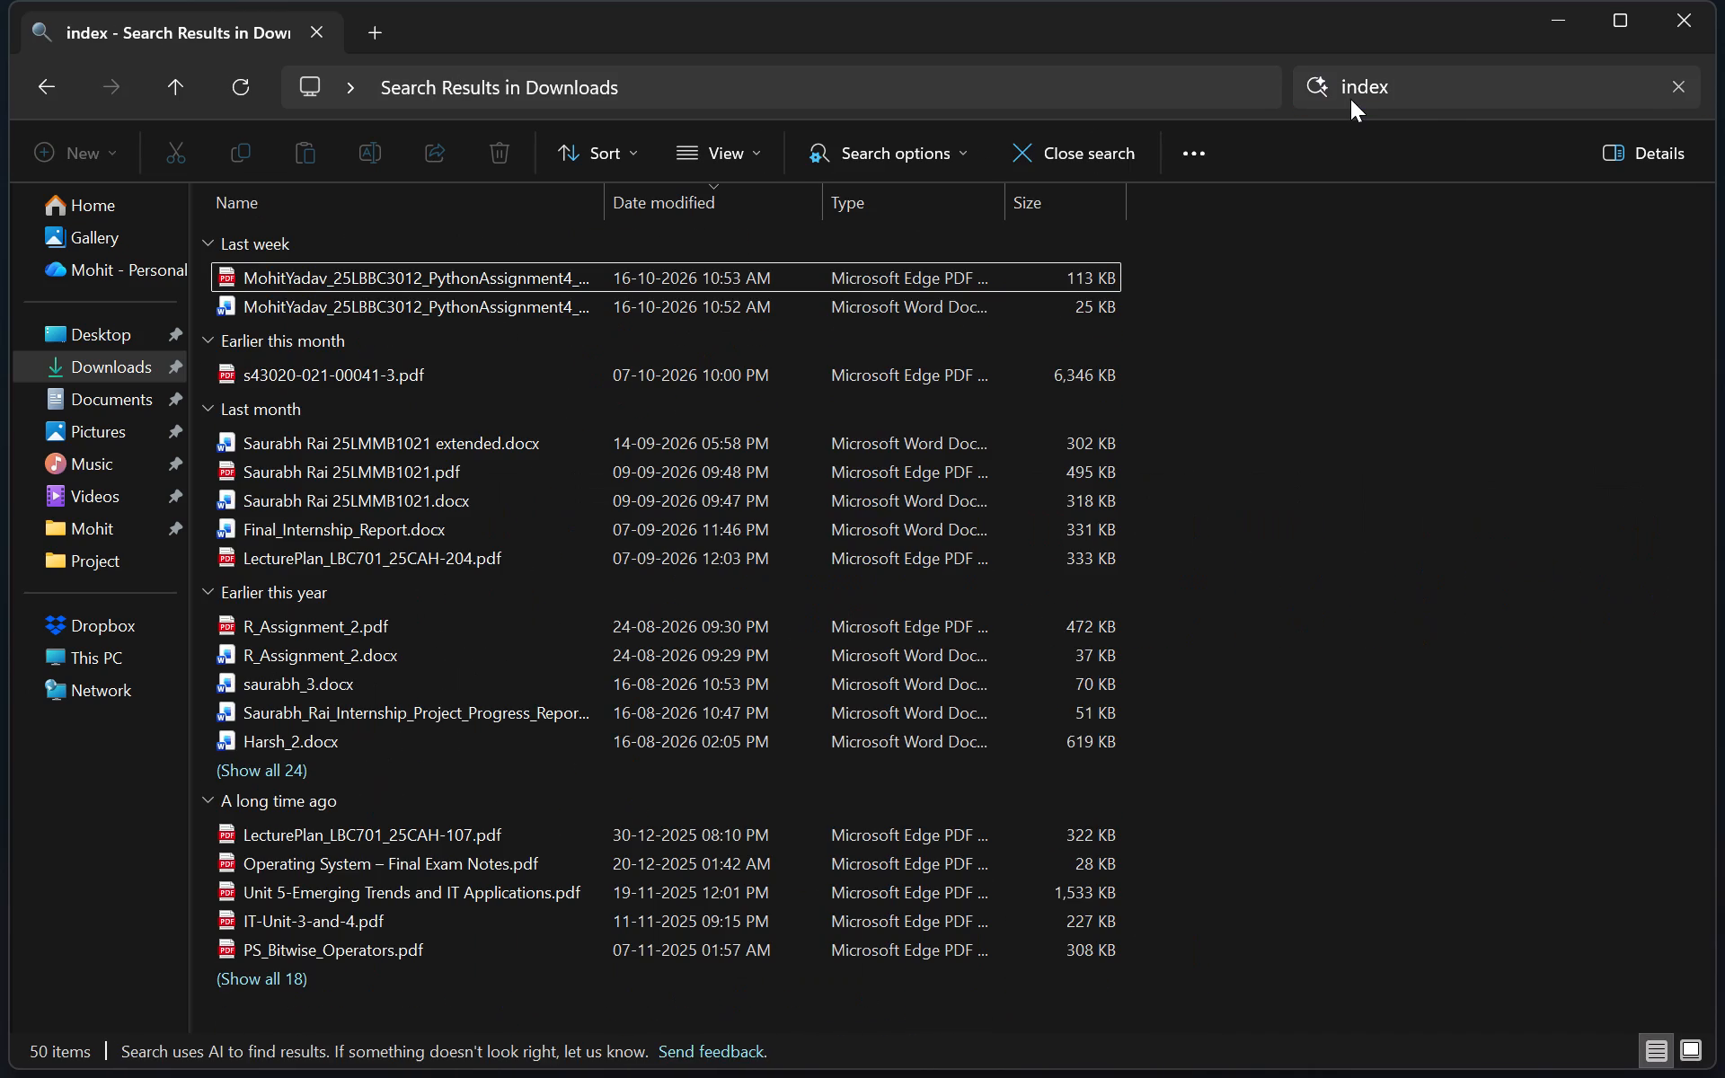
click(254, 978)
scroll(383, 861, down, 7)
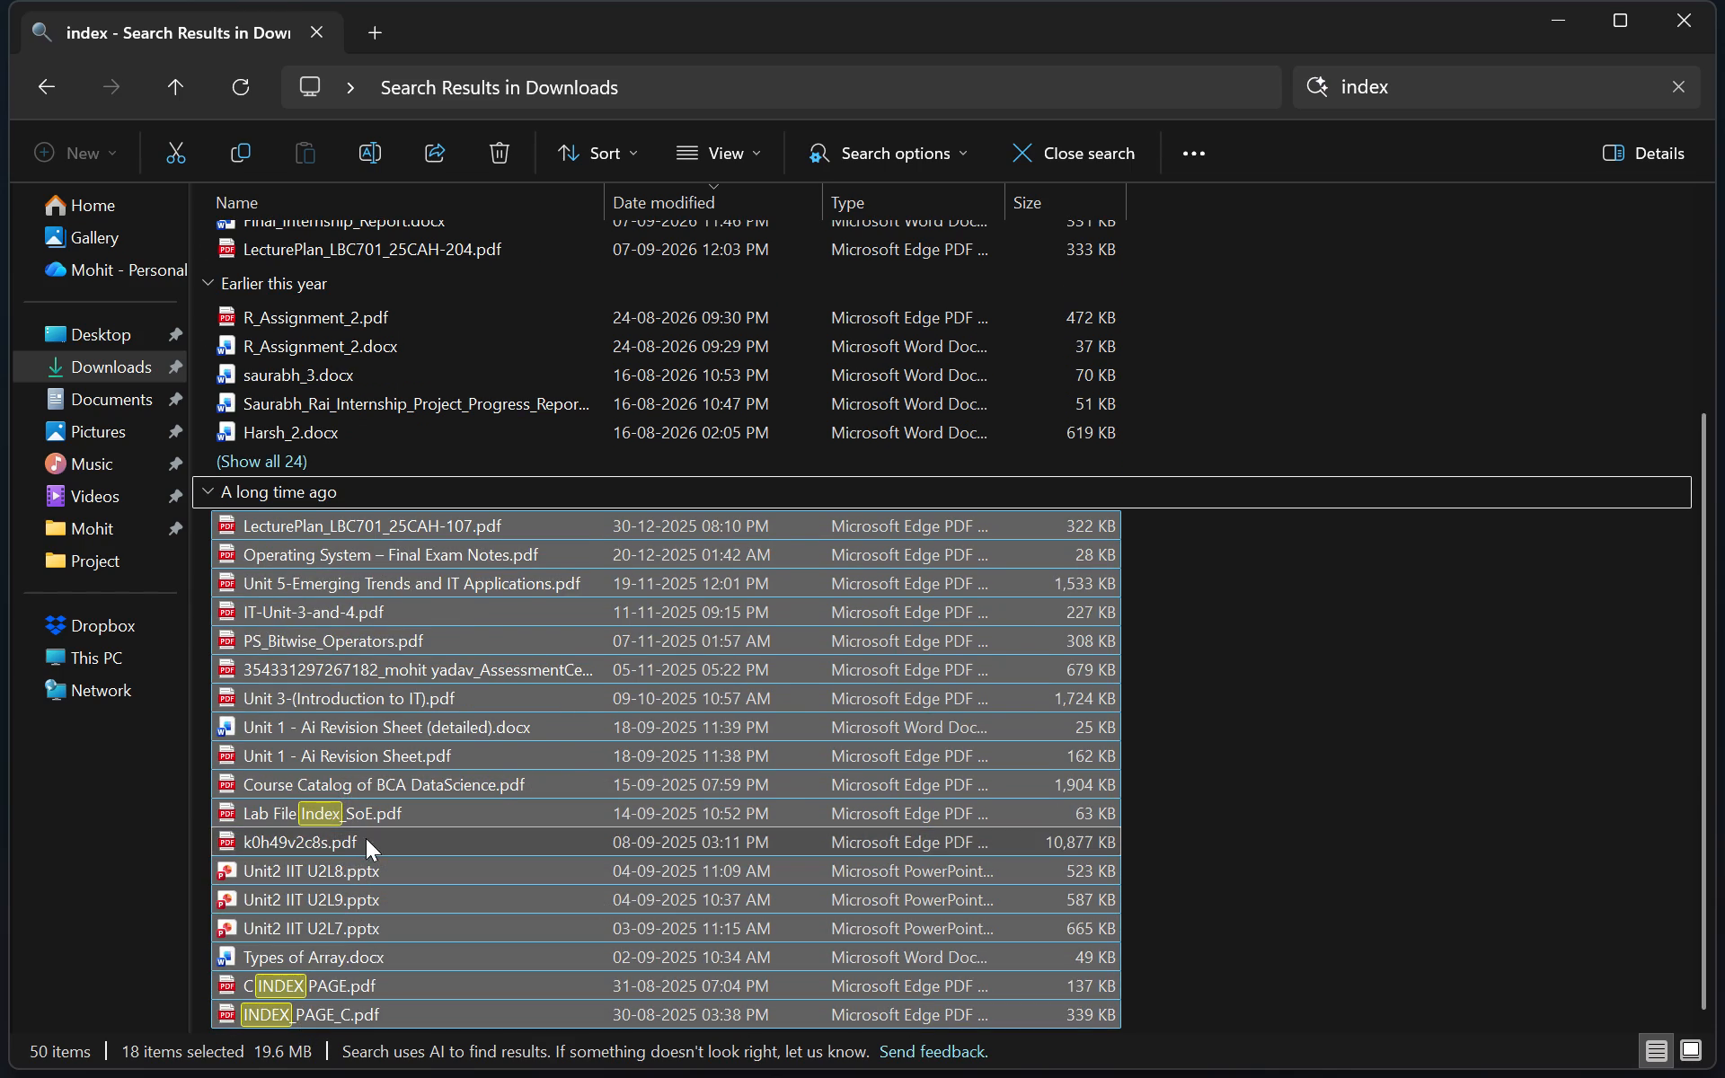
Open INDEX_PAGE_C.pdf from the search results, examine its header fields and experiments table, and close it.
click(382, 820)
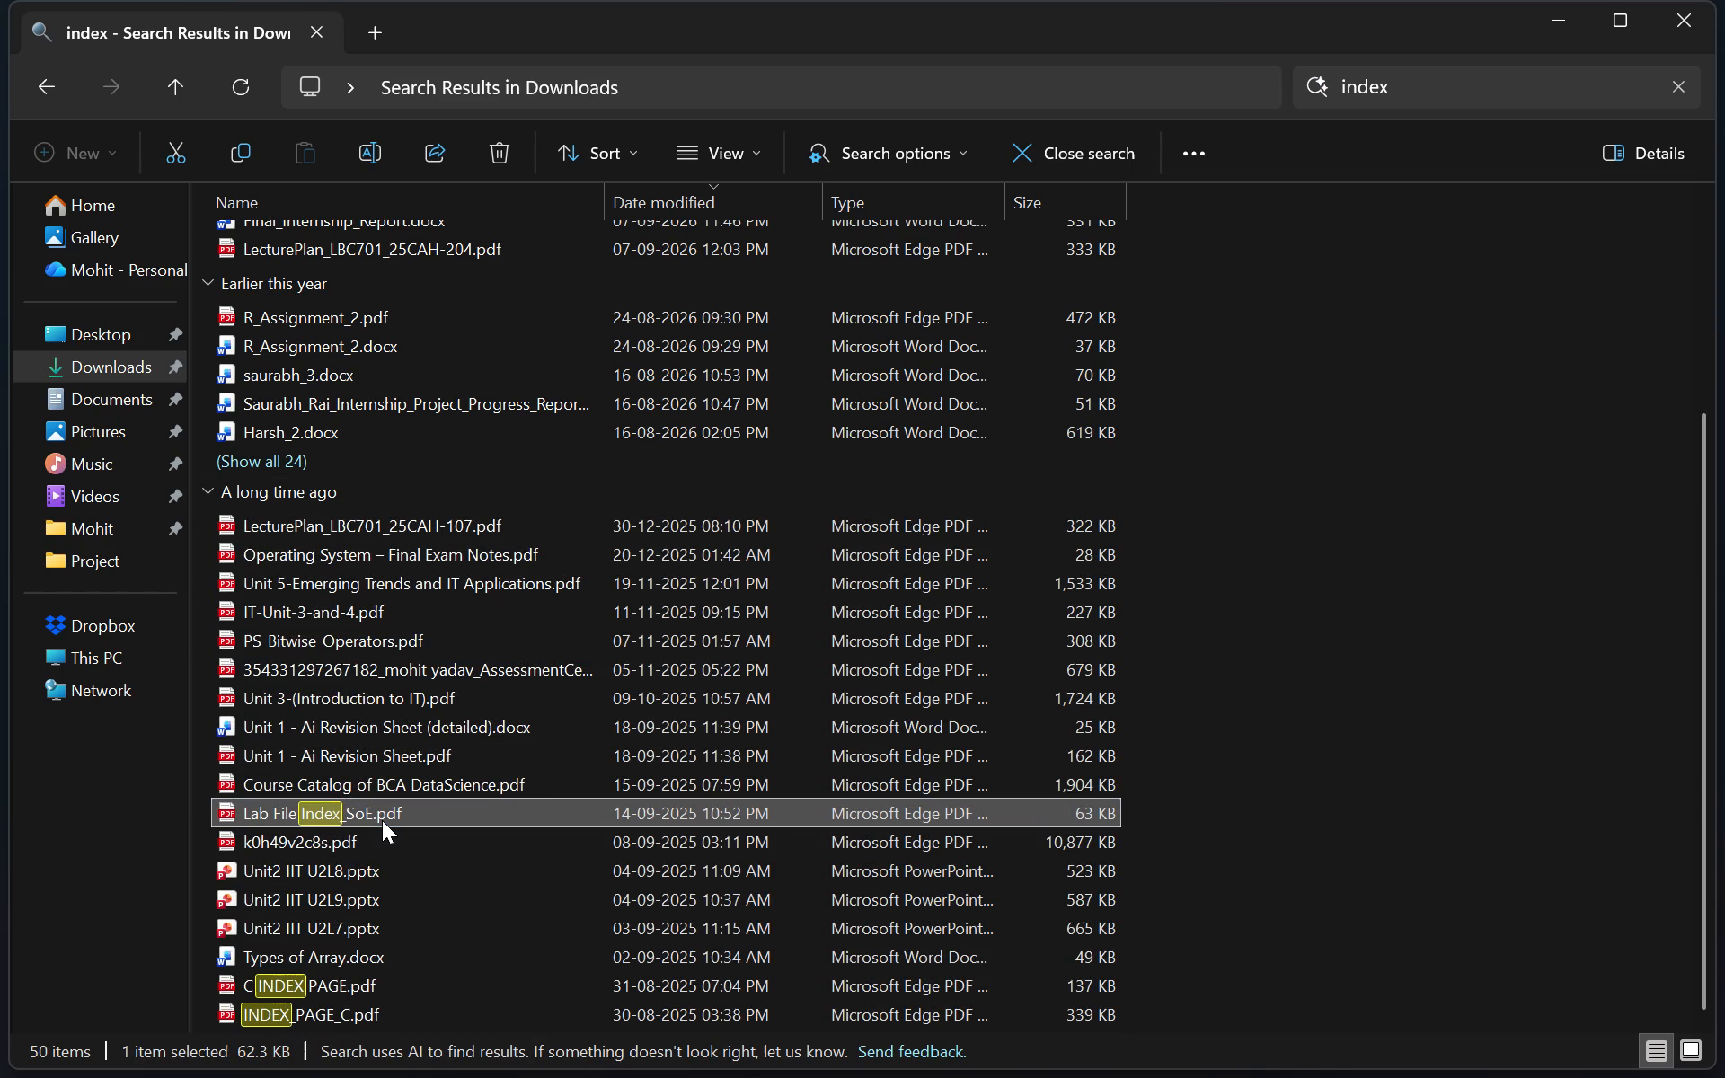
double_click(353, 1023)
scroll(578, 758, down, 5)
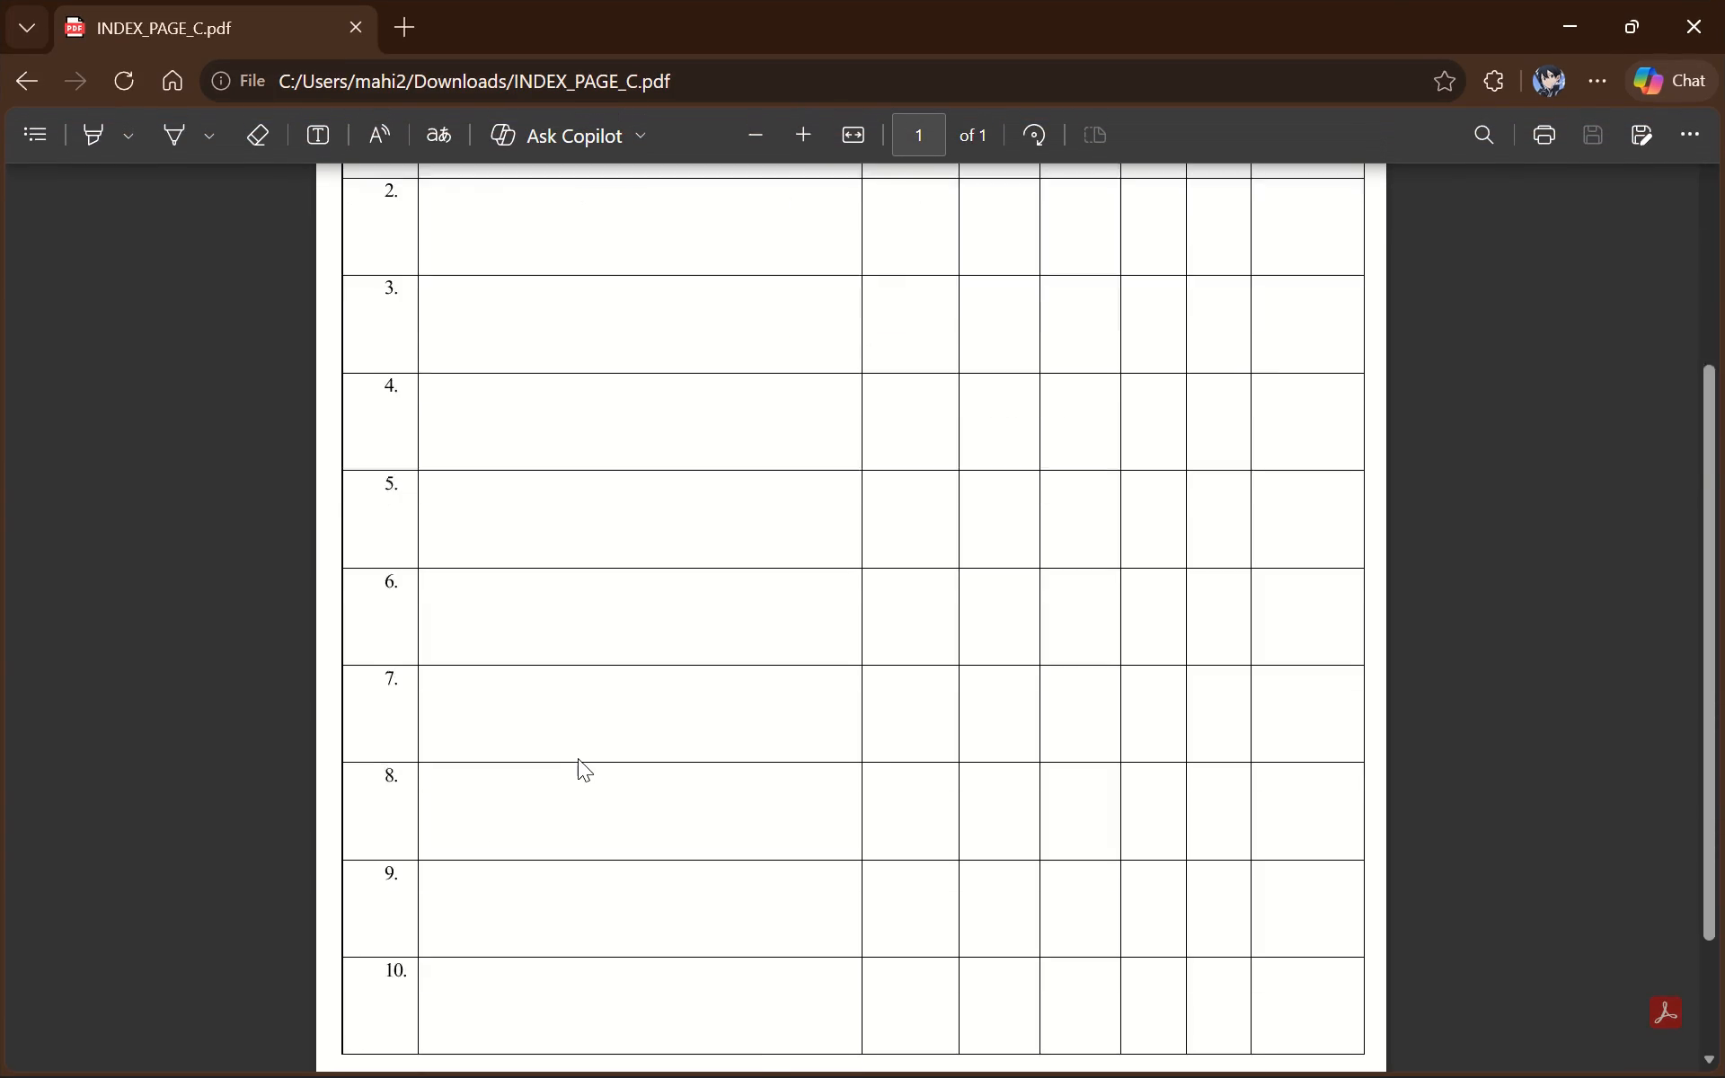
scroll(578, 758, down, 2)
scroll(578, 758, up, 6)
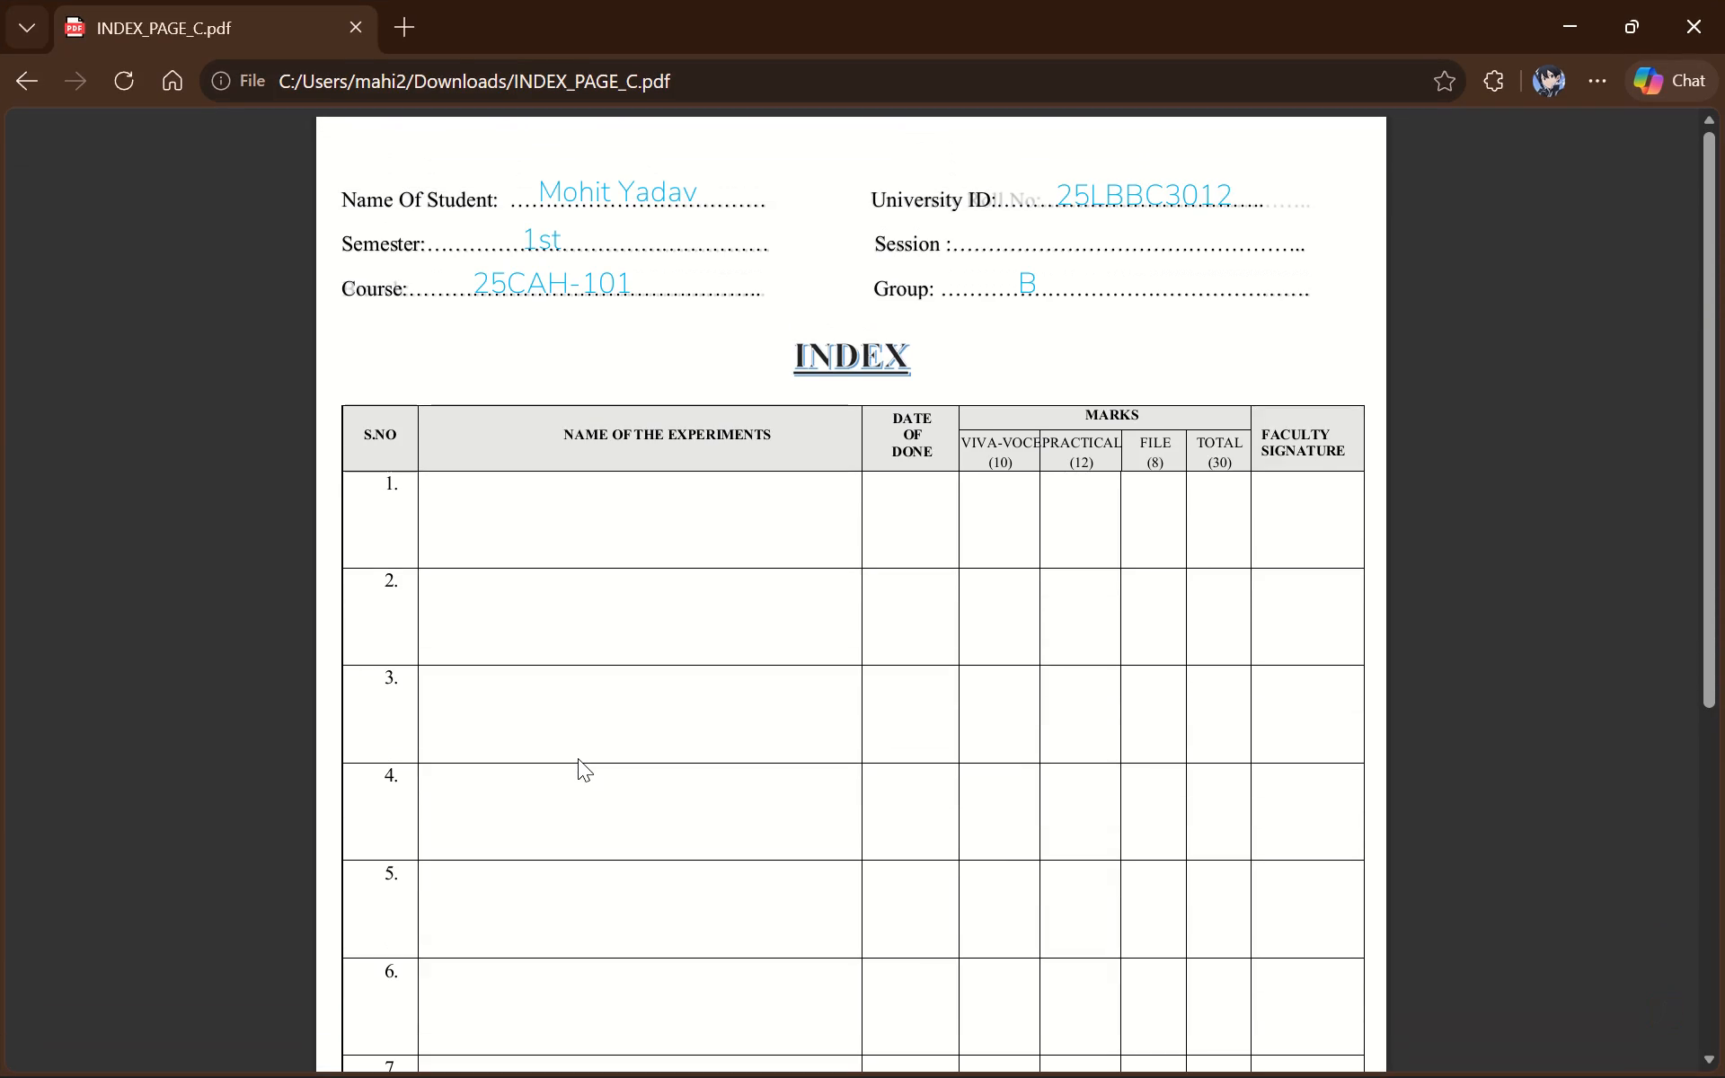
scroll(578, 758, down, 1)
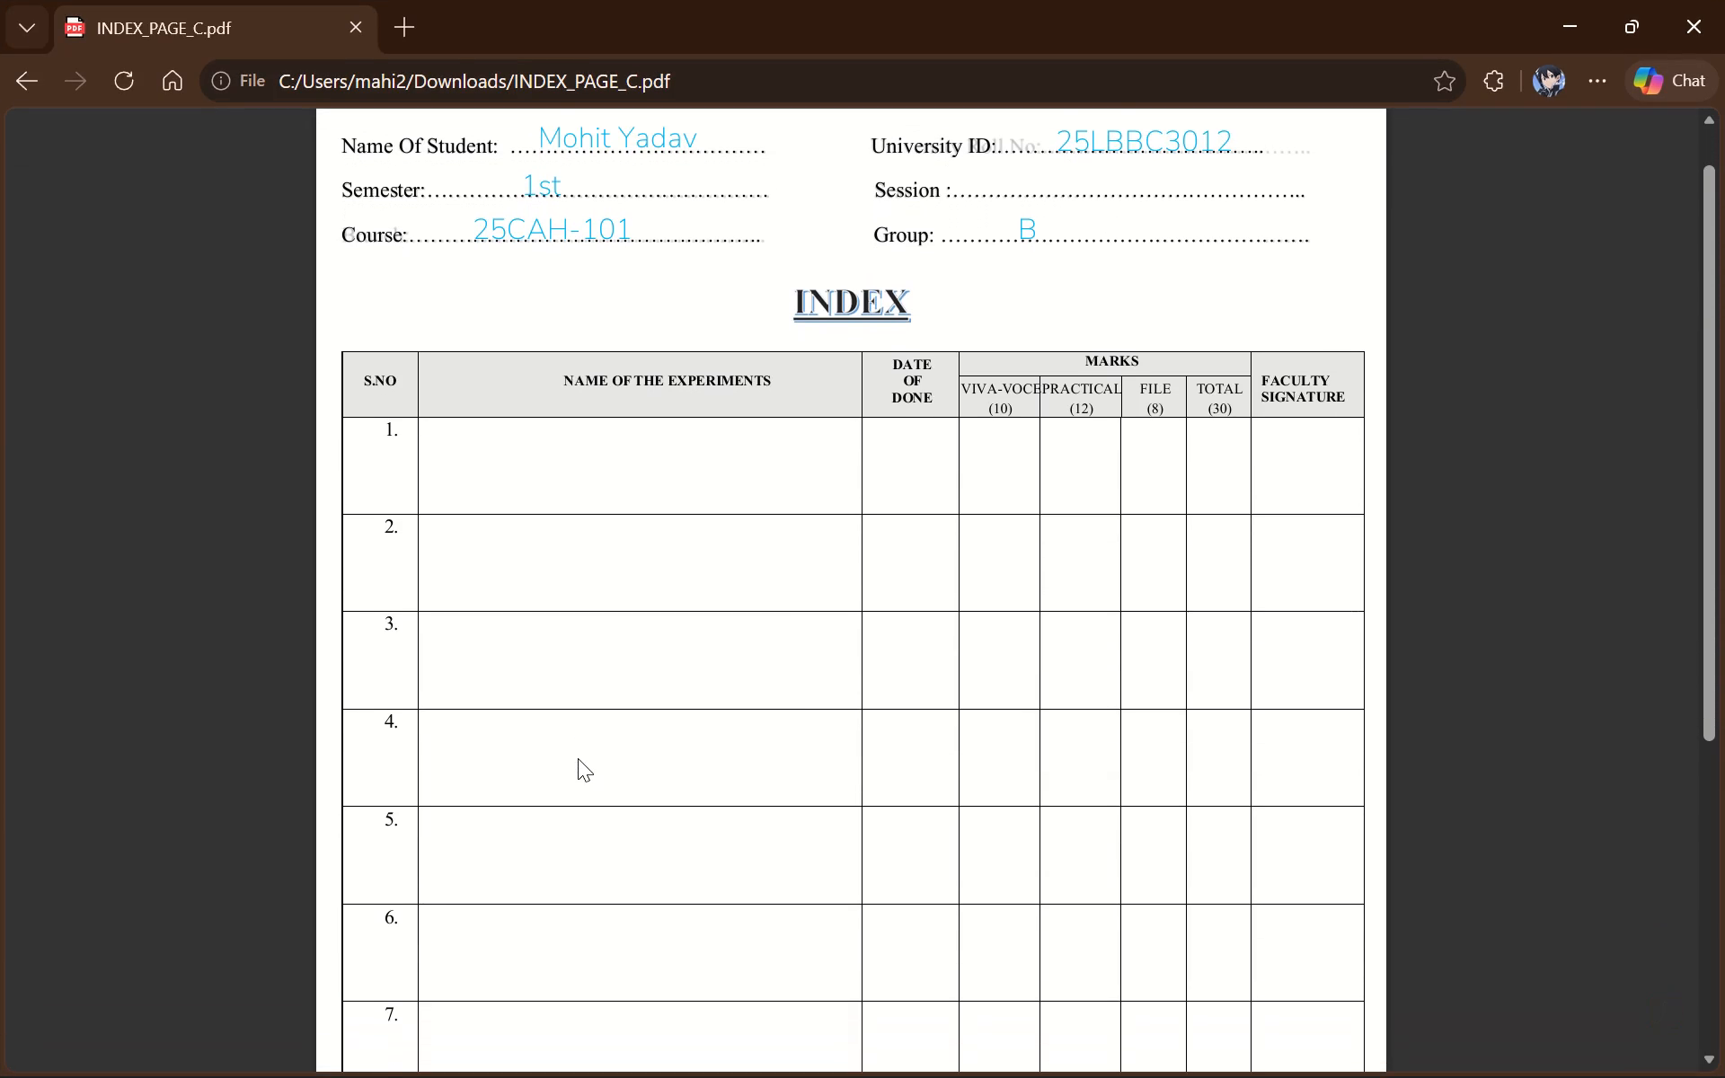
scroll(578, 758, down, 2)
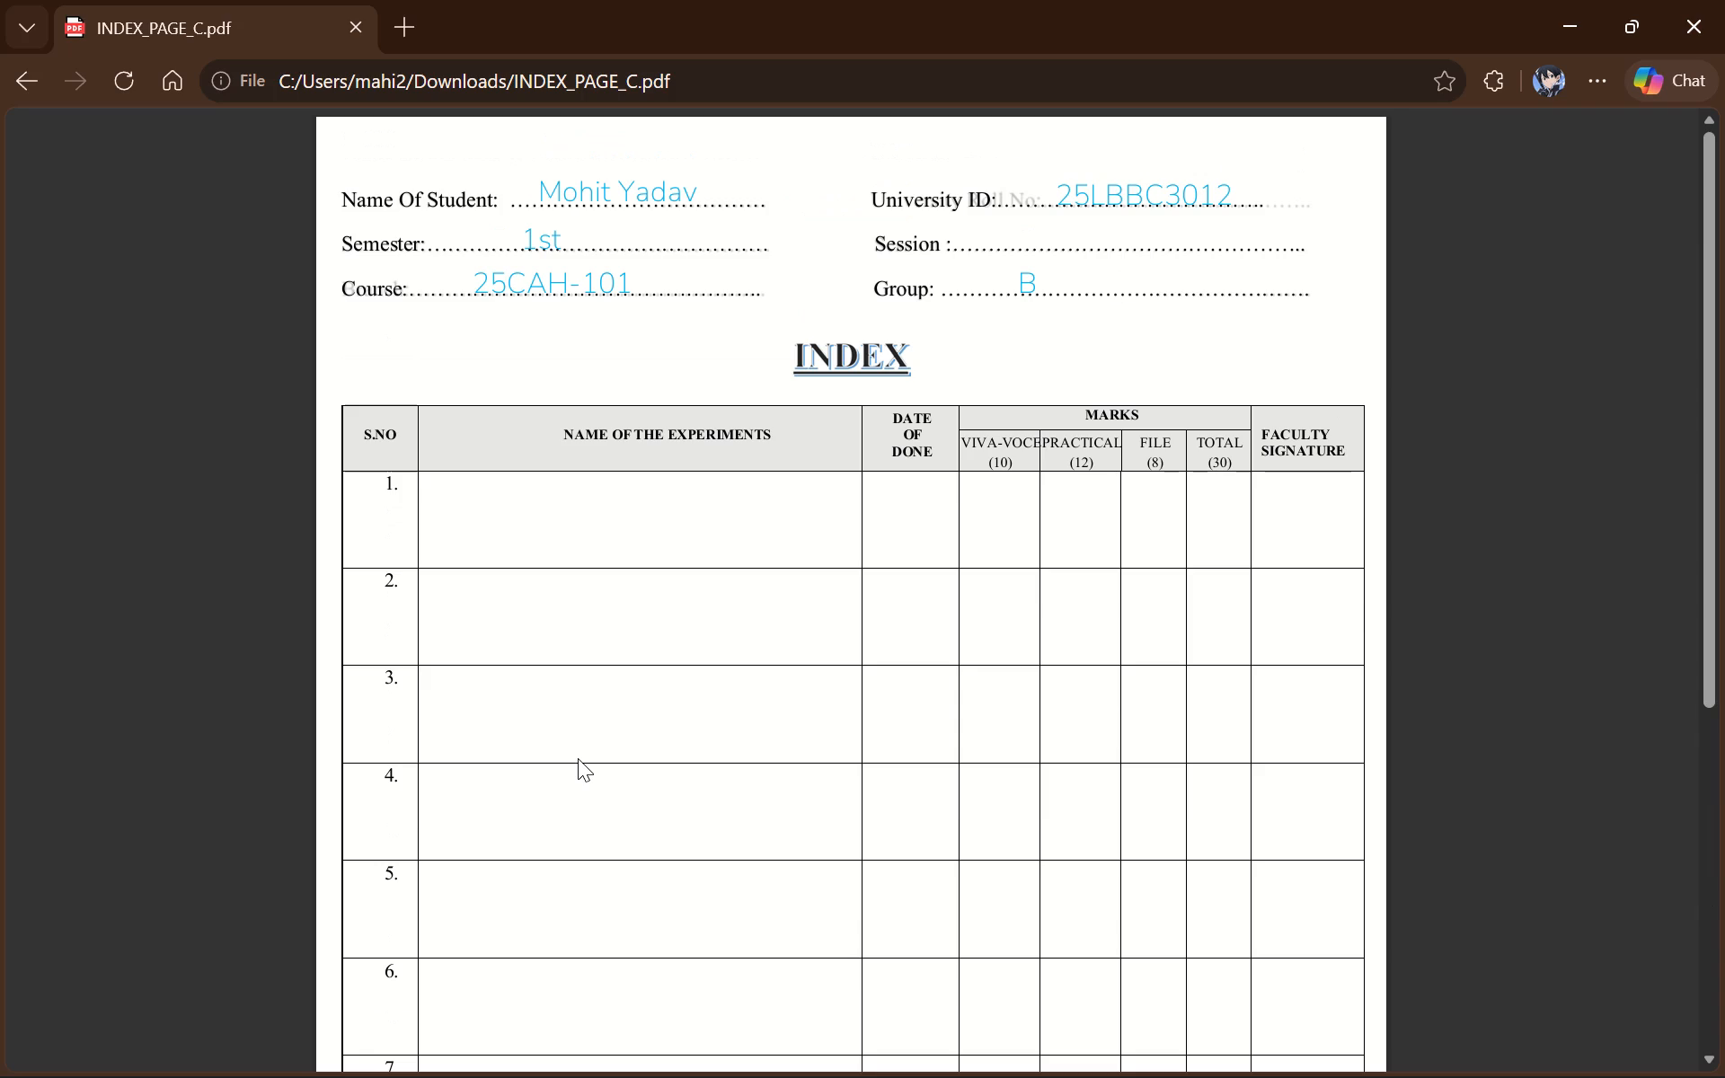
click(356, 31)
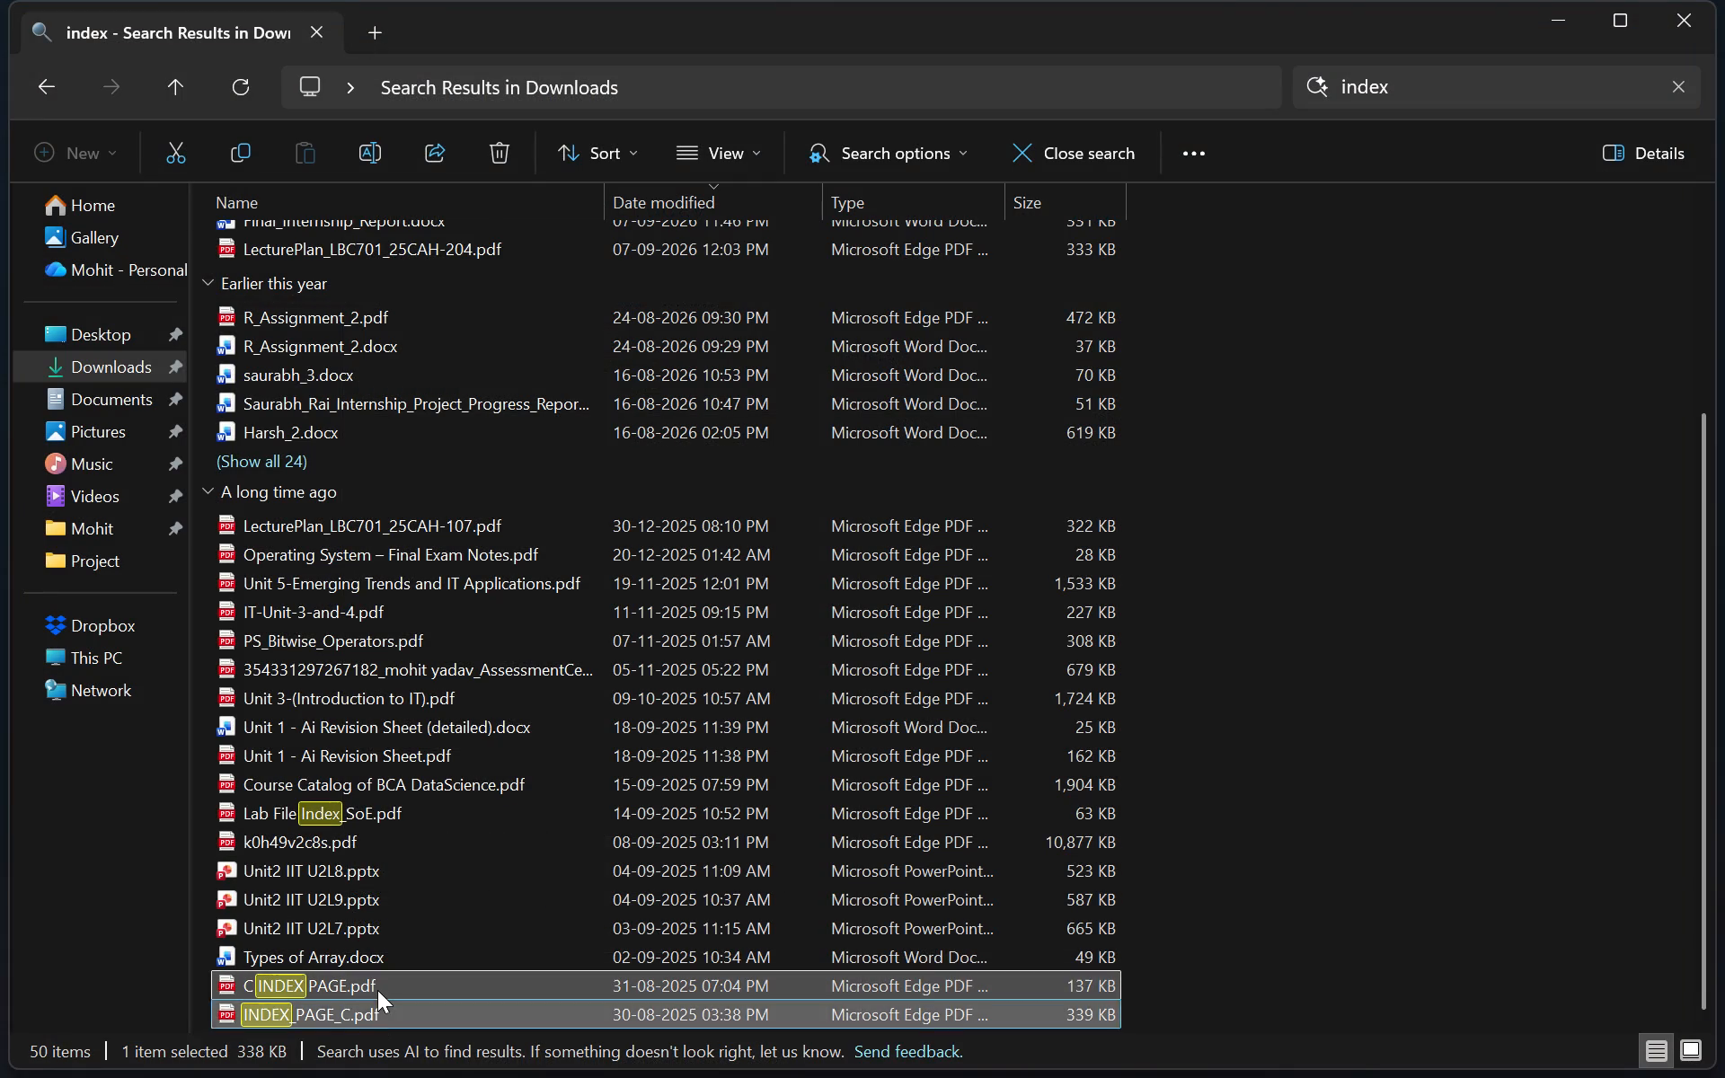
Open C INDEX PAGE.pdf from the search results and examine its header fields and experiments table.
double_click(377, 990)
scroll(625, 570, up, 2)
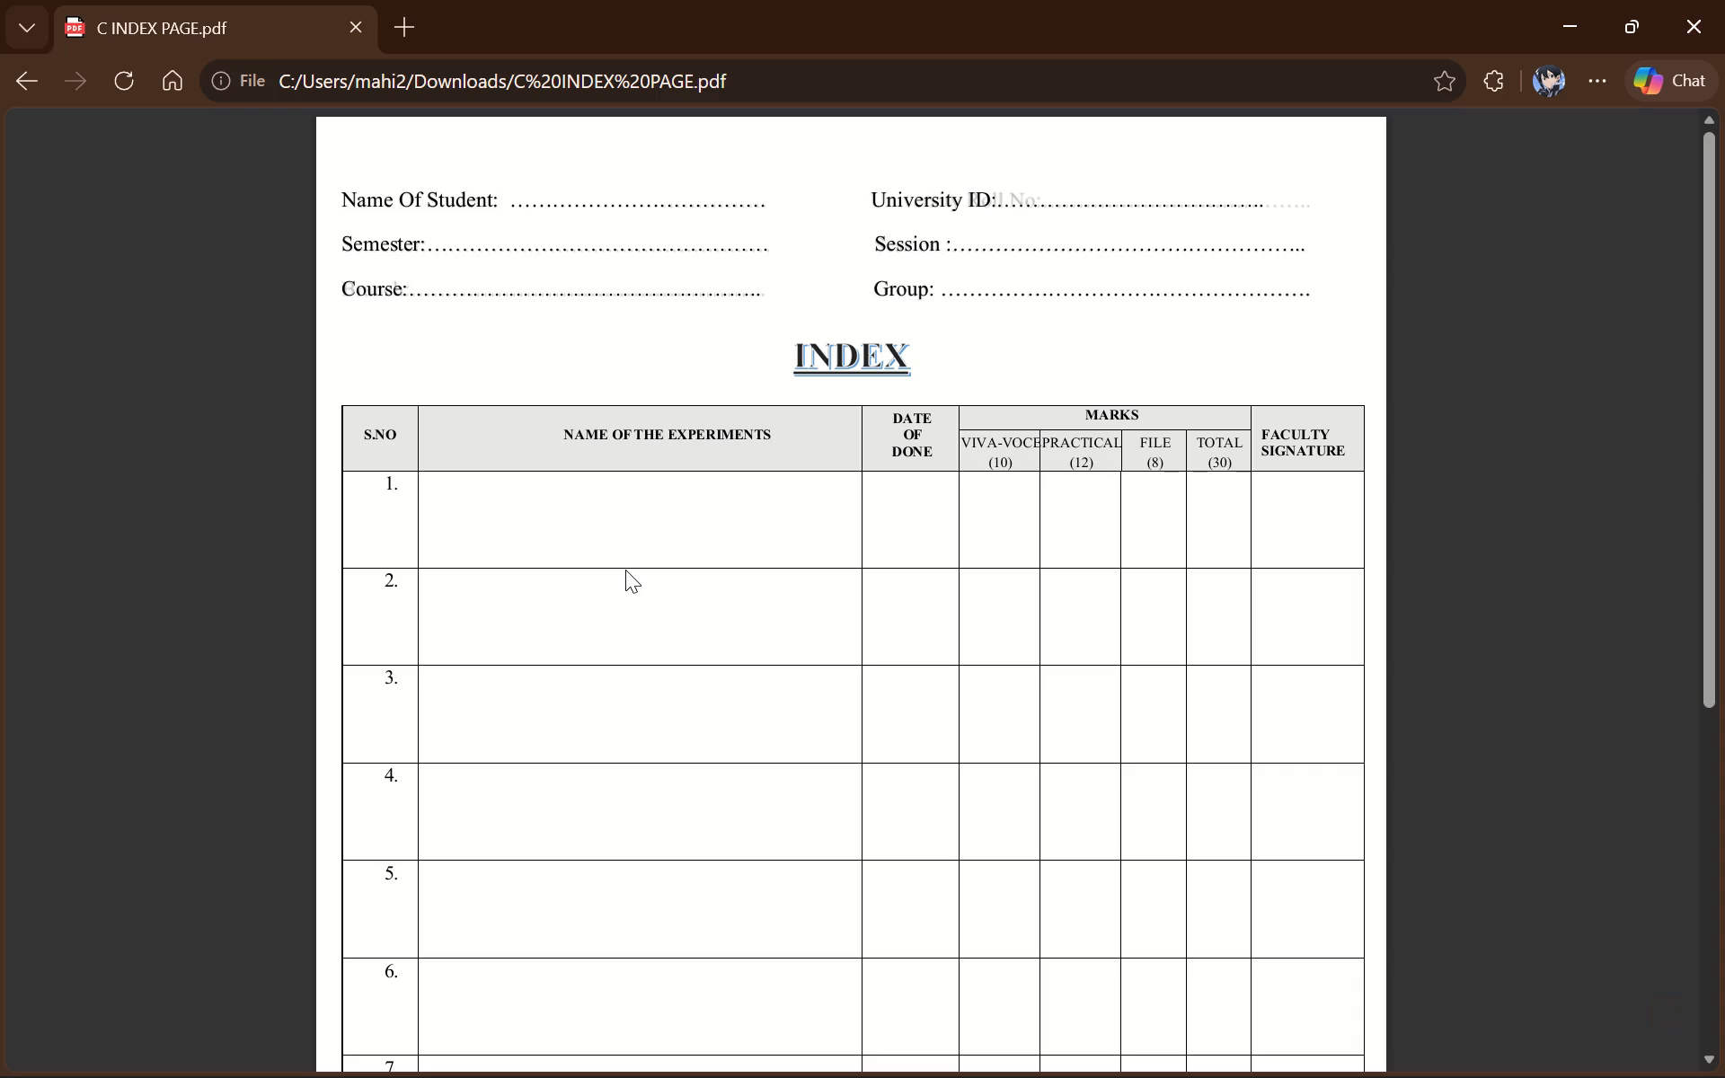
scroll(651, 634, down, 3)
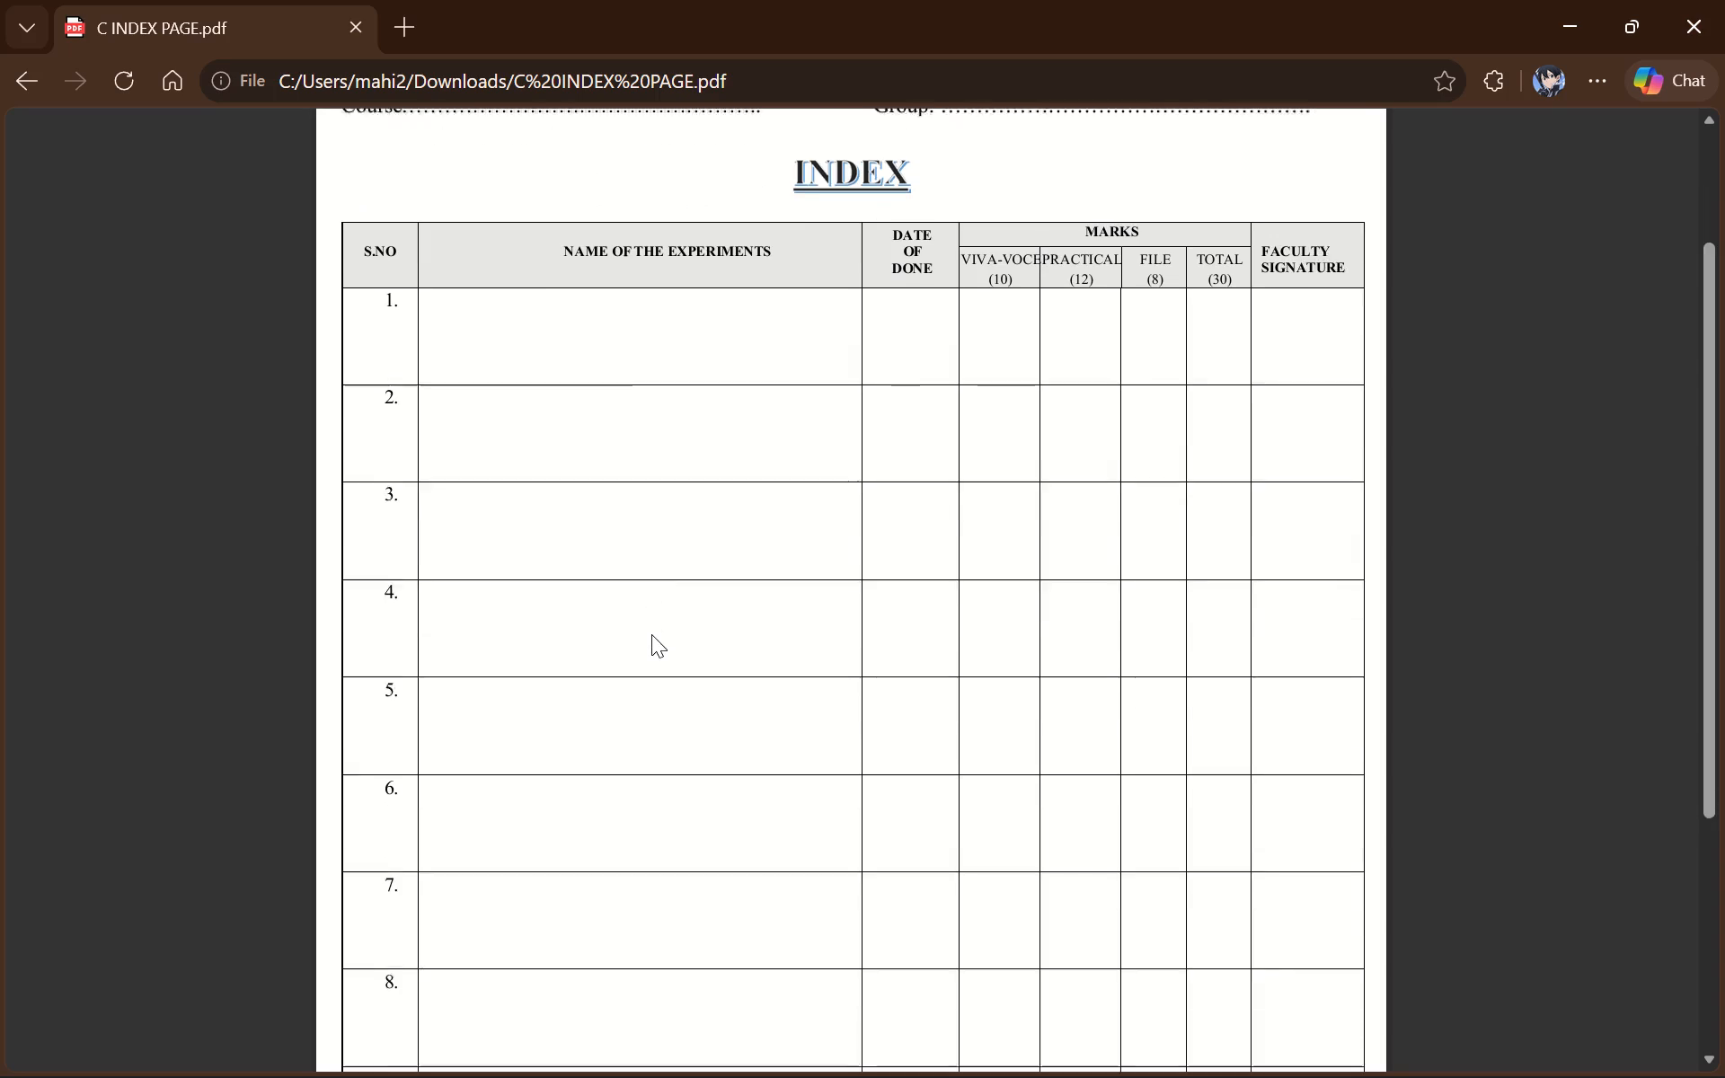
scroll(651, 634, down, 3)
scroll(651, 634, up, 6)
scroll(651, 634, down, 8)
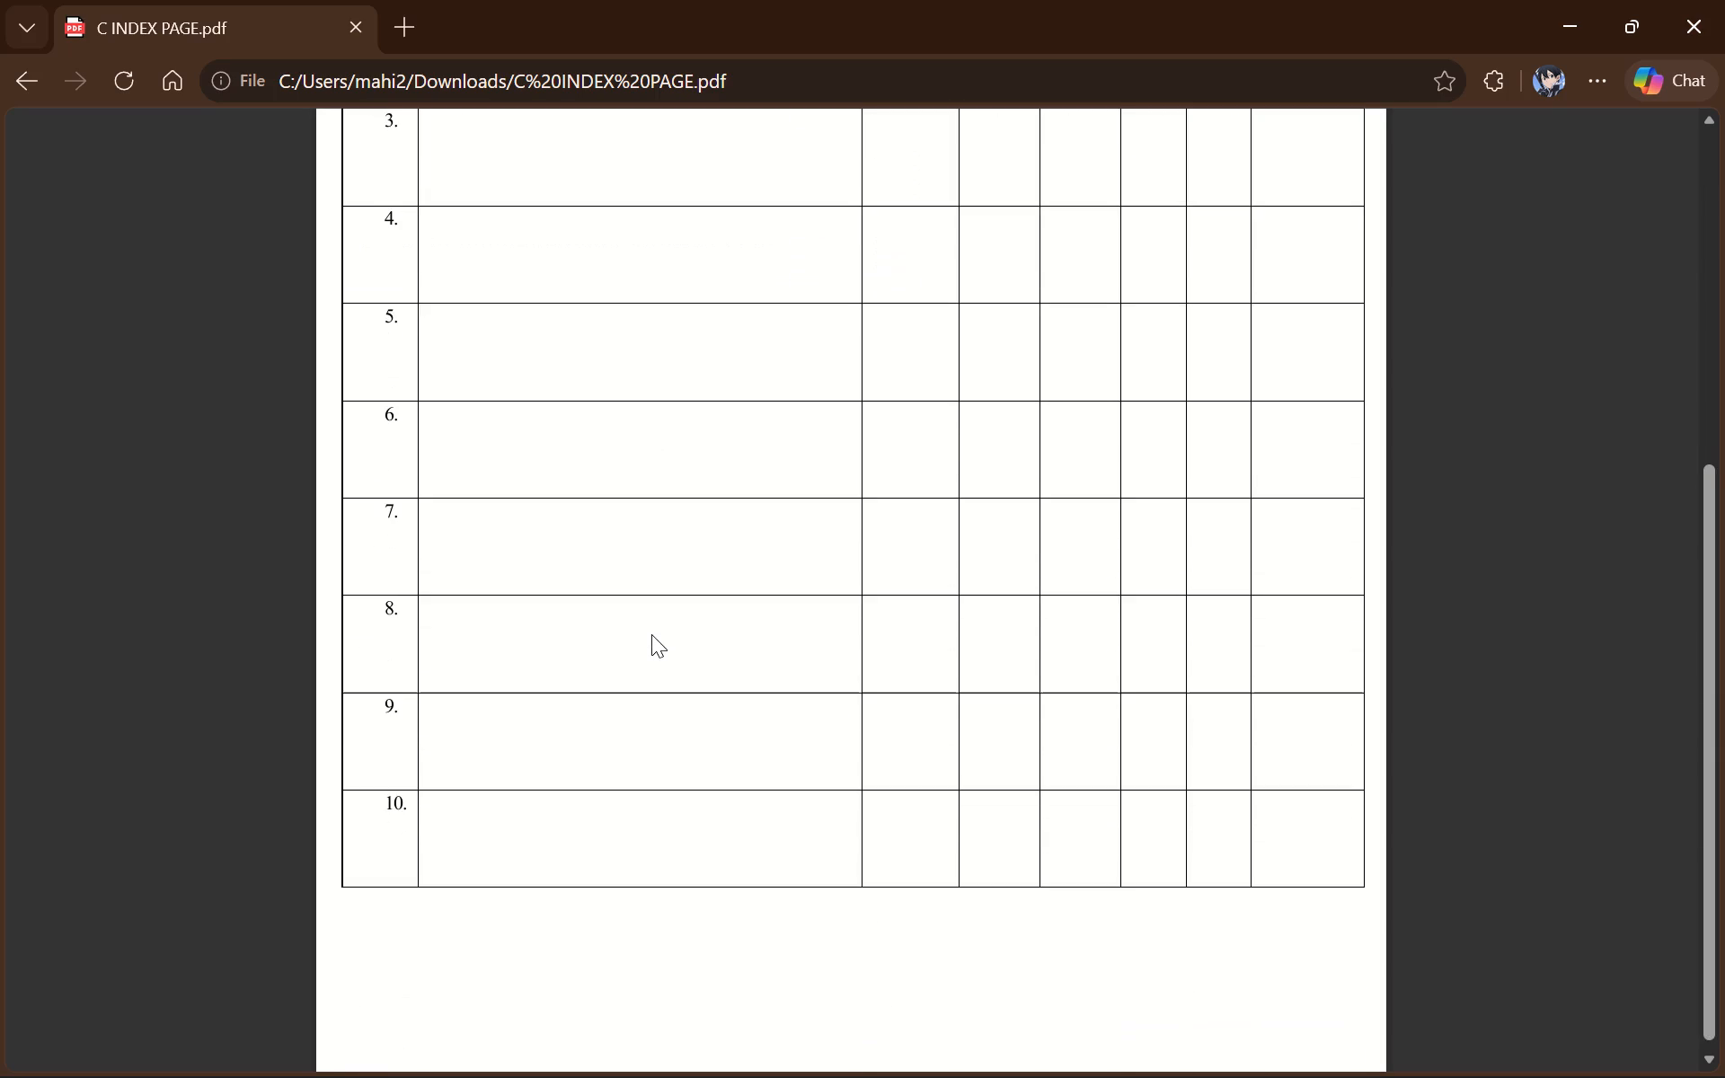
scroll(651, 634, up, 5)
scroll(651, 634, down, 7)
scroll(651, 634, up, 7)
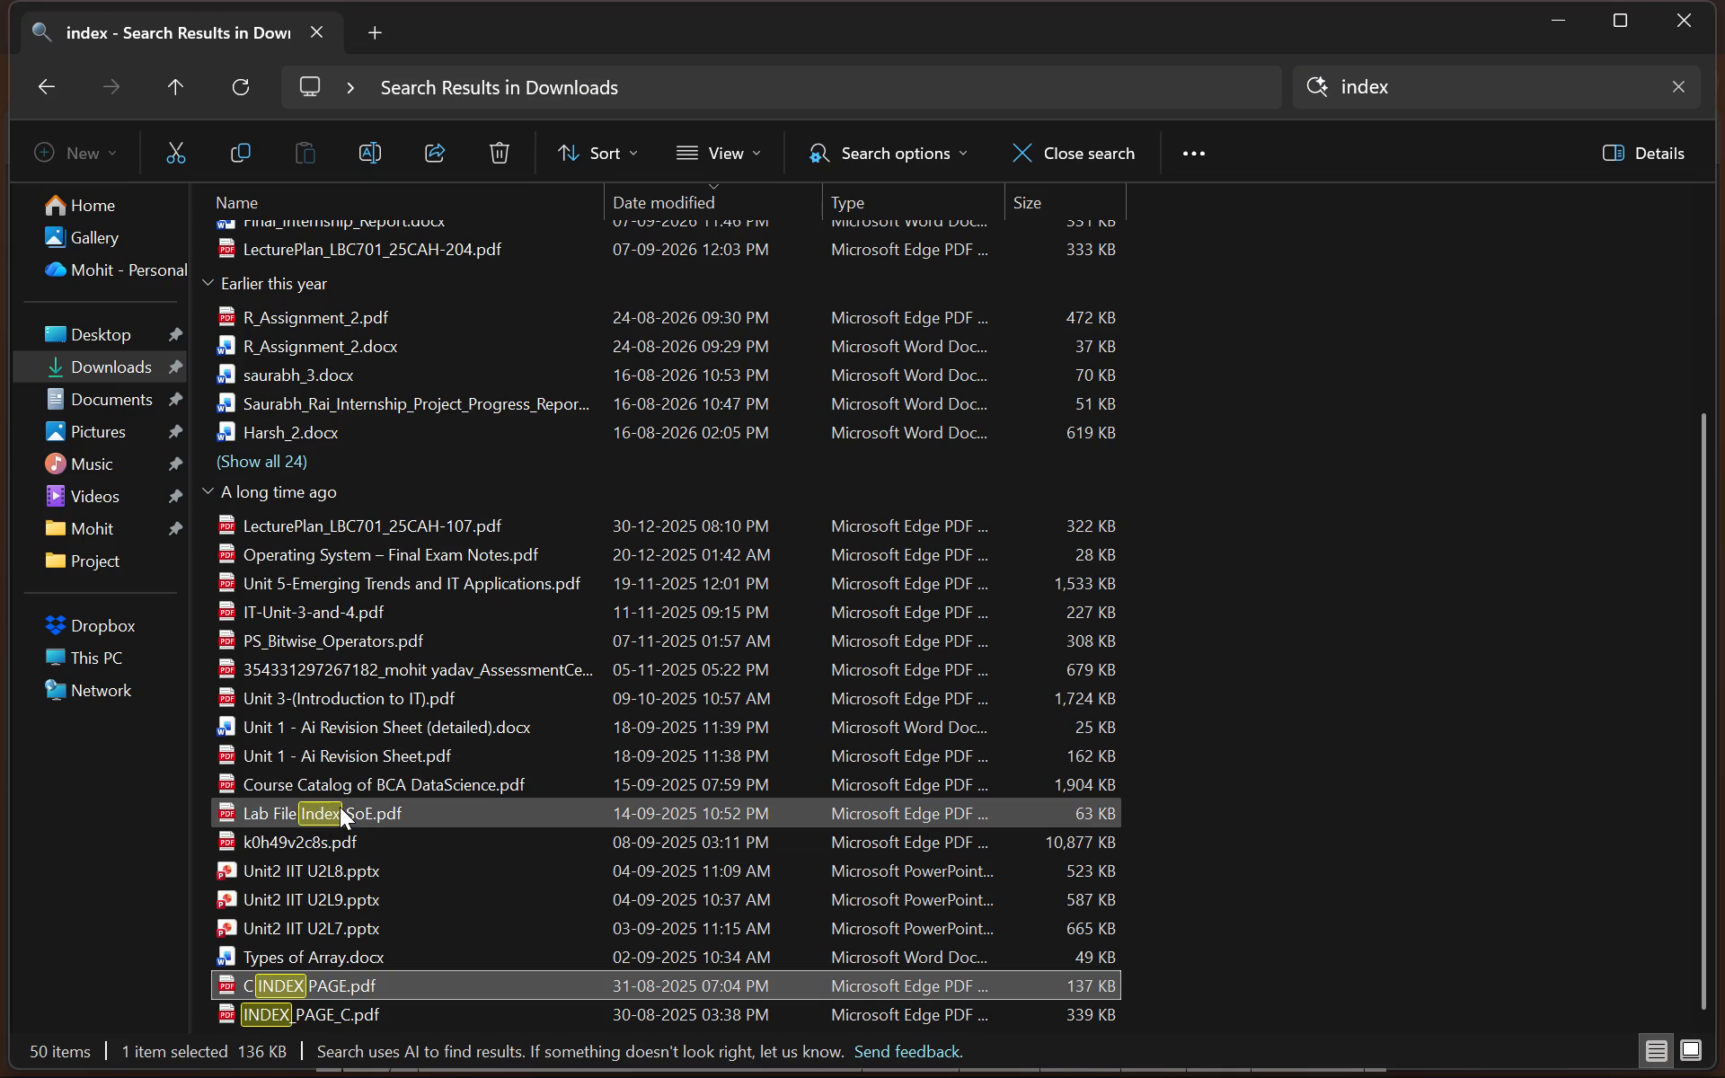
Show all search matches in the "Earlier this year" group and look through the results for other index page files.
click(273, 470)
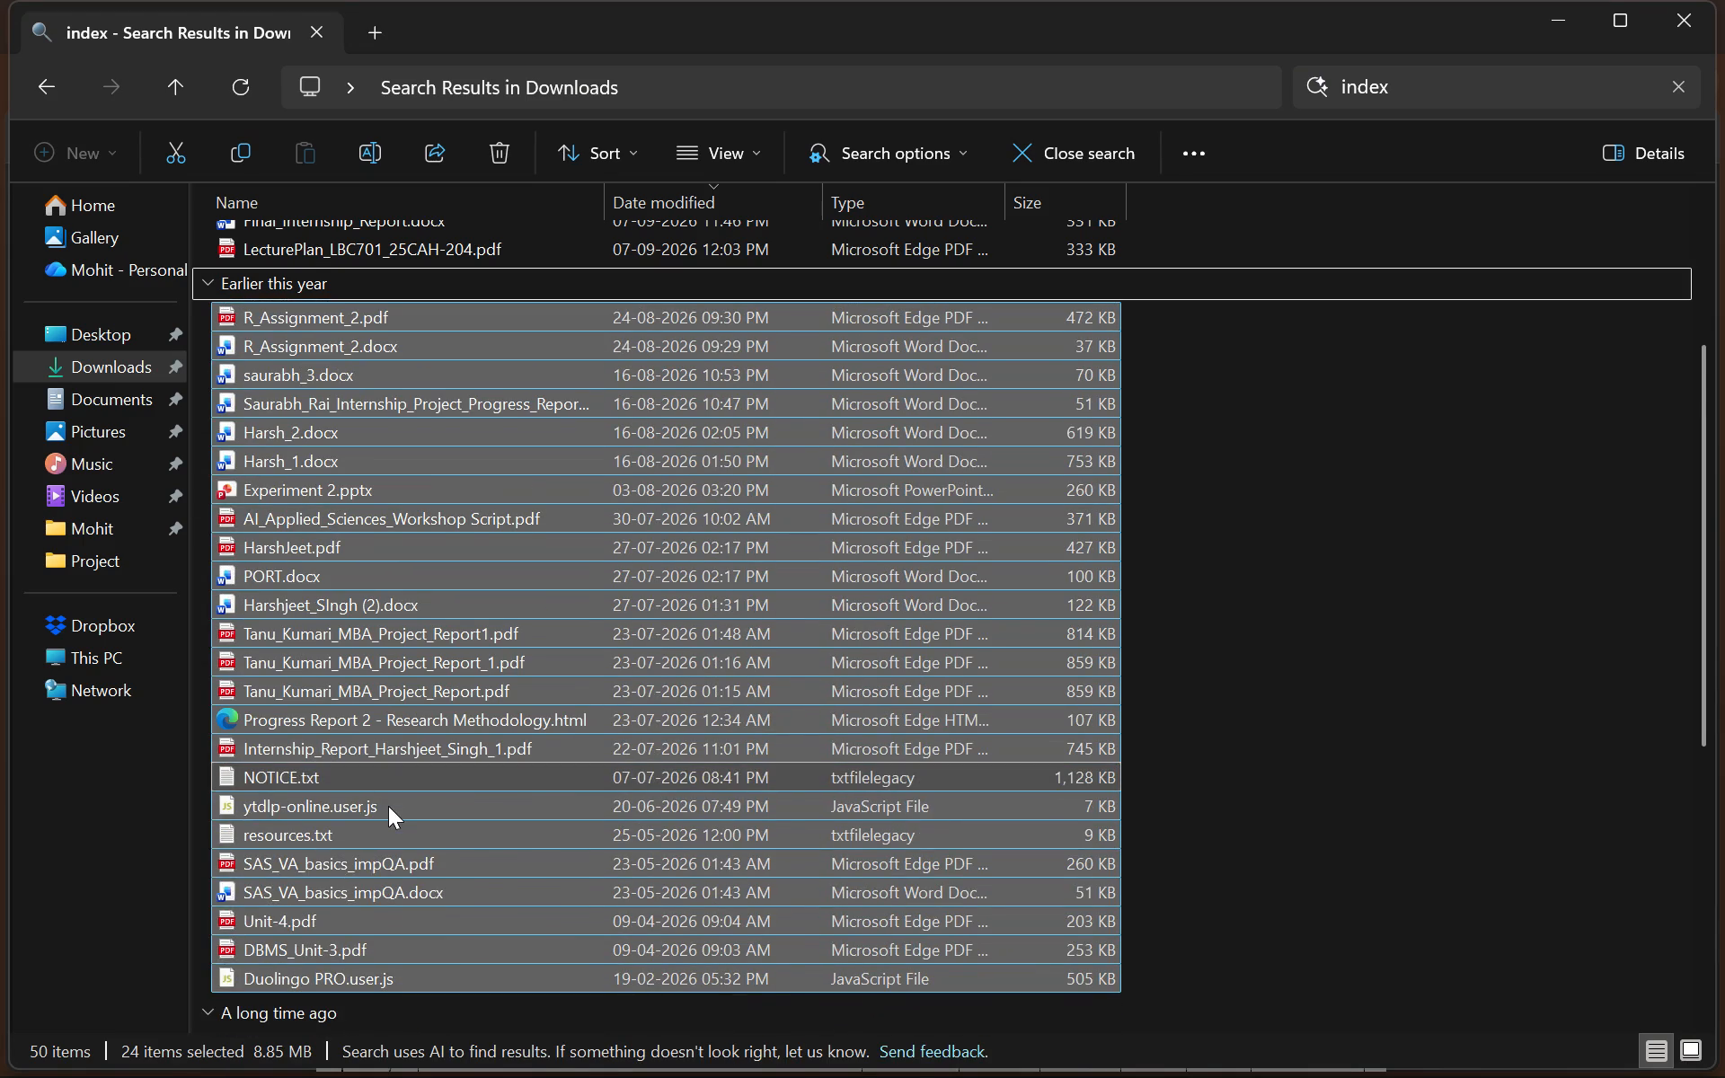
scroll(388, 806, up, 1)
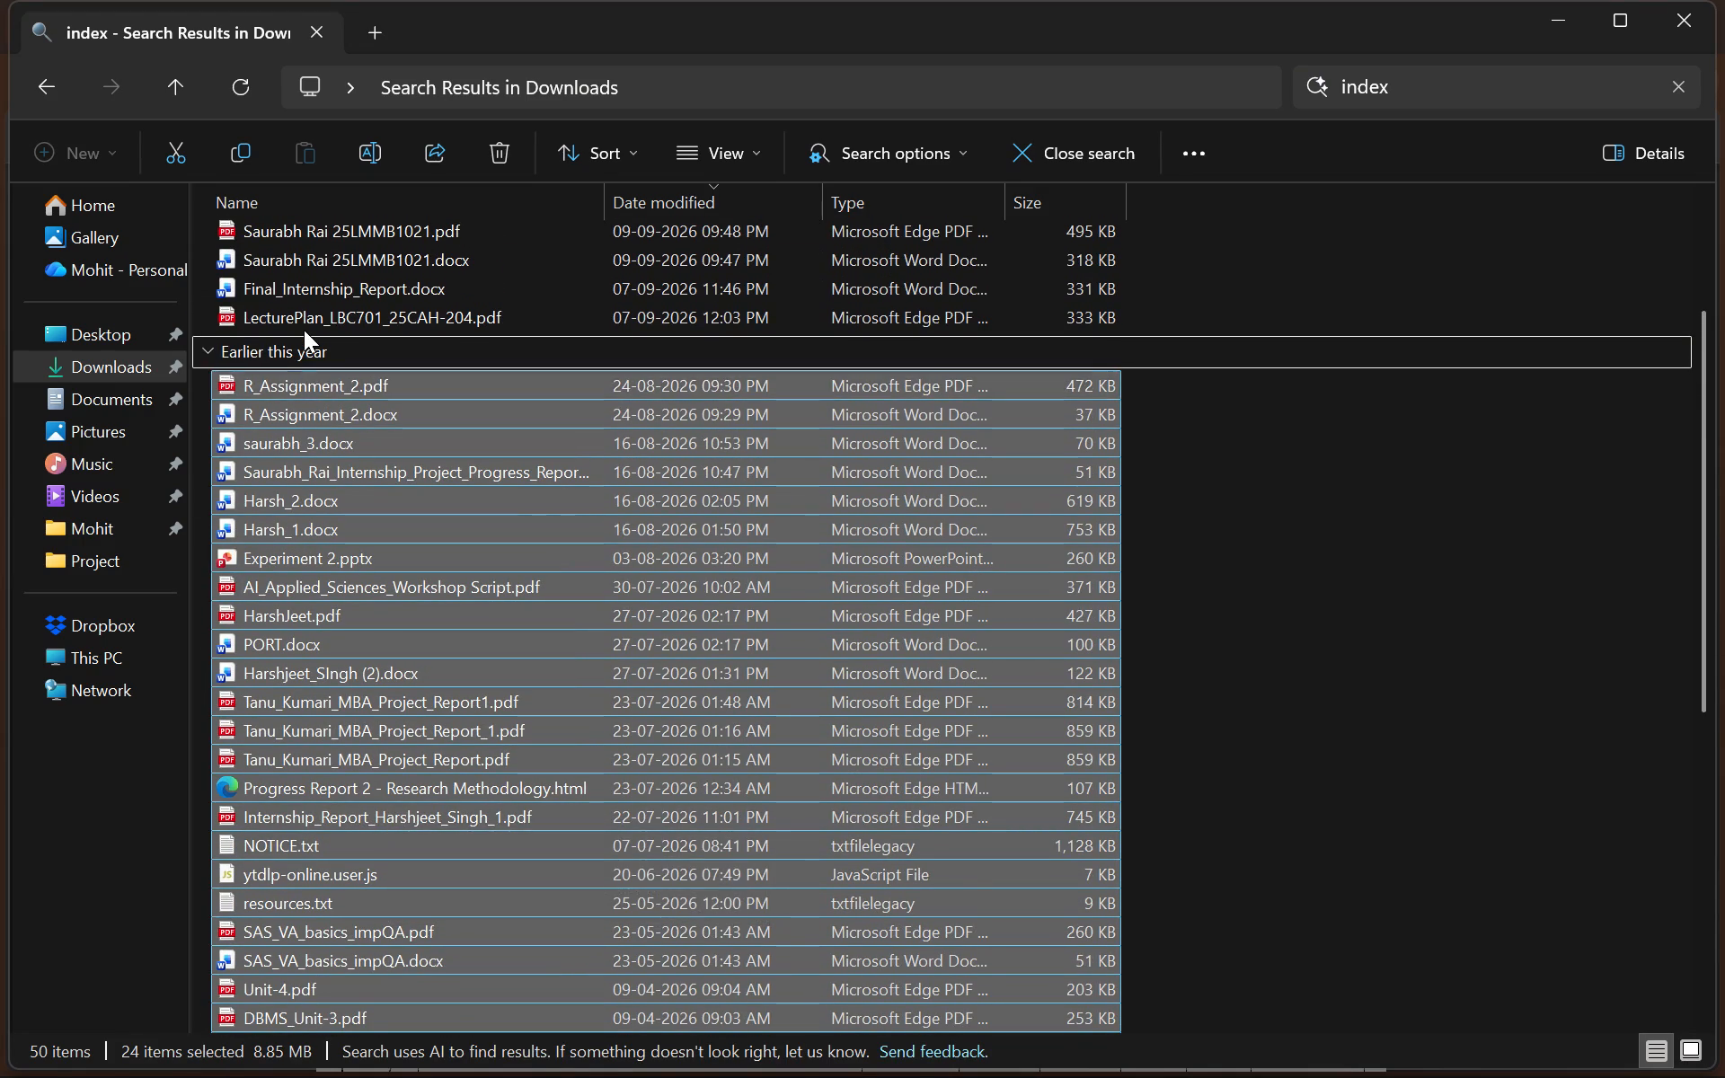
scroll(304, 330, up, 4)
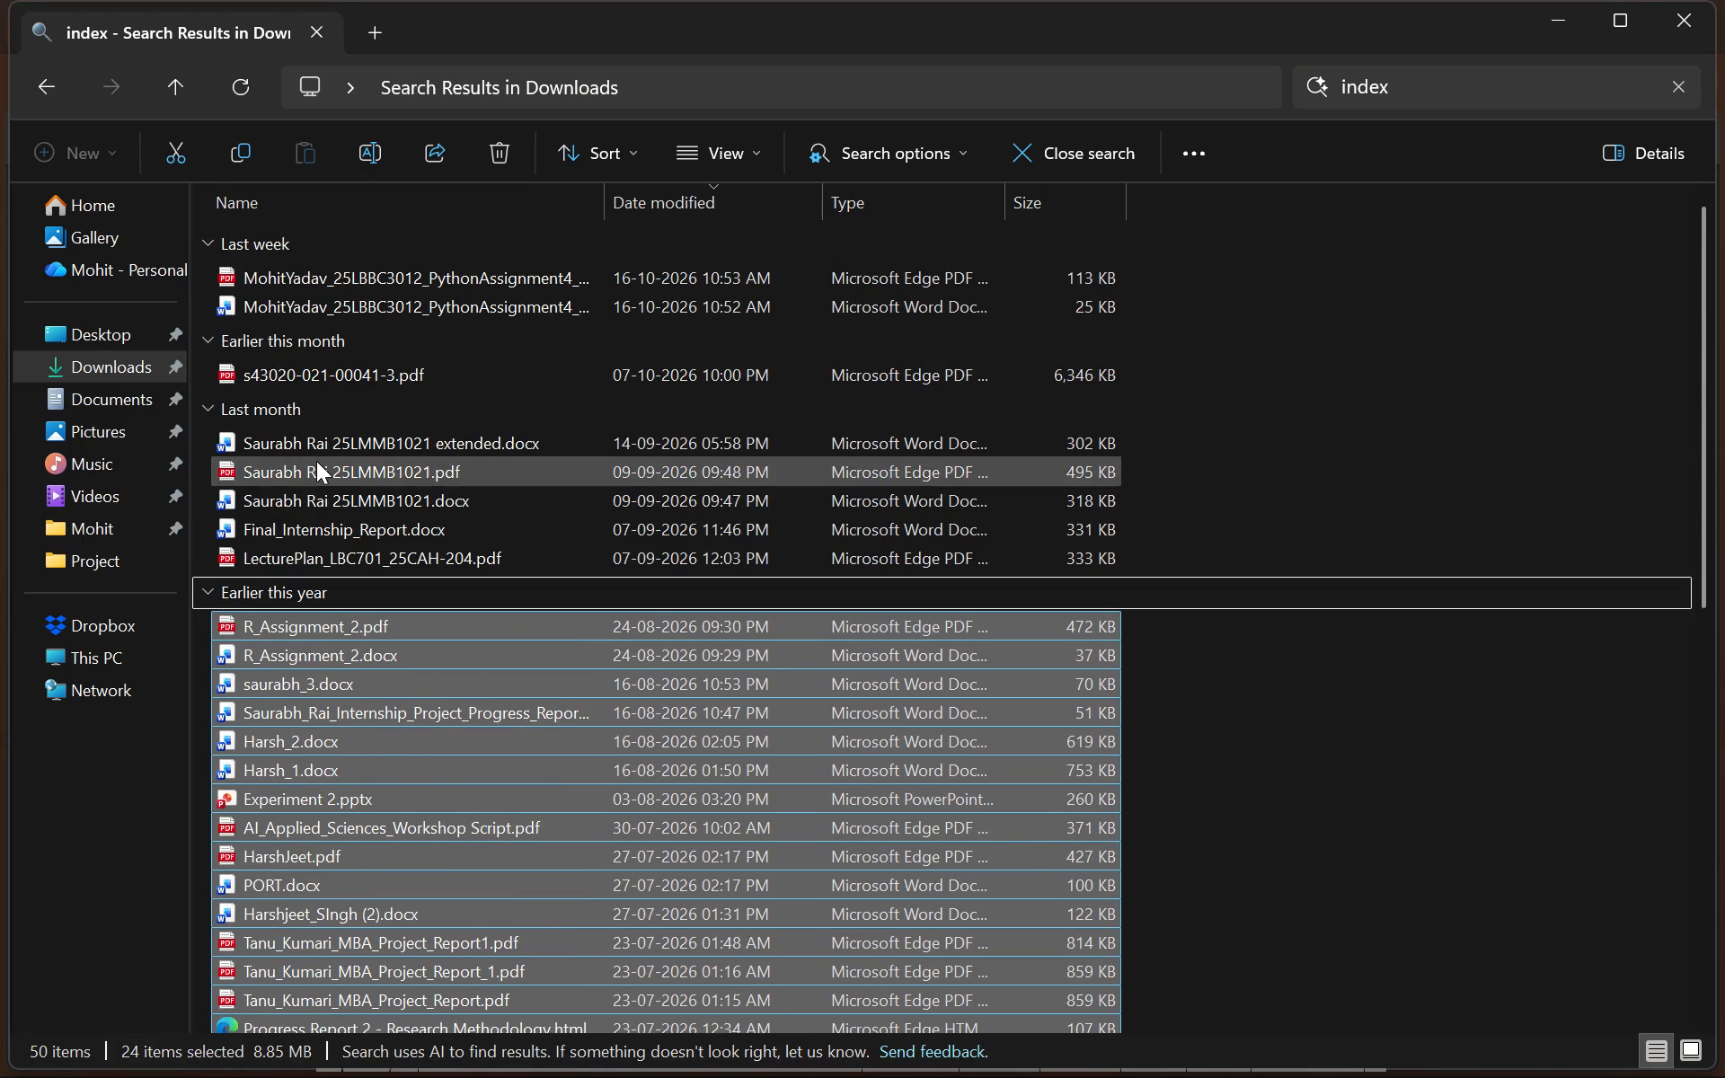
scroll(316, 461, down, 10)
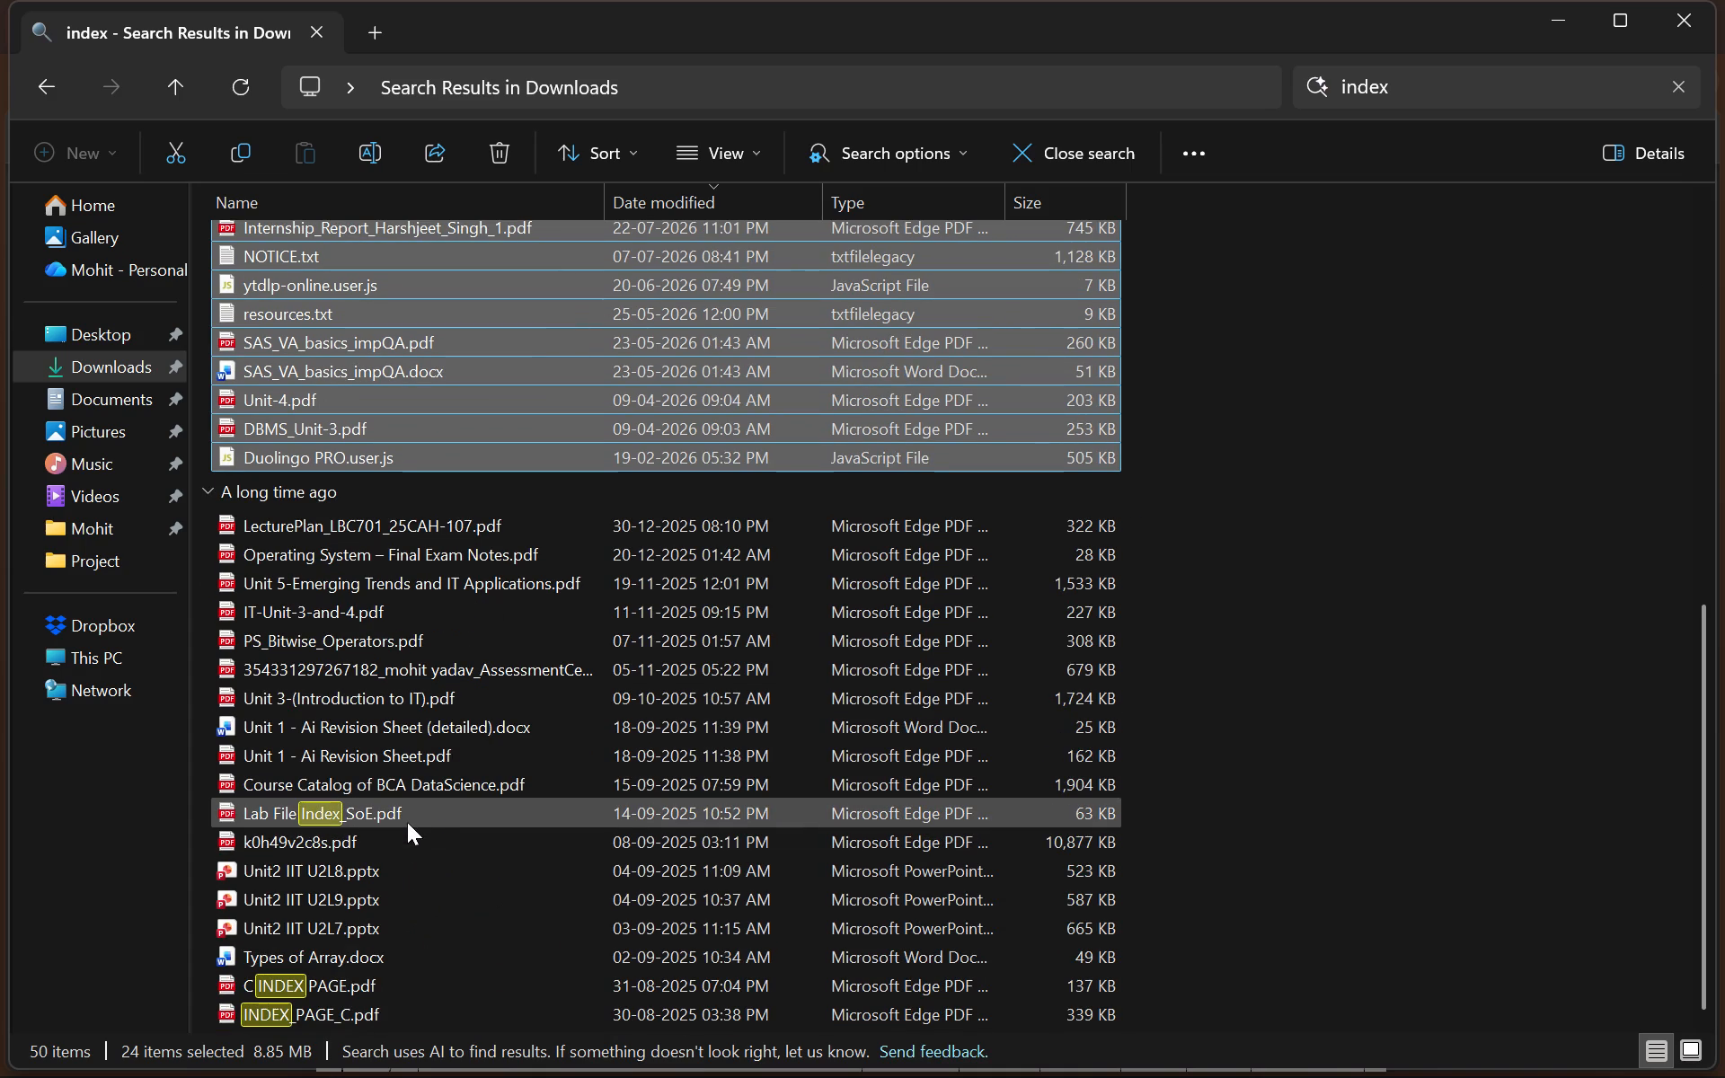
Open Lab File Index_SoE.pdf from the search results, examine its layout, and close C INDEX PAGE.pdf.
double_click(419, 811)
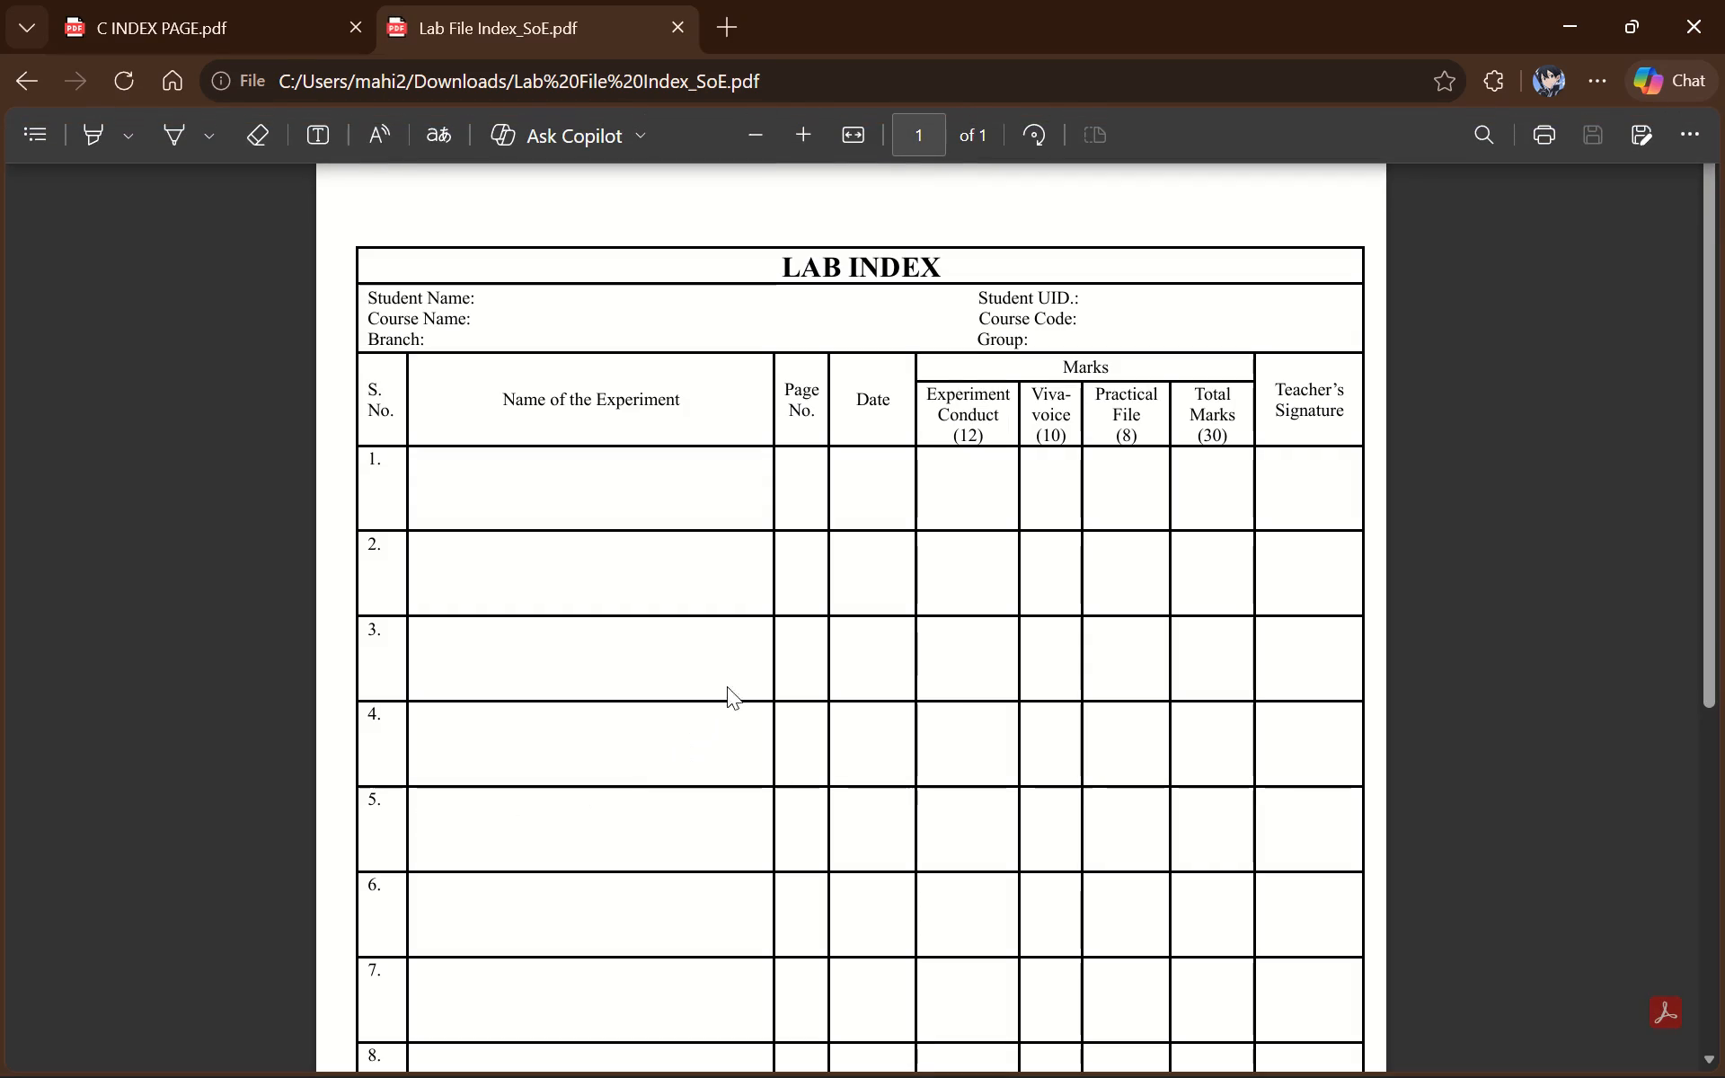
scroll(712, 645, up, 2)
scroll(712, 645, down, 1)
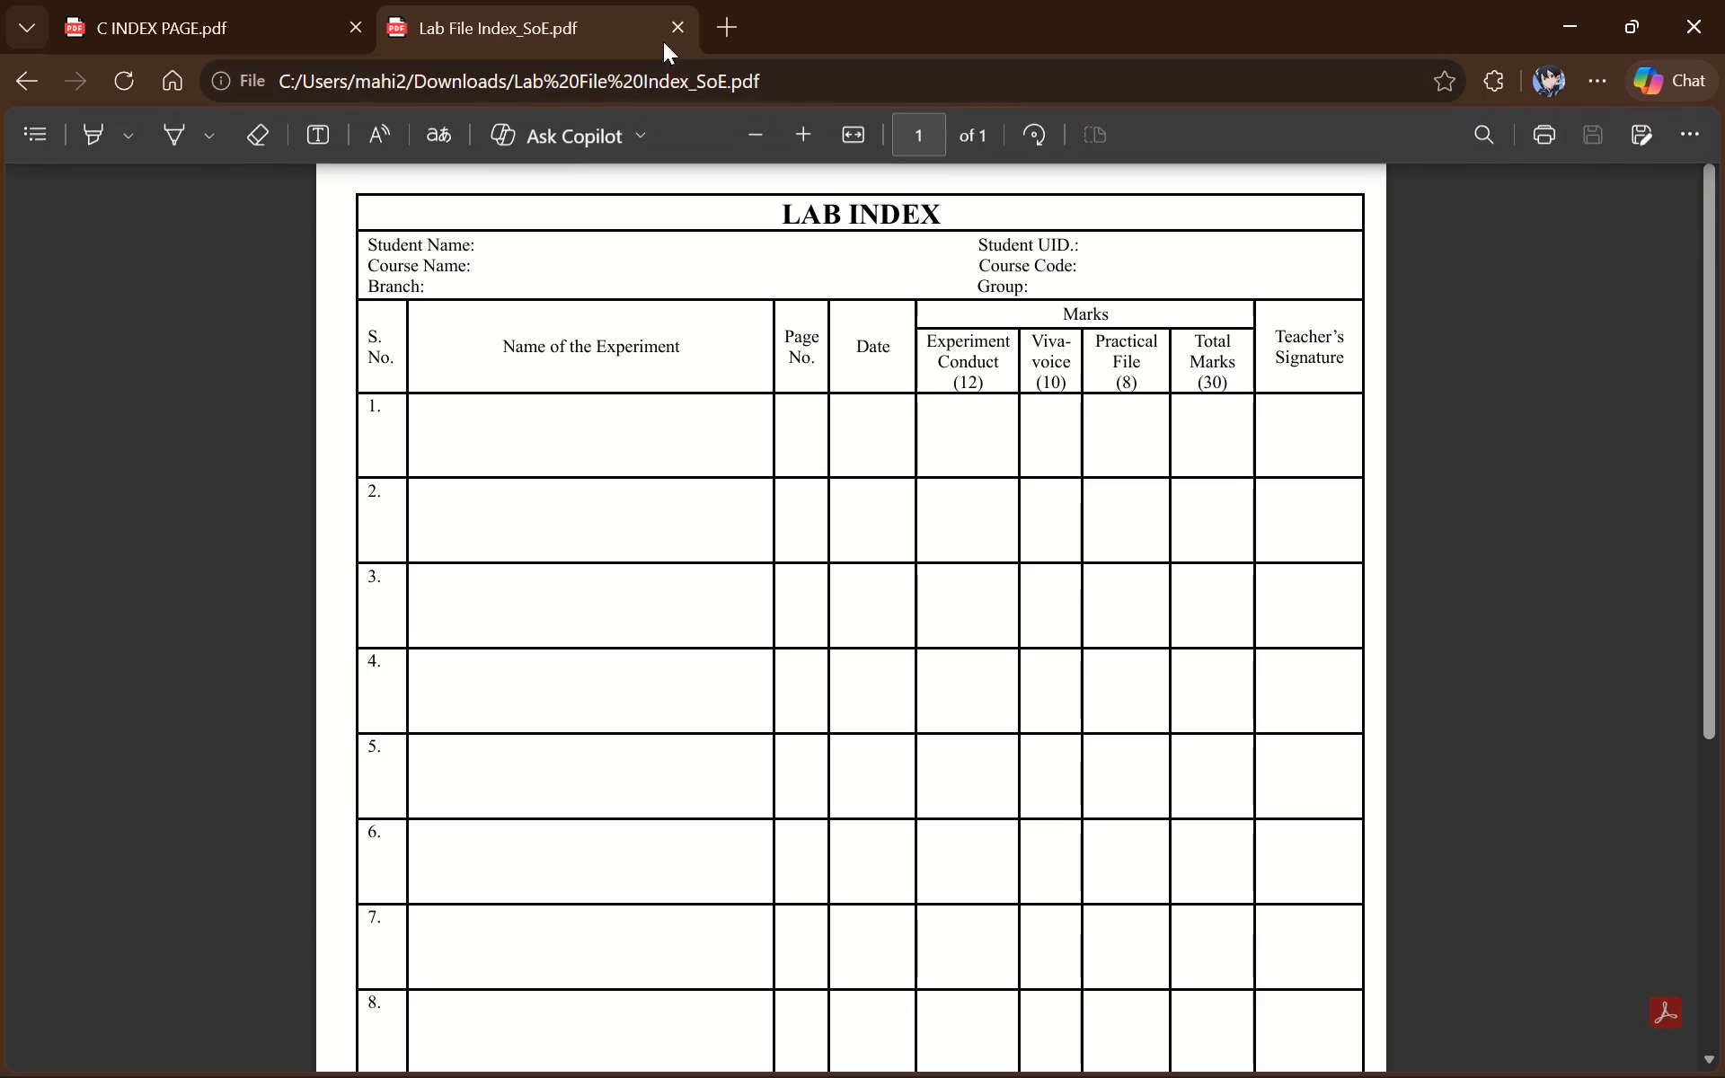
scroll(595, 619, down, 7)
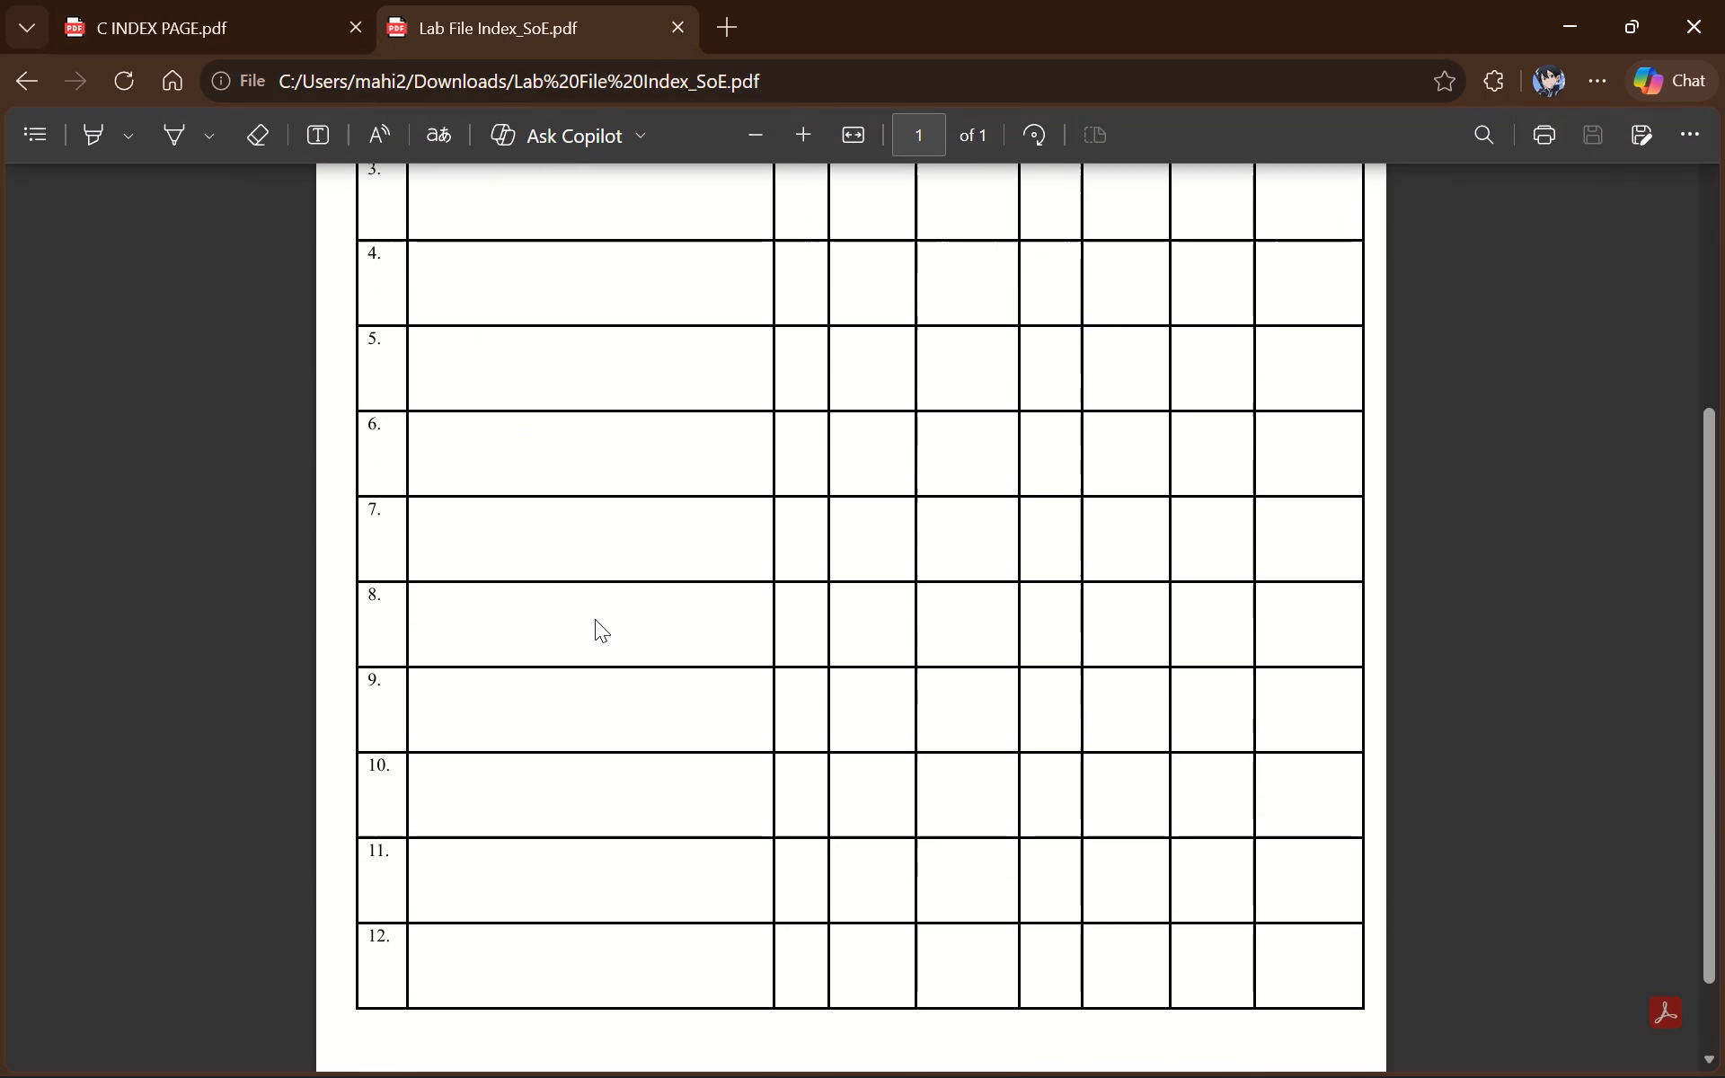
scroll(595, 619, up, 6)
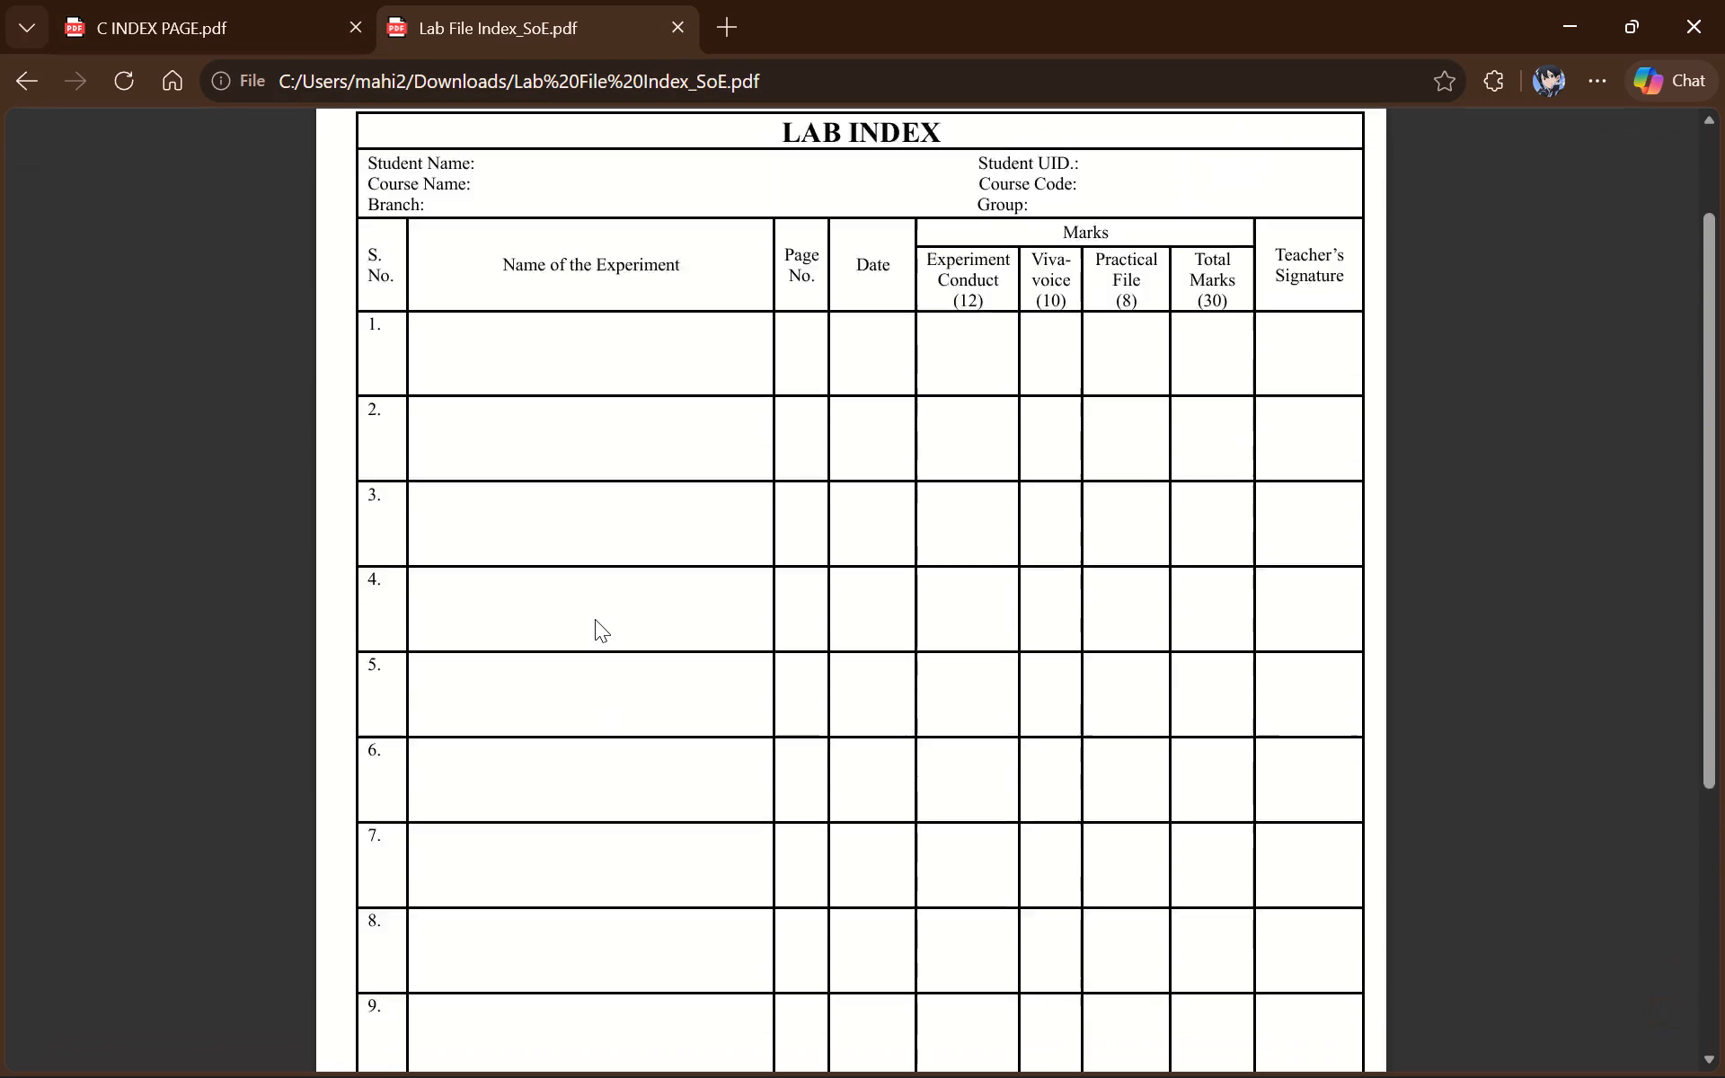
scroll(595, 619, up, 1)
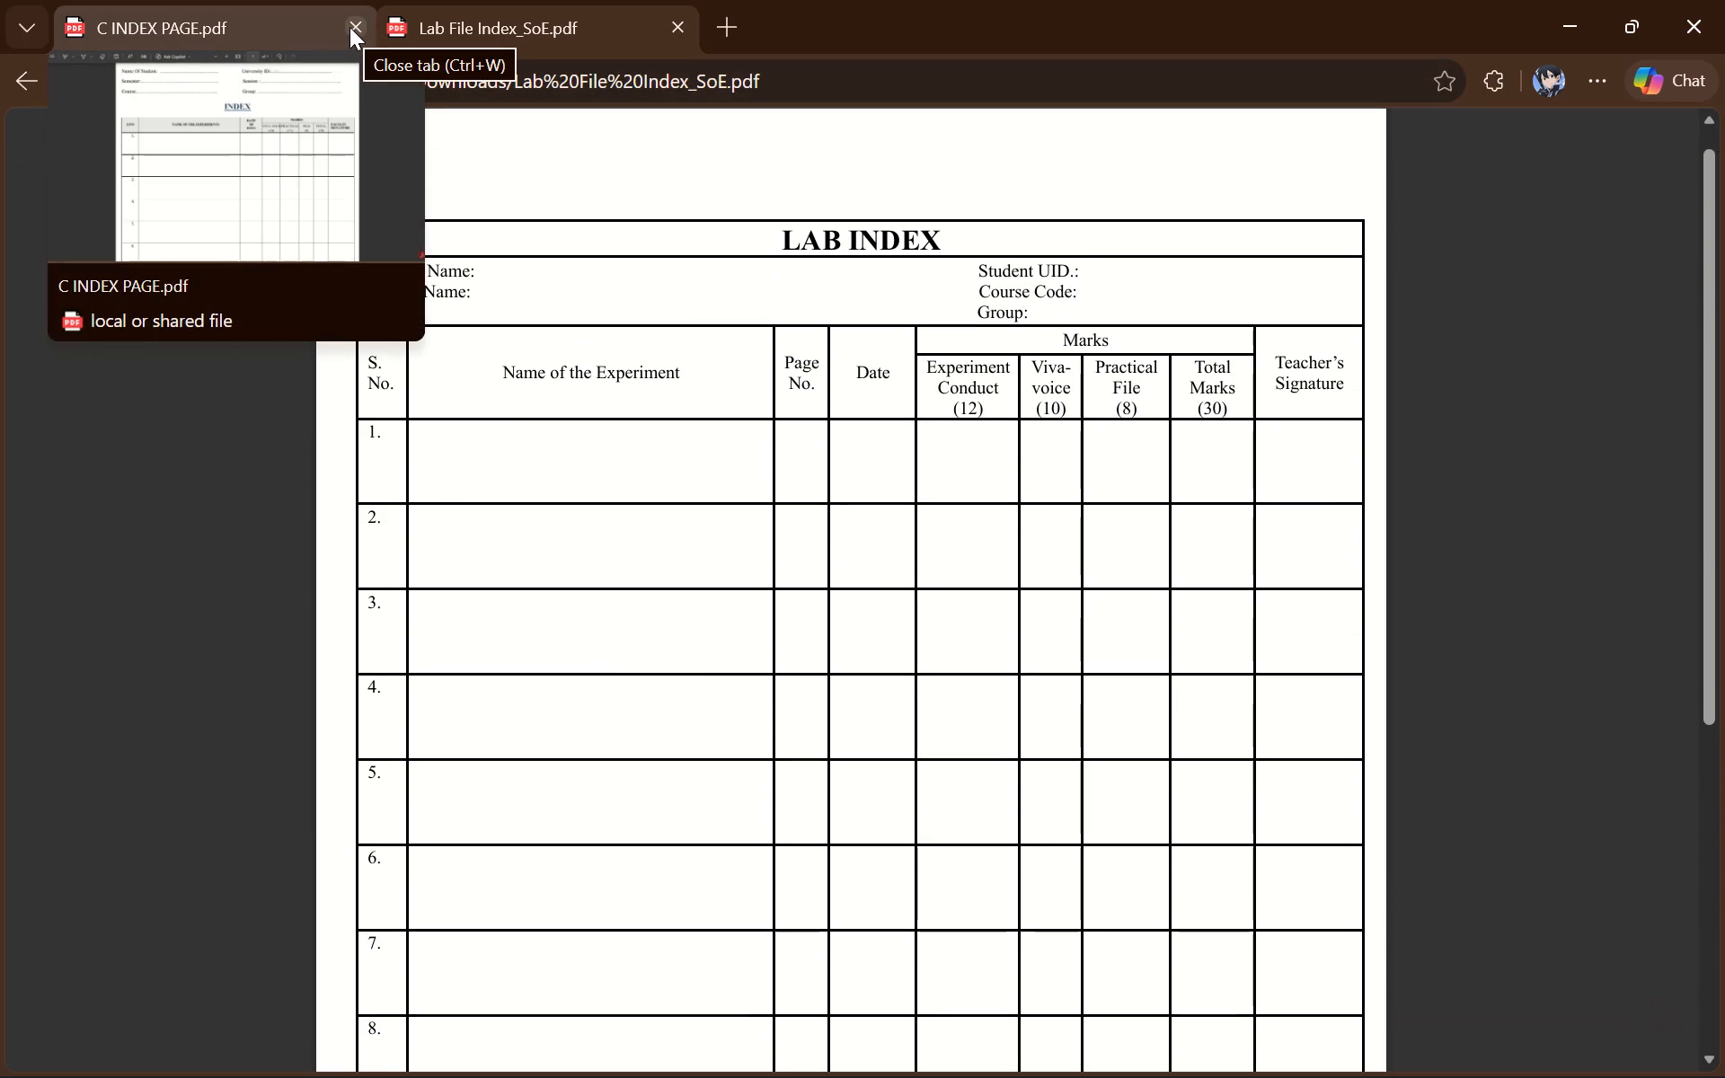
click(354, 26)
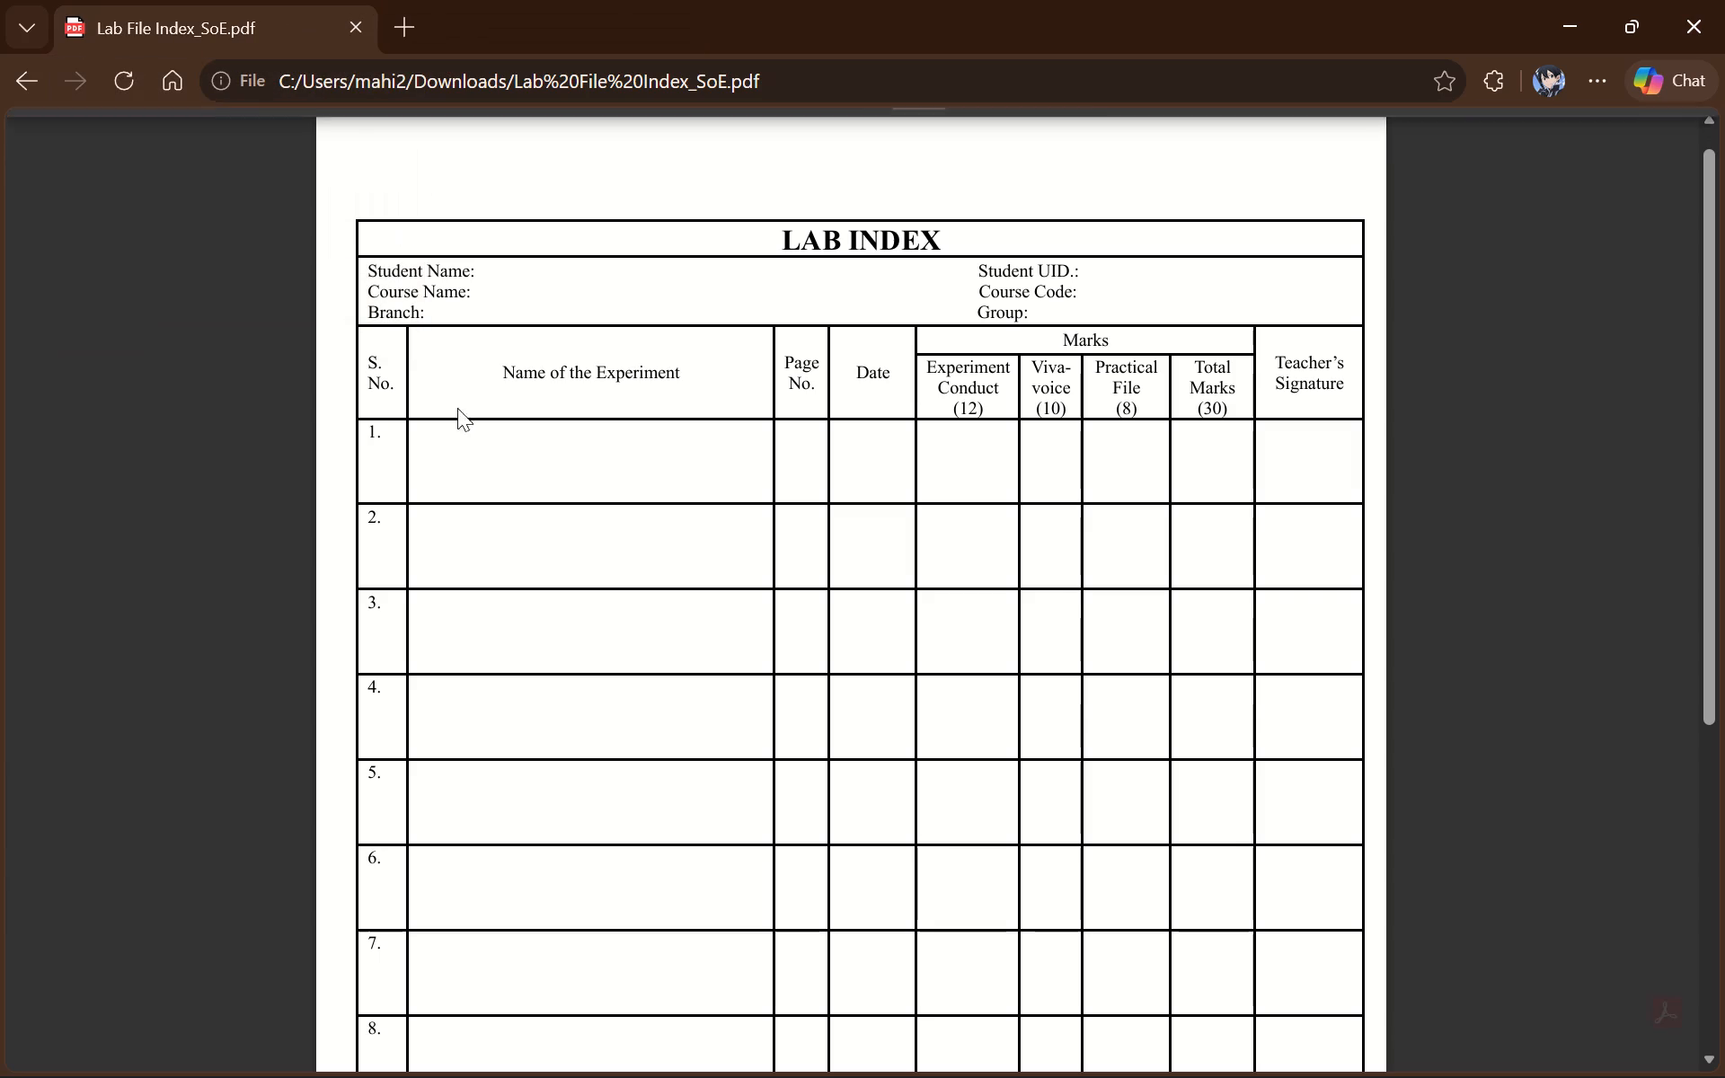
Examine the header fields, marks columns and all experiment rows of Lab File Index_SoE.pdf.
scroll(640, 817, down, 8)
scroll(640, 817, up, 2)
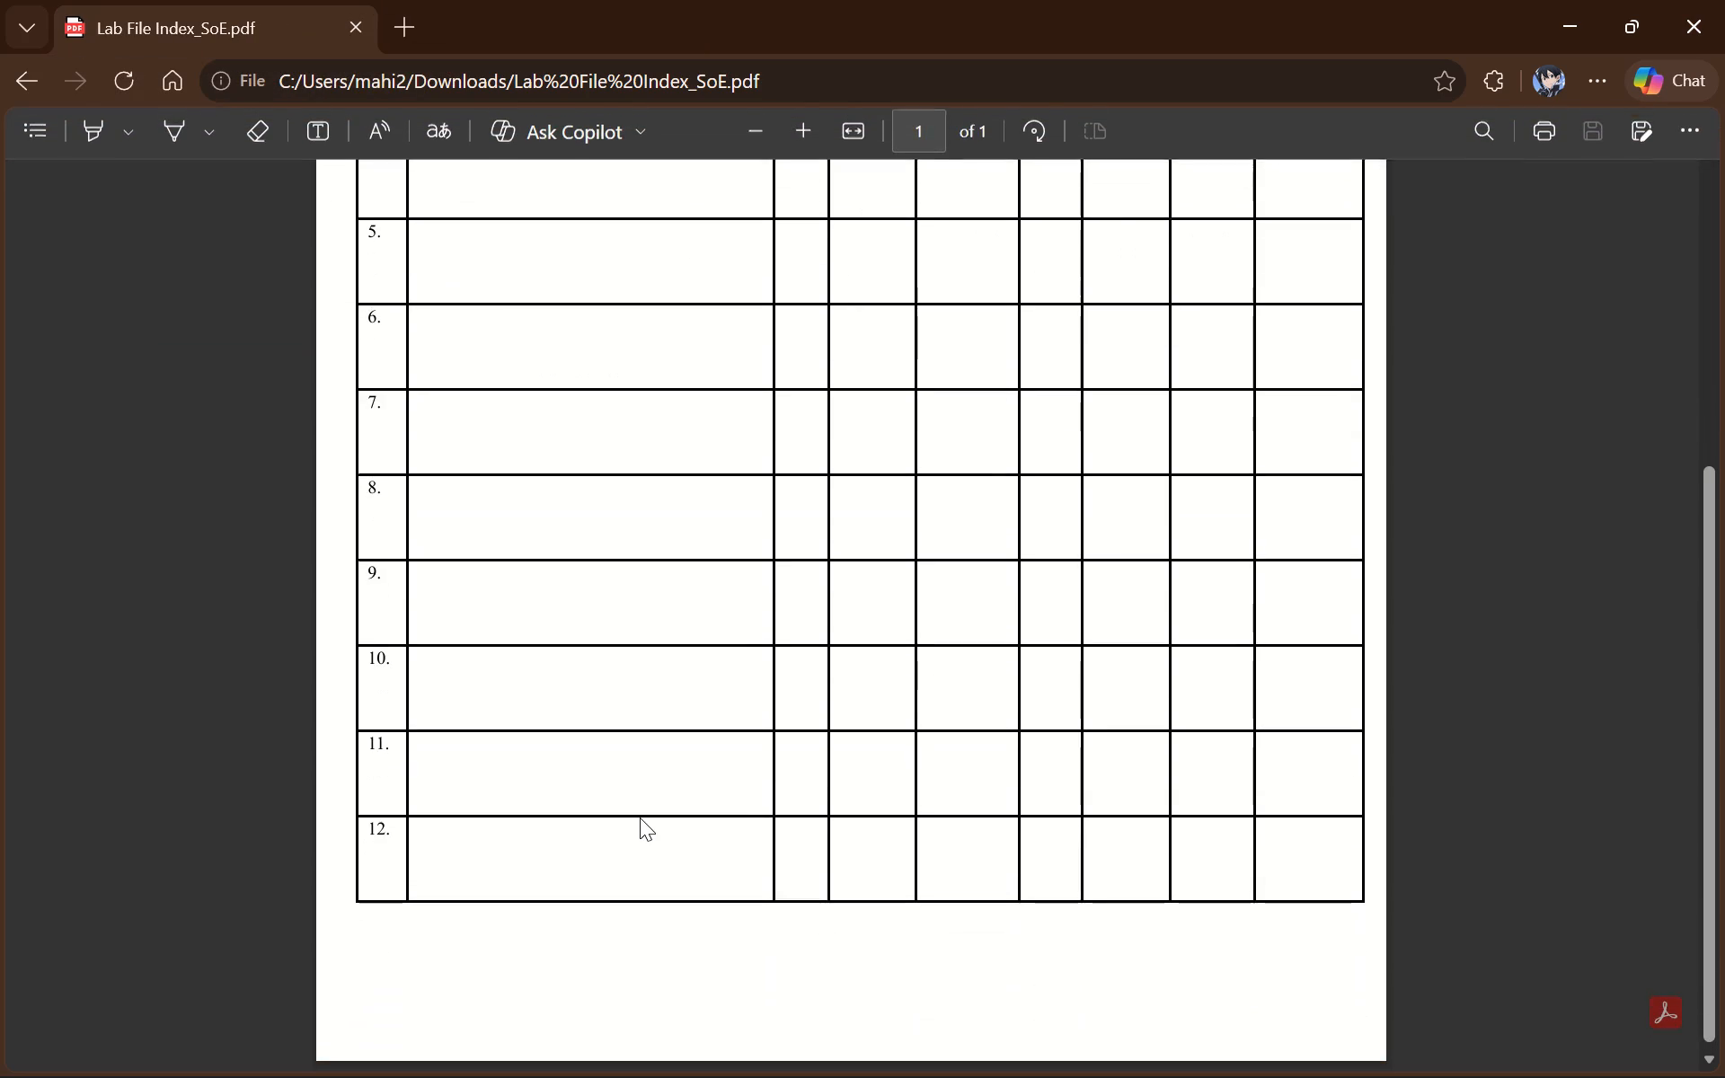
scroll(640, 817, up, 5)
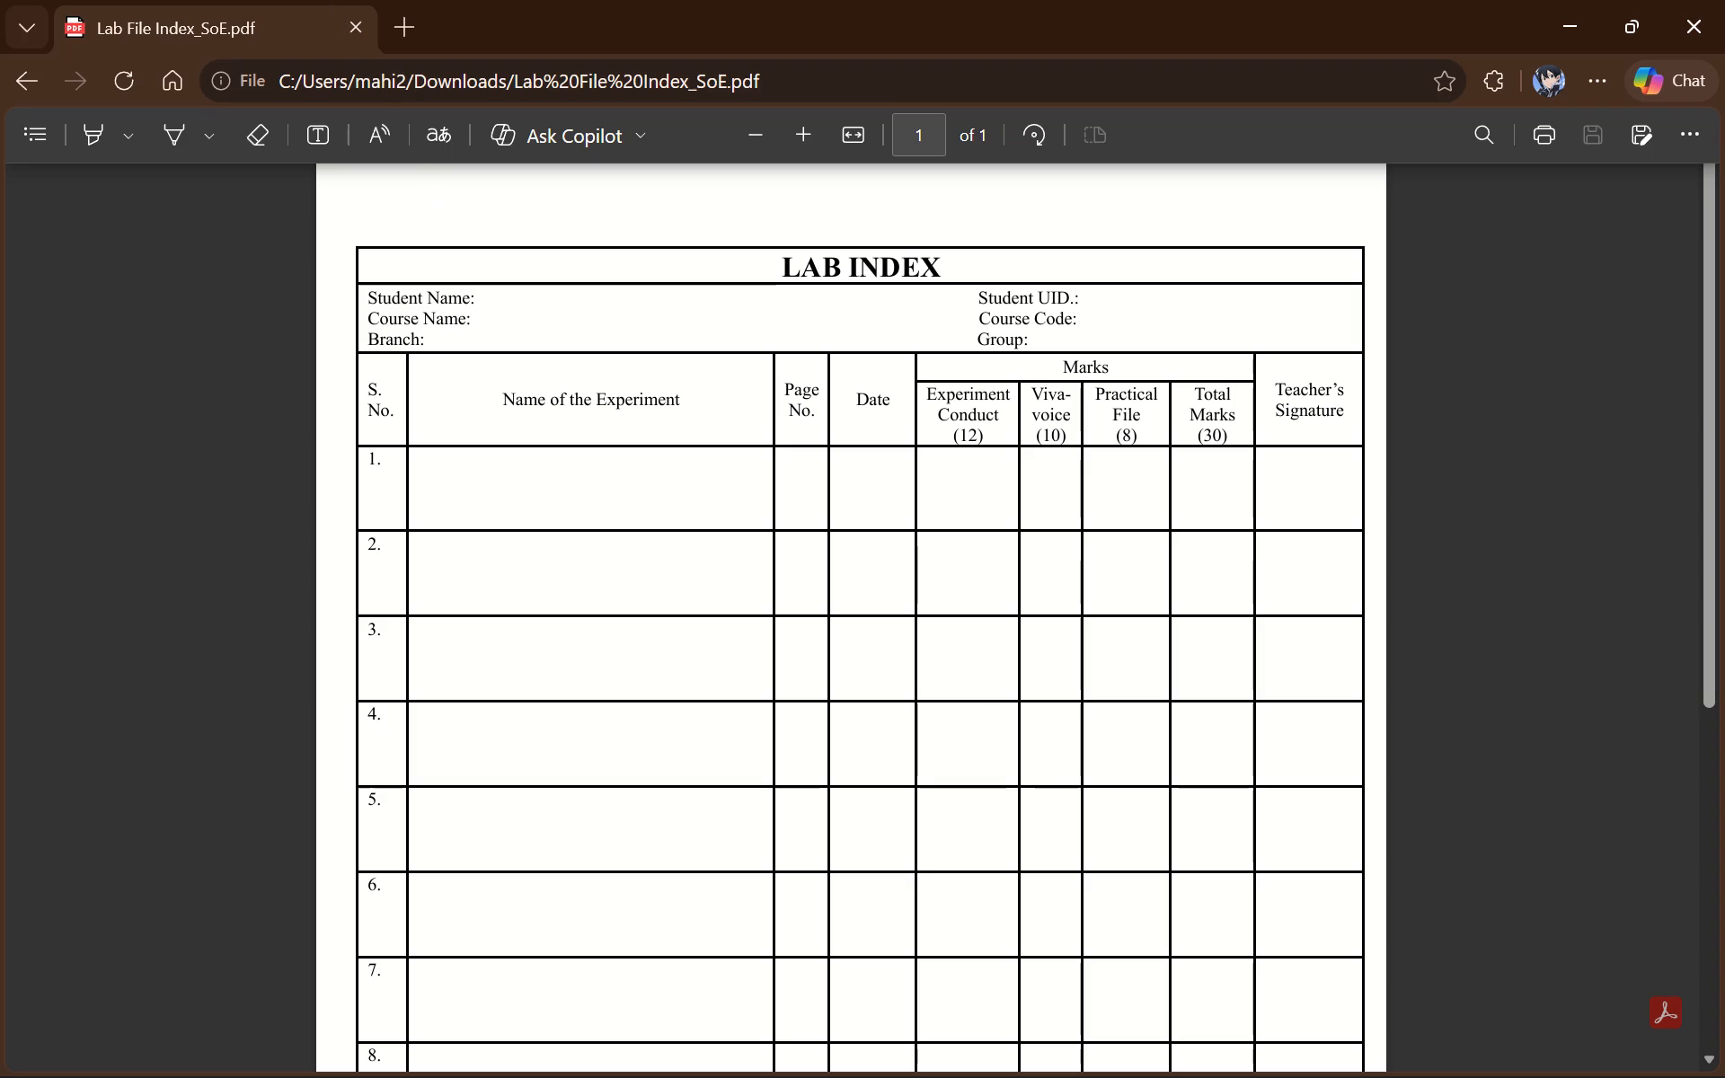
scroll(686, 983, down, 5)
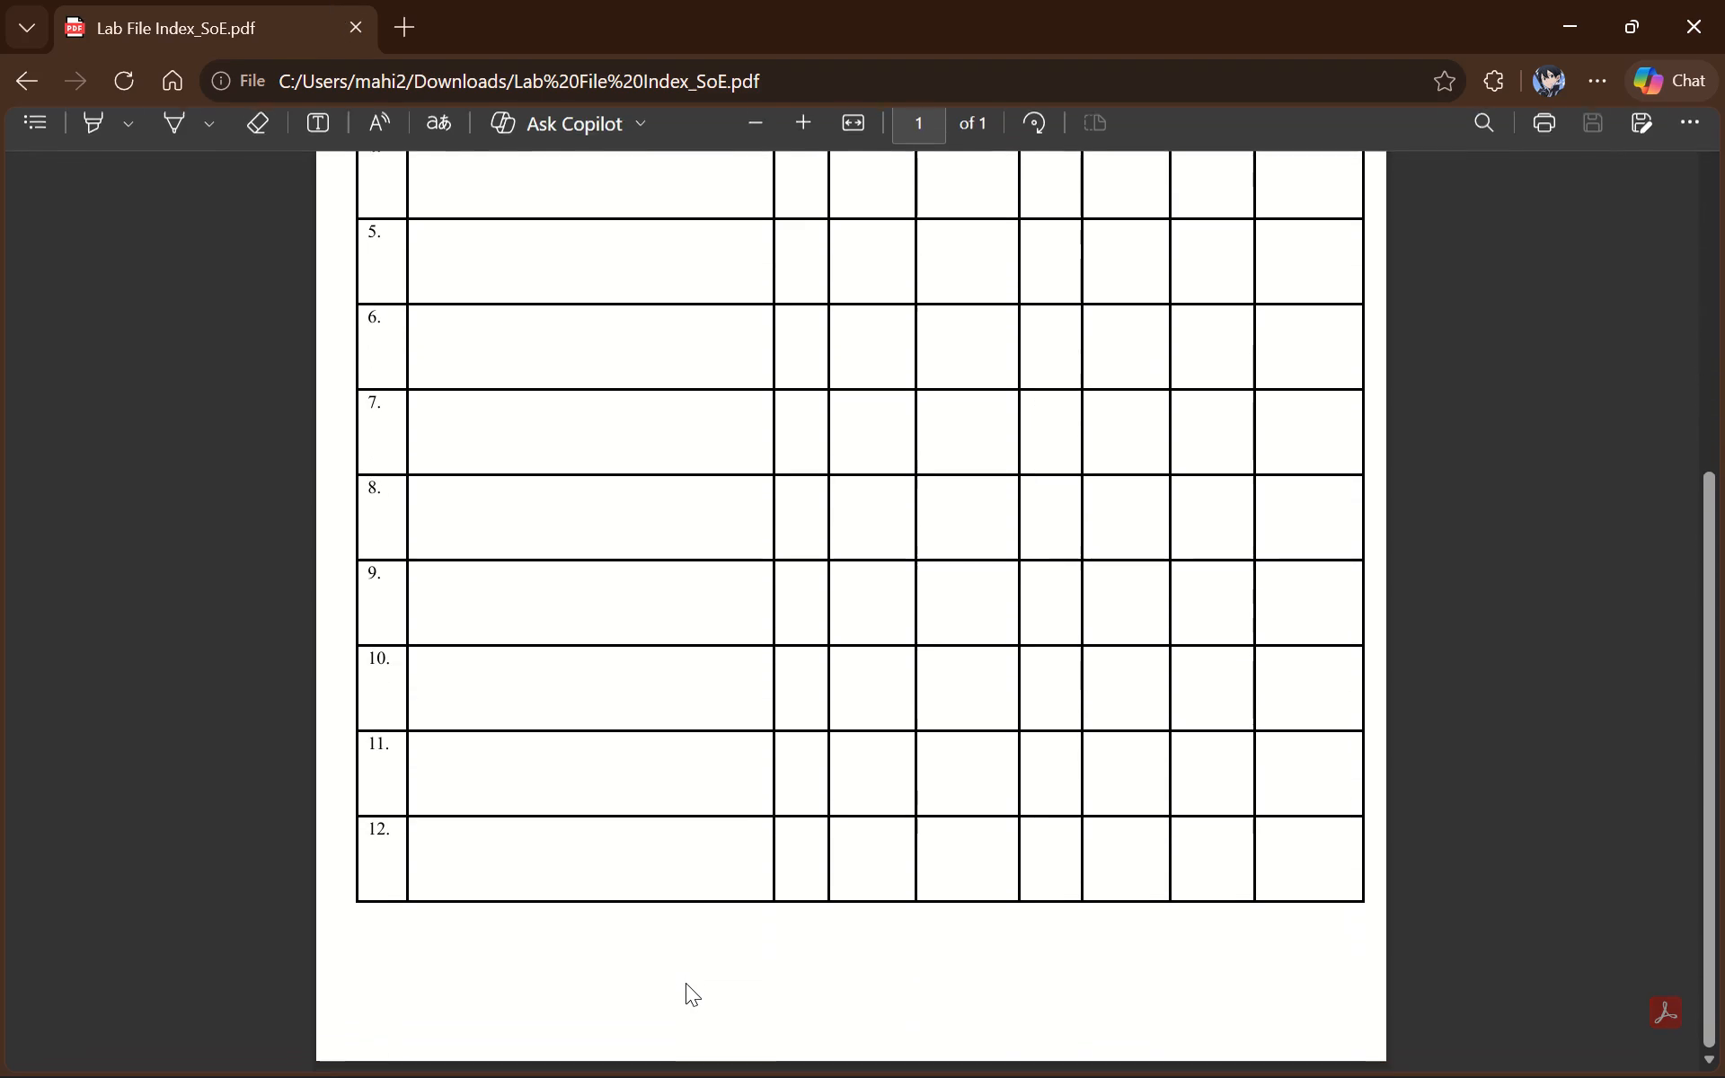
scroll(686, 983, down, 1)
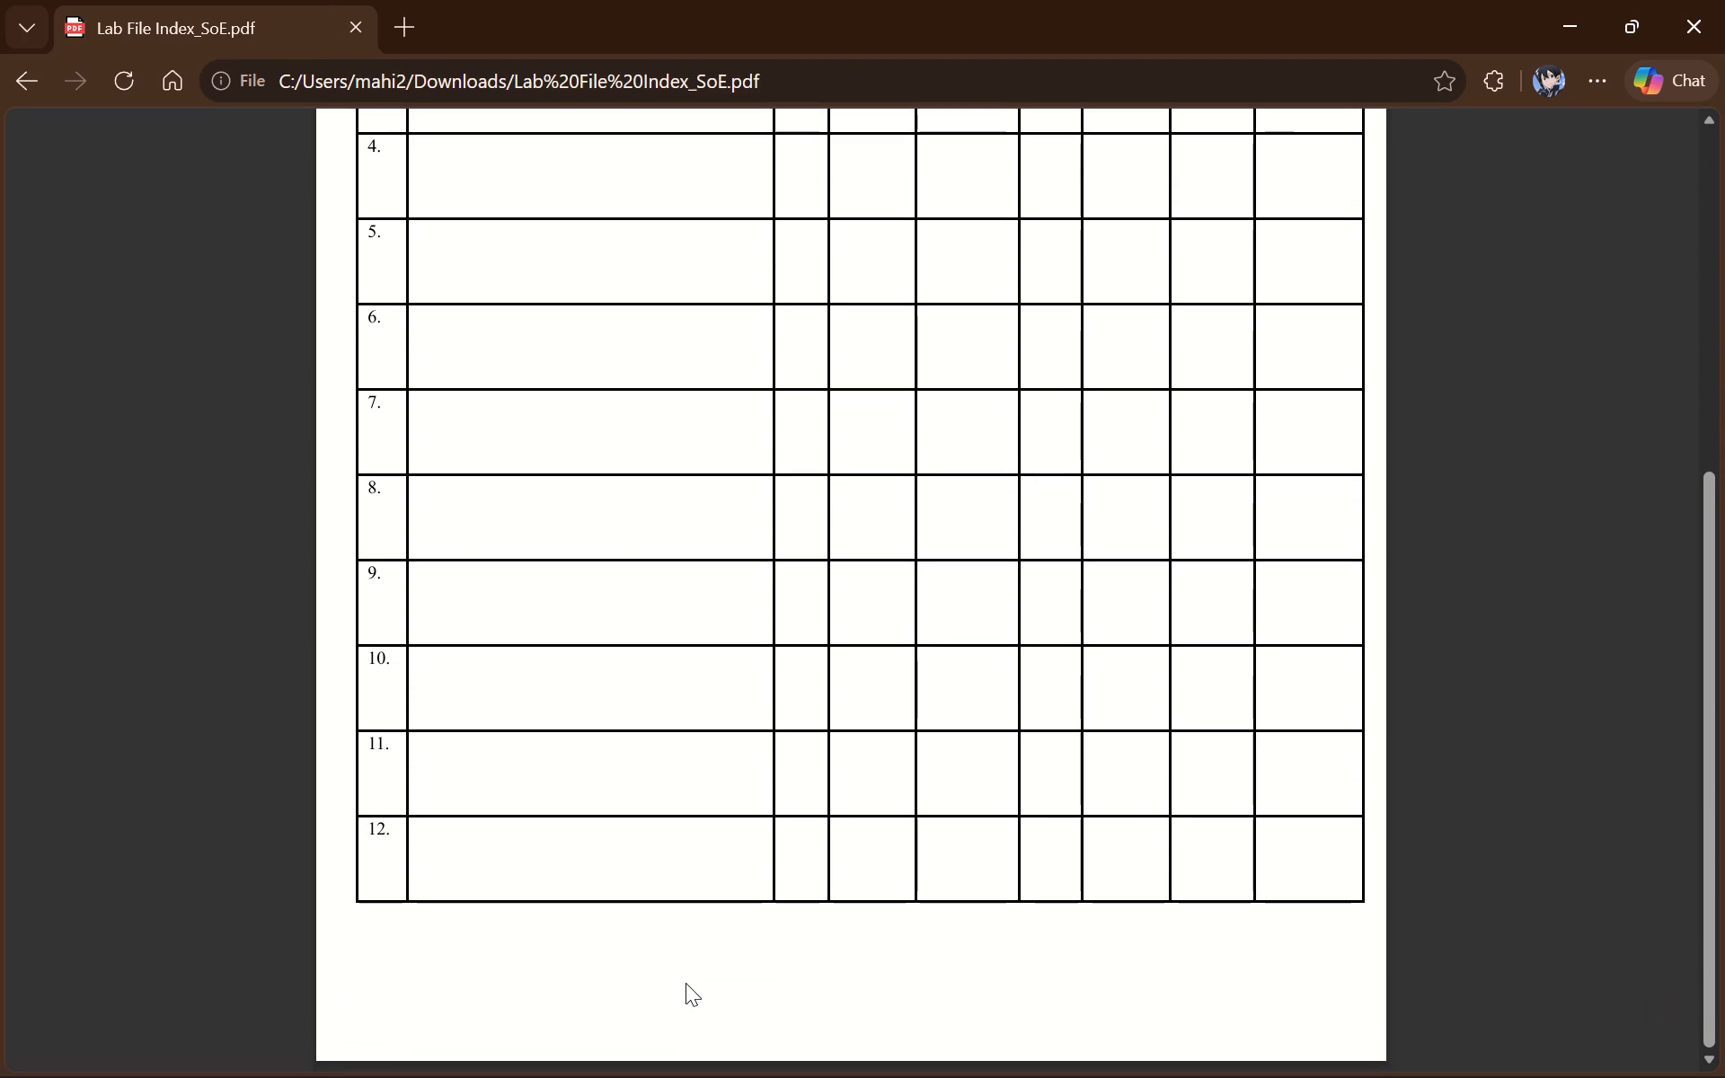
scroll(686, 983, up, 2)
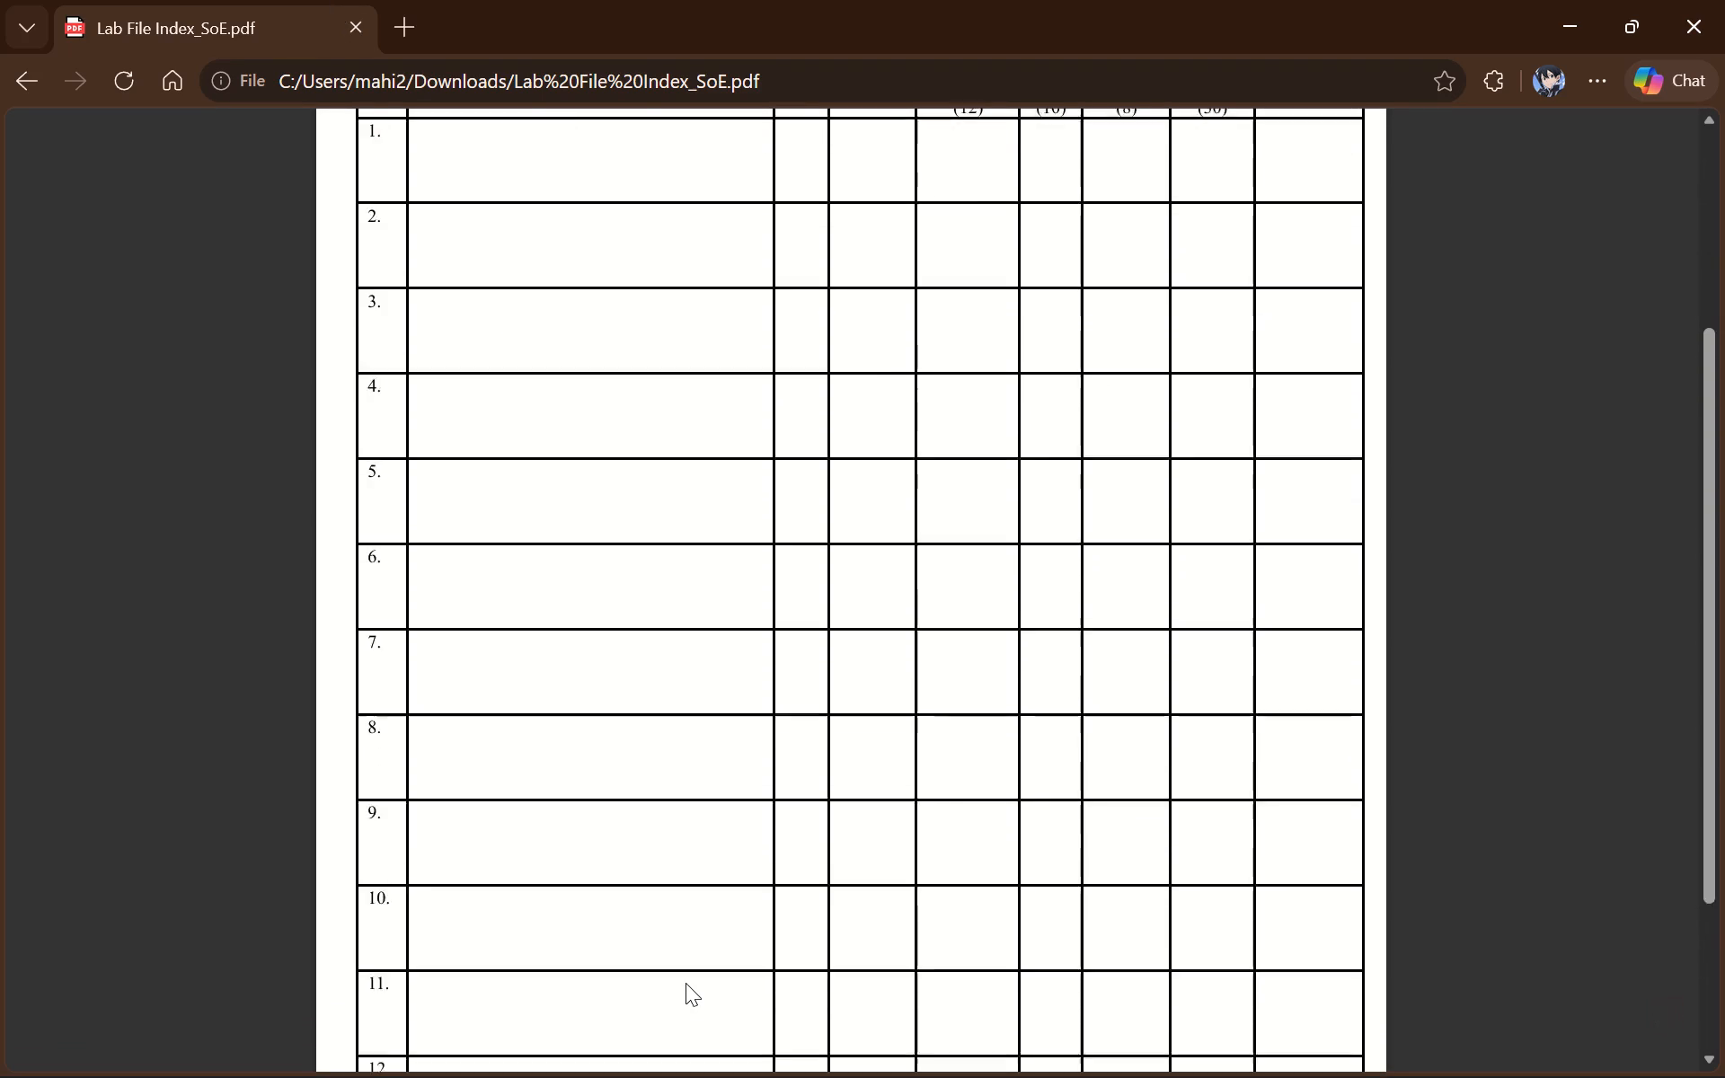
scroll(686, 983, up, 2)
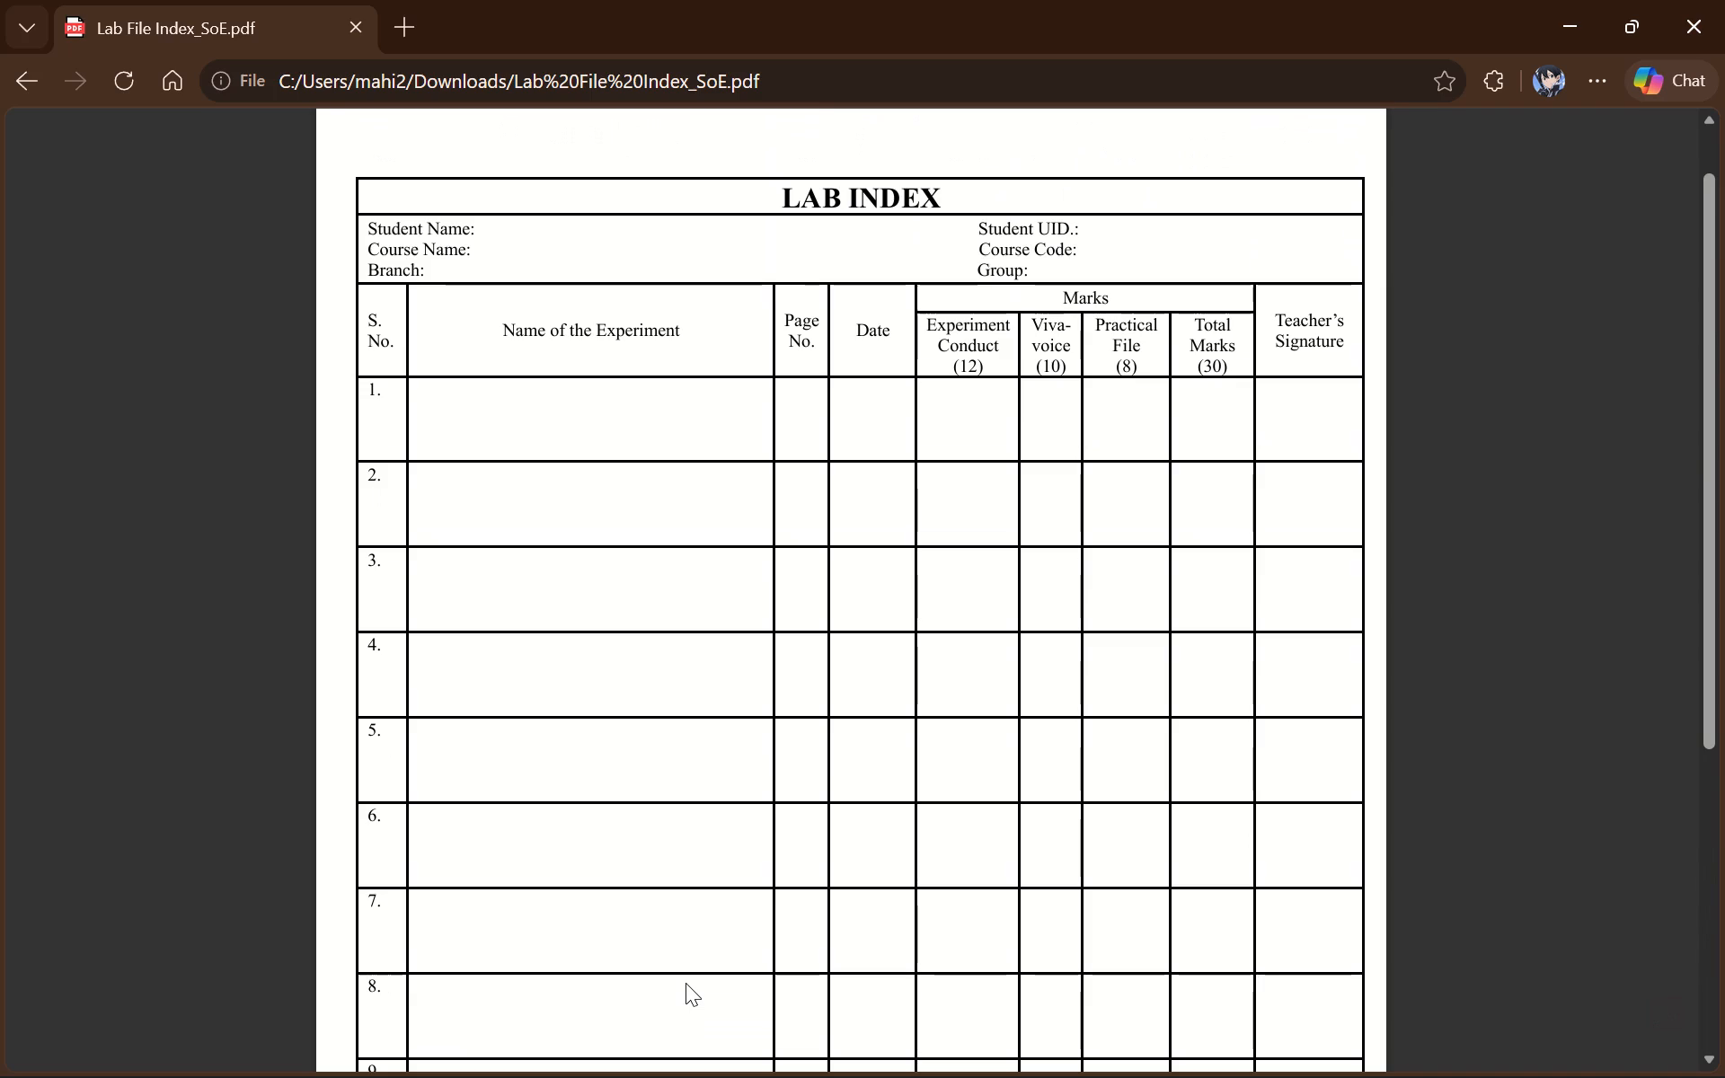
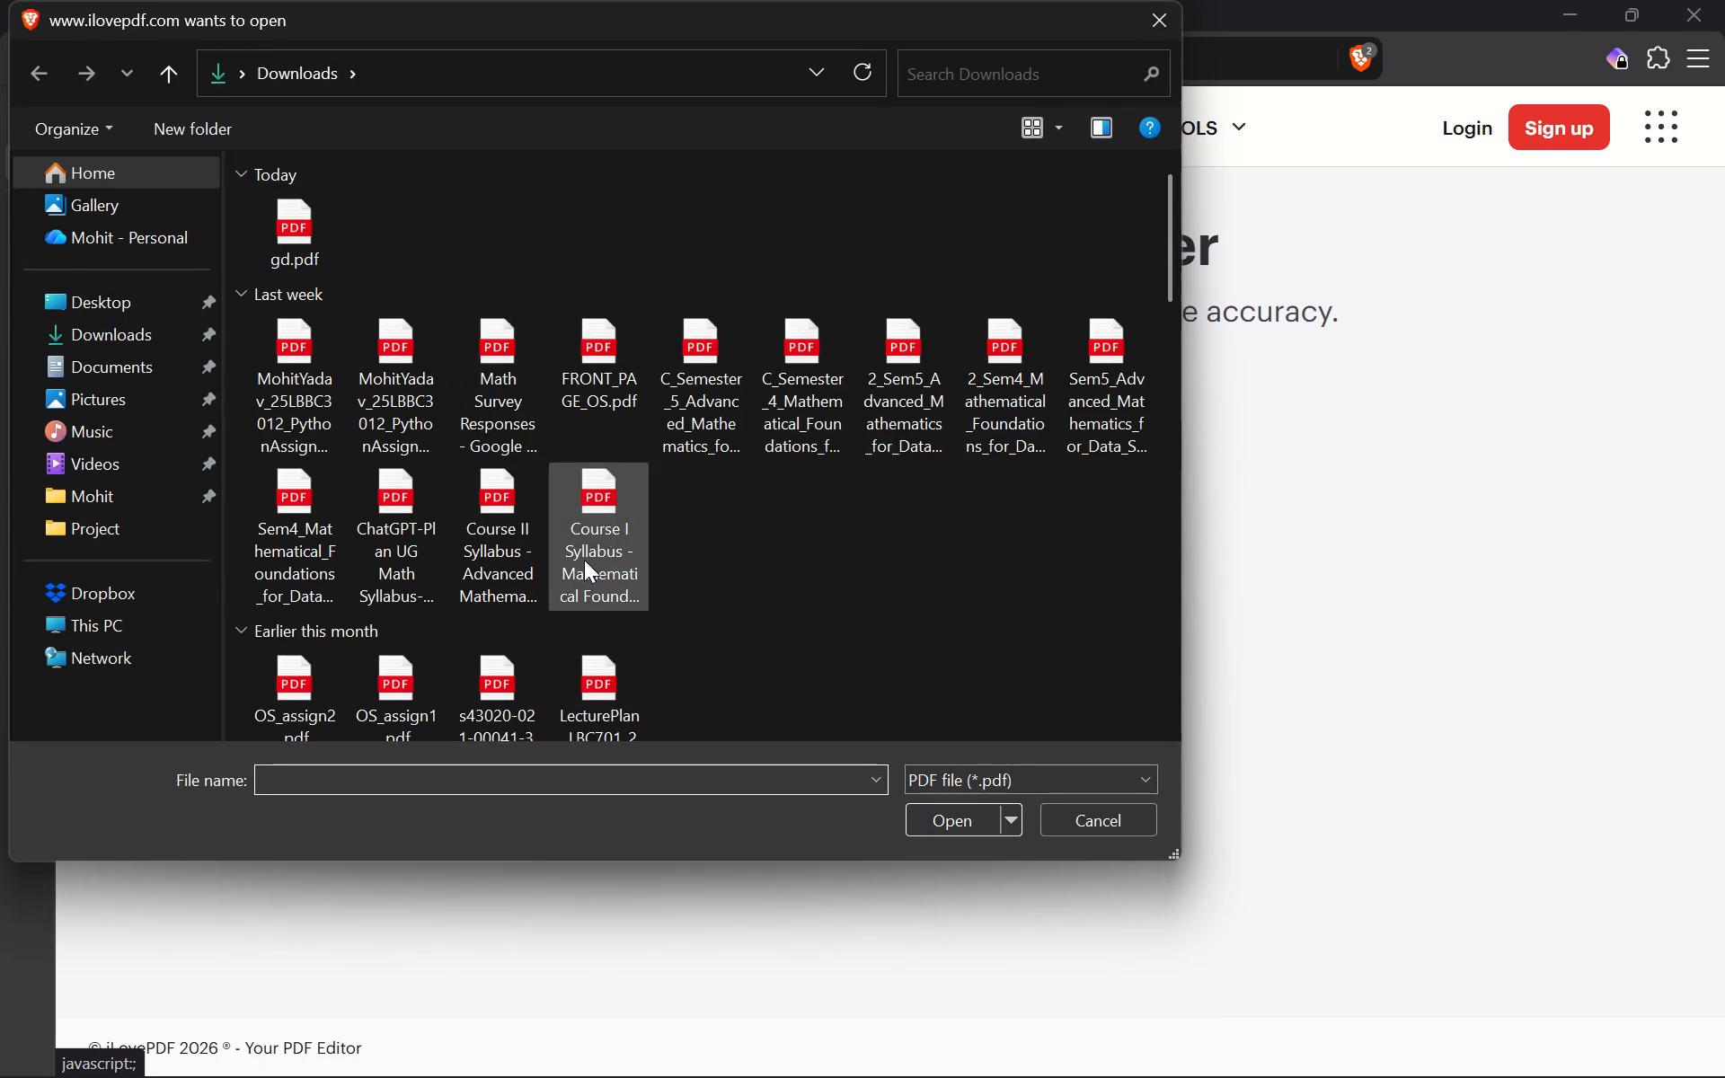
scroll(584, 560, down, 19)
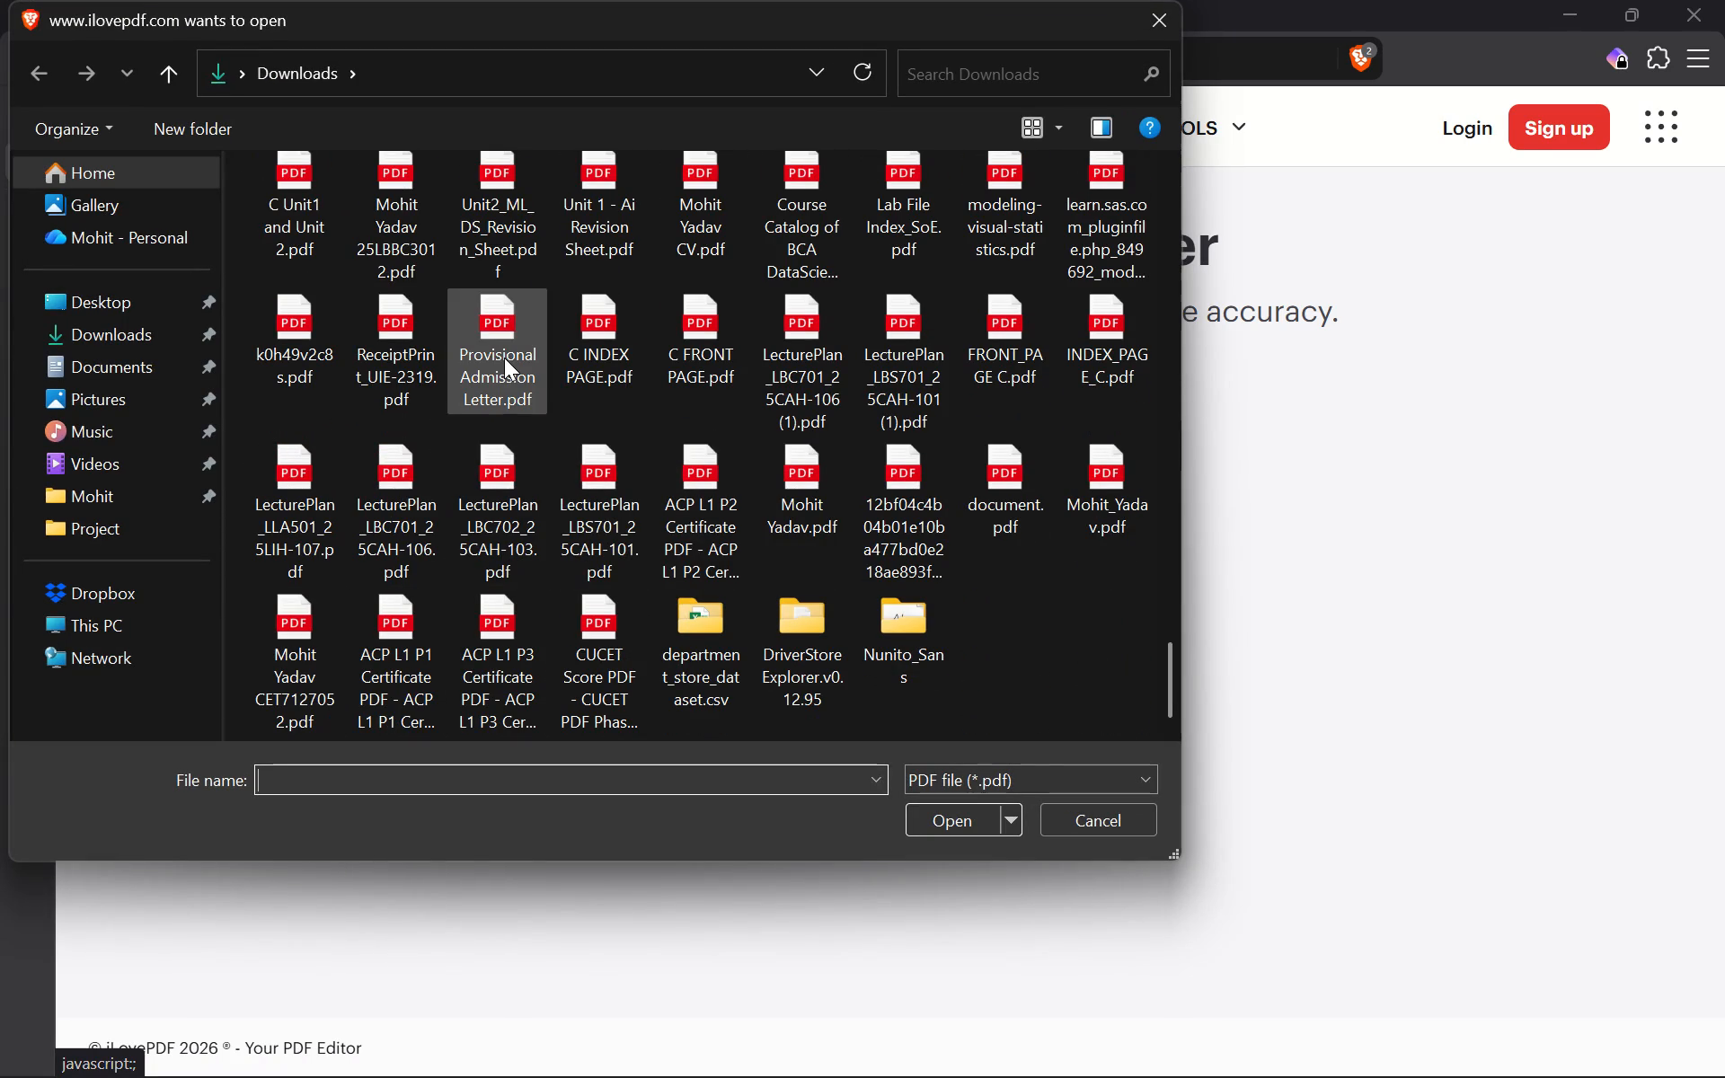
scroll(504, 358, up, 2)
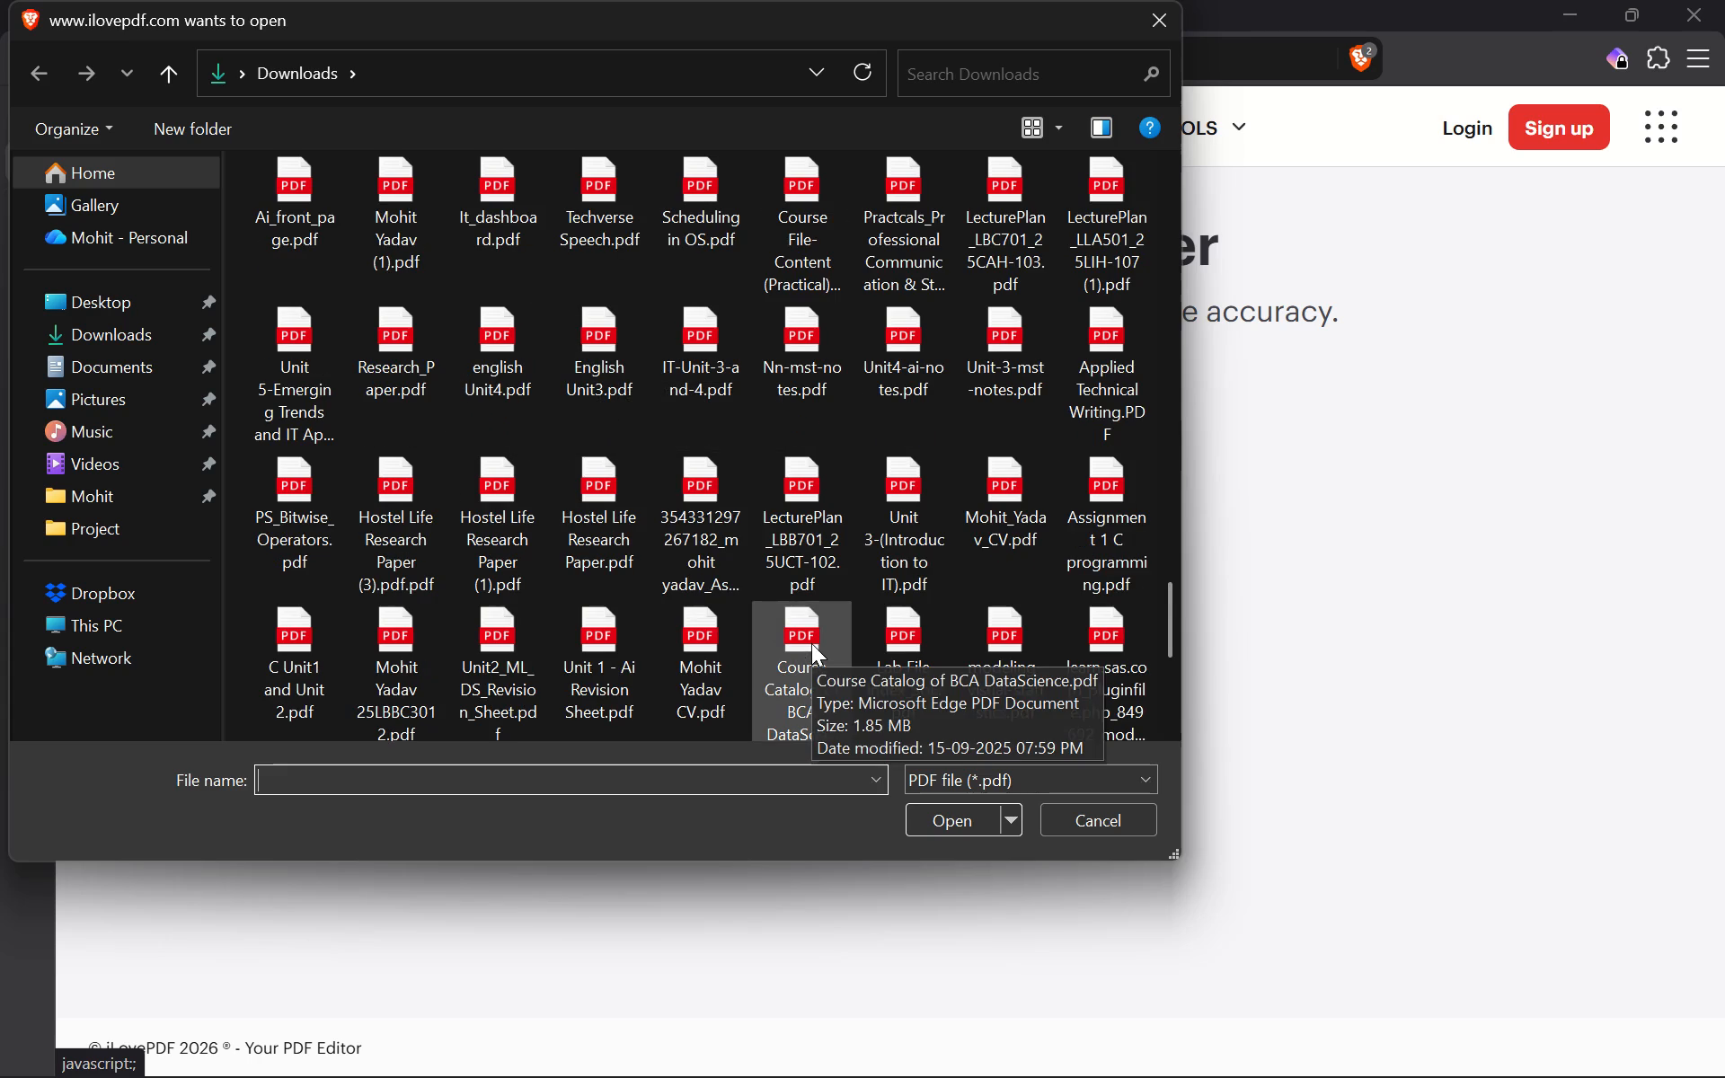
click(899, 643)
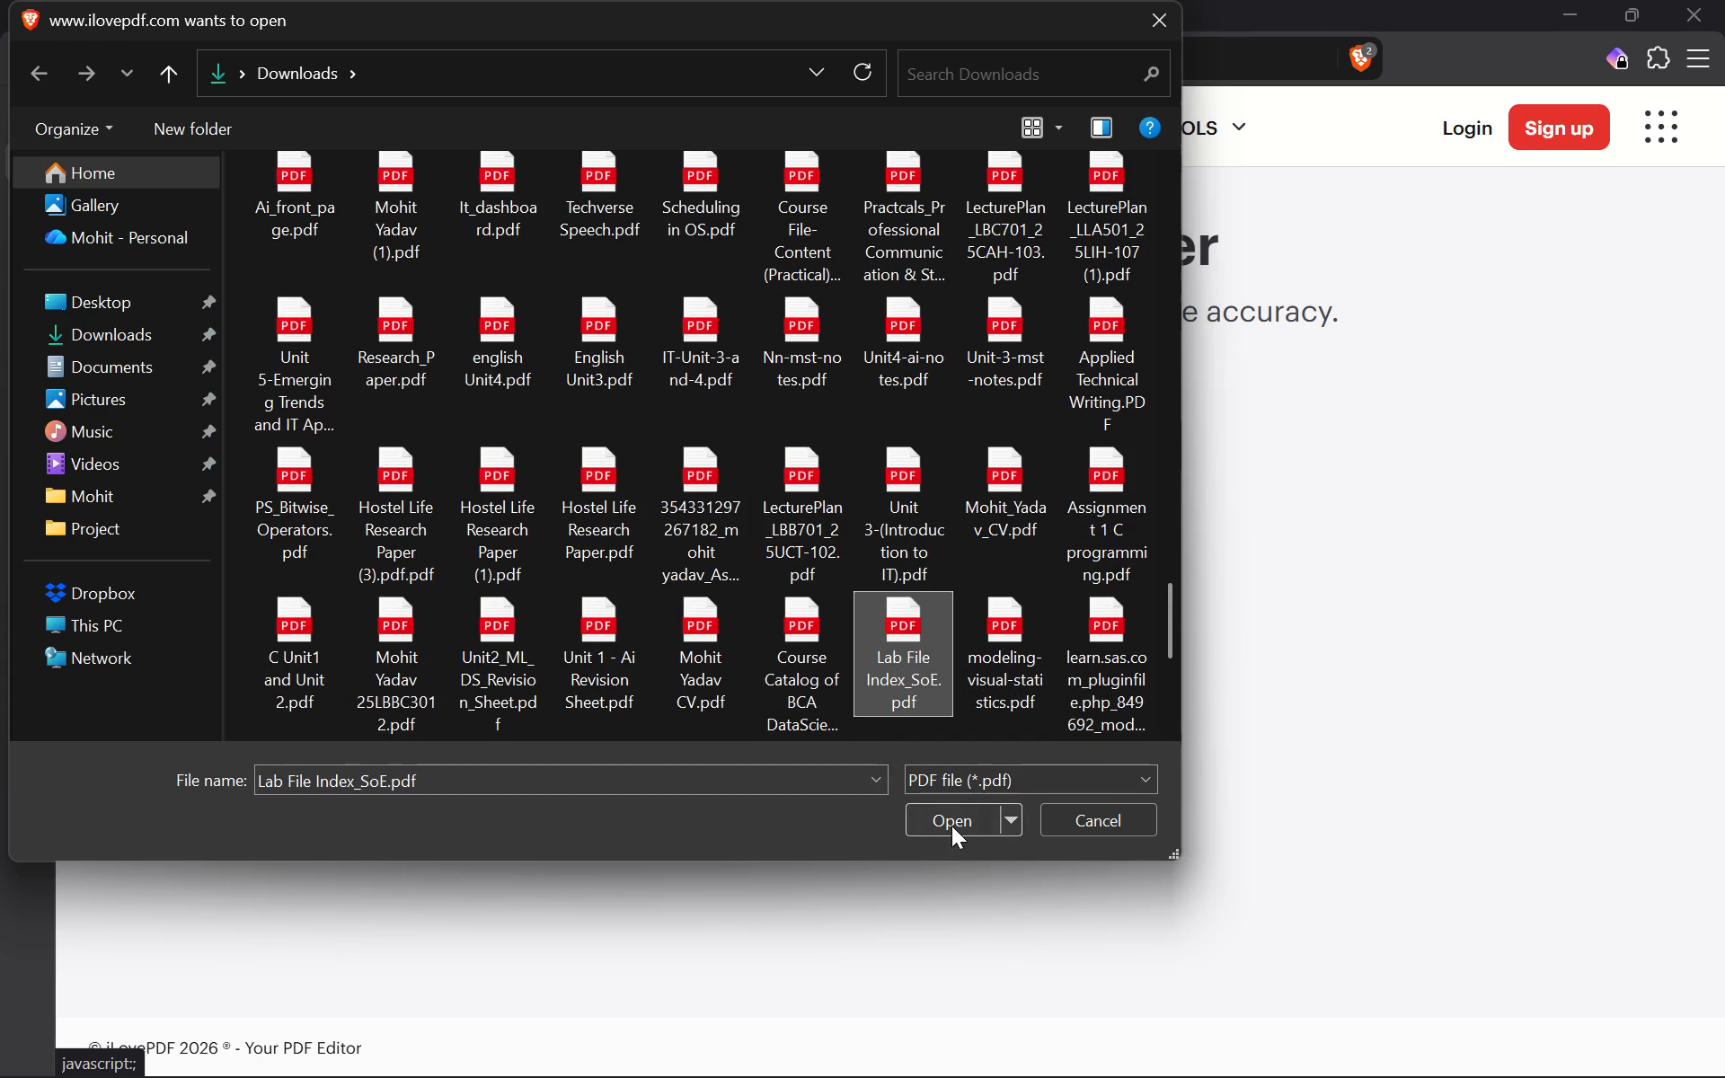
click(951, 825)
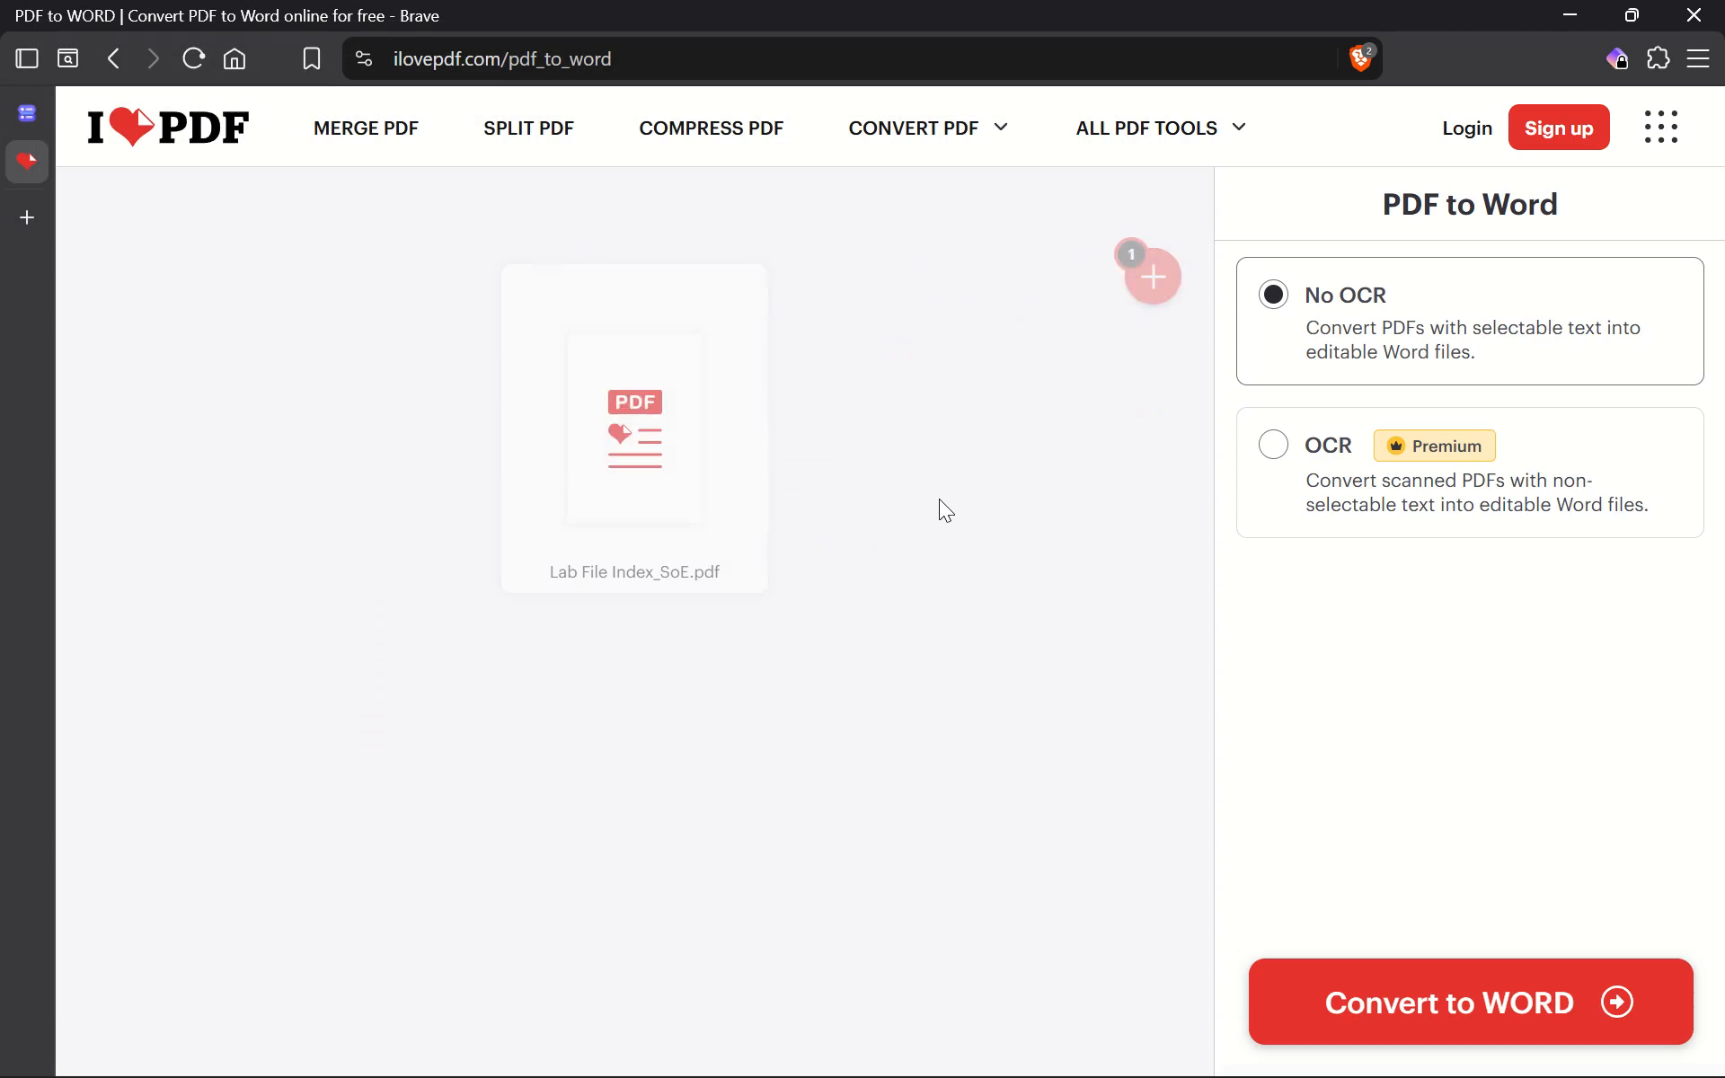
Convert the uploaded PDF to Word without OCR and save it as Lab File Index_SoE.docx in Downloads.
click(1417, 985)
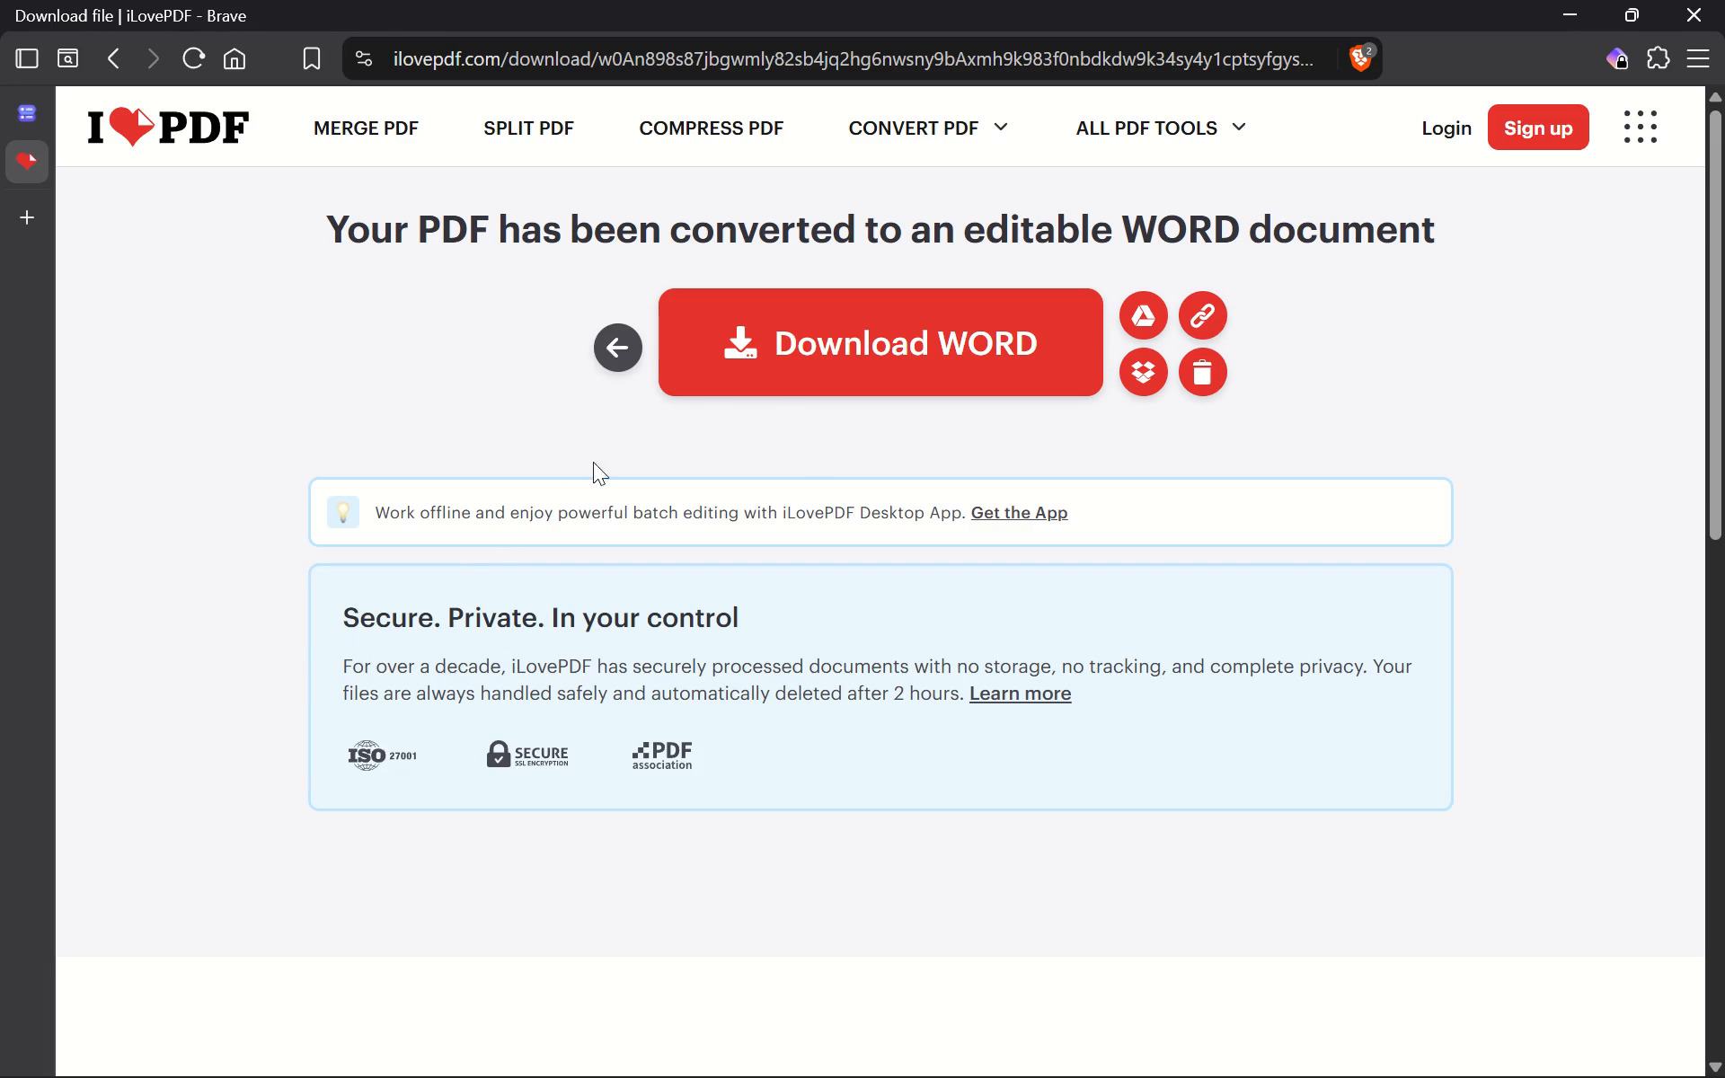
click(805, 367)
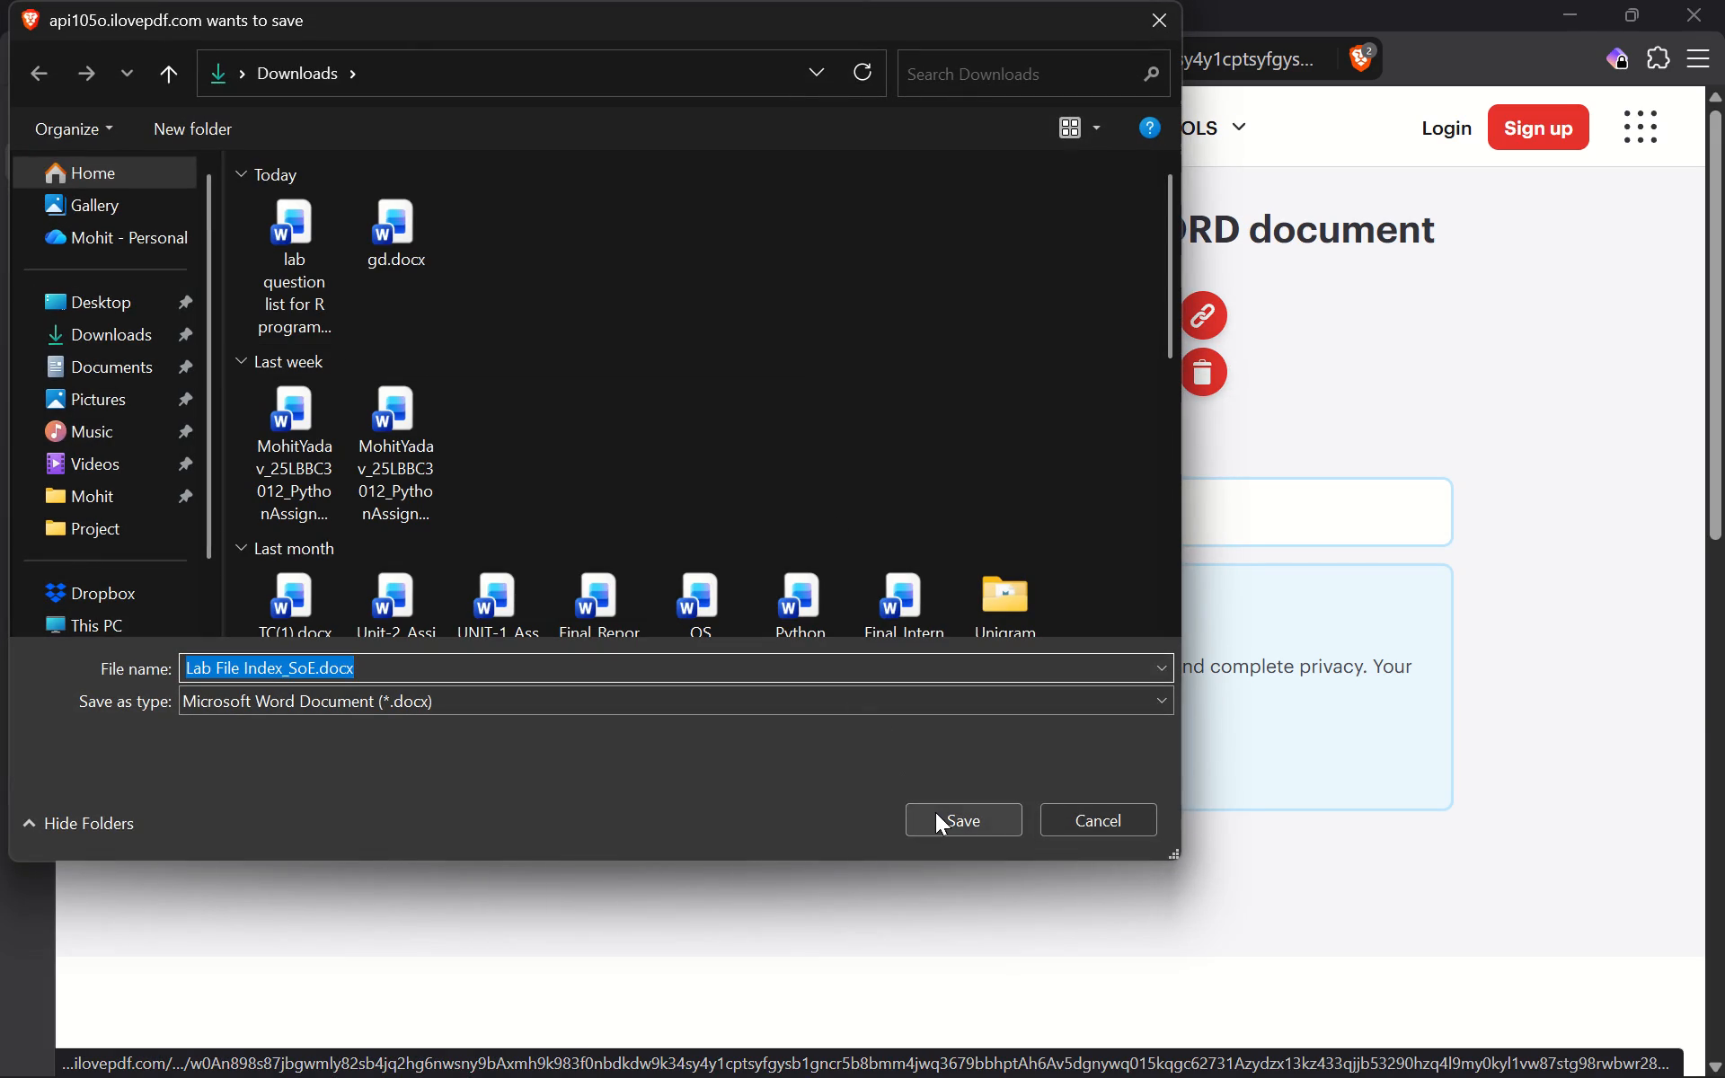
click(935, 812)
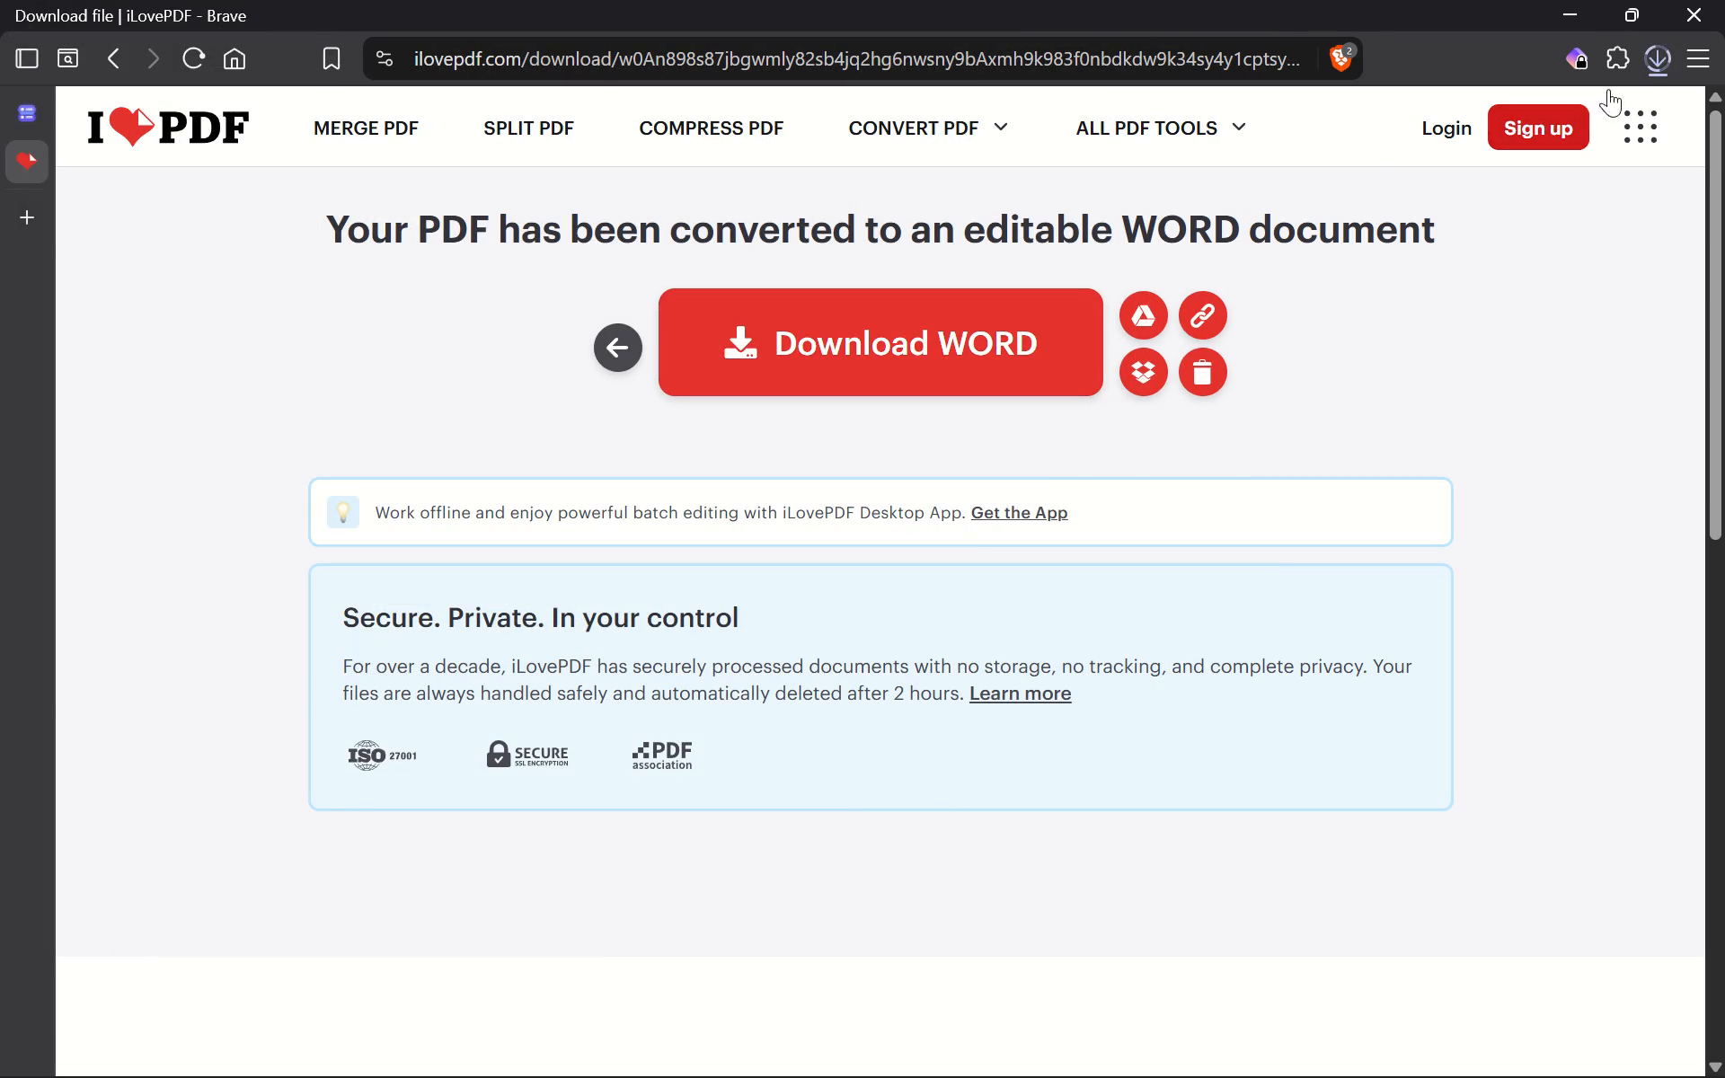
Open the downloaded Lab File Index_SoE.docx in Word and enable editing.
click(1569, 117)
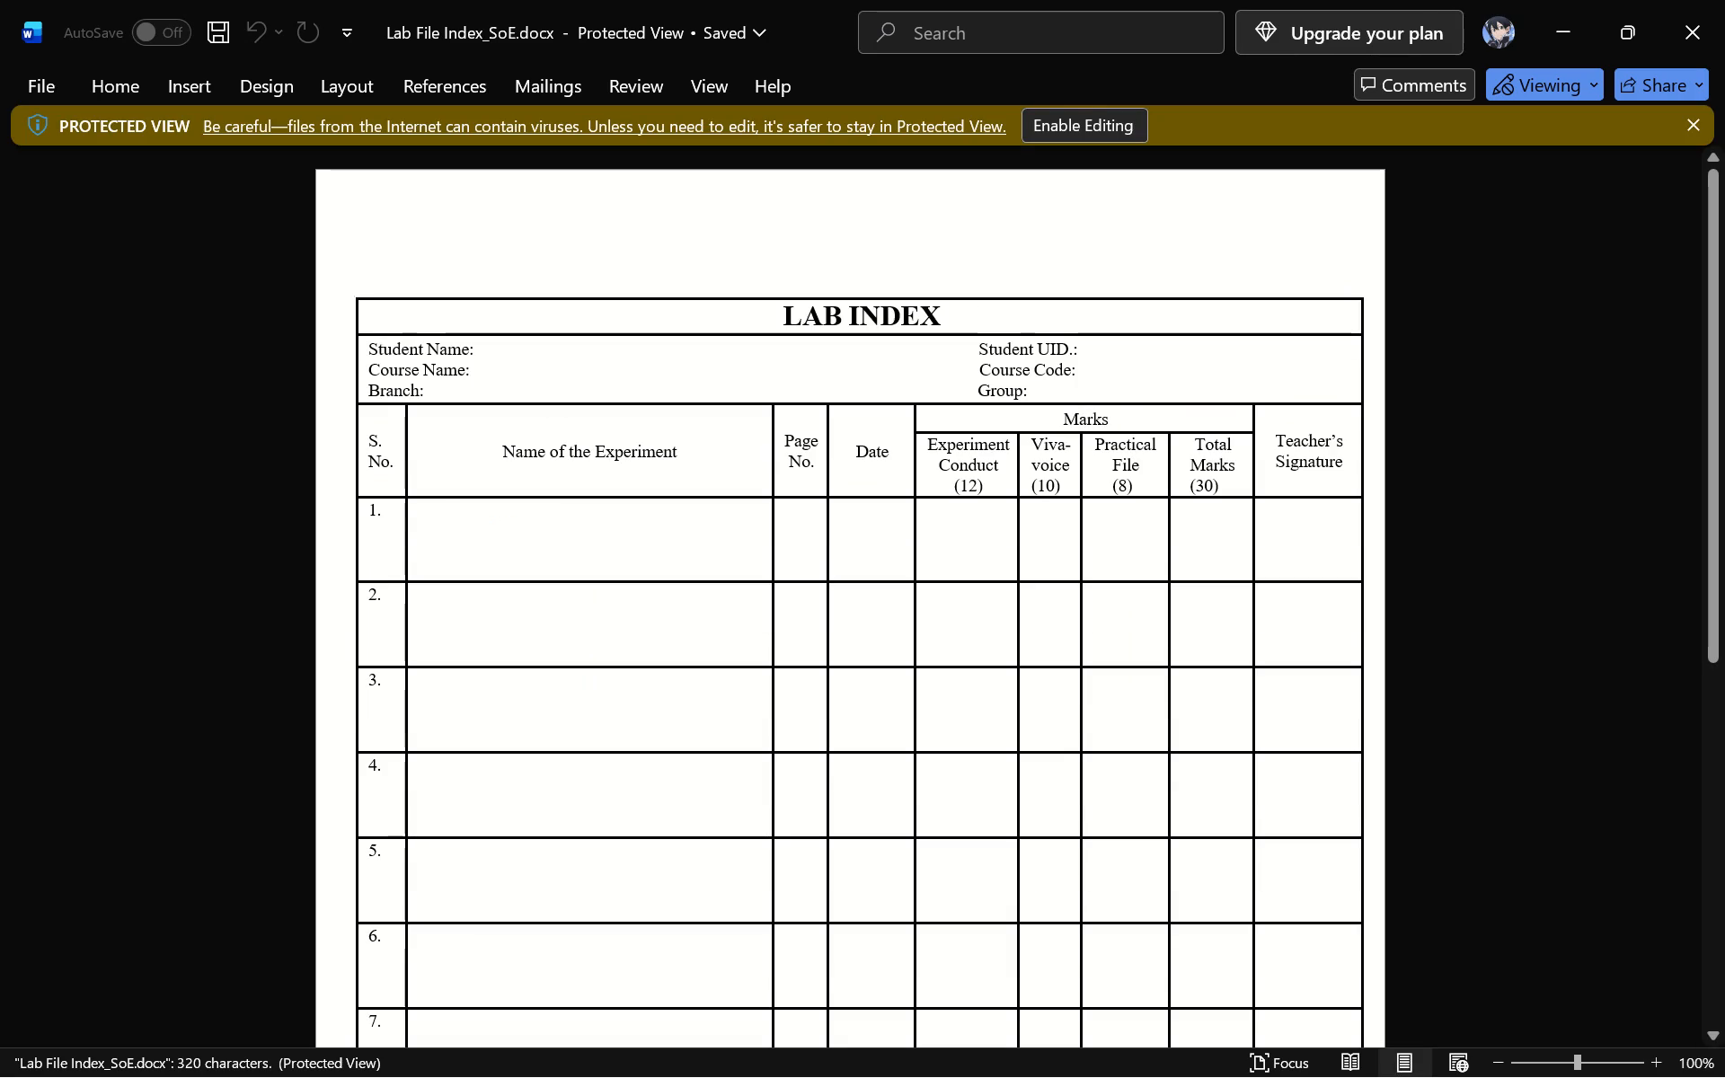
click(1076, 134)
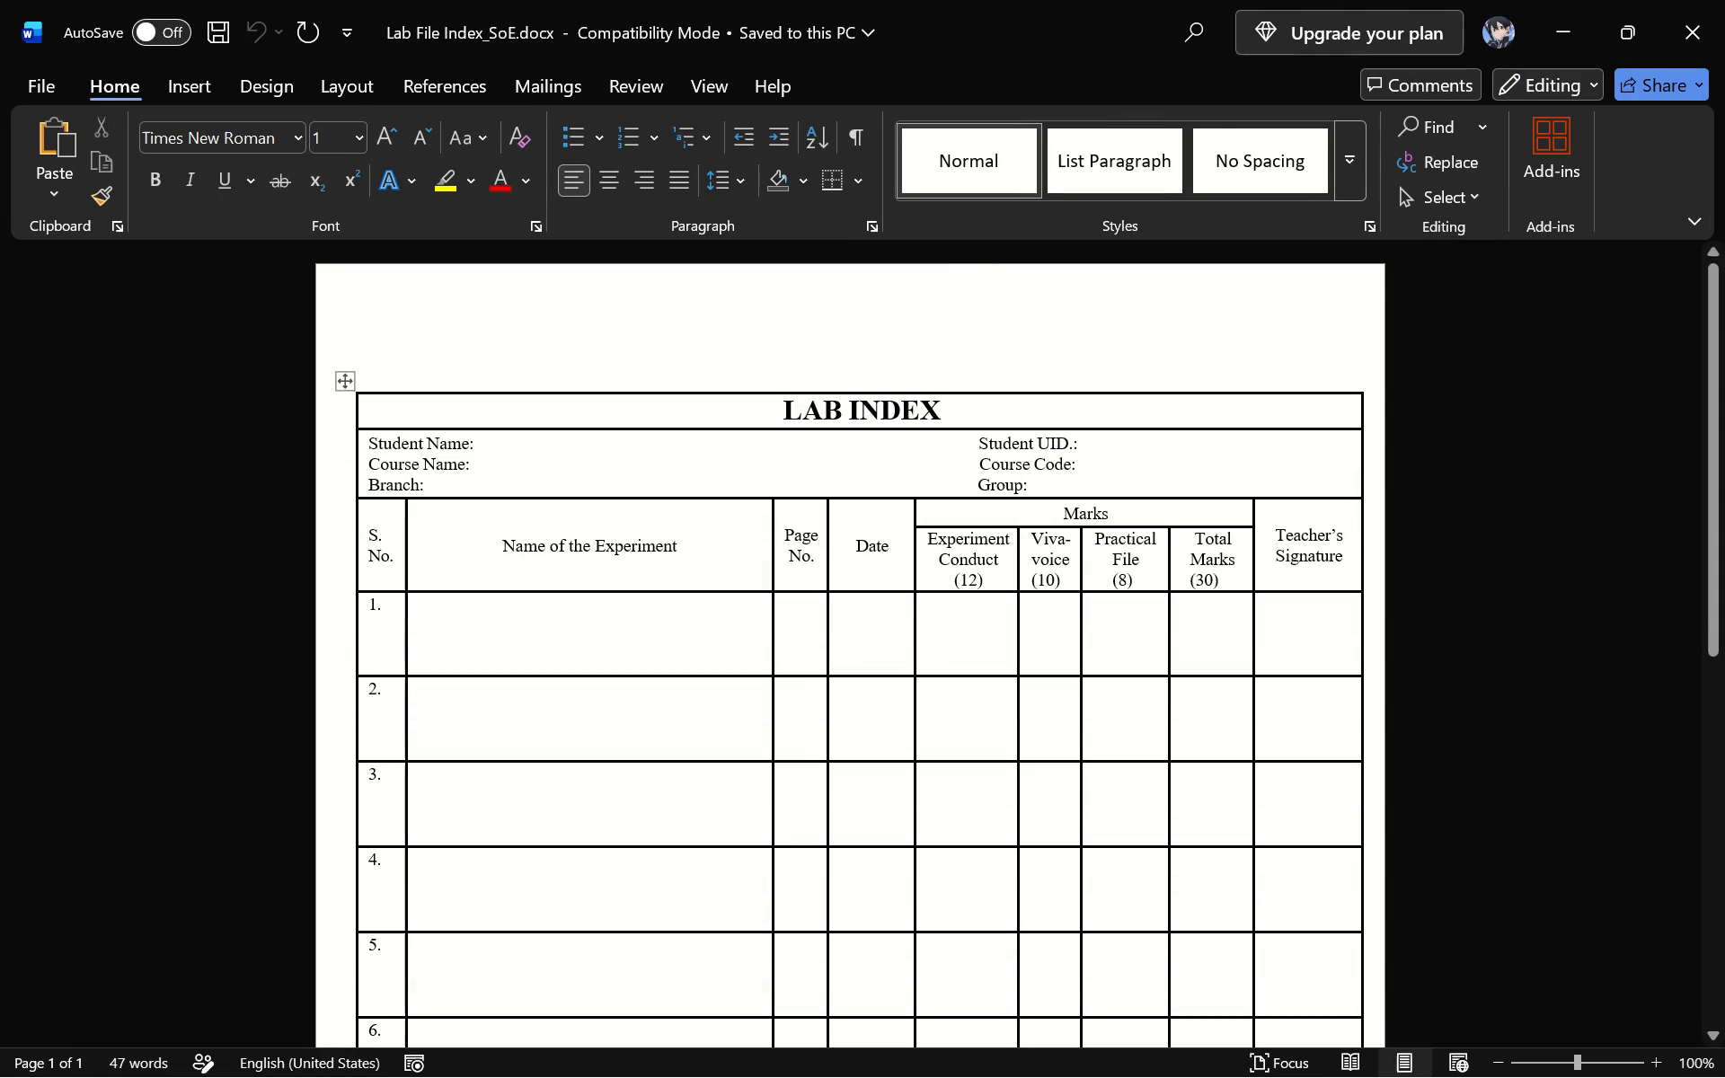
Move the whole LAB INDEX table up and slightly left, close to the page's top edge.
click(346, 378)
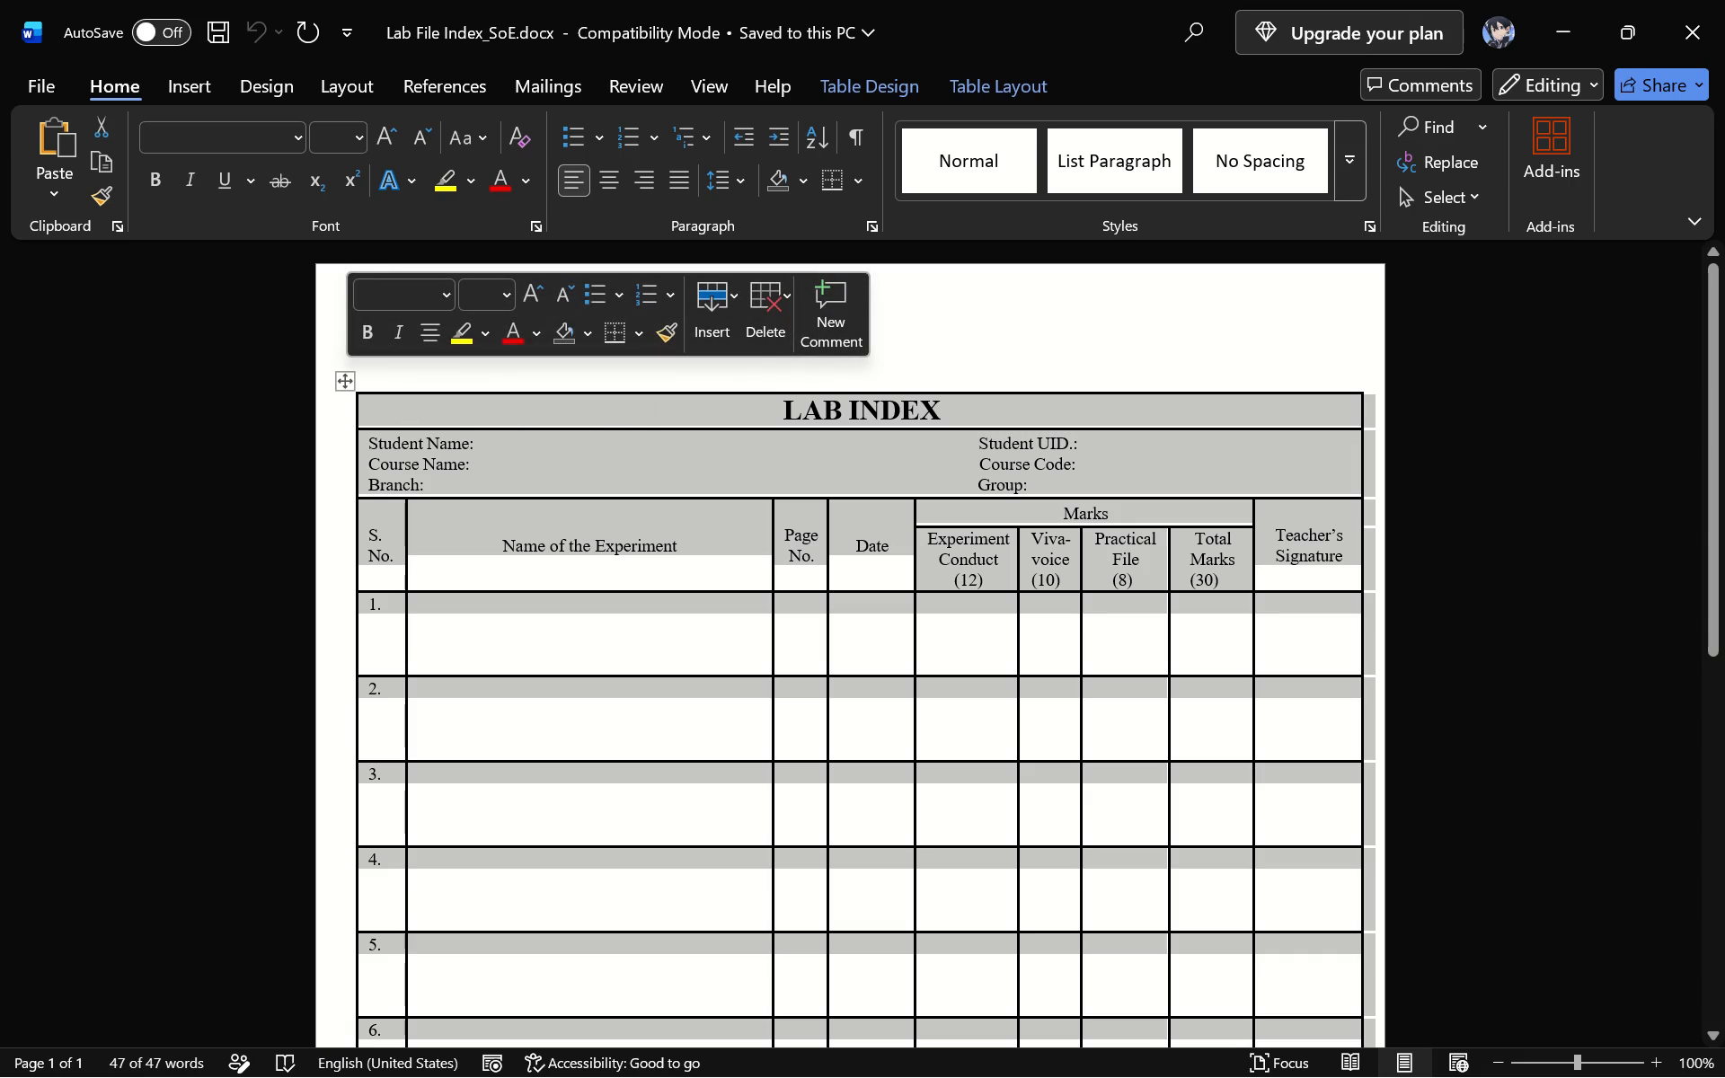
drag(345, 378, 345, 323)
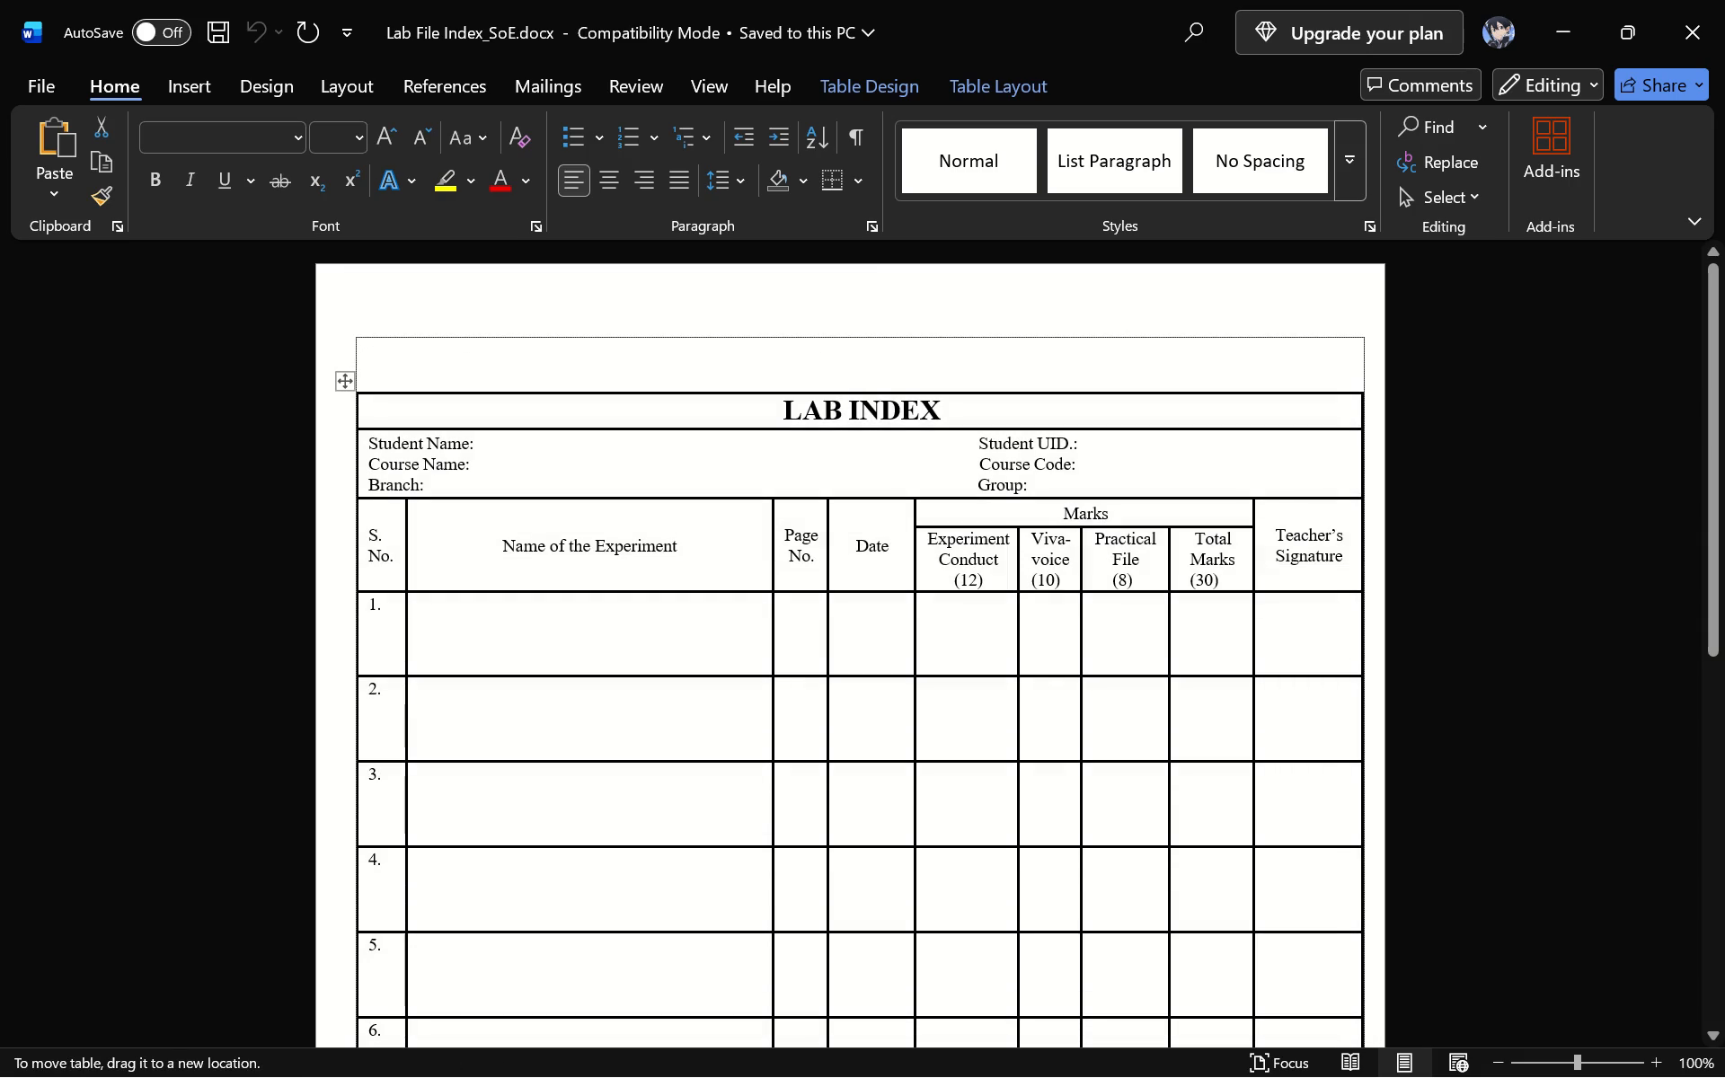
drag(345, 323, 339, 305)
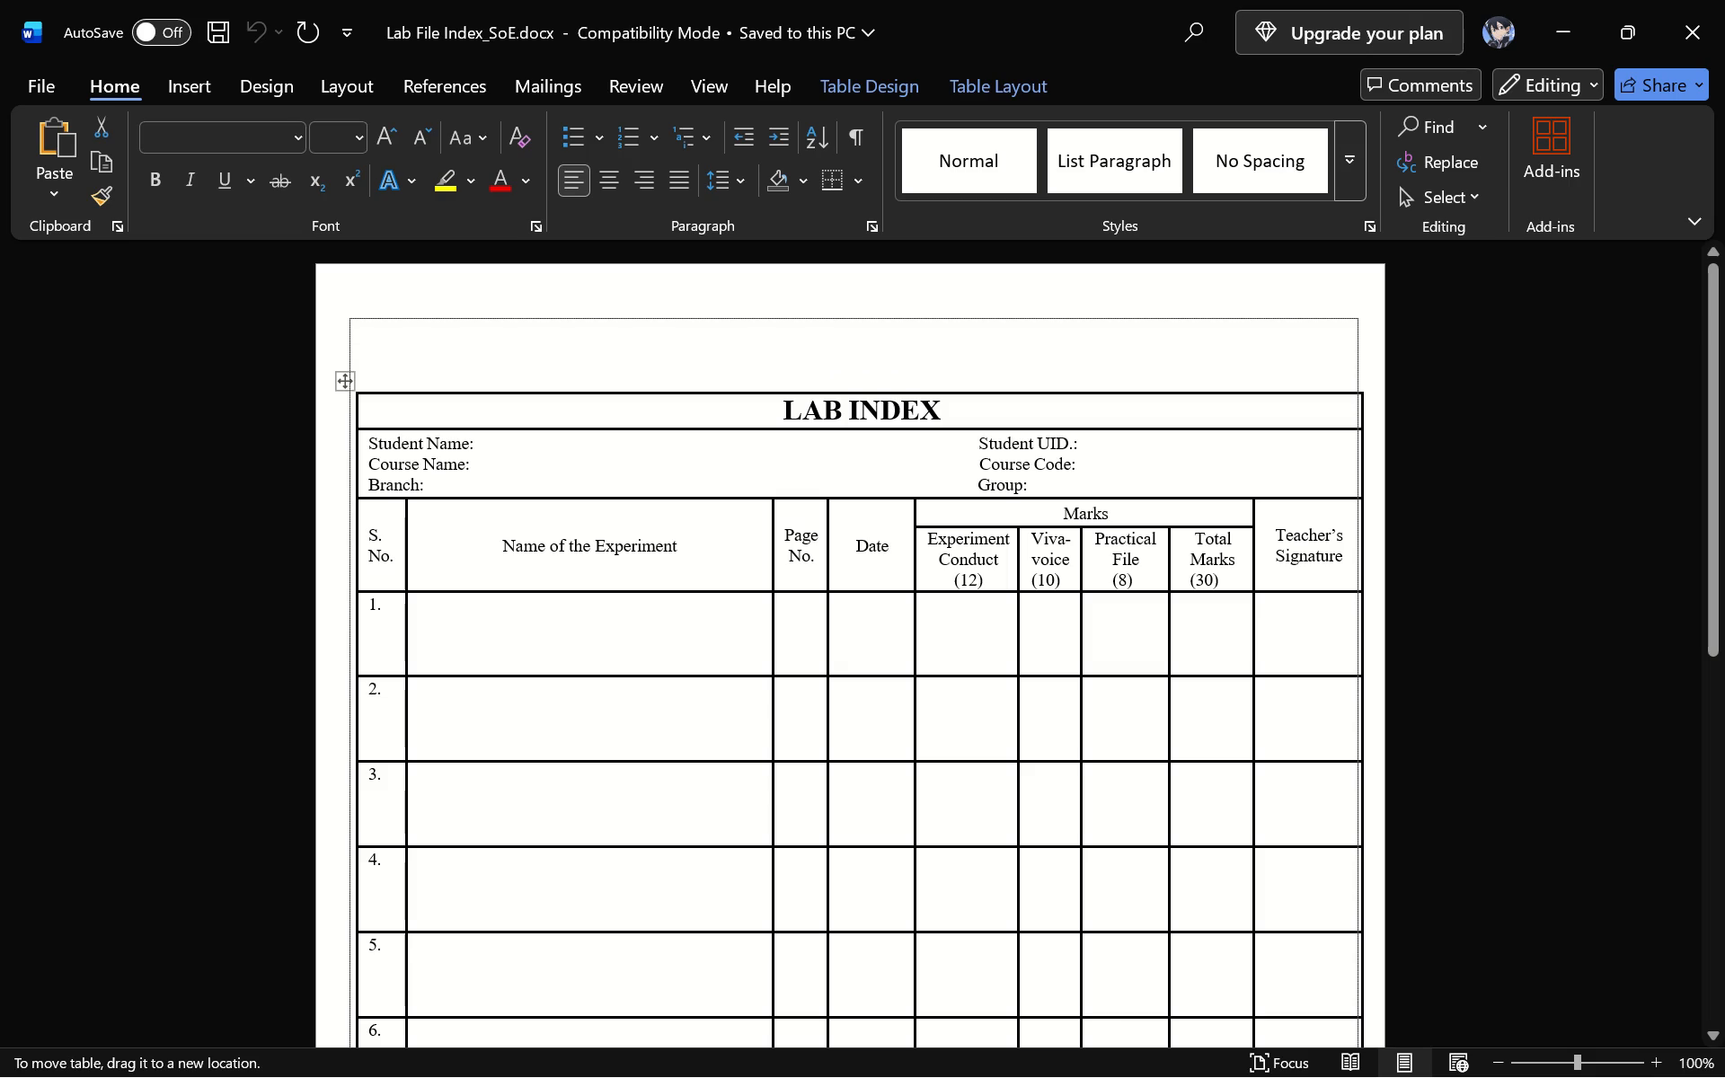
drag(339, 305, 340, 300)
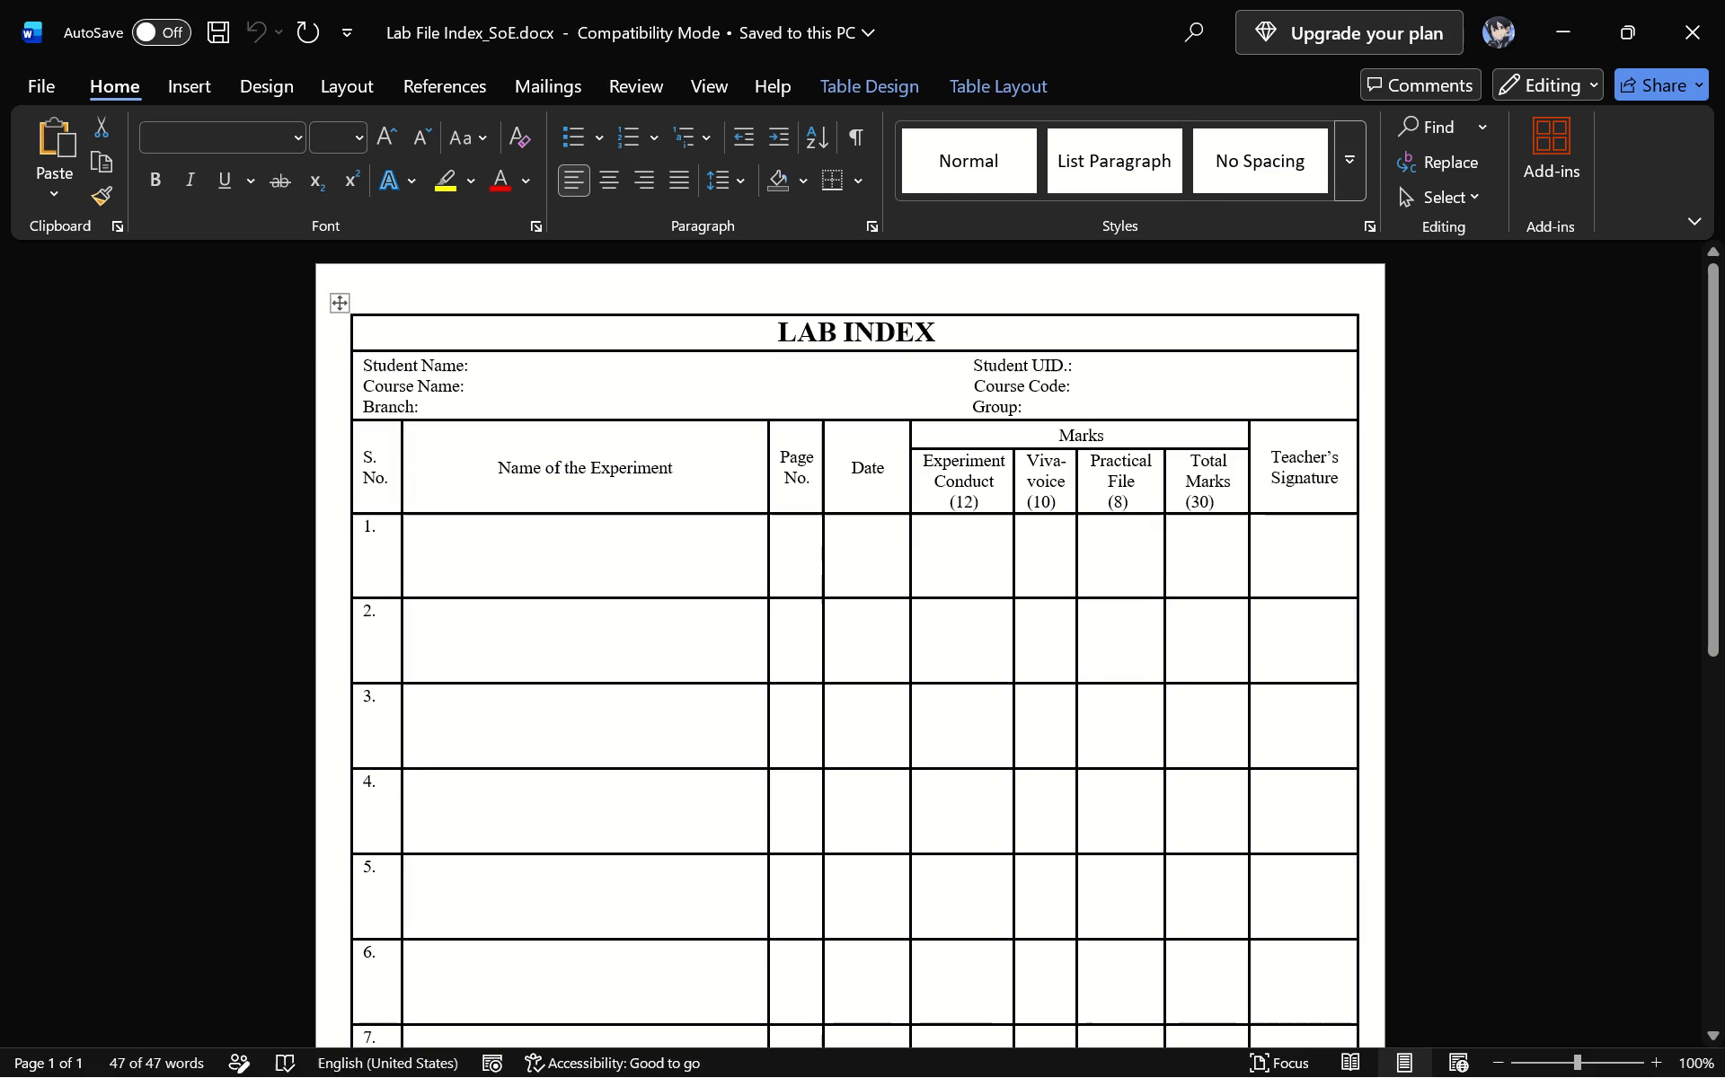
Delete rows 11 and 12 from the bottom of the lab index table.
scroll(681, 421, down, 5)
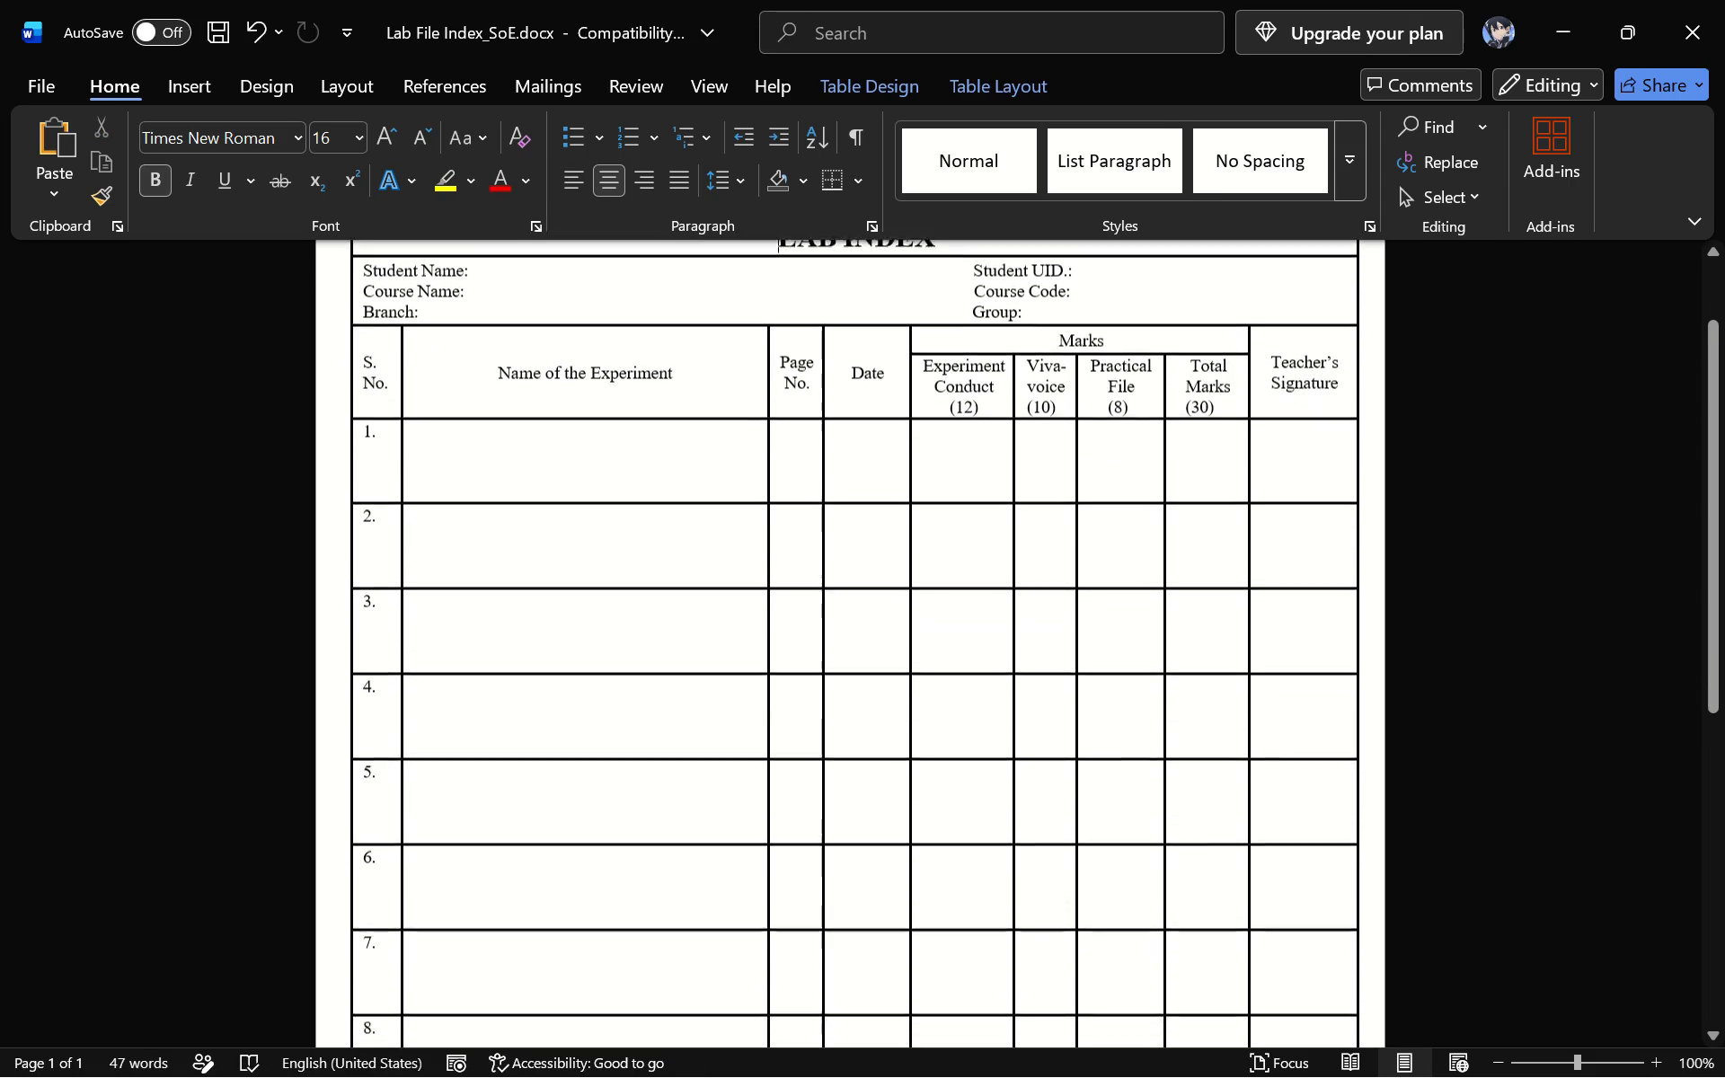
scroll(681, 421, down, 8)
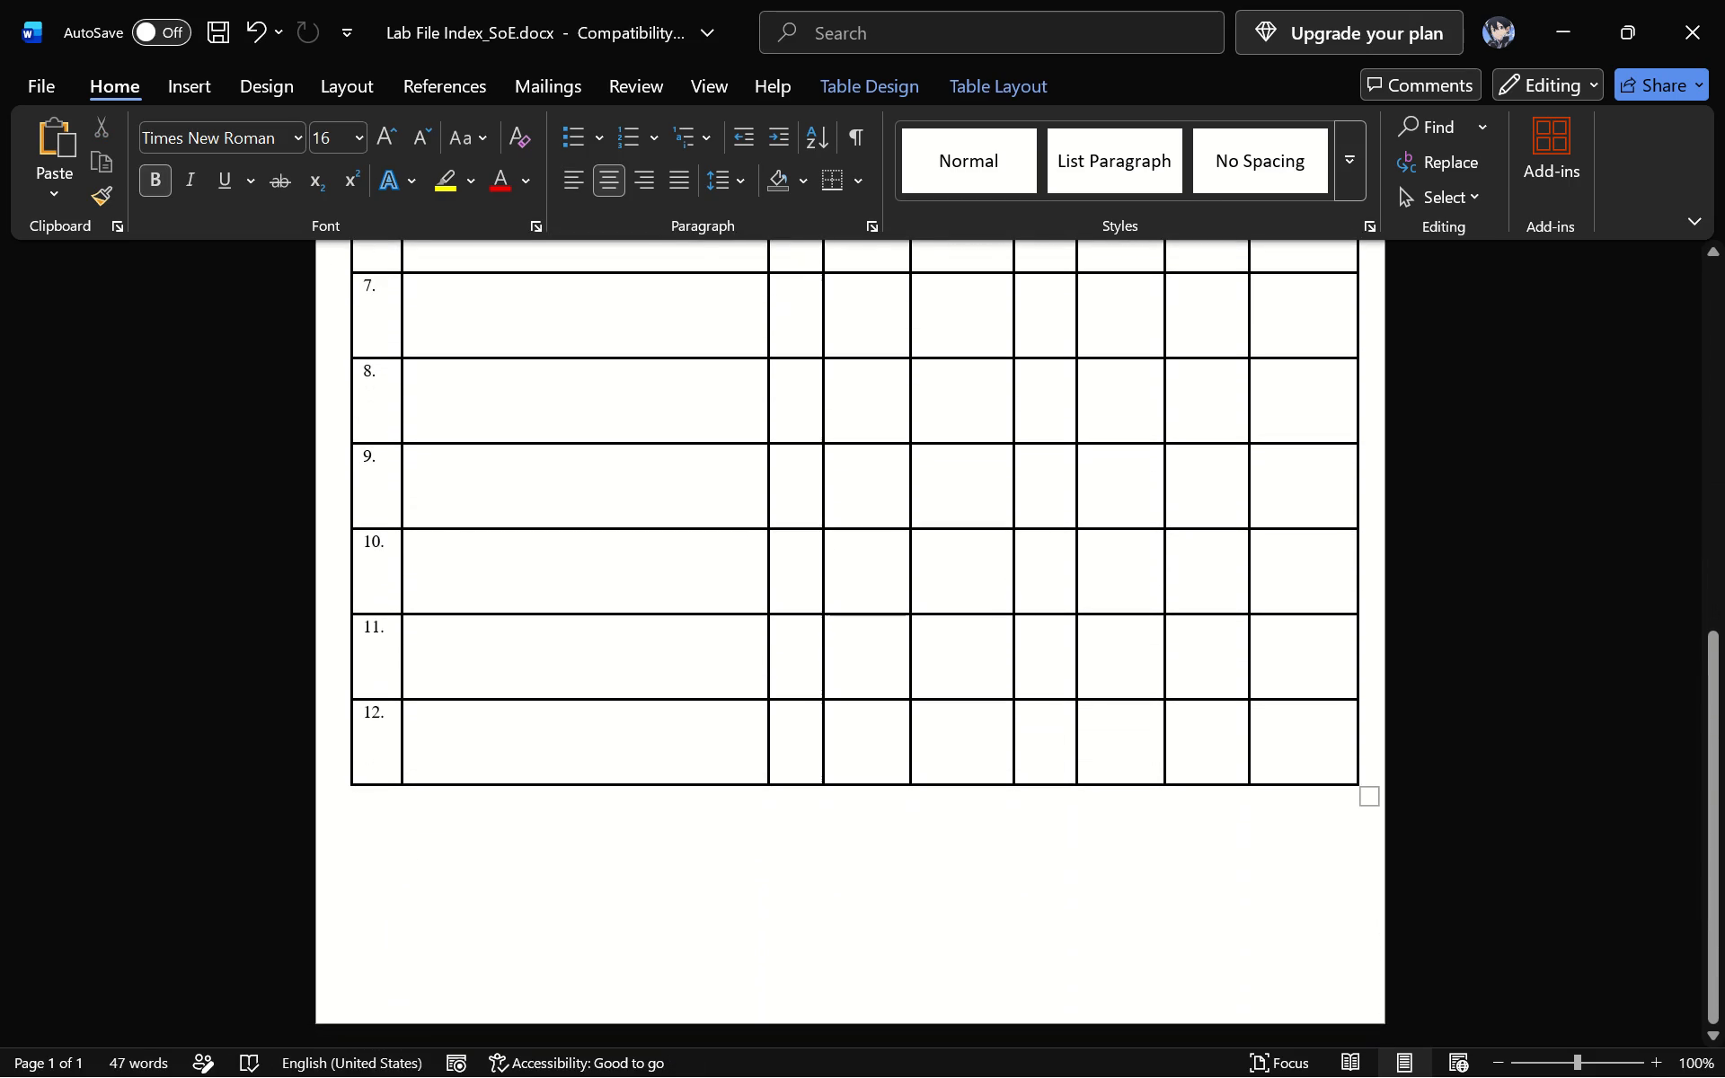
click(338, 634)
drag(338, 634, 338, 636)
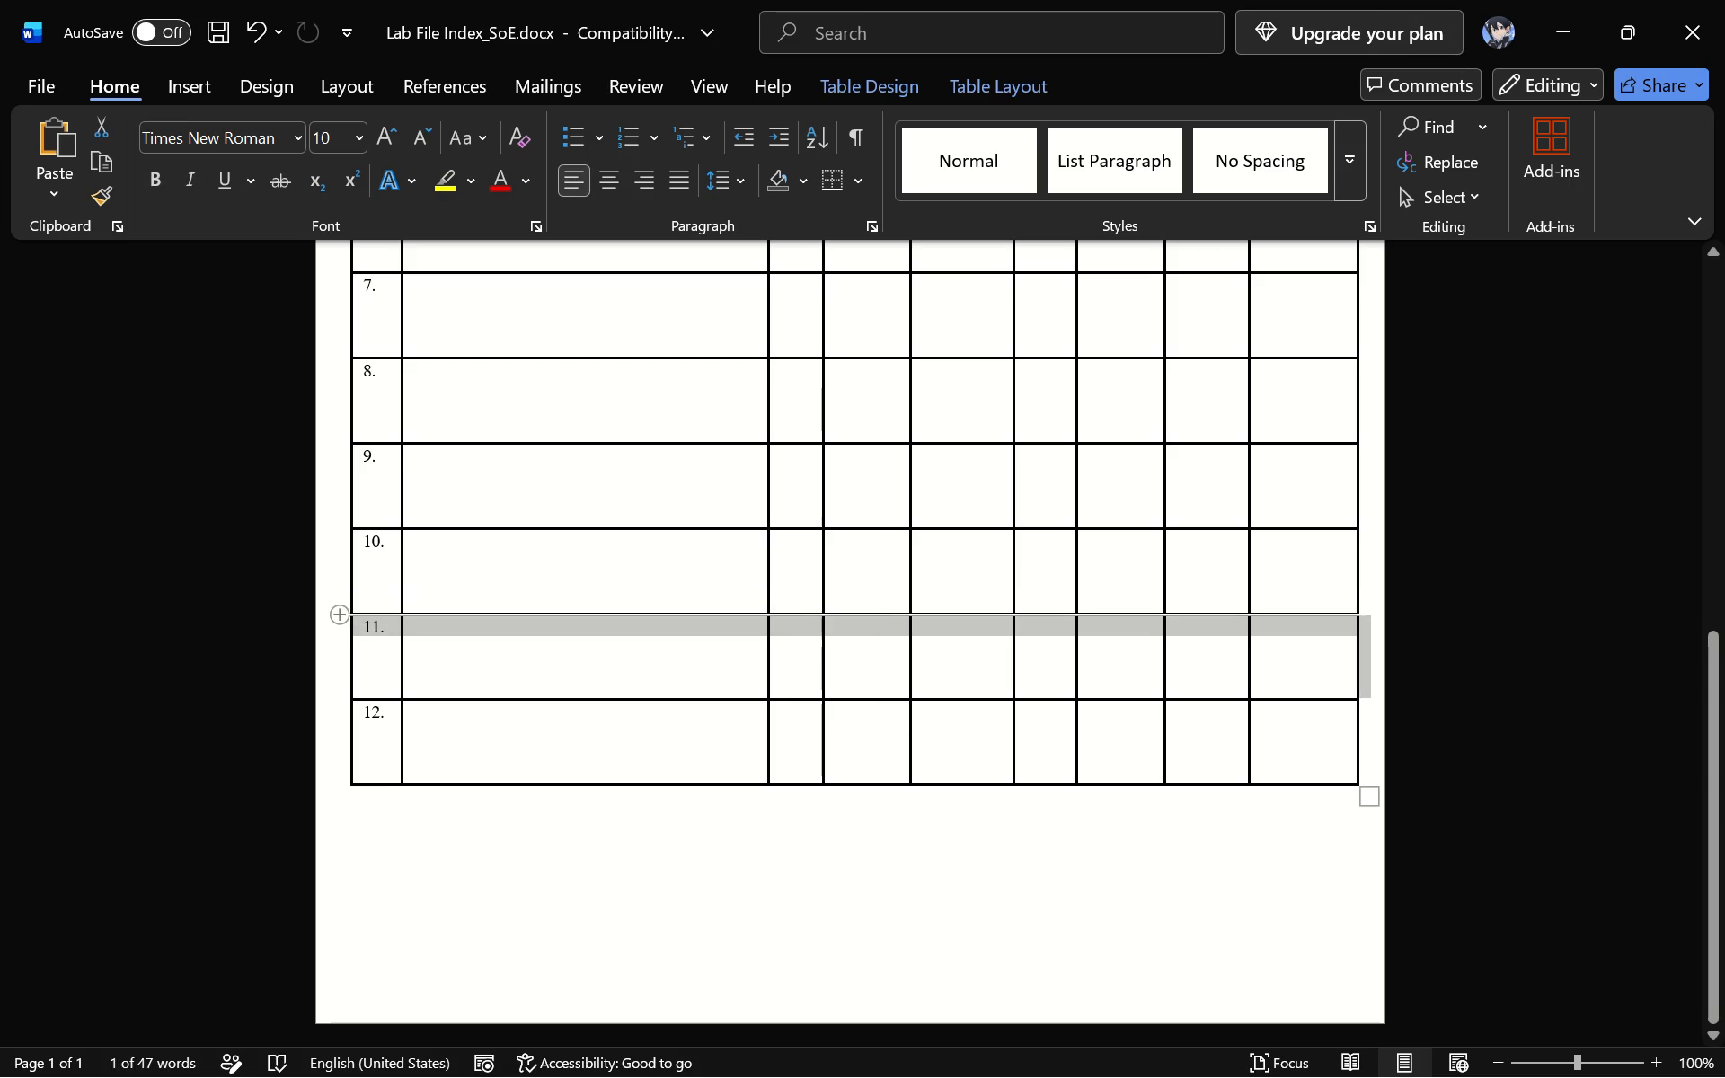
drag(338, 636, 340, 742)
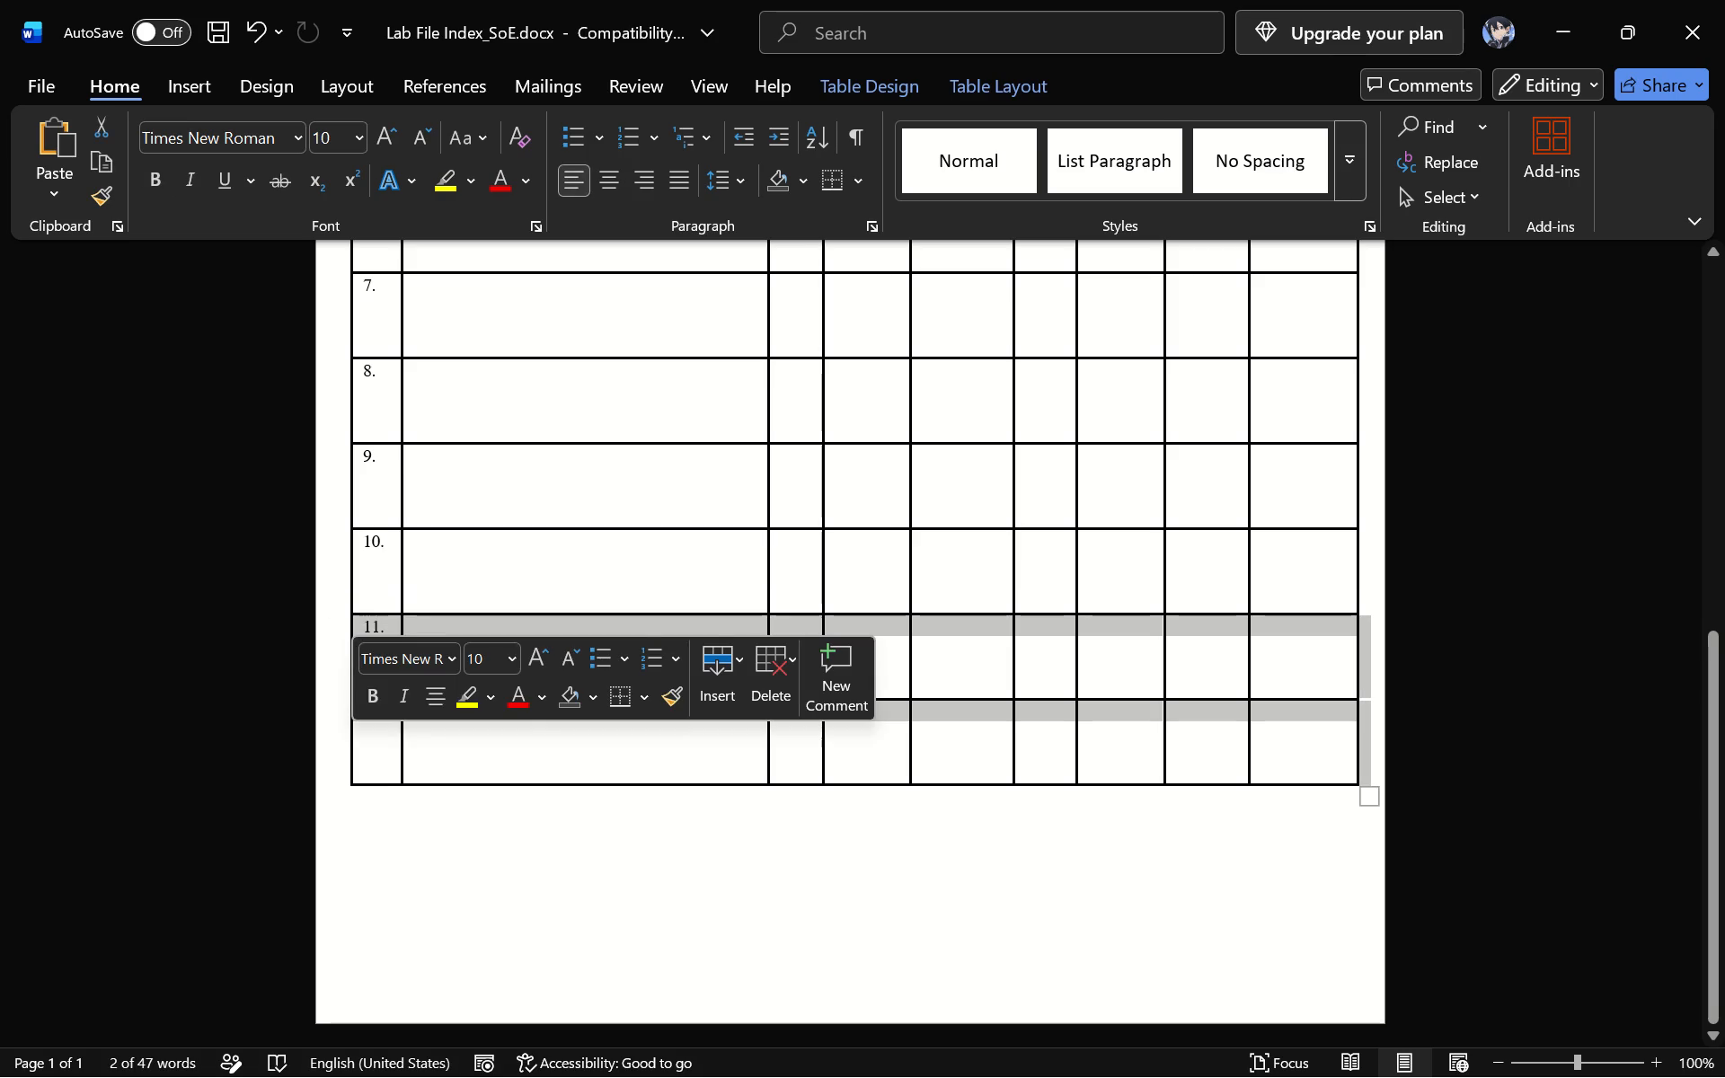
click(779, 656)
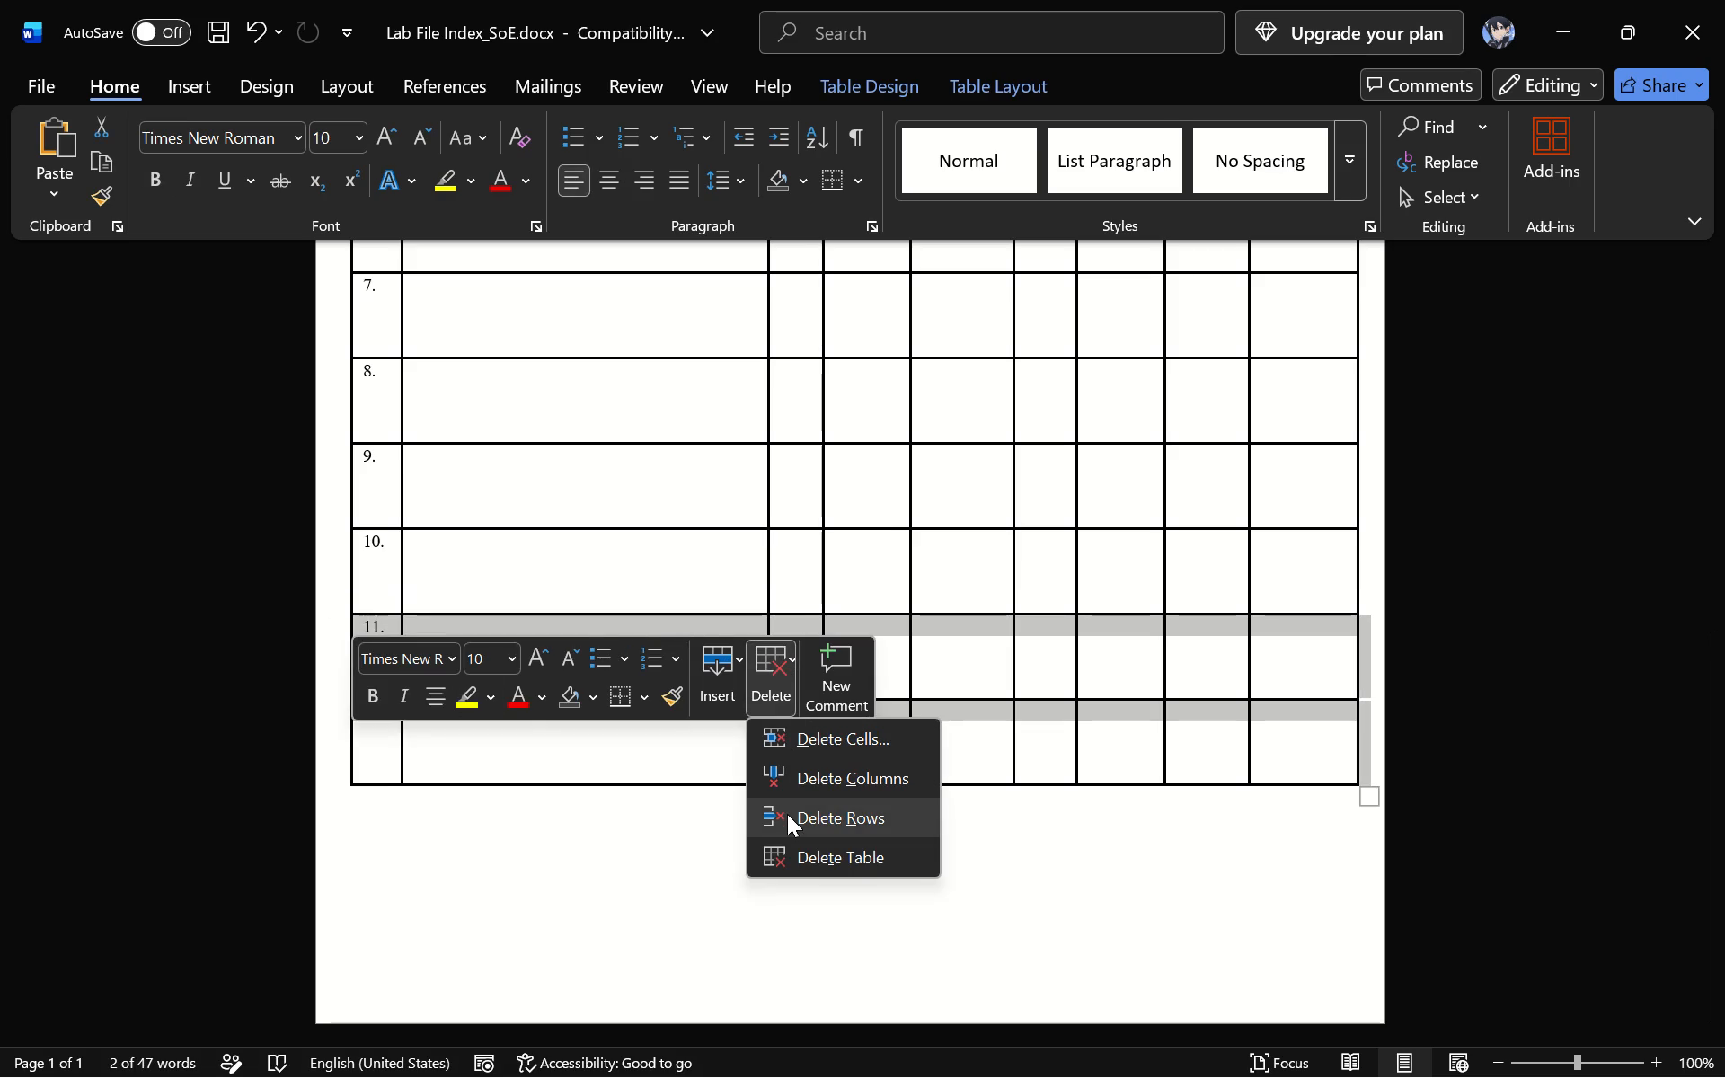
click(787, 814)
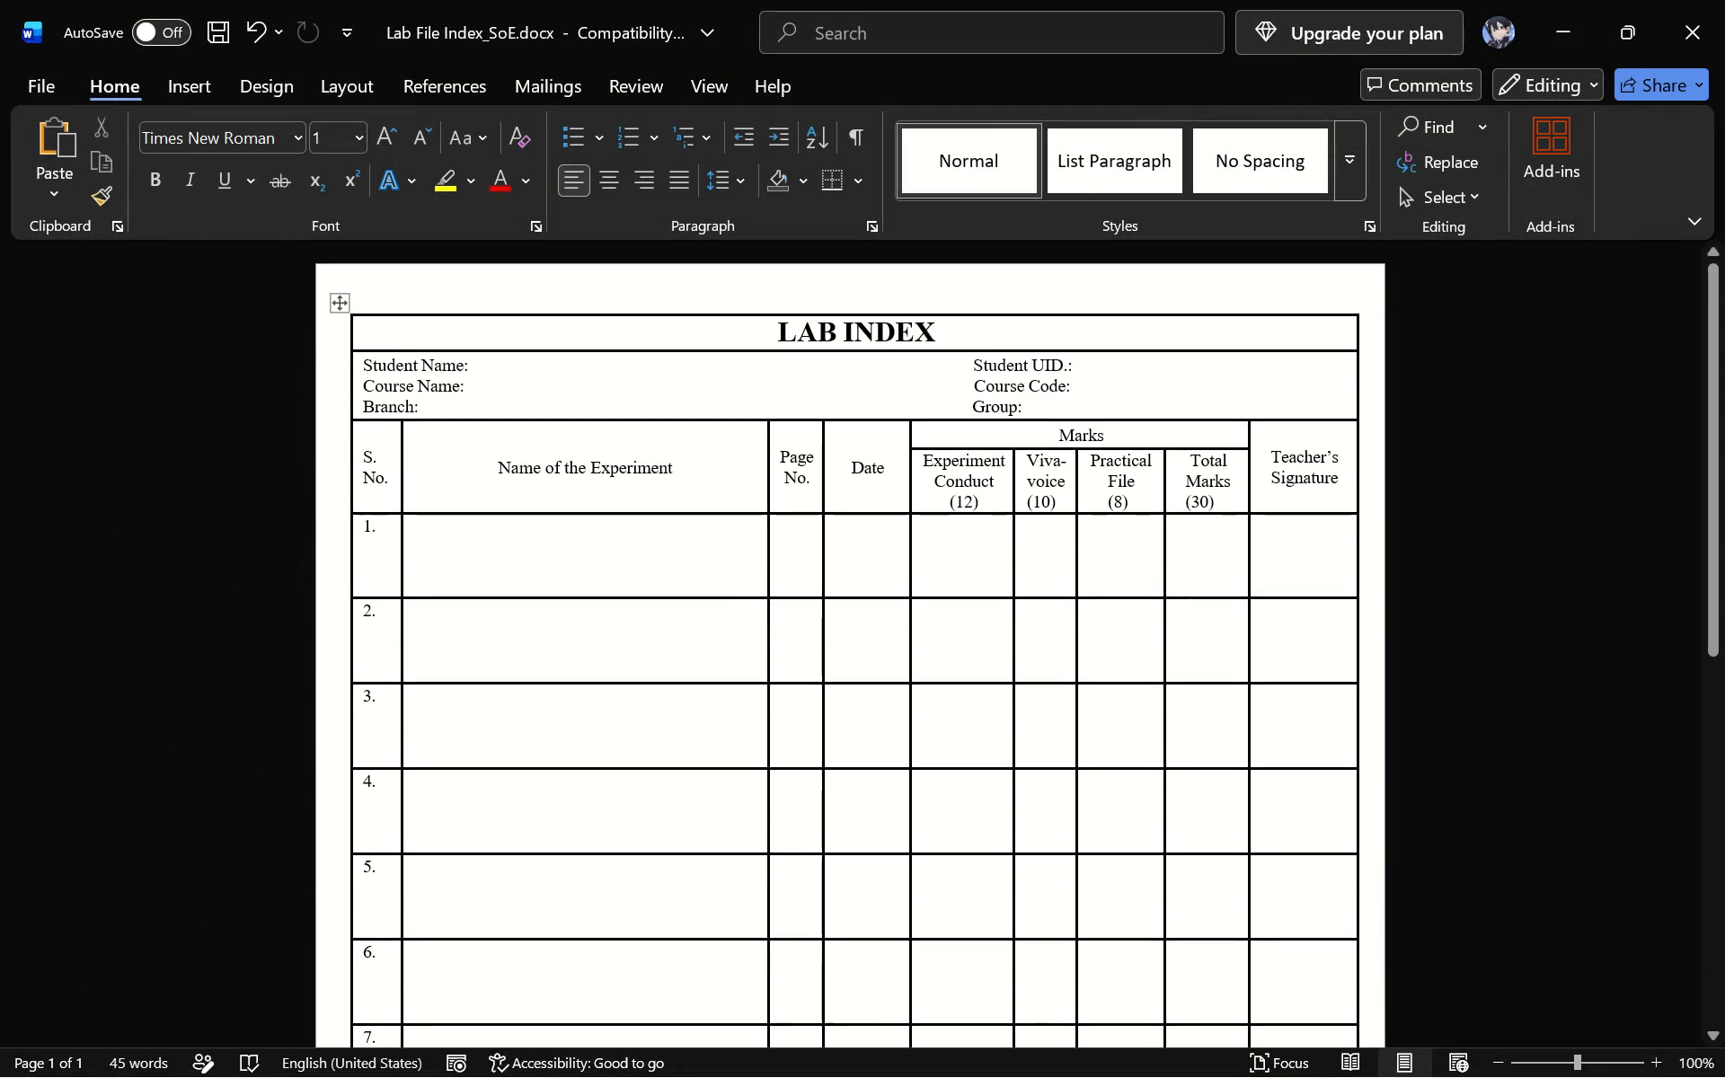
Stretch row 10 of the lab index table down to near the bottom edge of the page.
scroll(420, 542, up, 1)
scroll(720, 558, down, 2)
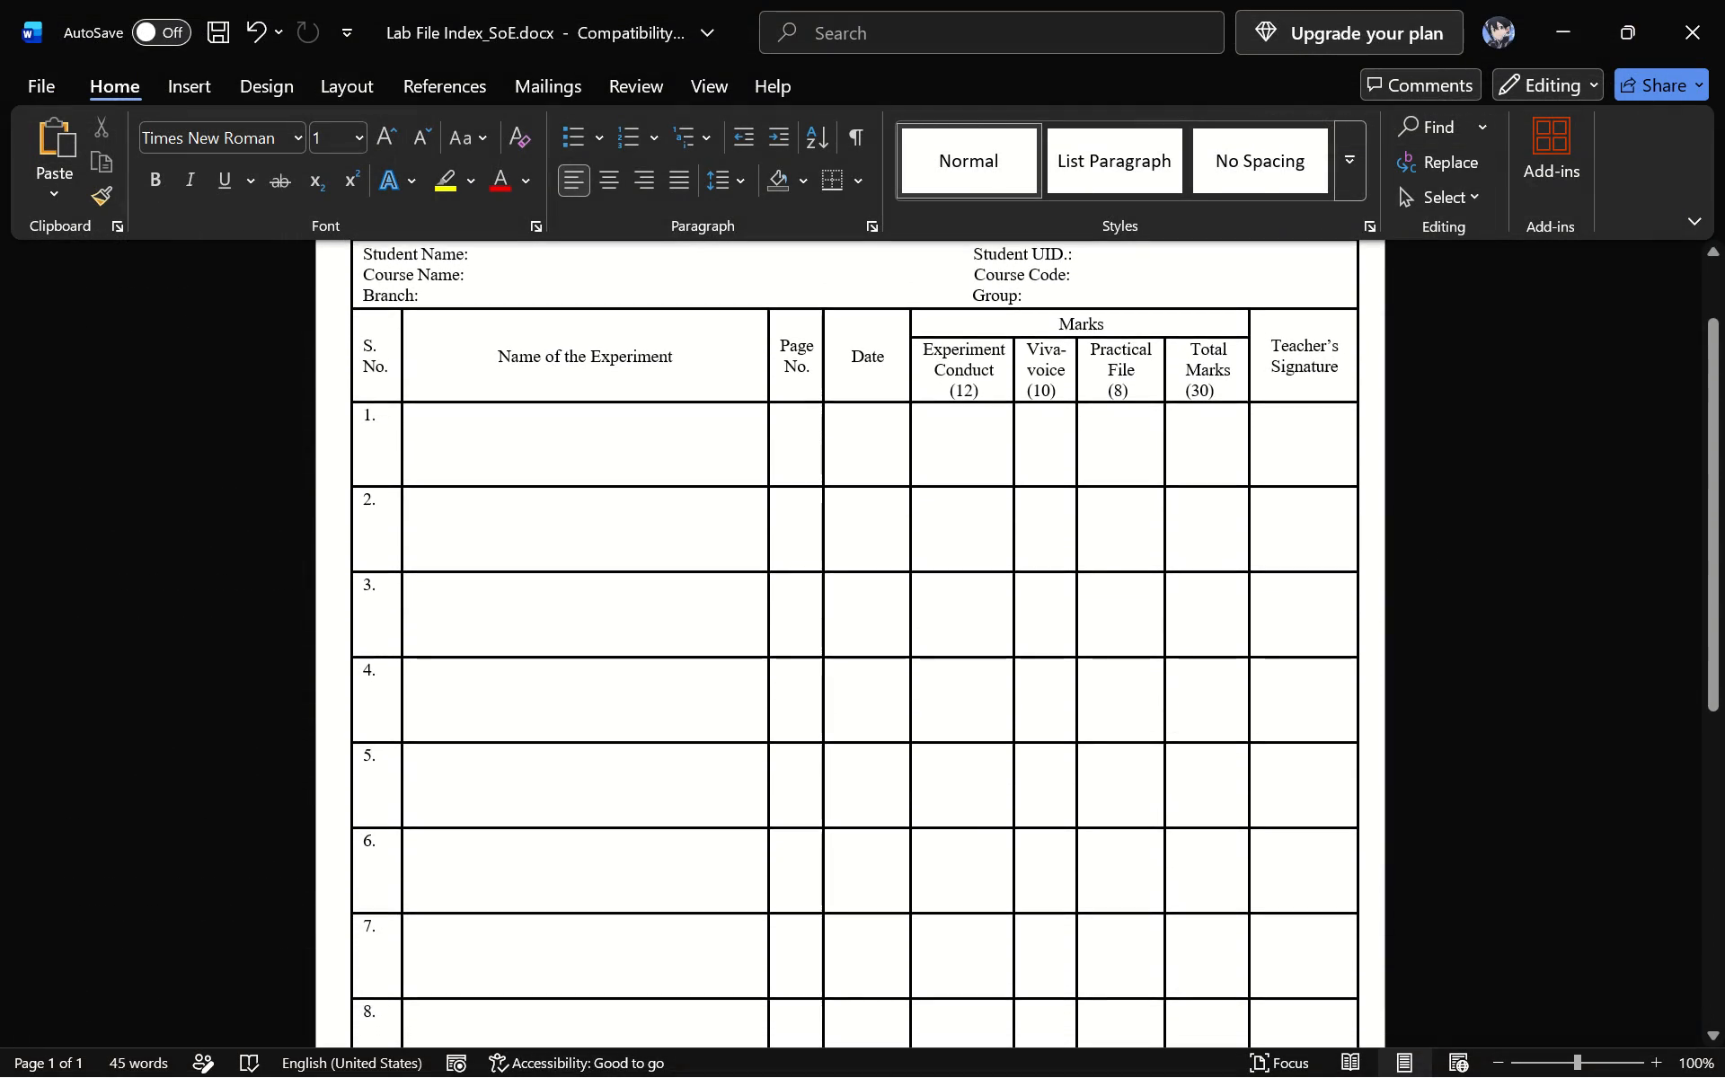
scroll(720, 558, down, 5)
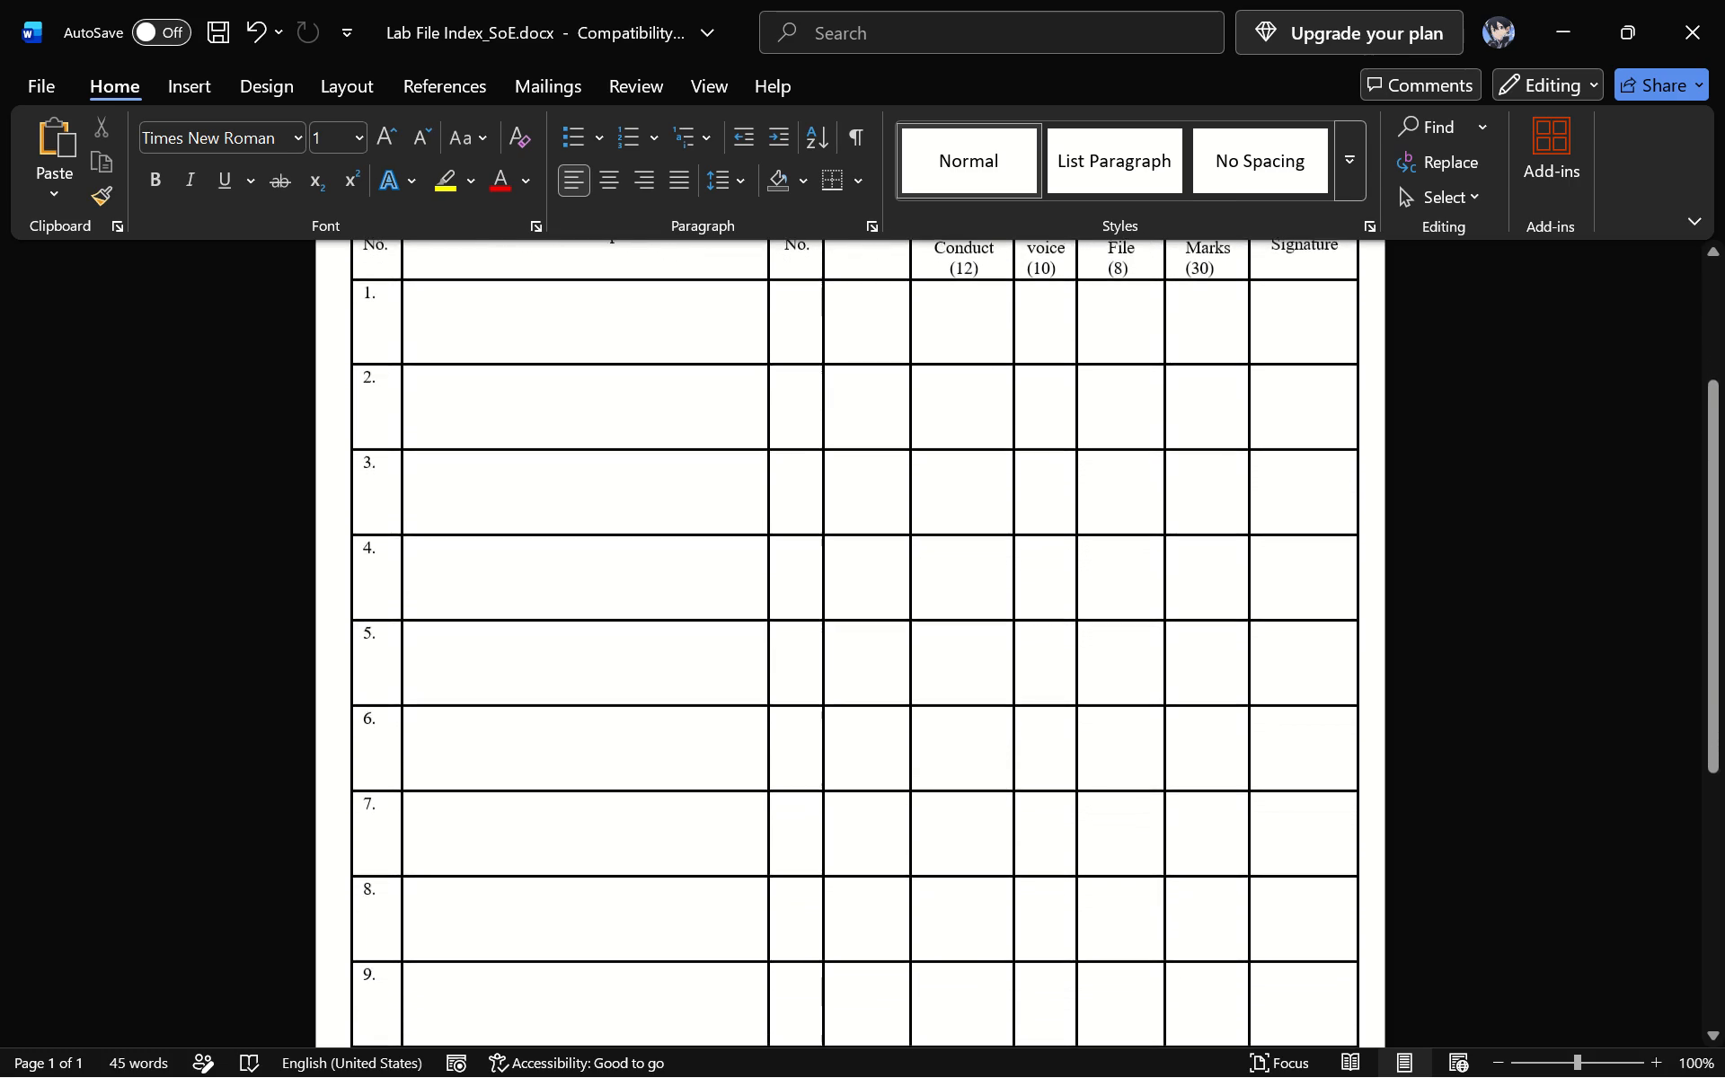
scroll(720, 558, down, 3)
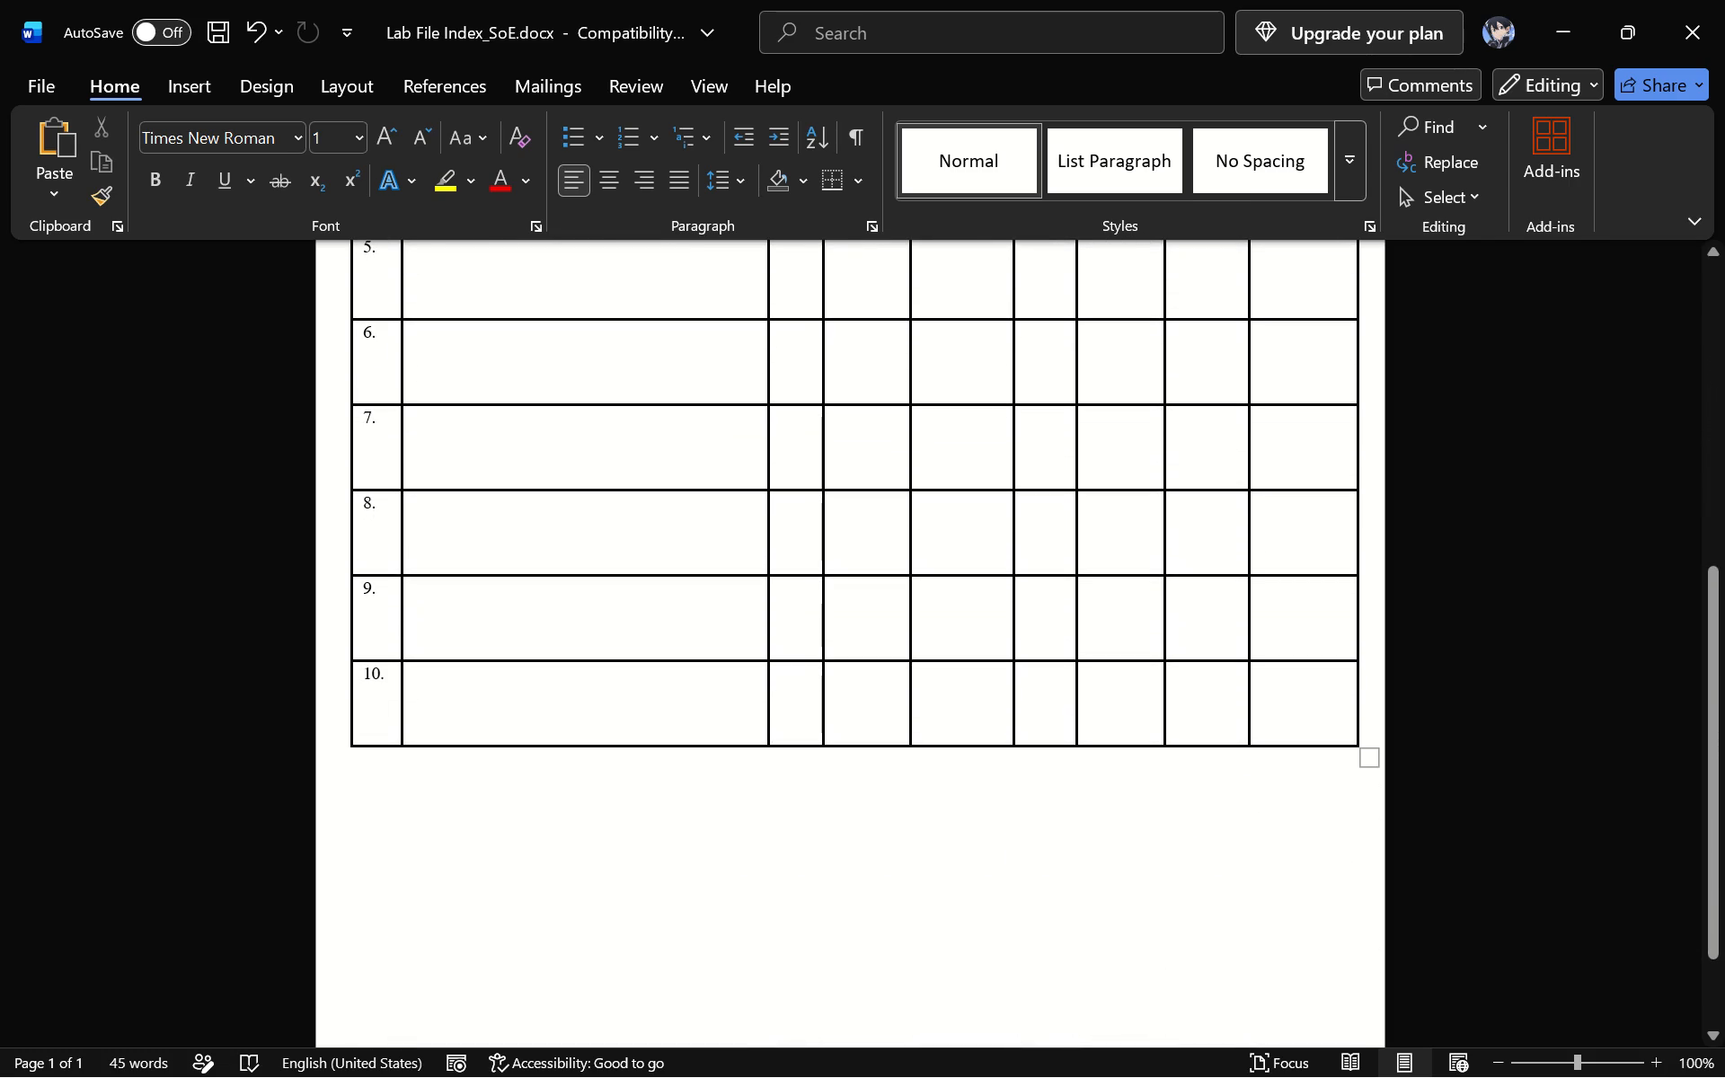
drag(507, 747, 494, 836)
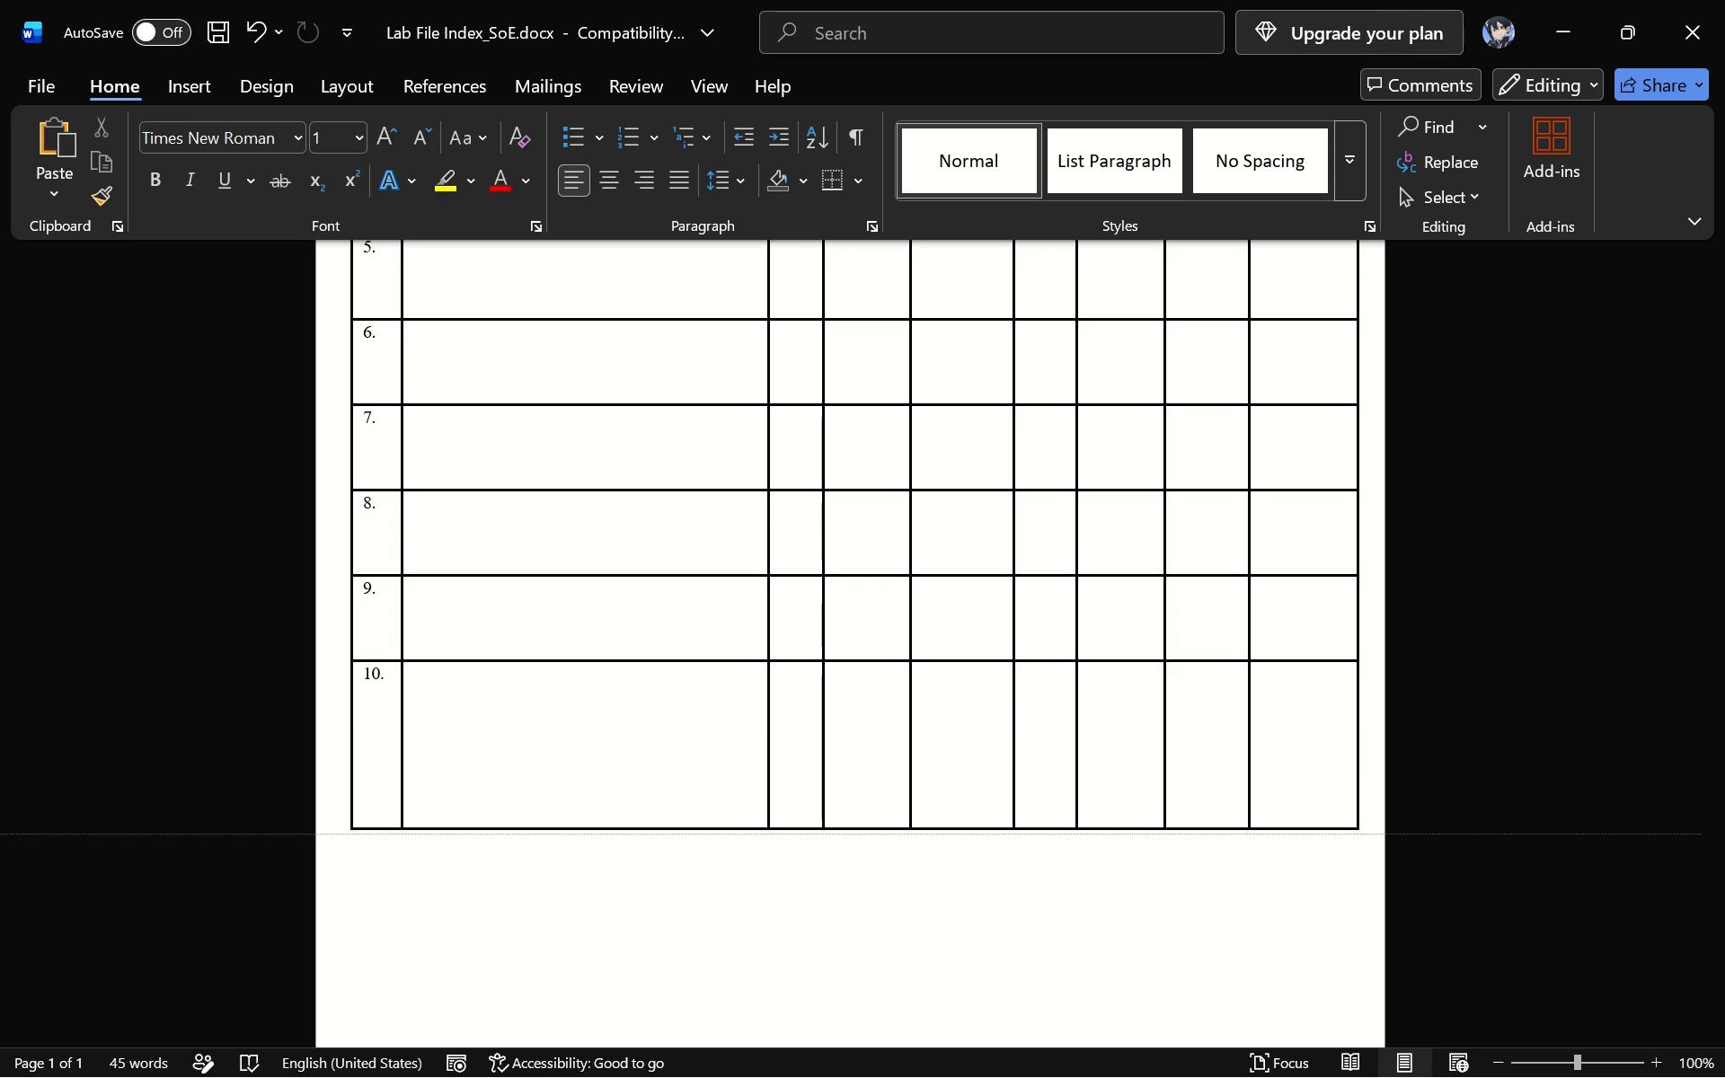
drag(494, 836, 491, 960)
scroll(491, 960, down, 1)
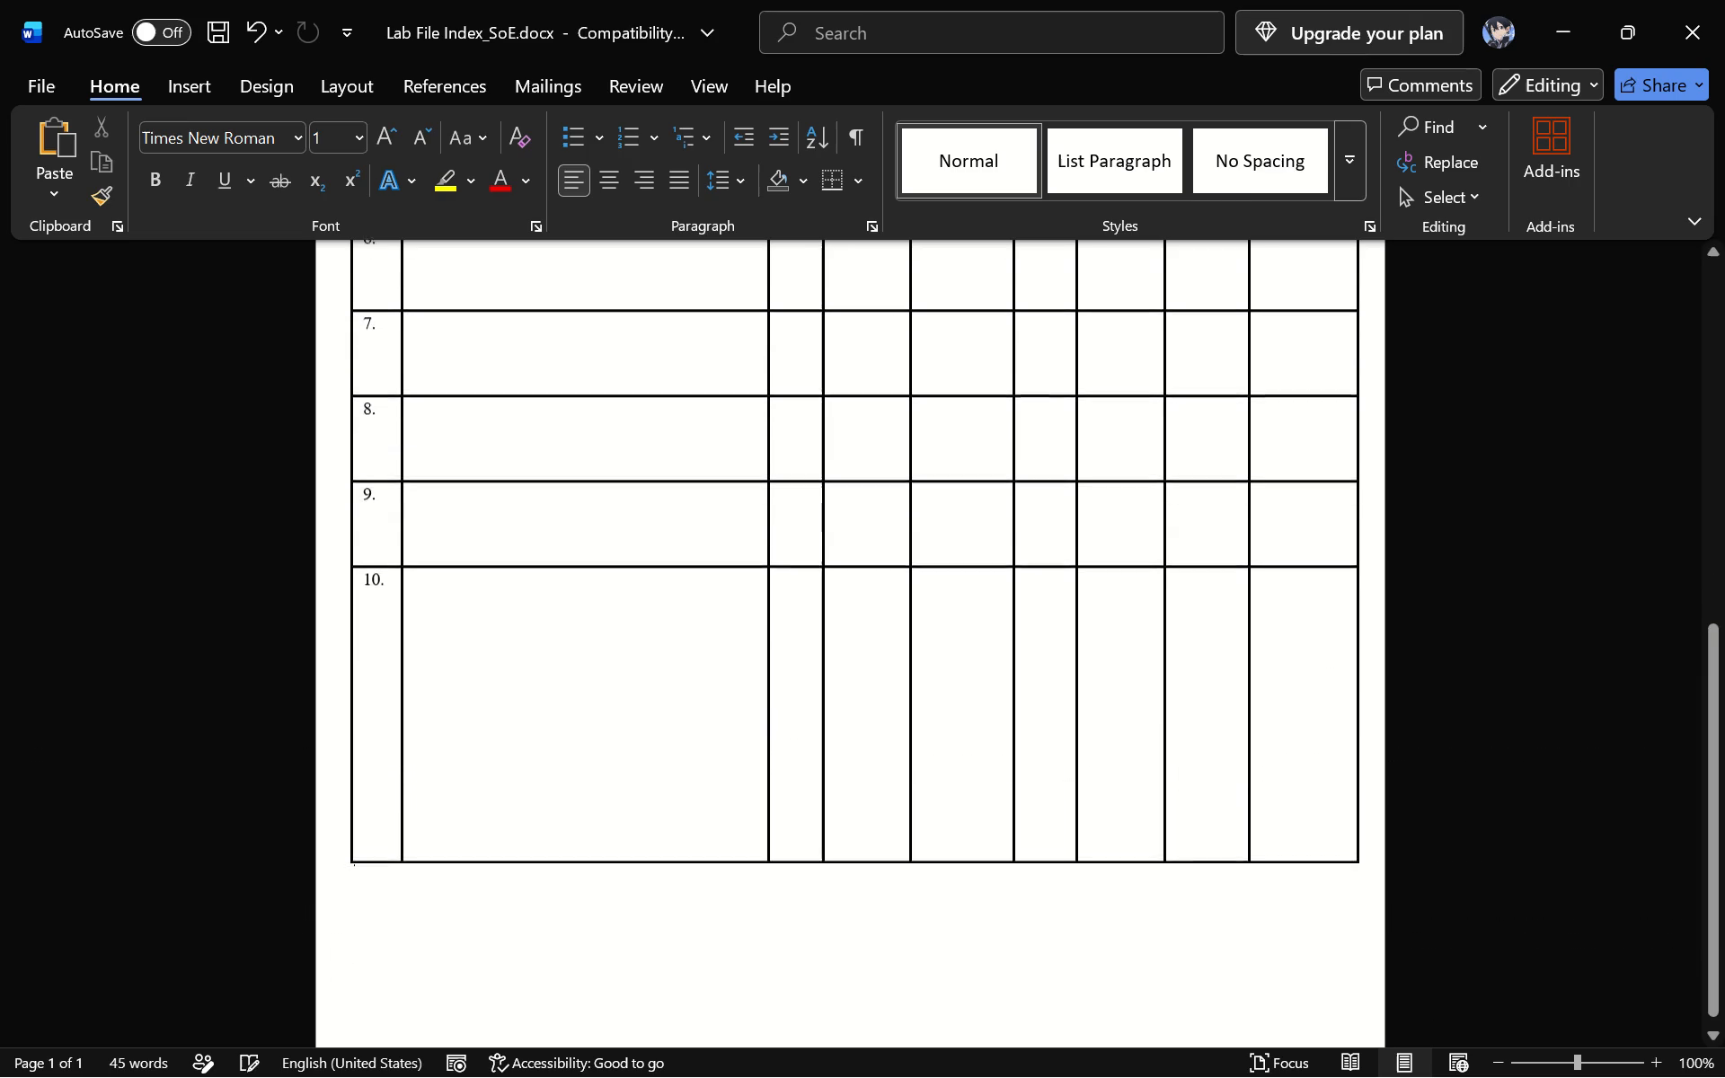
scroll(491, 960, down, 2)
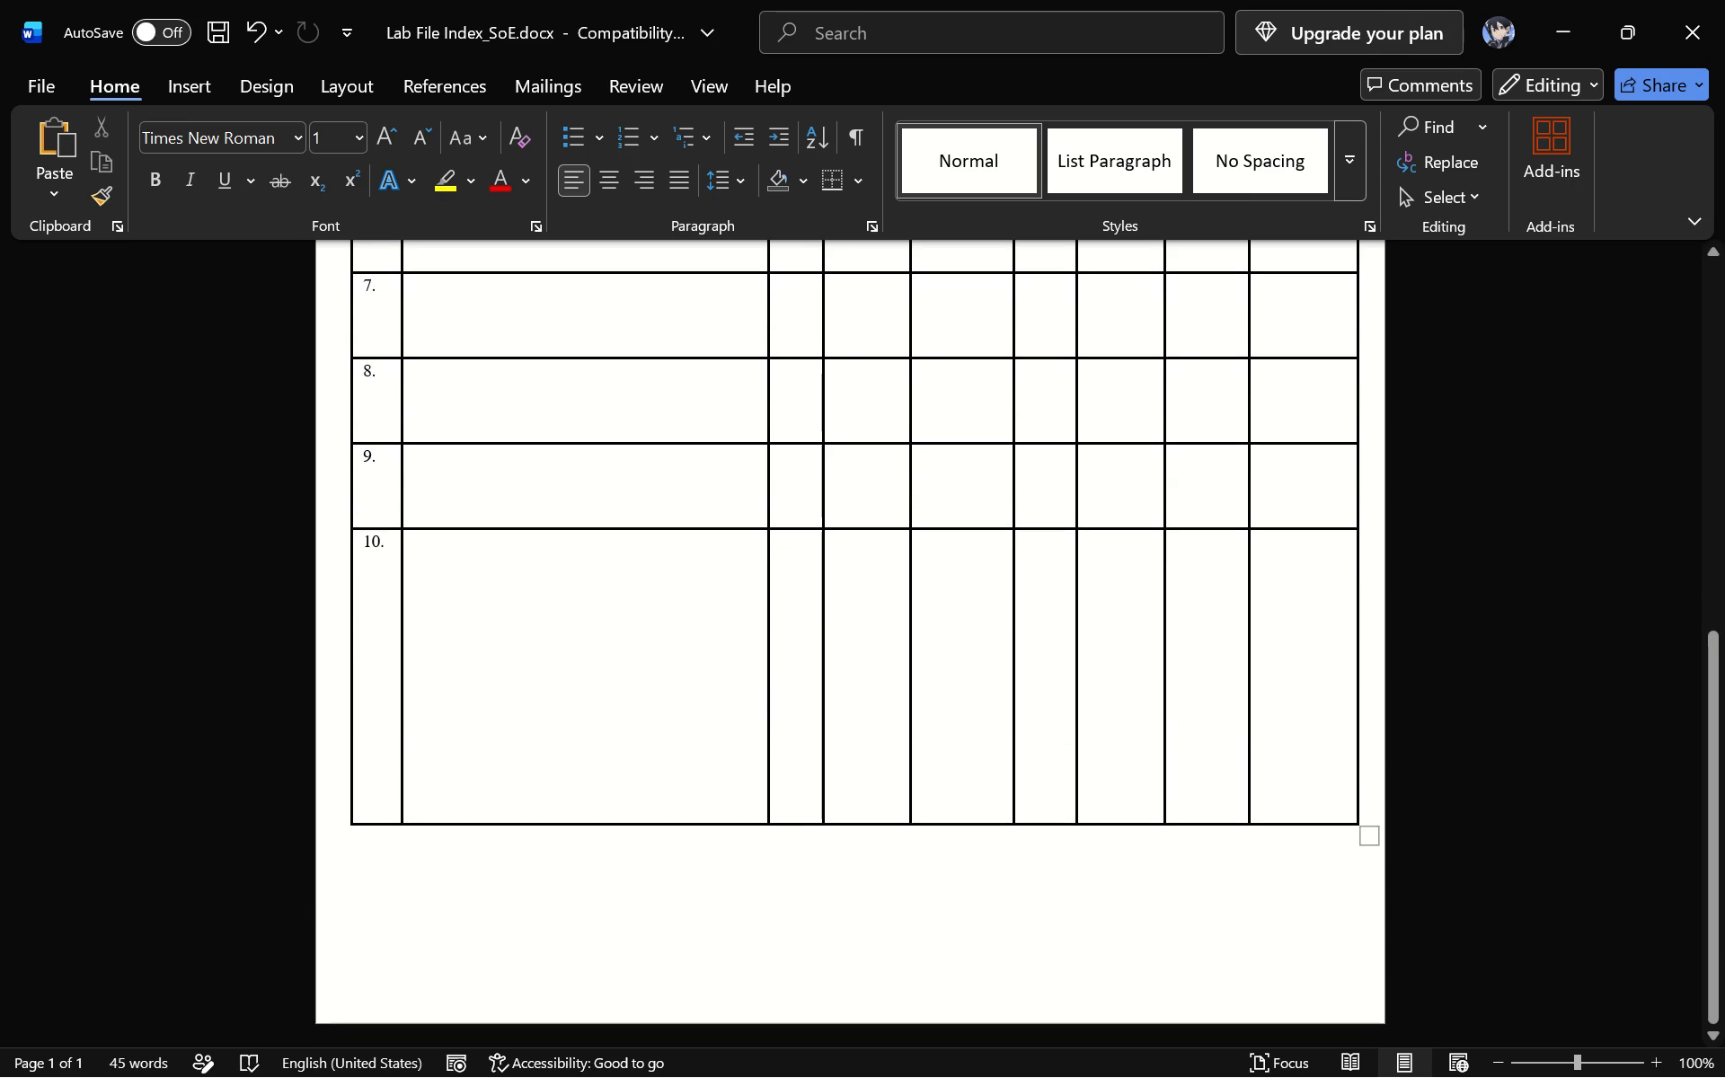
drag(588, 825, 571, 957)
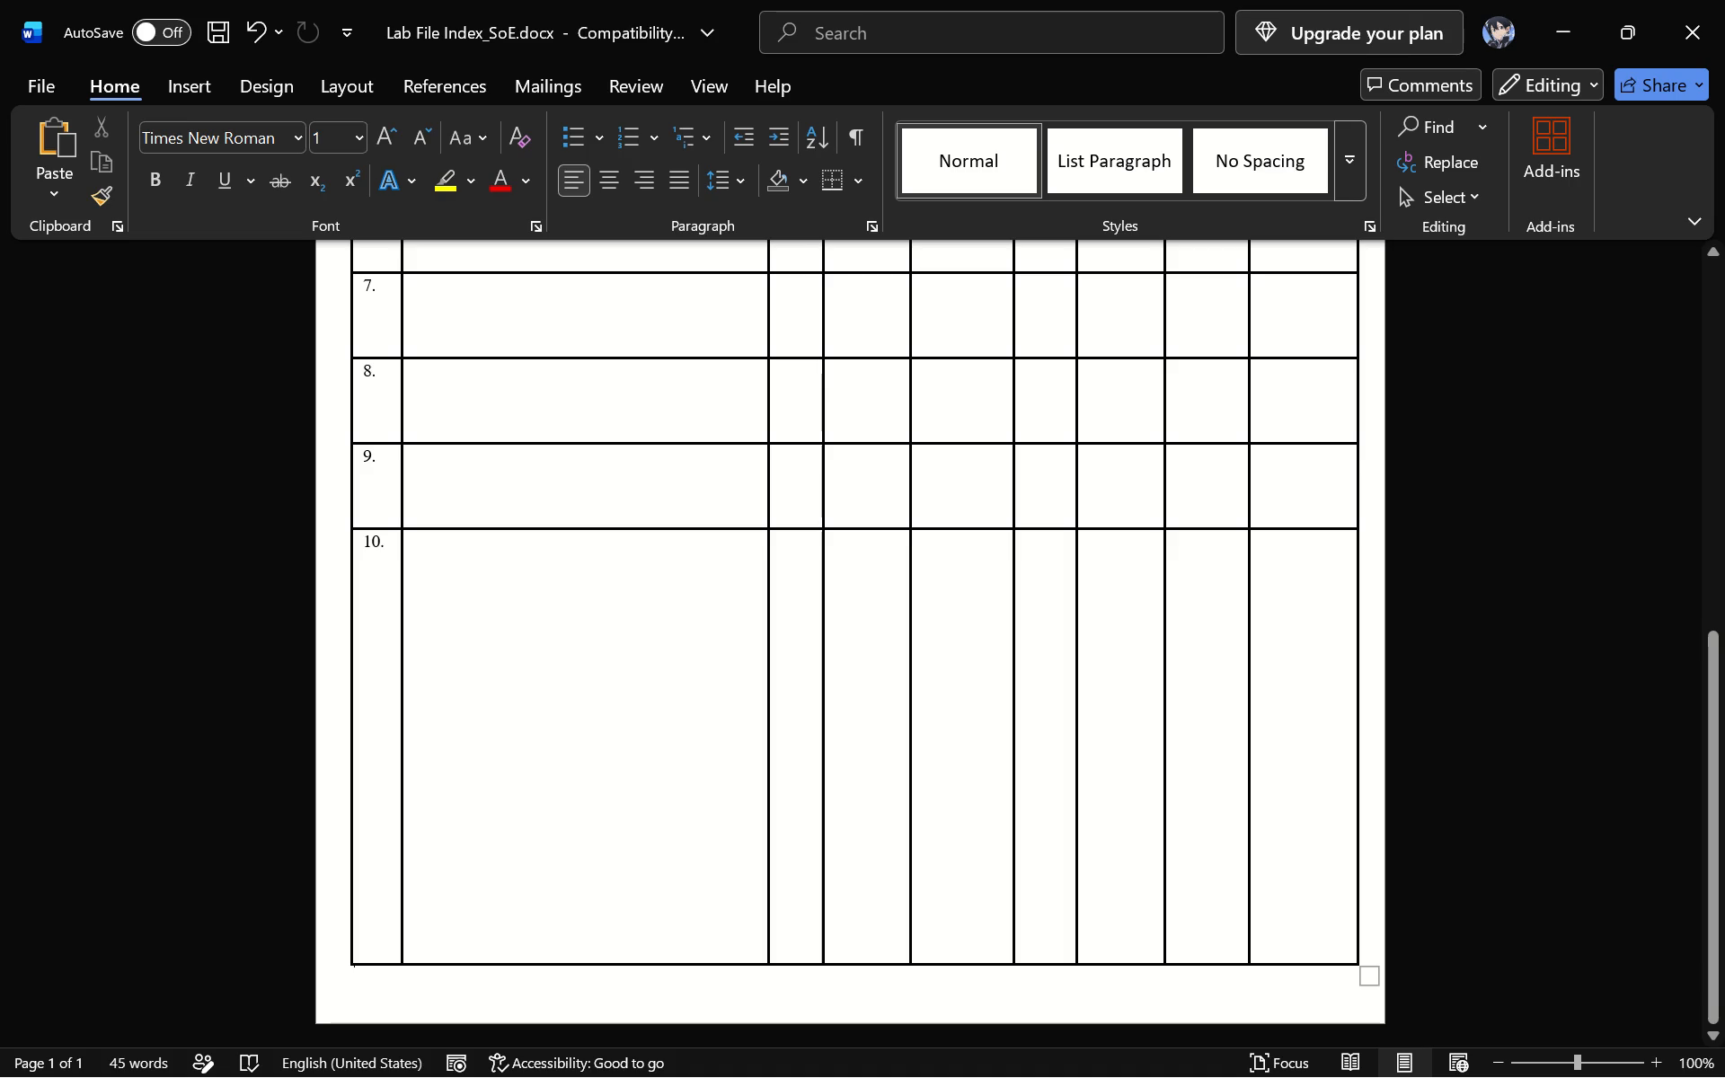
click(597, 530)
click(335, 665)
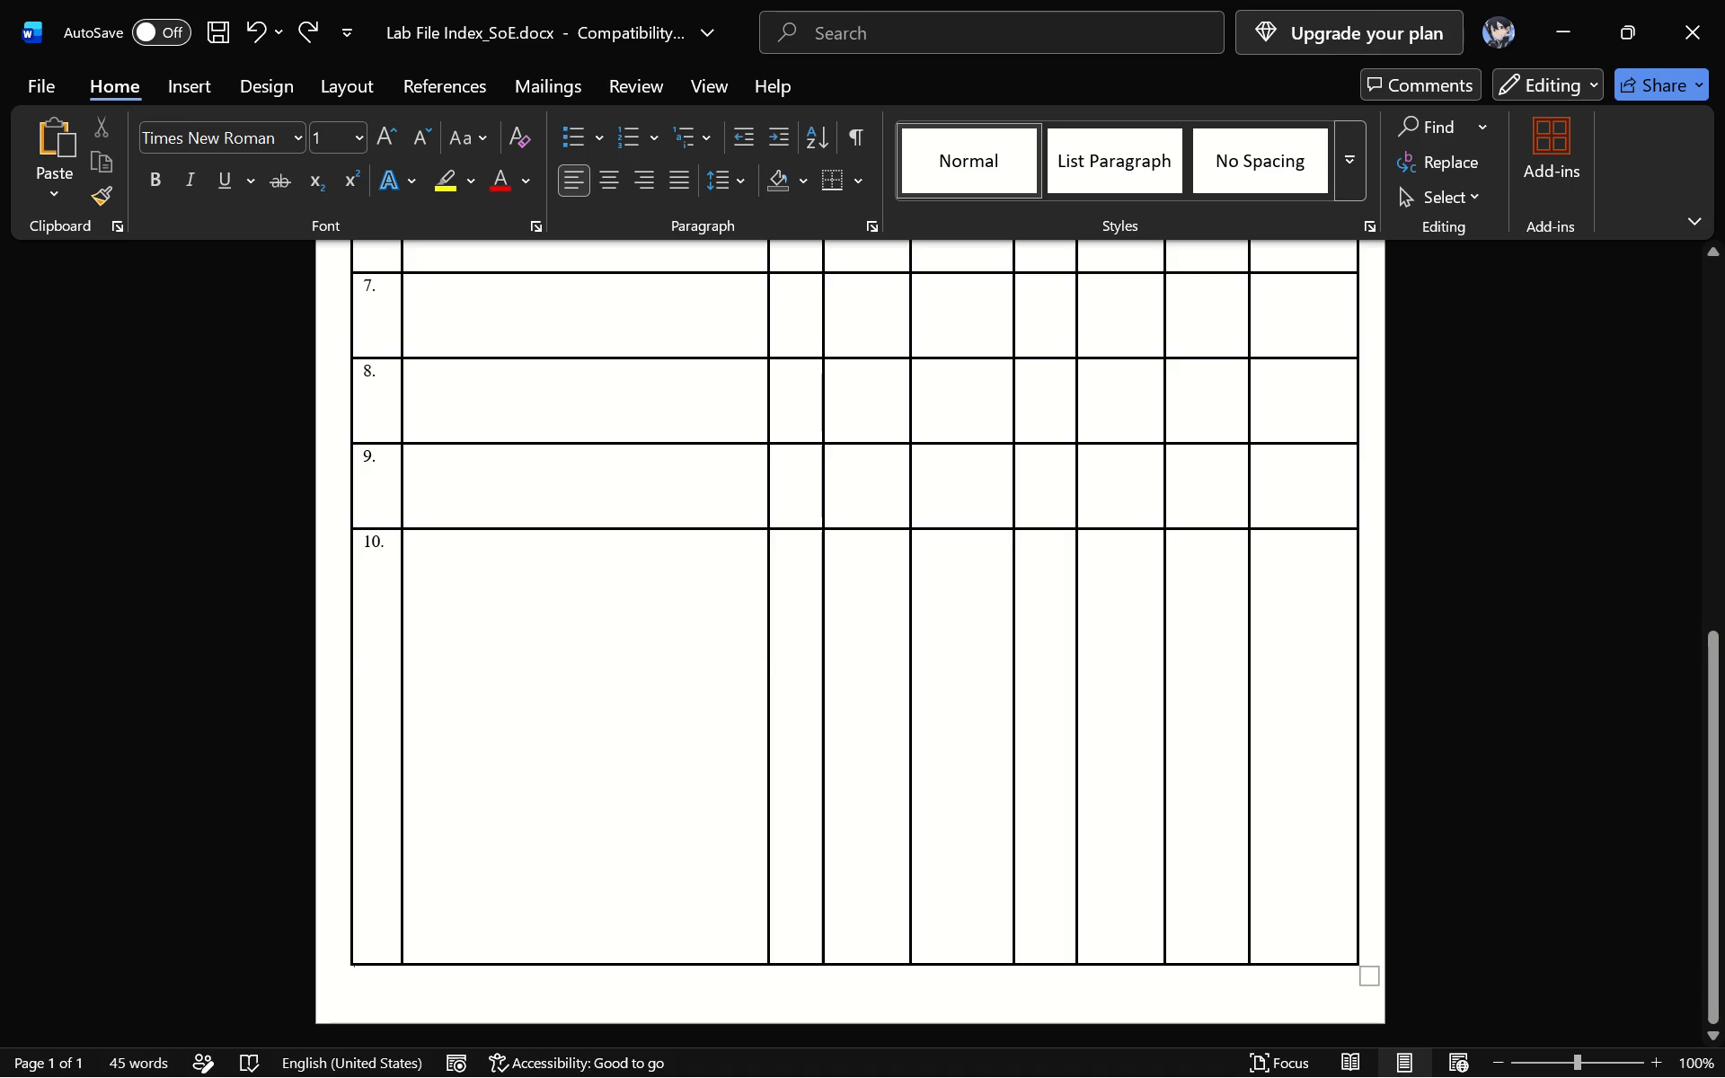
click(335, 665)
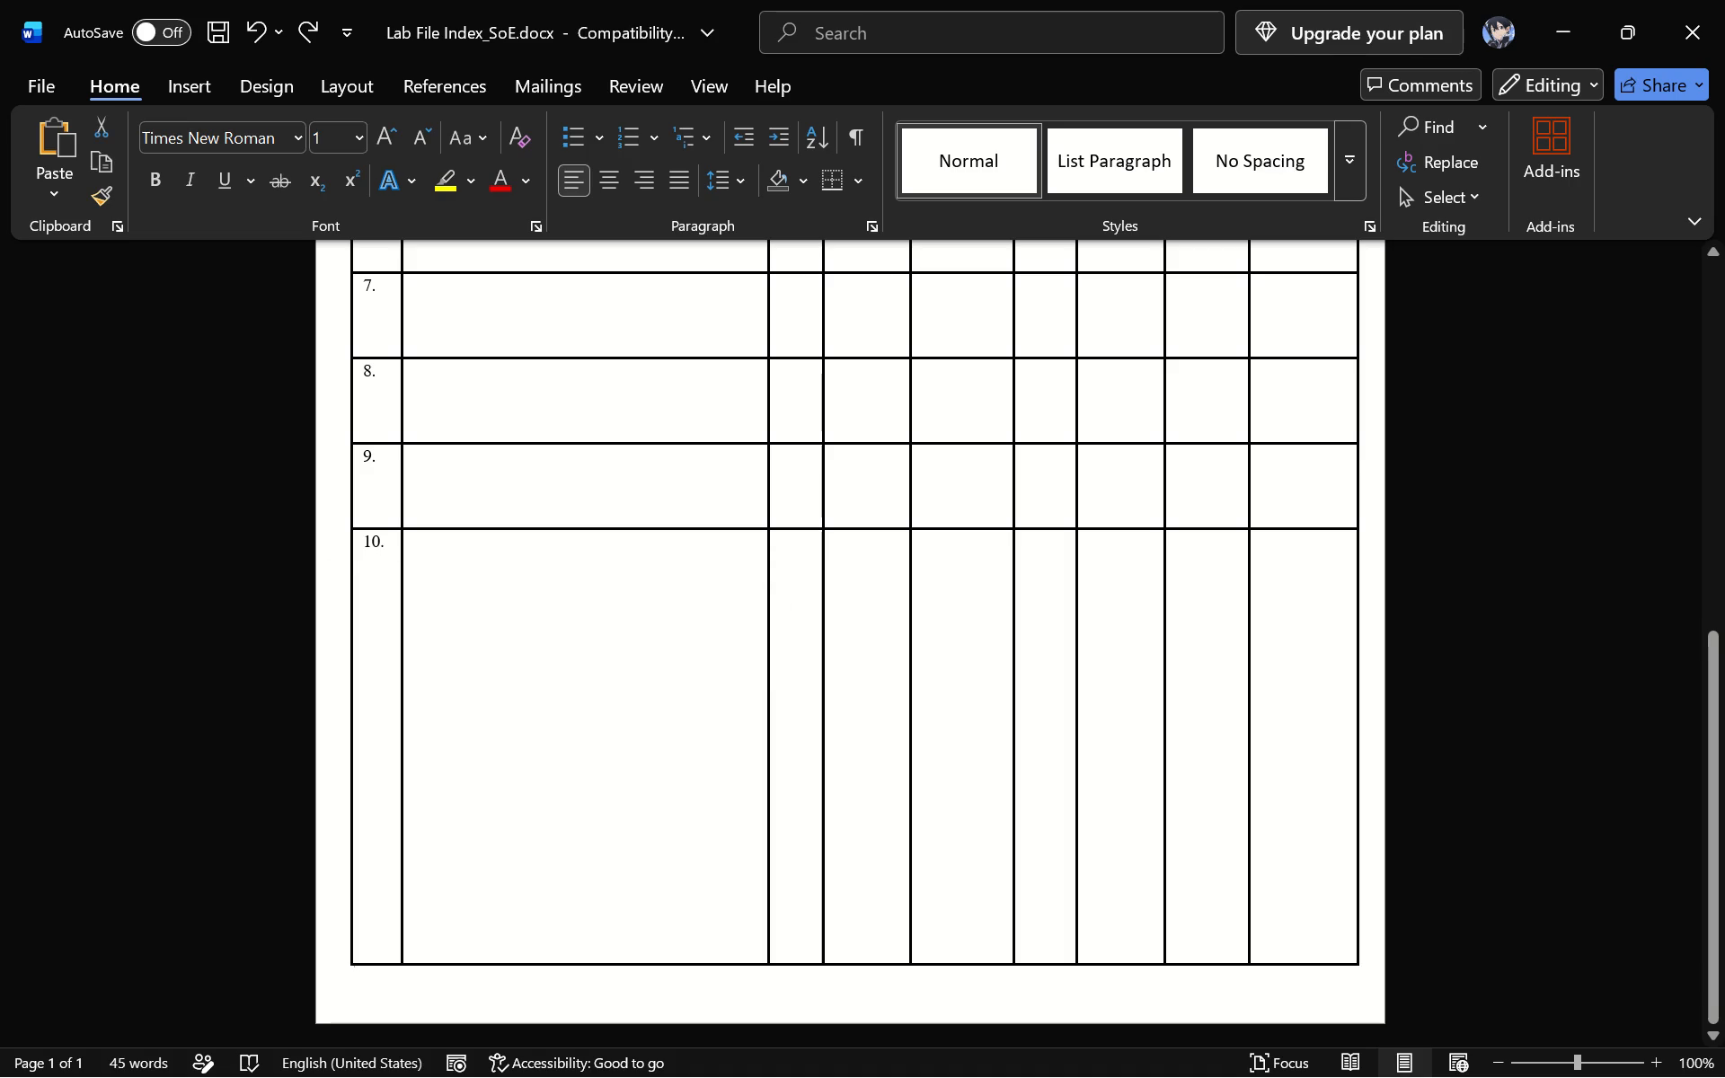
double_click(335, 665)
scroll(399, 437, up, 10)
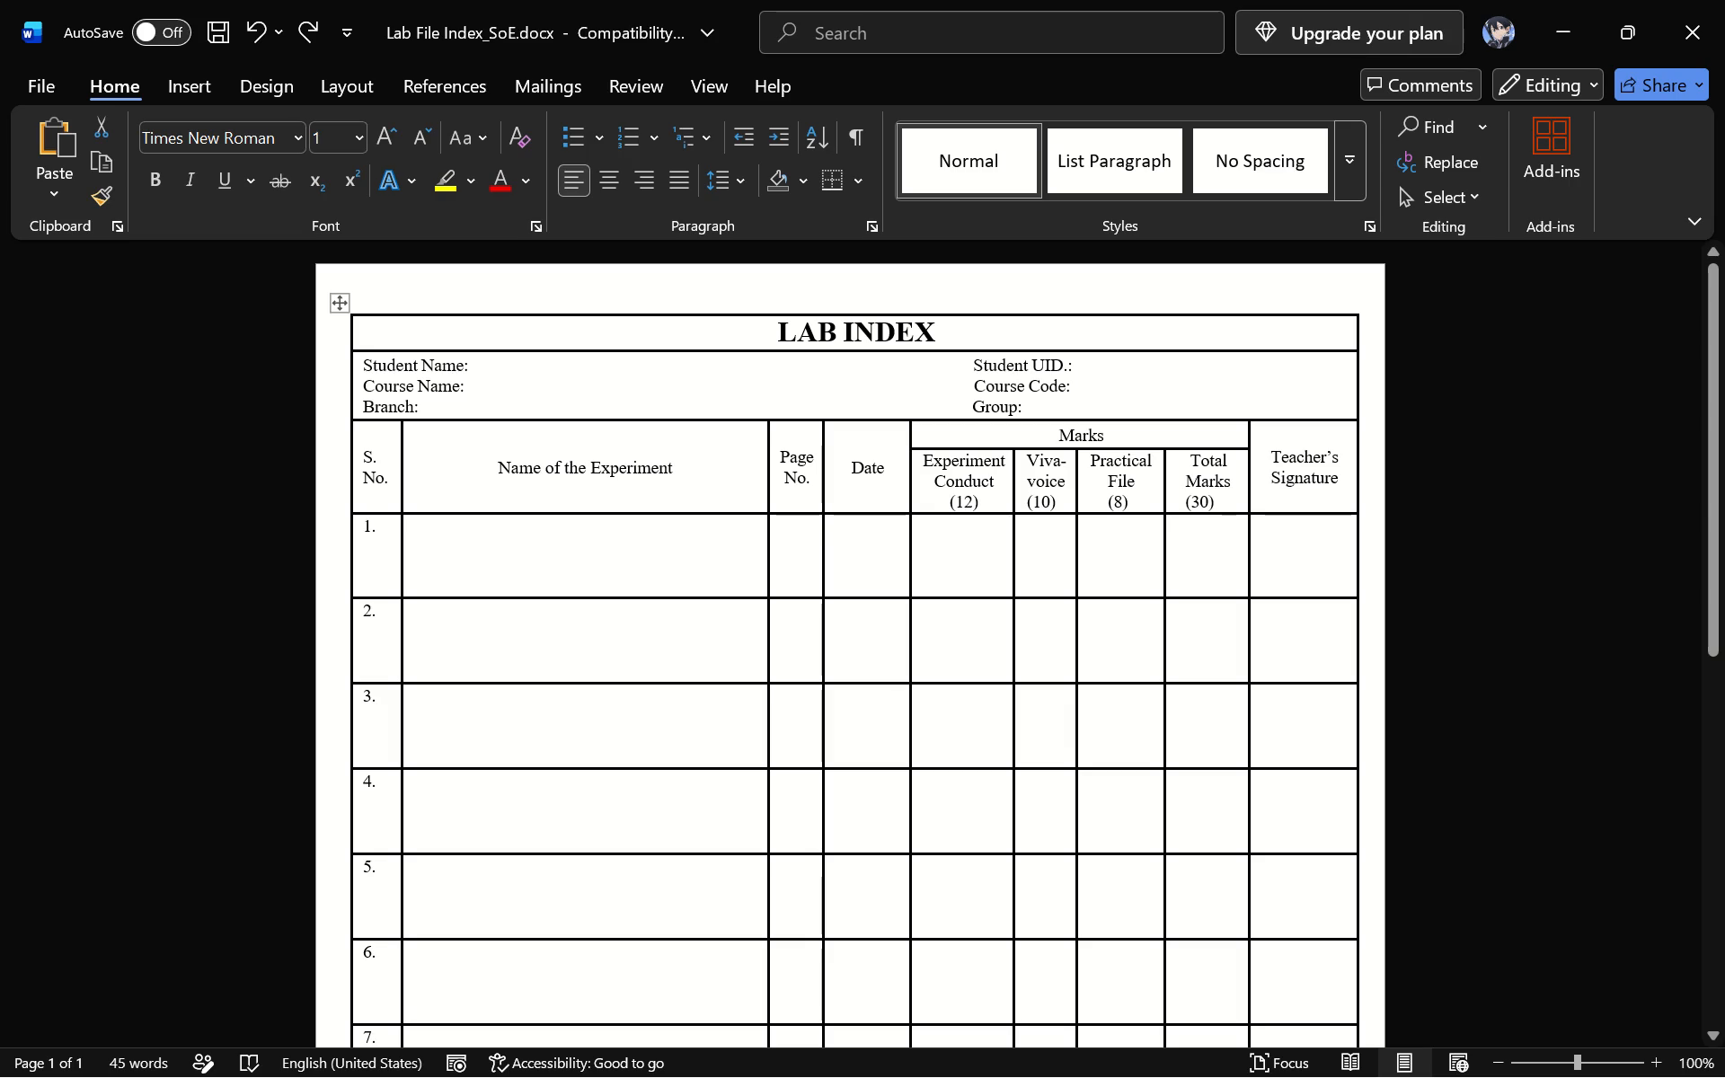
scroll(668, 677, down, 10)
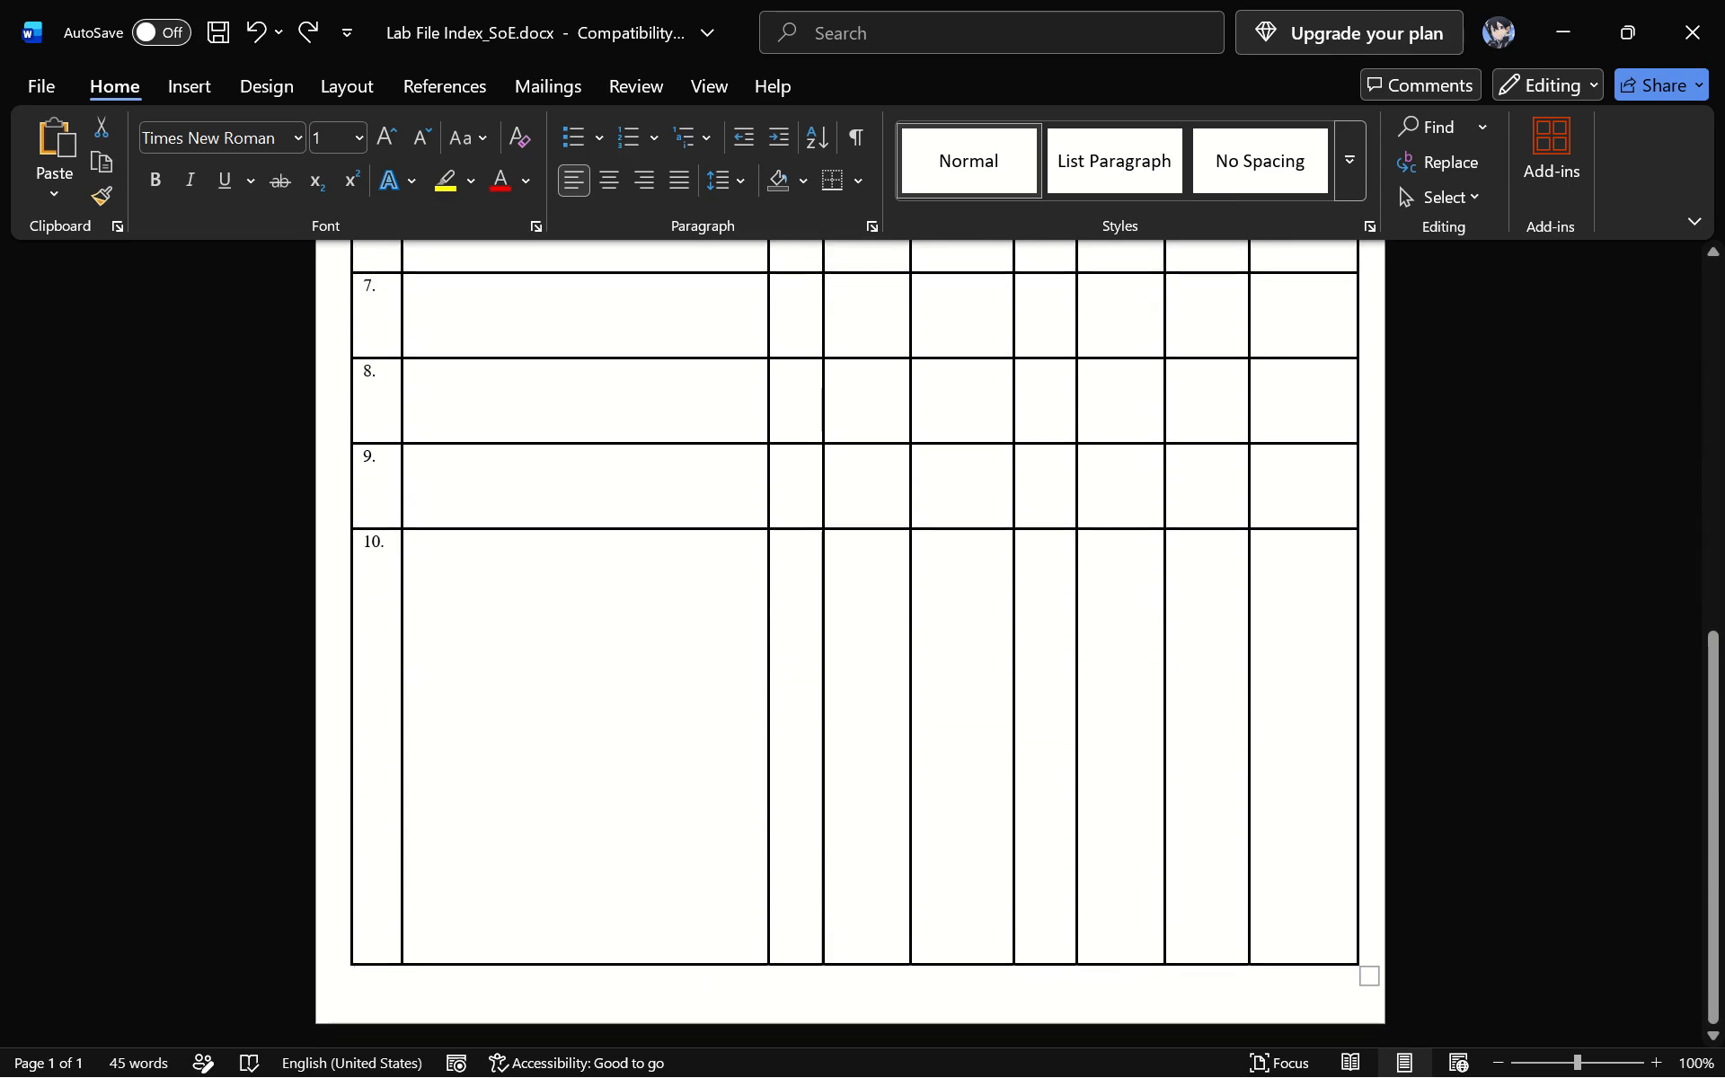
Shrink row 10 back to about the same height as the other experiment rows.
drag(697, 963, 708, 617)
Increase the height of the student and course details row by lowering its bottom border slightly.
scroll(669, 391, up, 7)
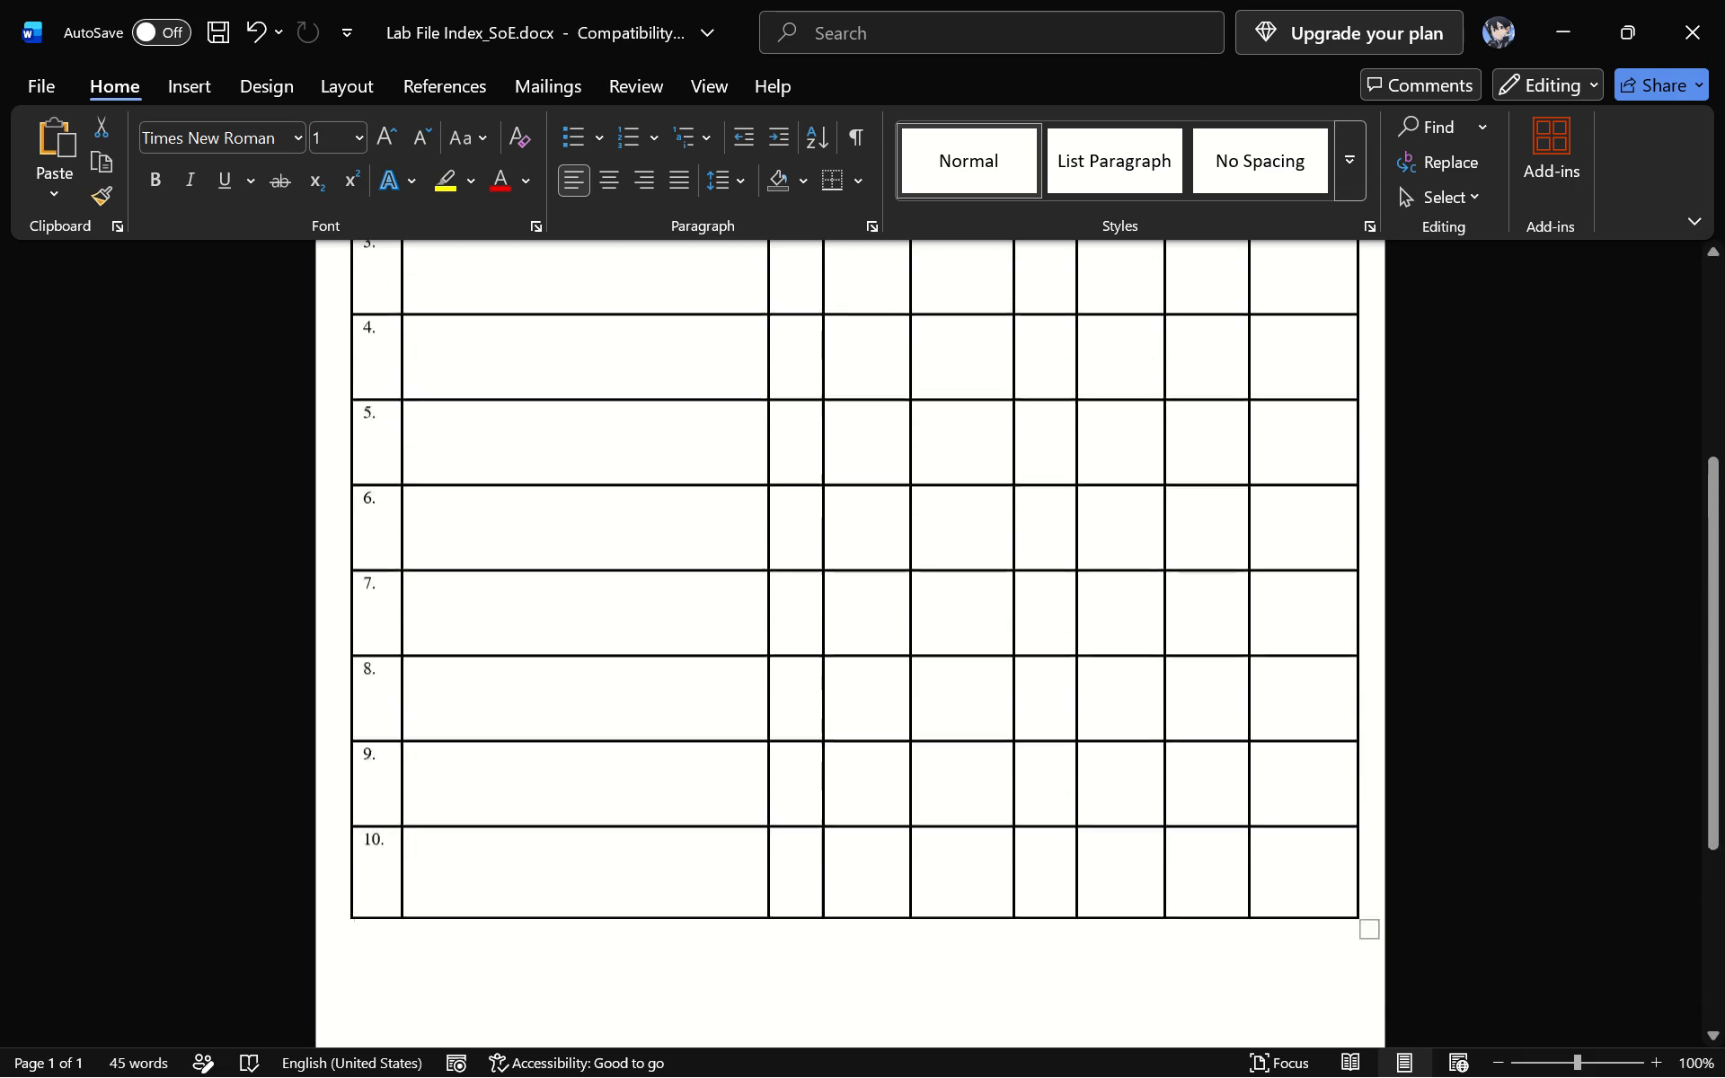
scroll(669, 391, up, 6)
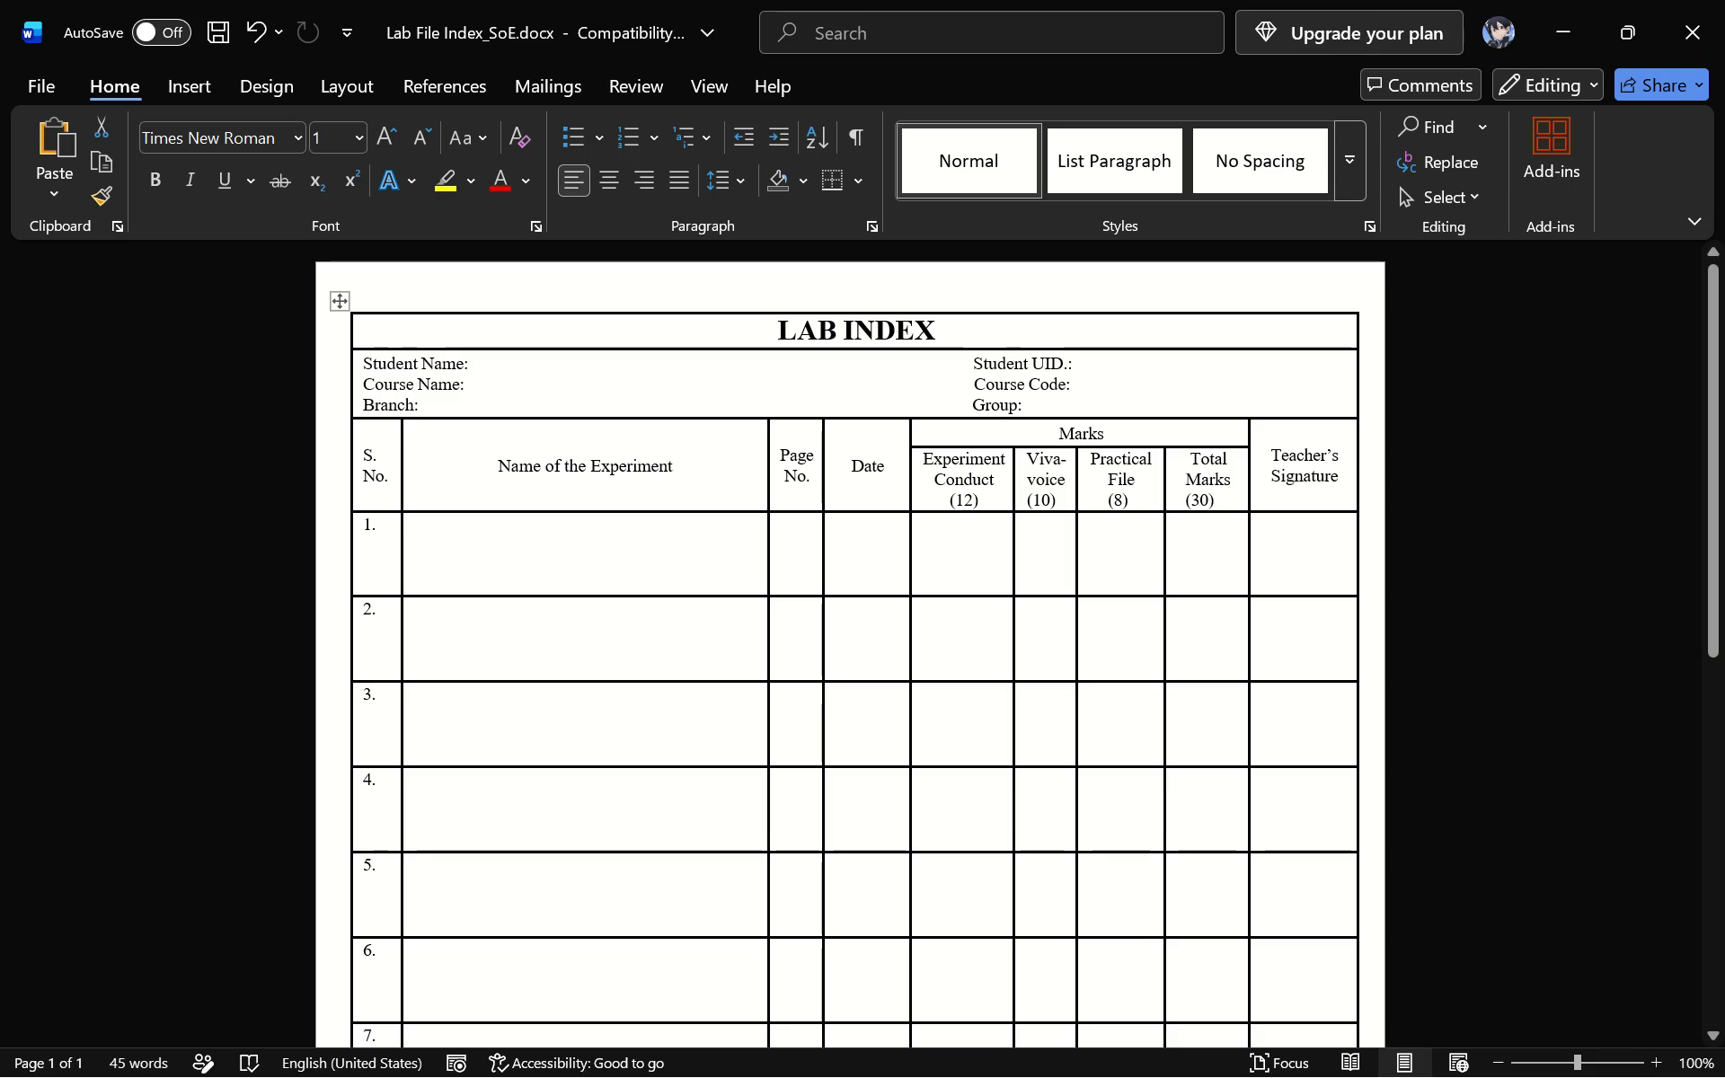
ctrl+scroll(672, 418, up, 4)
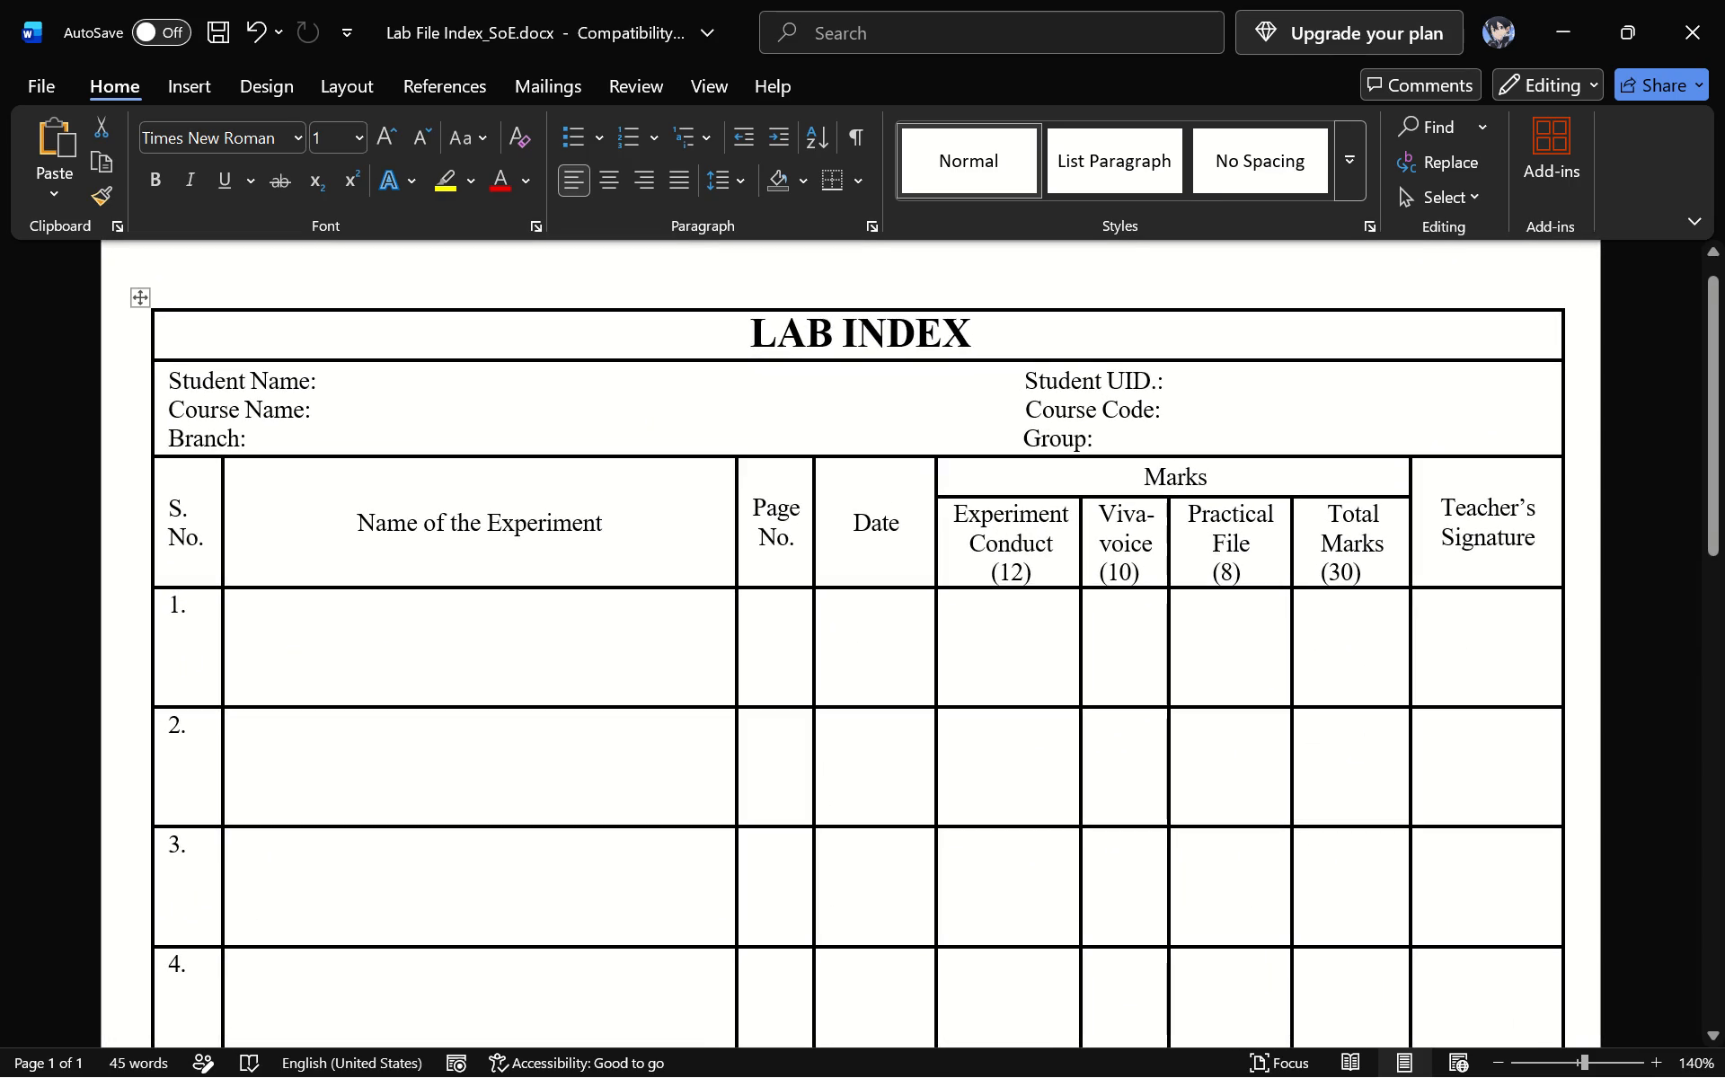
drag(707, 457, 706, 475)
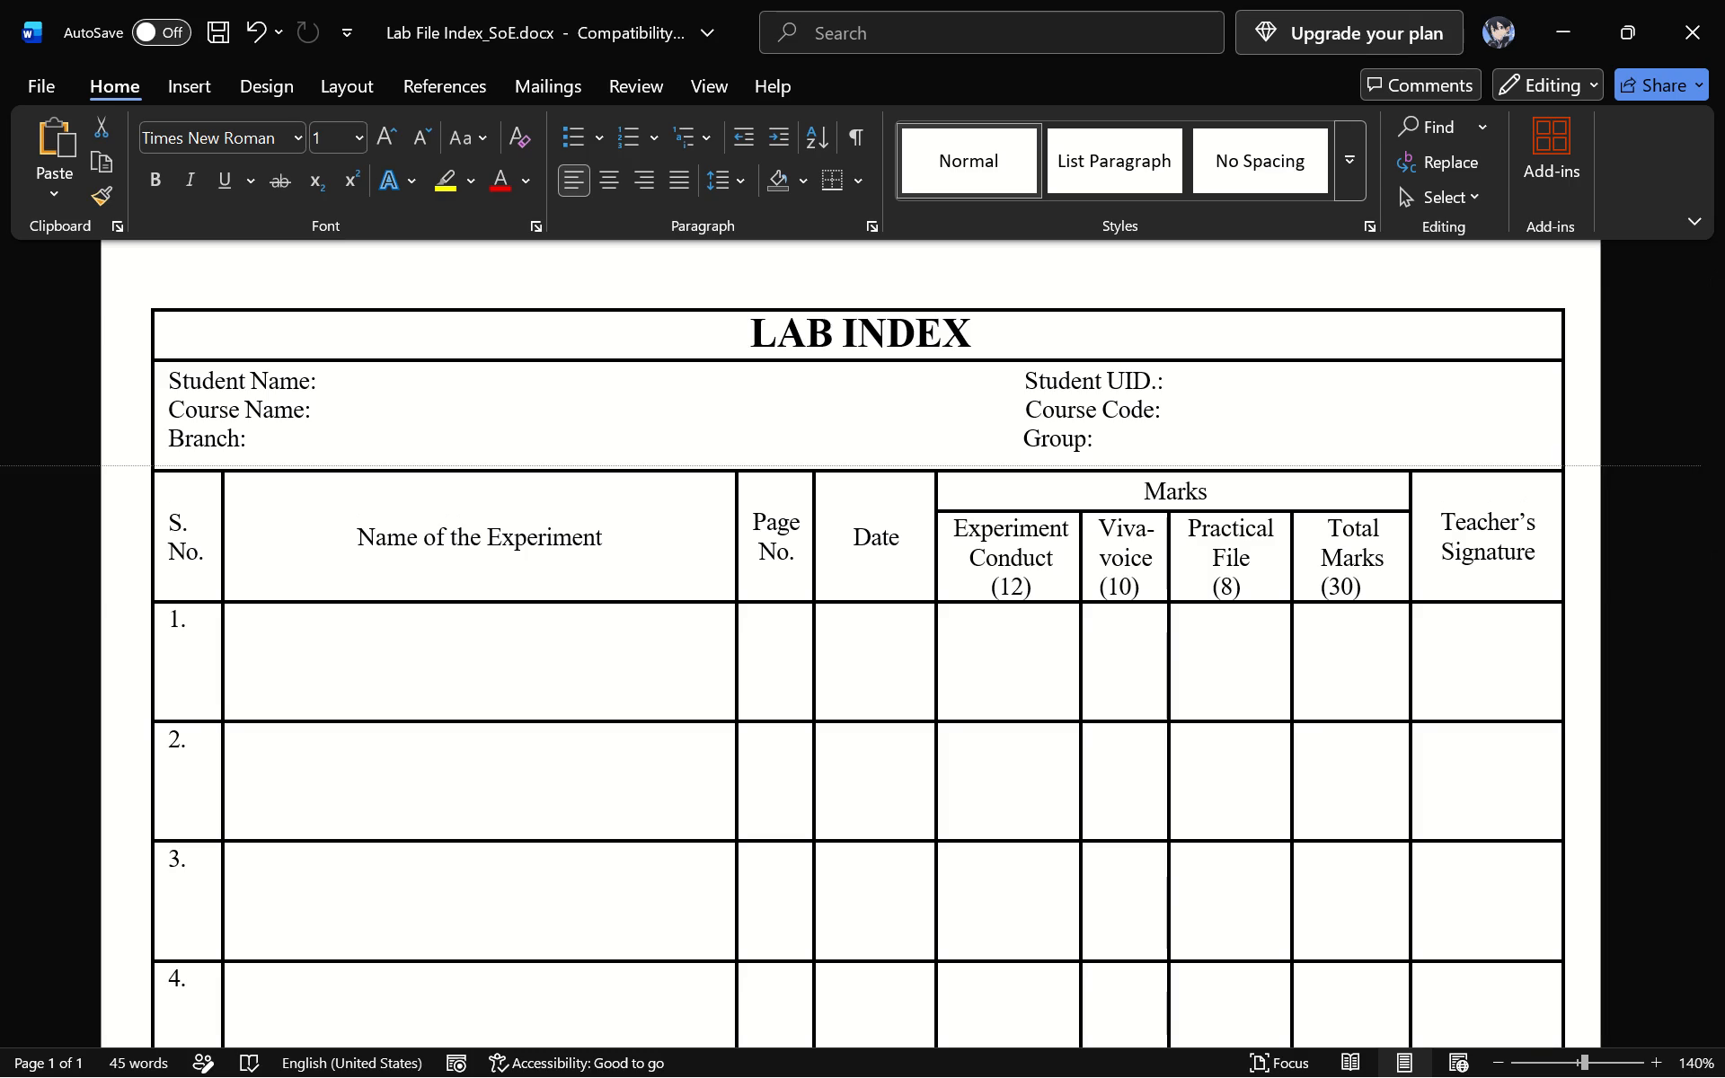
drag(706, 475, 706, 478)
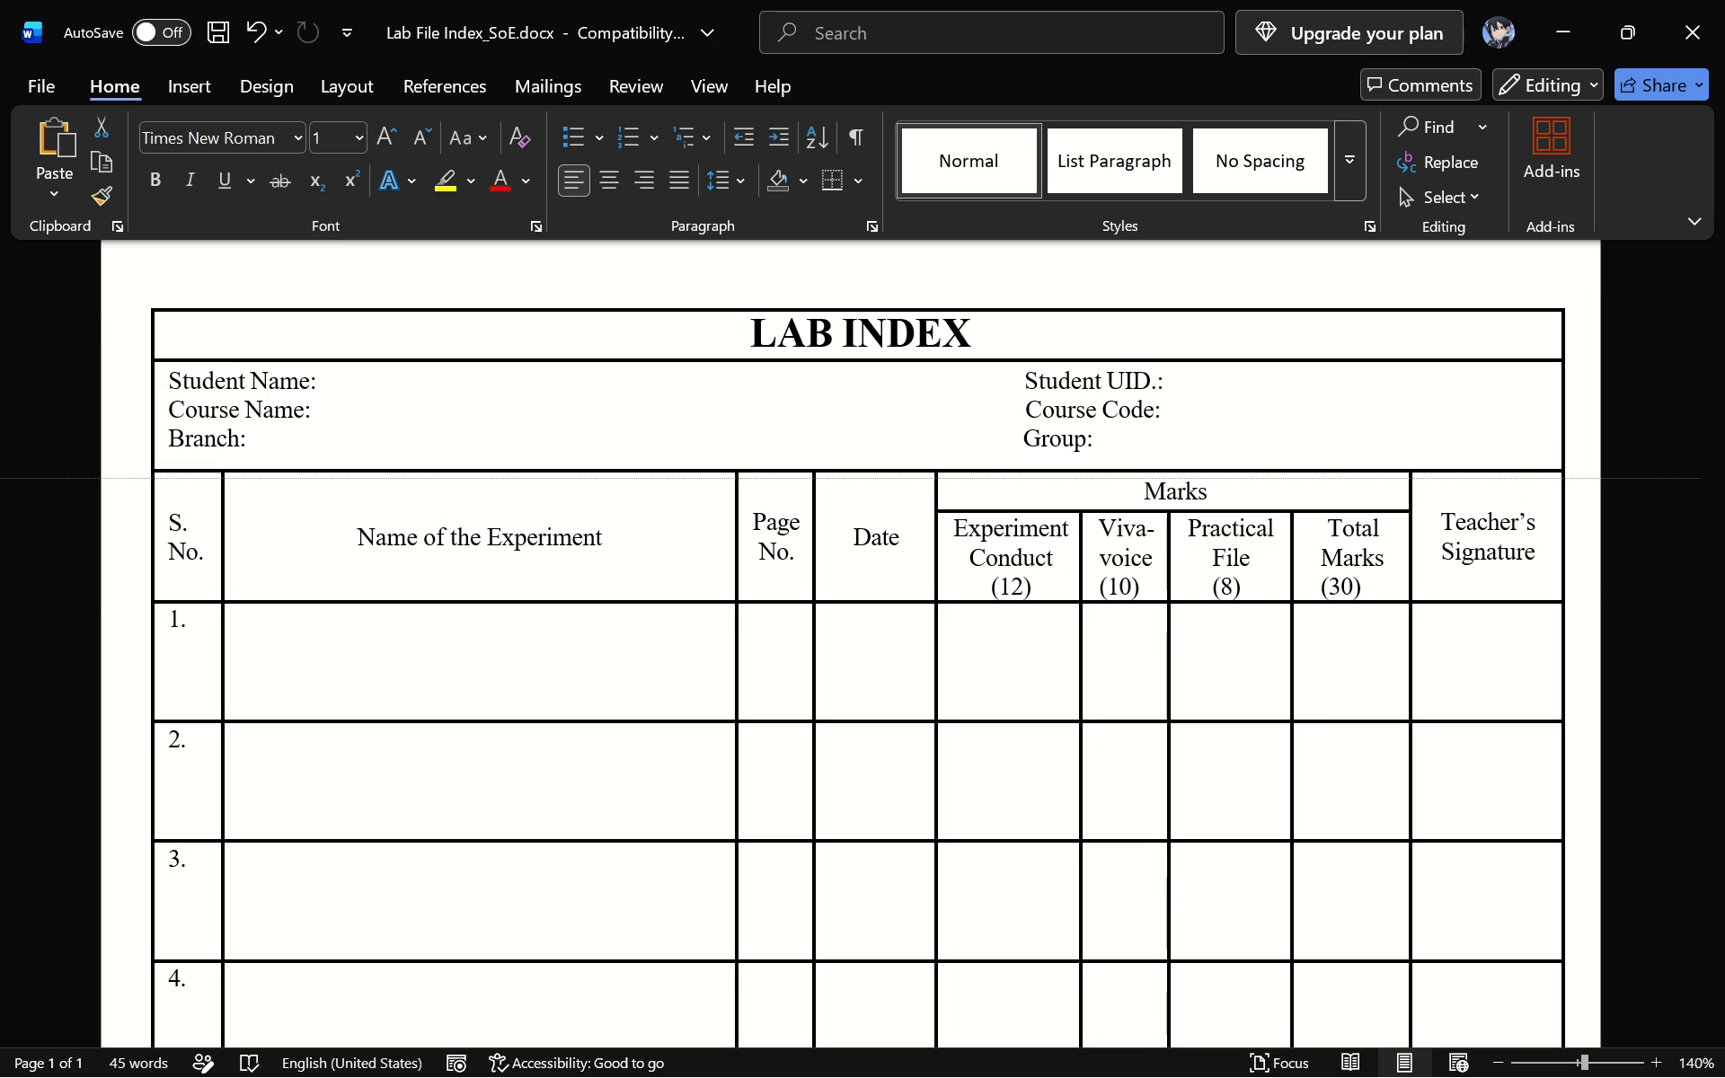
drag(706, 478, 706, 474)
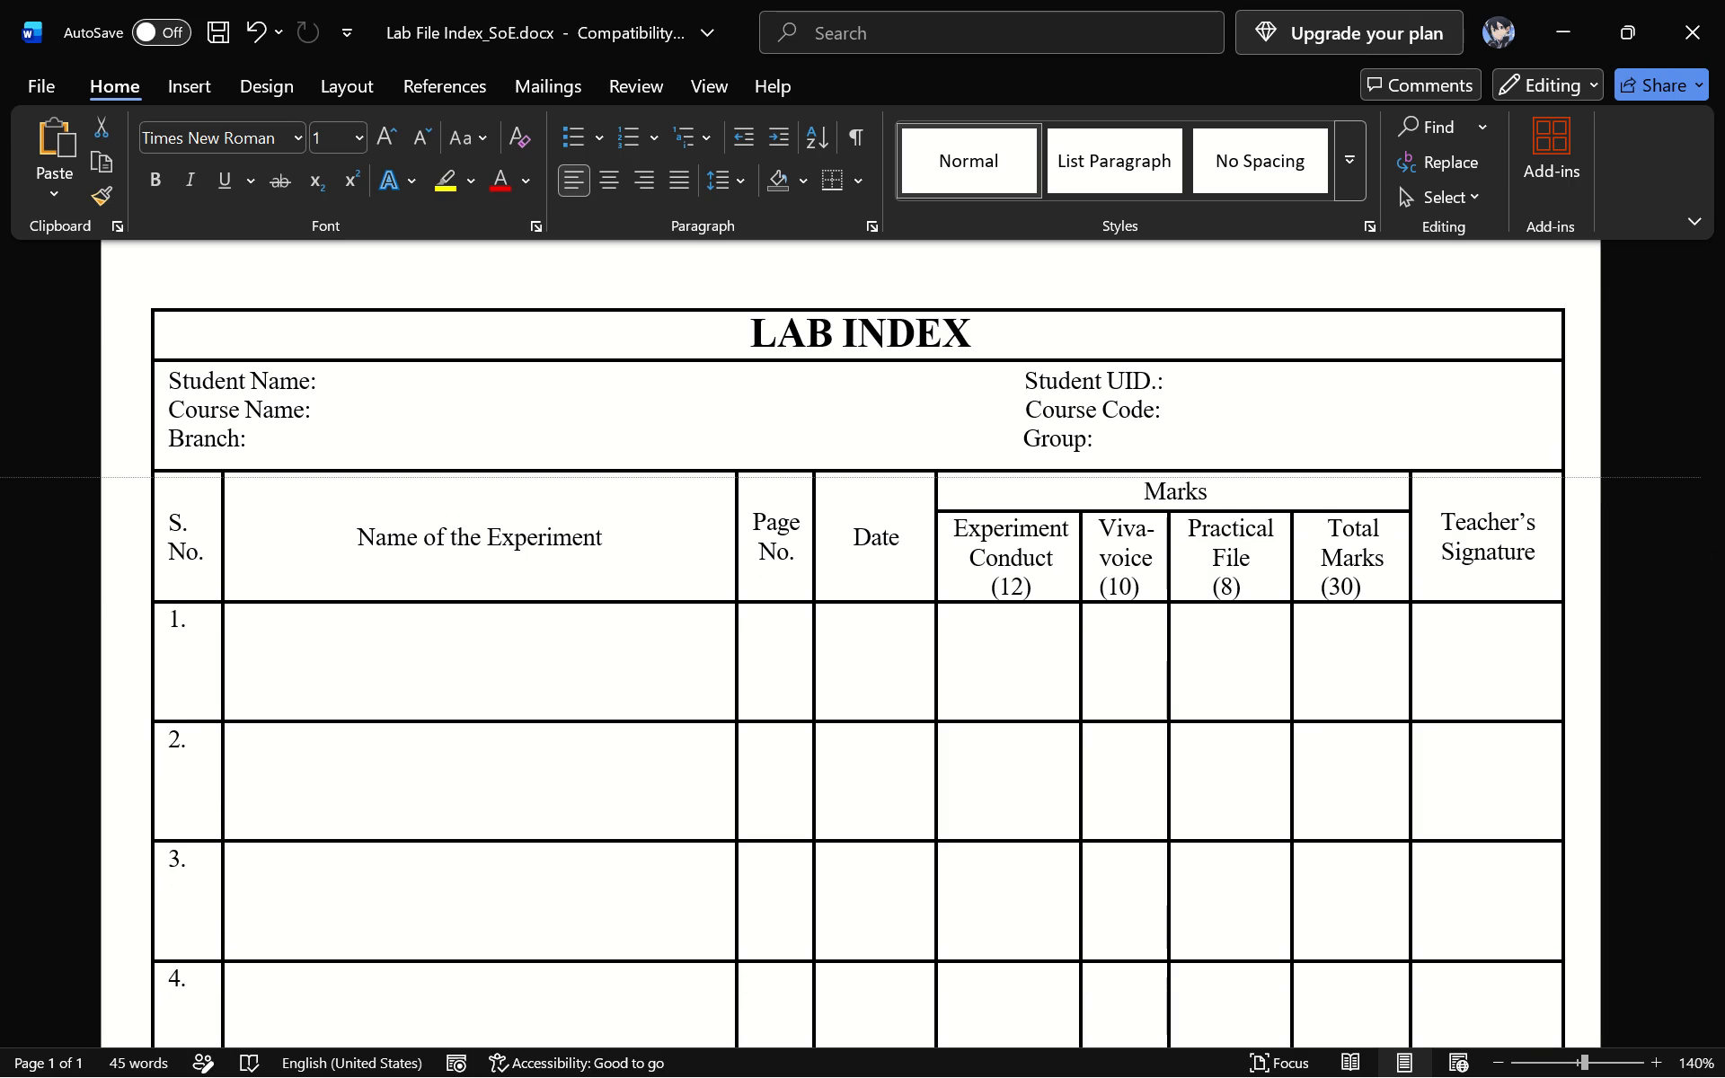
drag(706, 474, 705, 474)
drag(705, 474, 703, 475)
drag(703, 475, 704, 478)
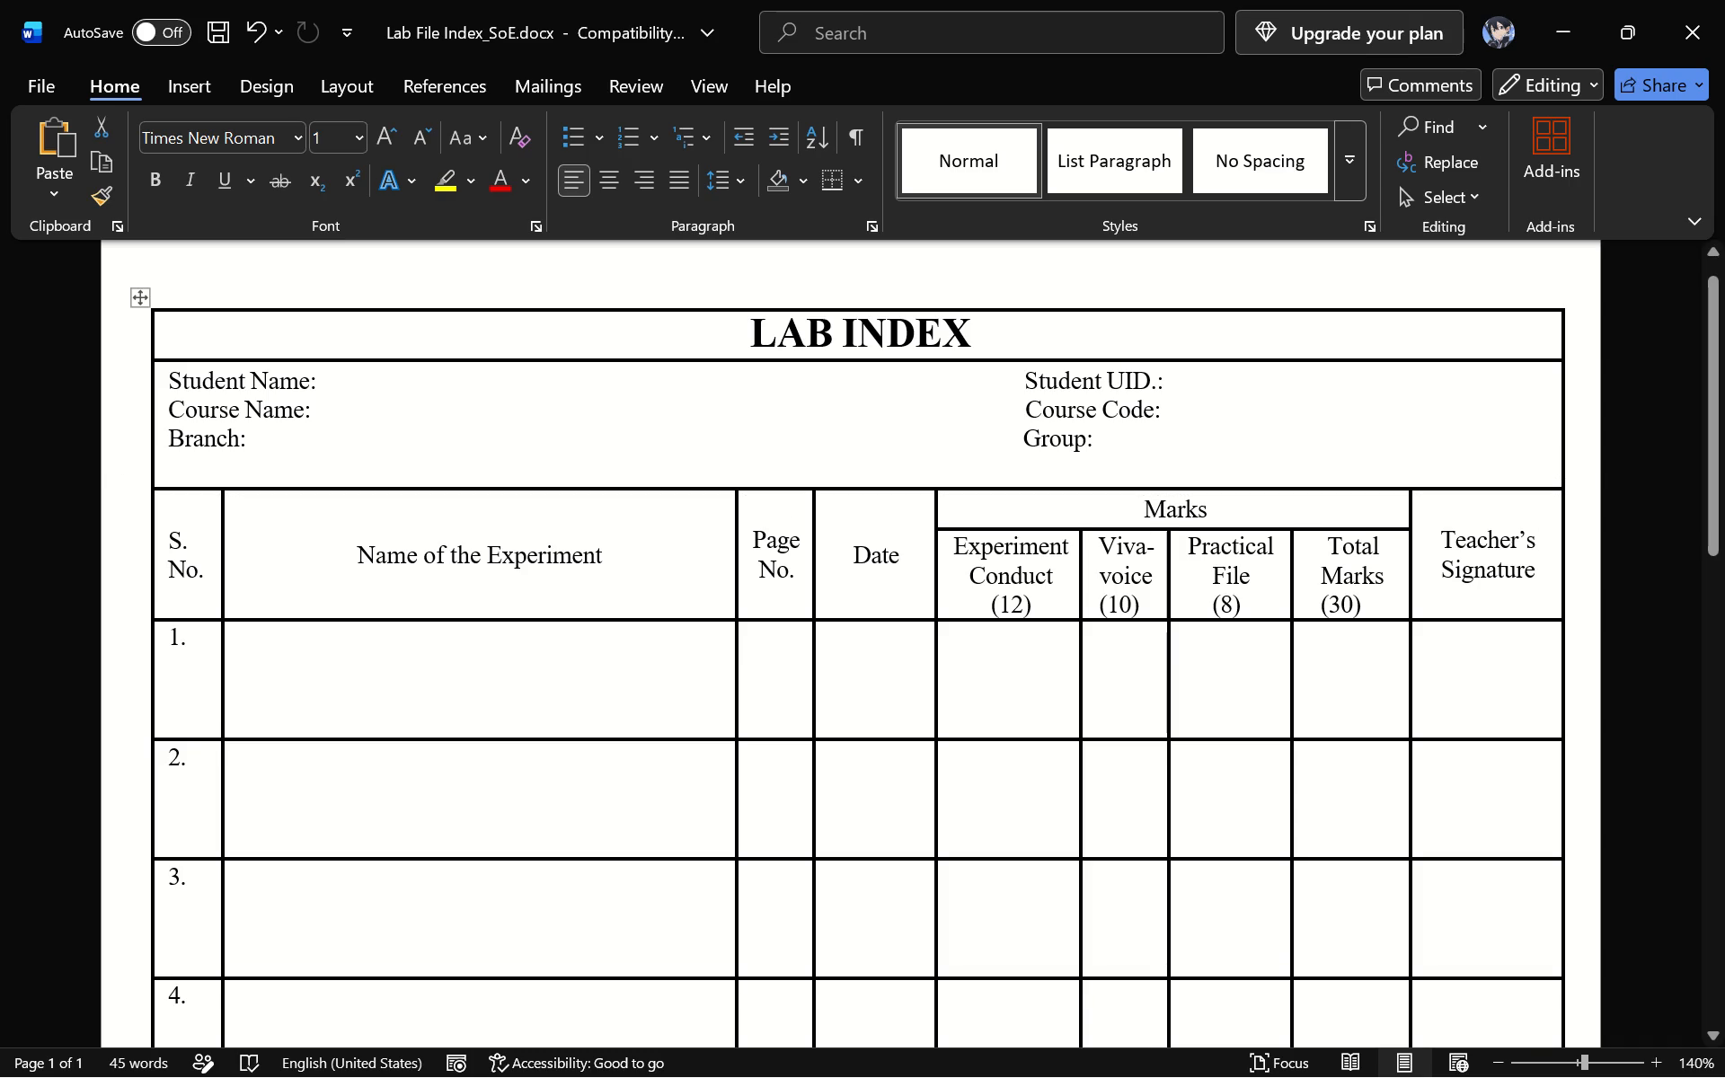
Make all the student and course detail labels bold, from Student Name through Group.
drag(166, 384, 829, 442)
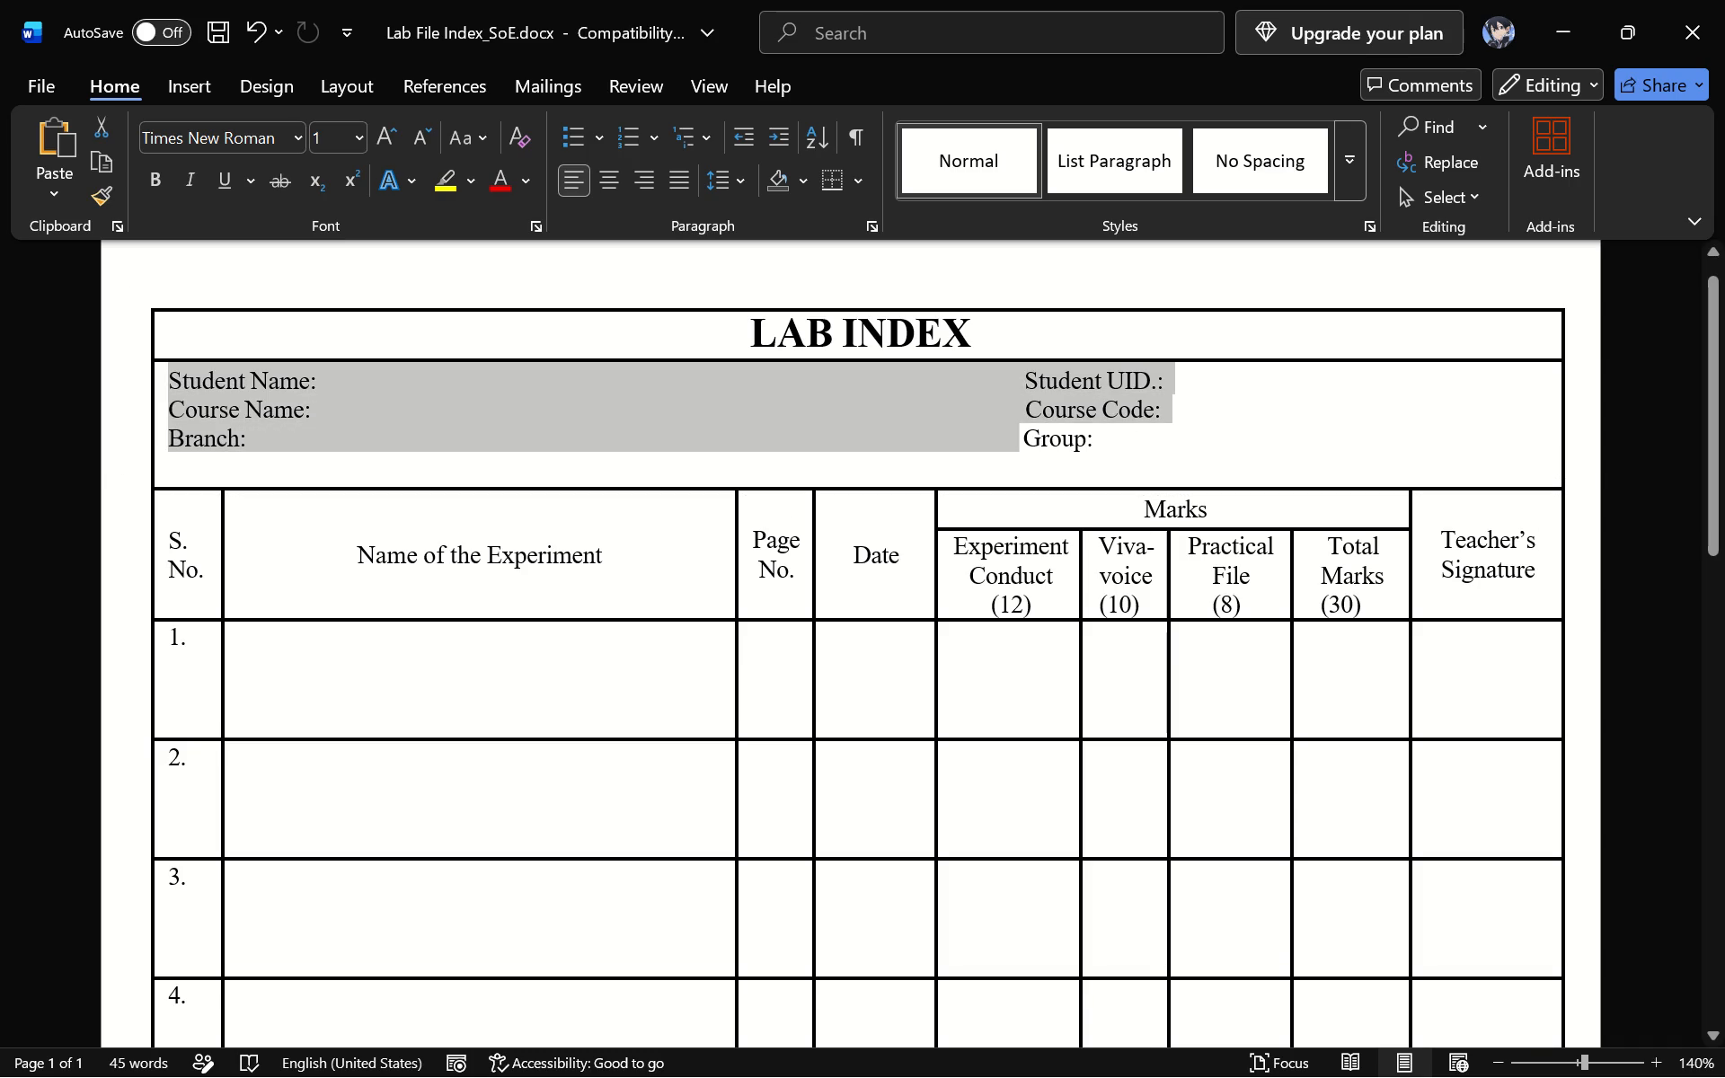
drag(829, 442, 1145, 456)
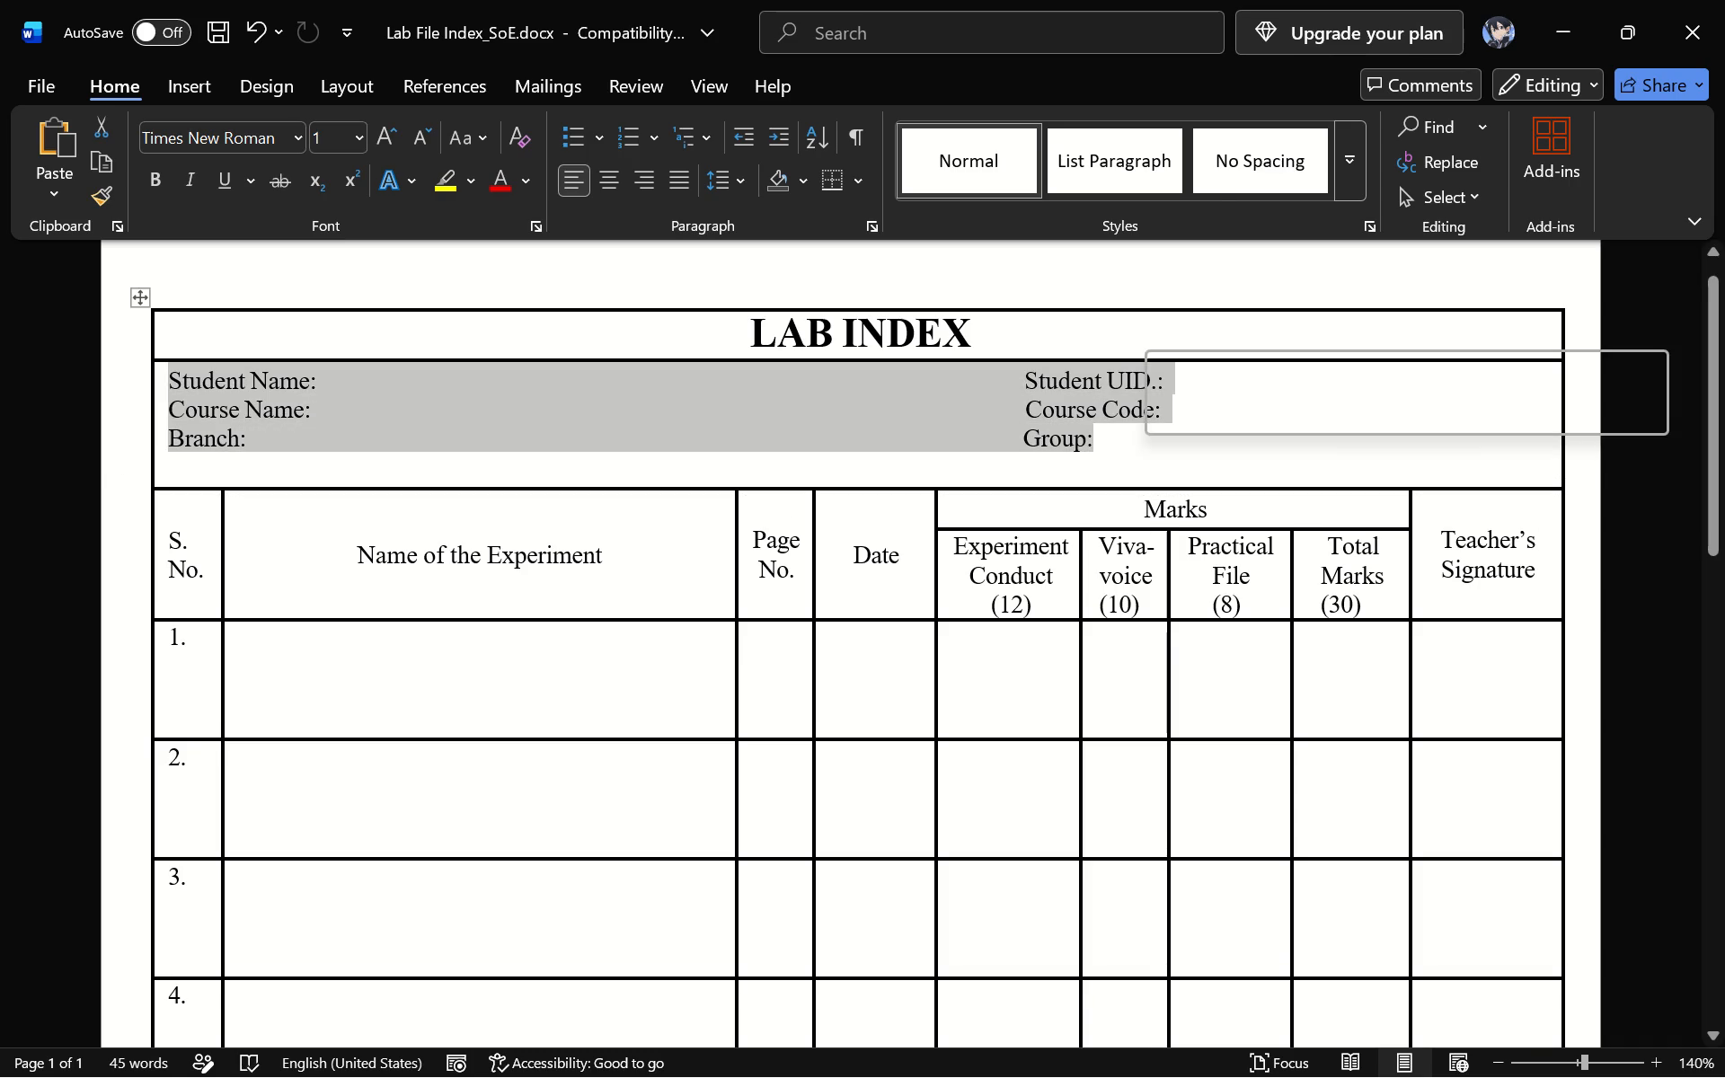
click(1170, 409)
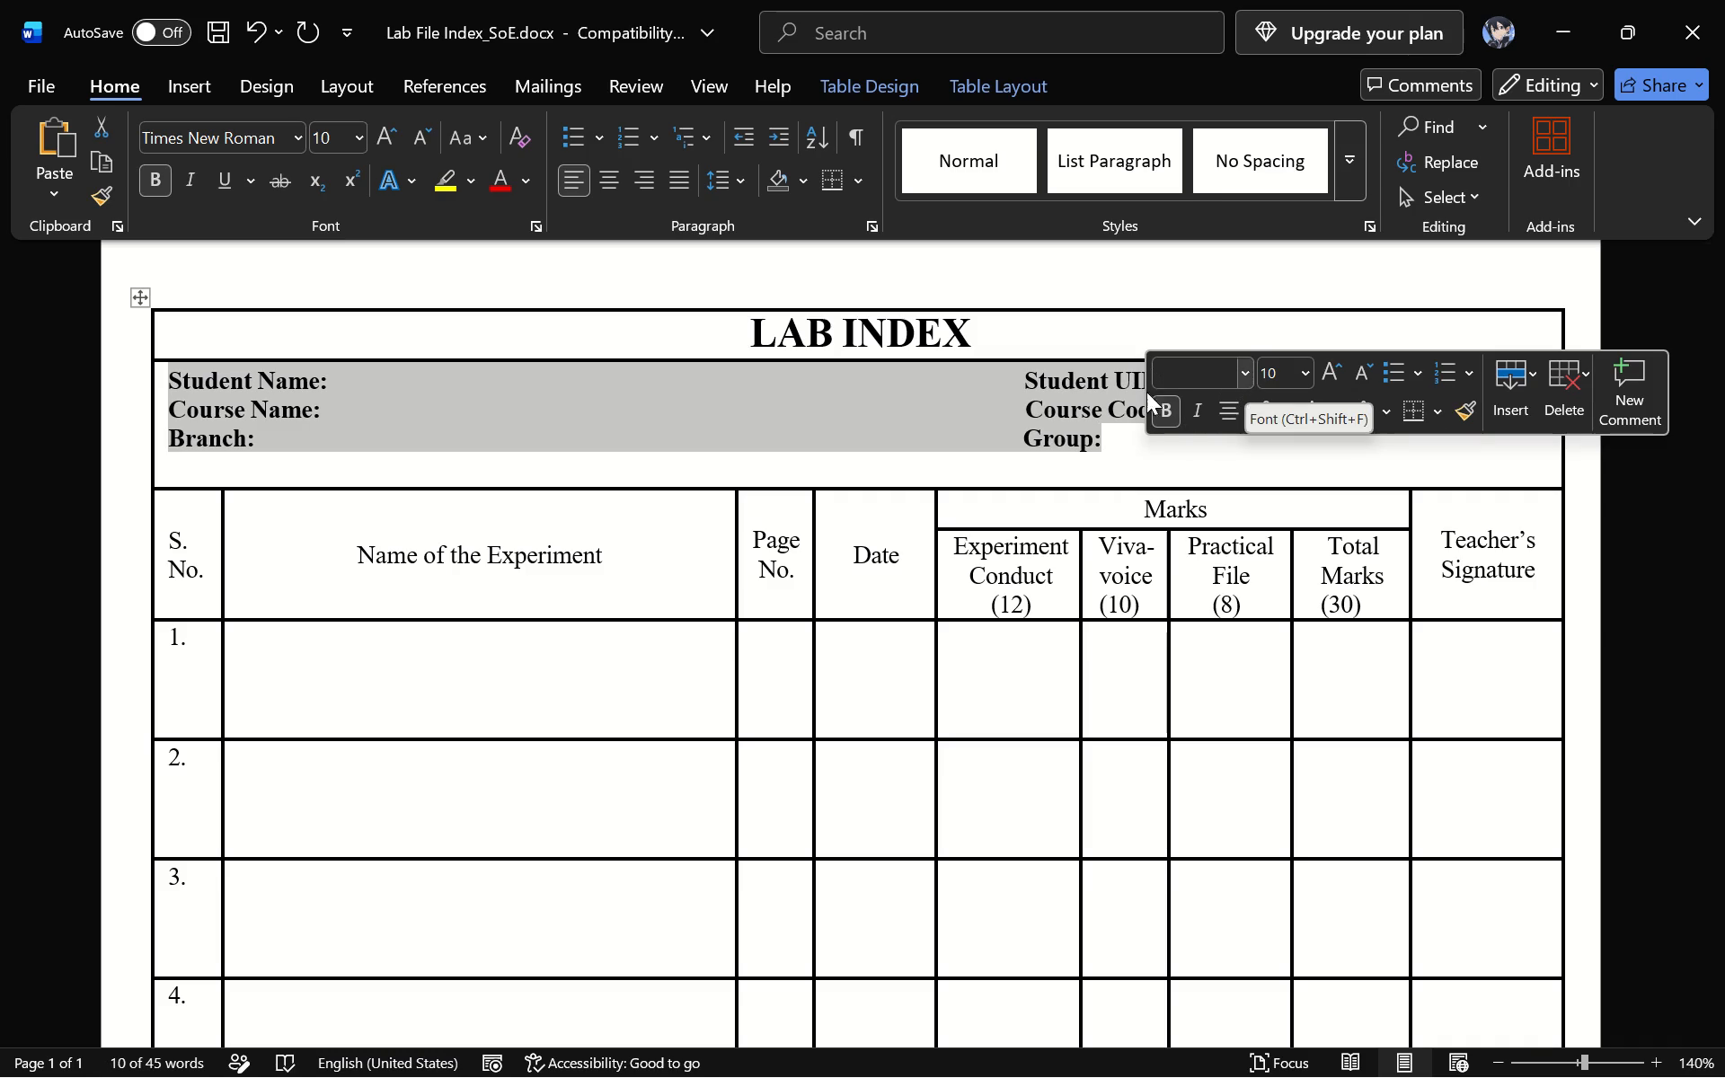
click(653, 400)
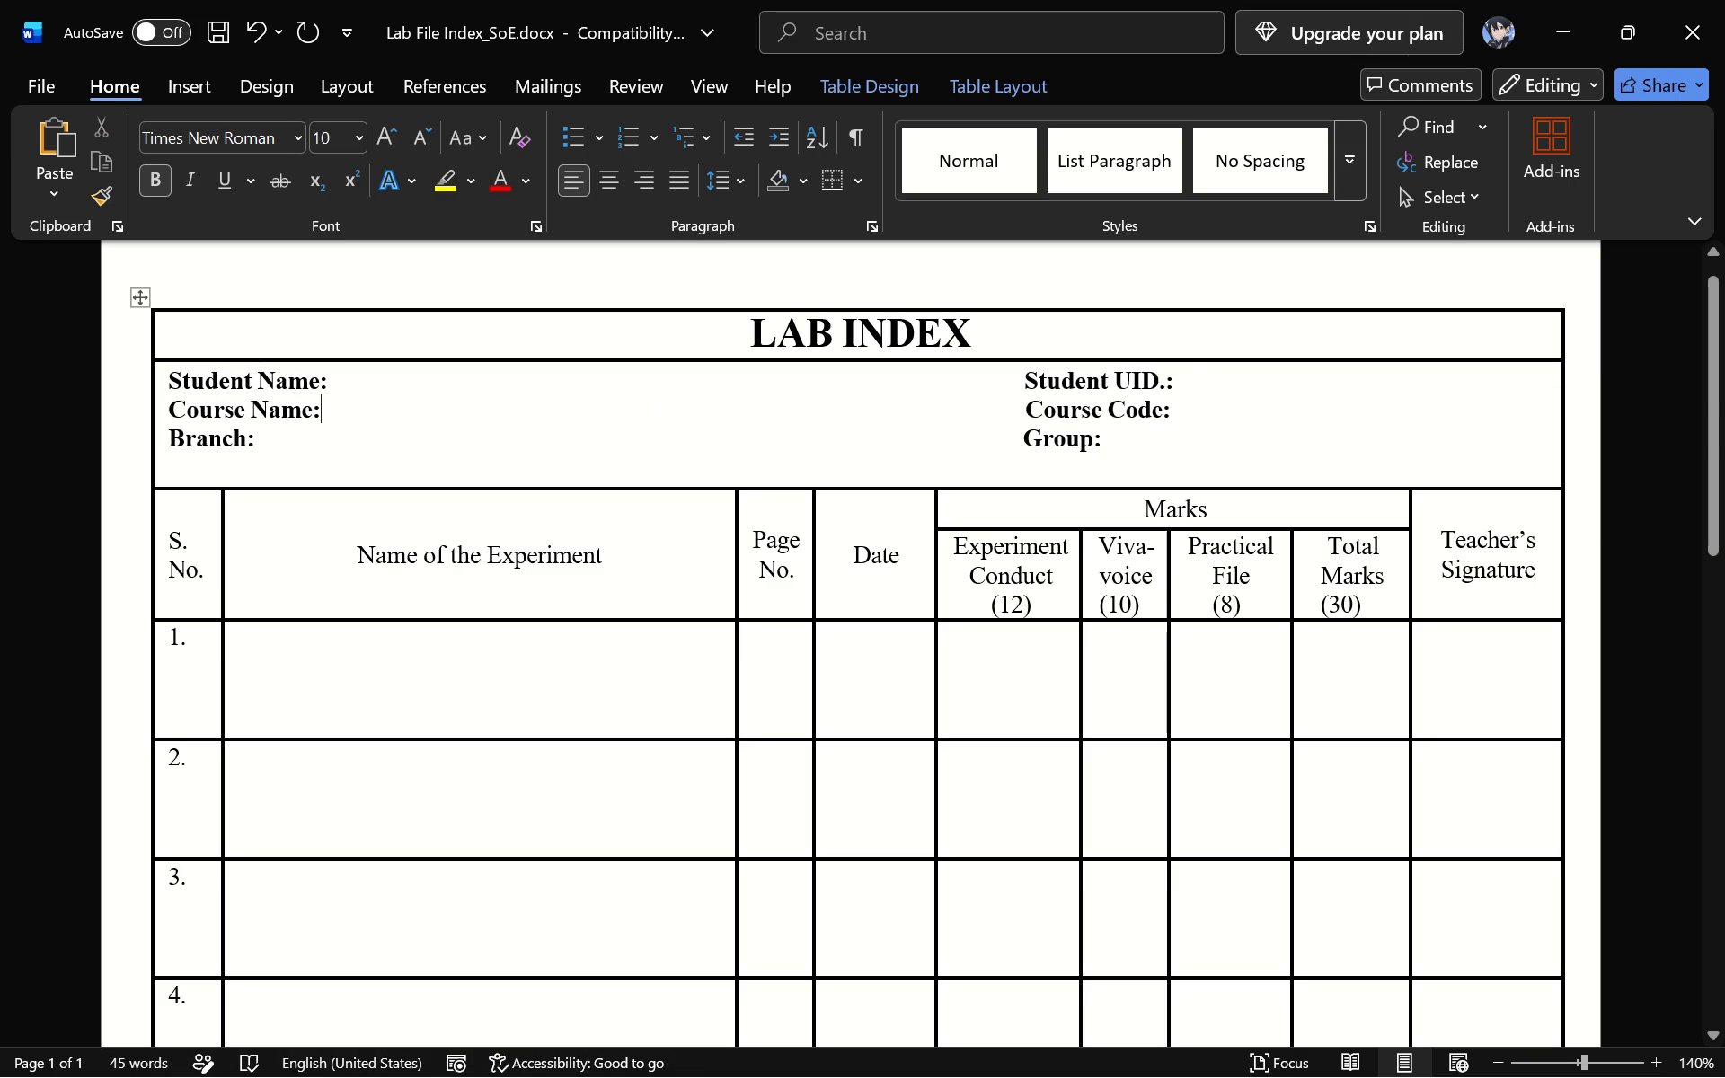
Set the line spacing of the student and course detail labels to 1.5.
drag(165, 379, 1005, 427)
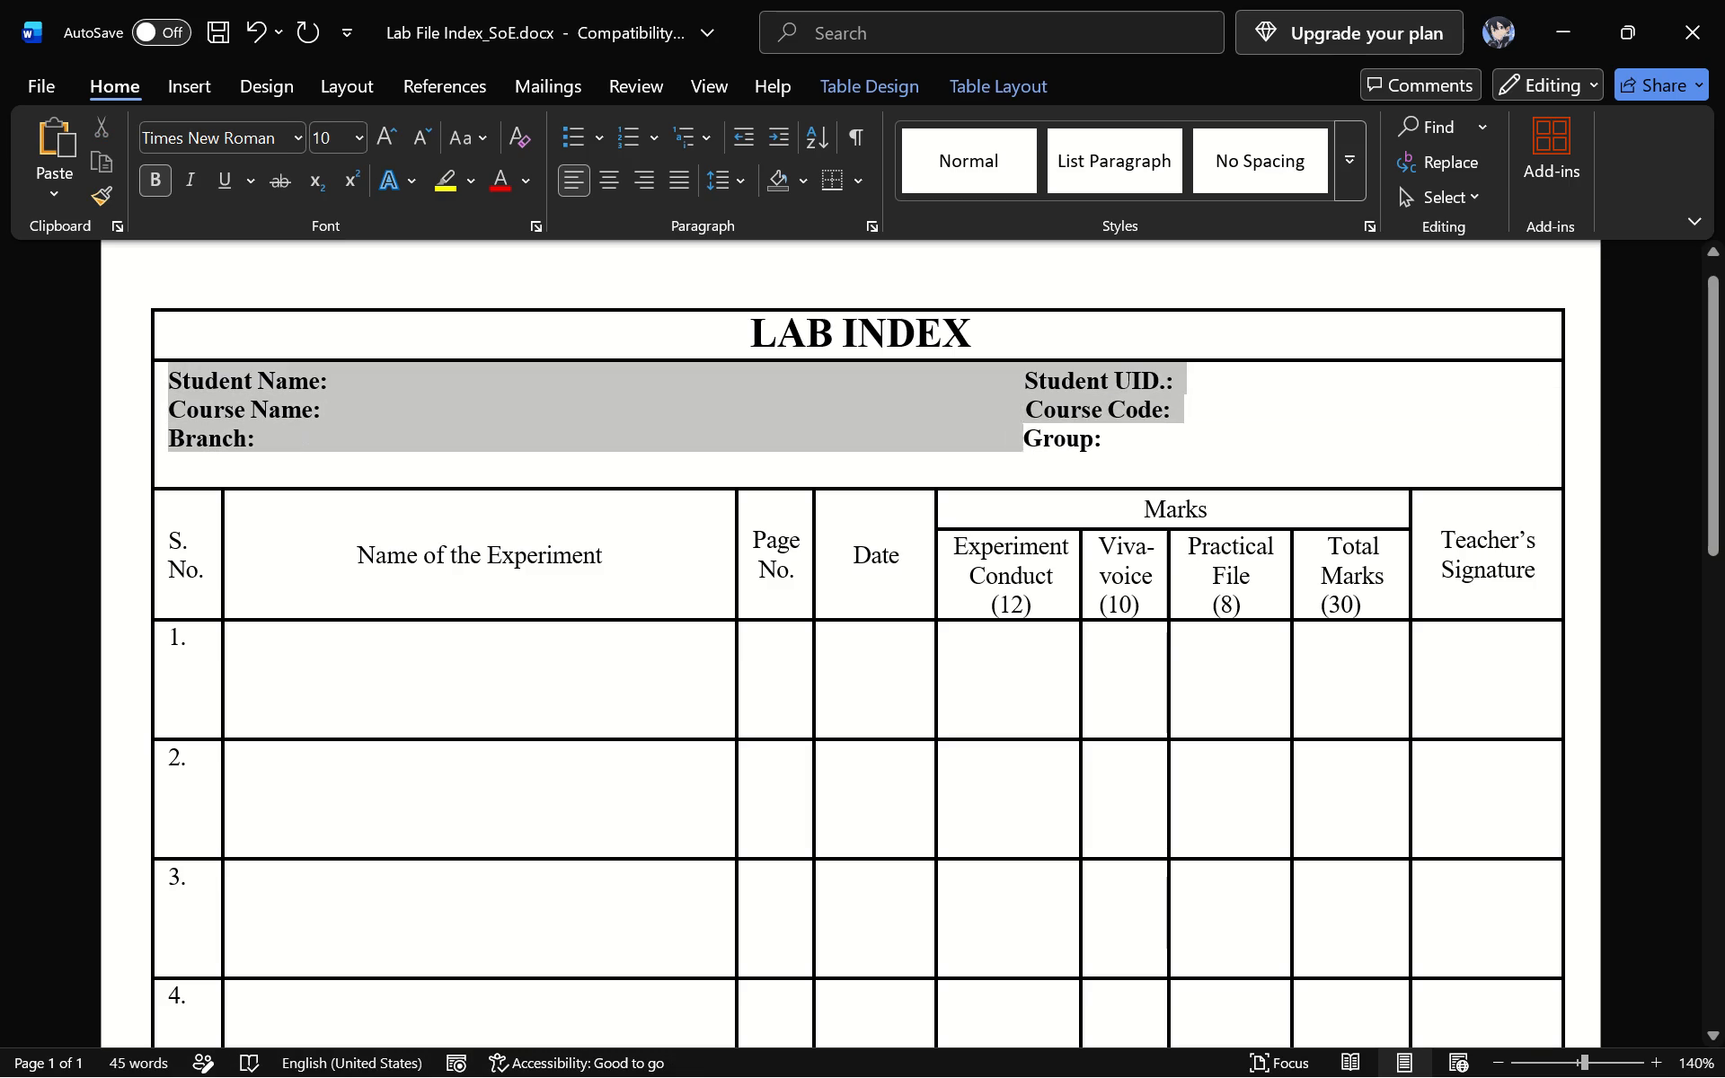
drag(1005, 427, 1149, 441)
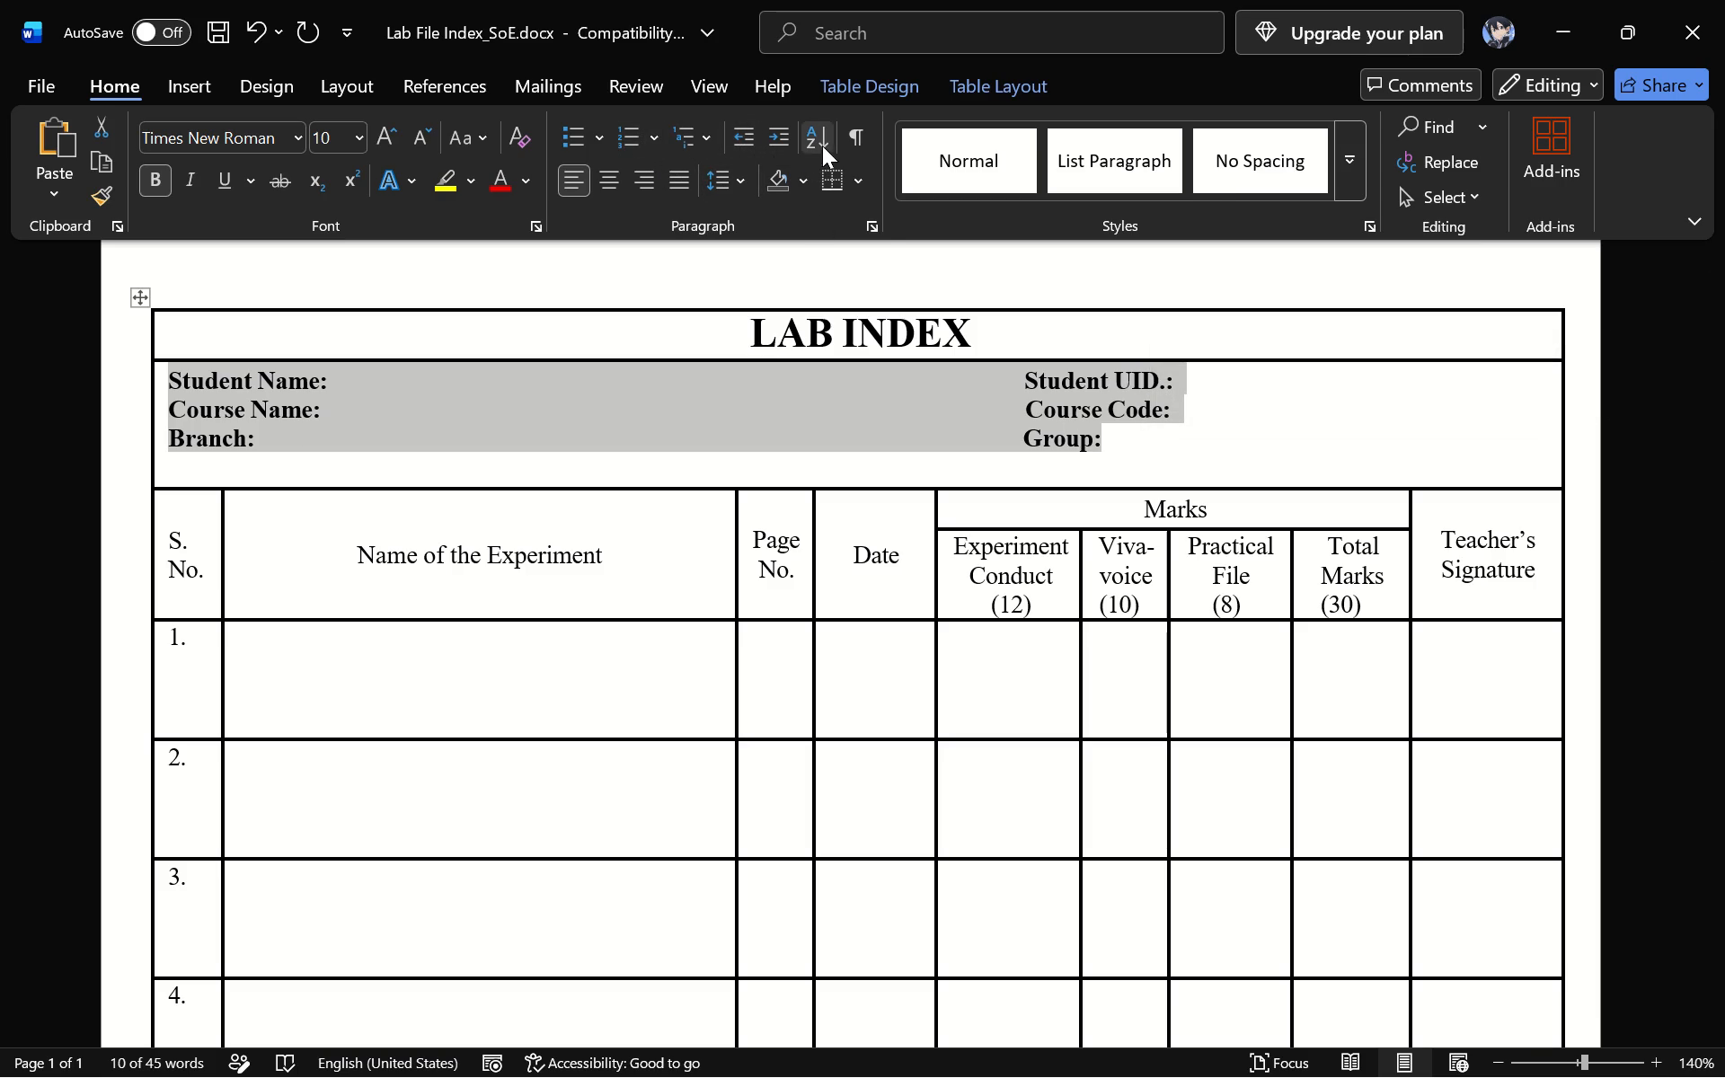
click(746, 169)
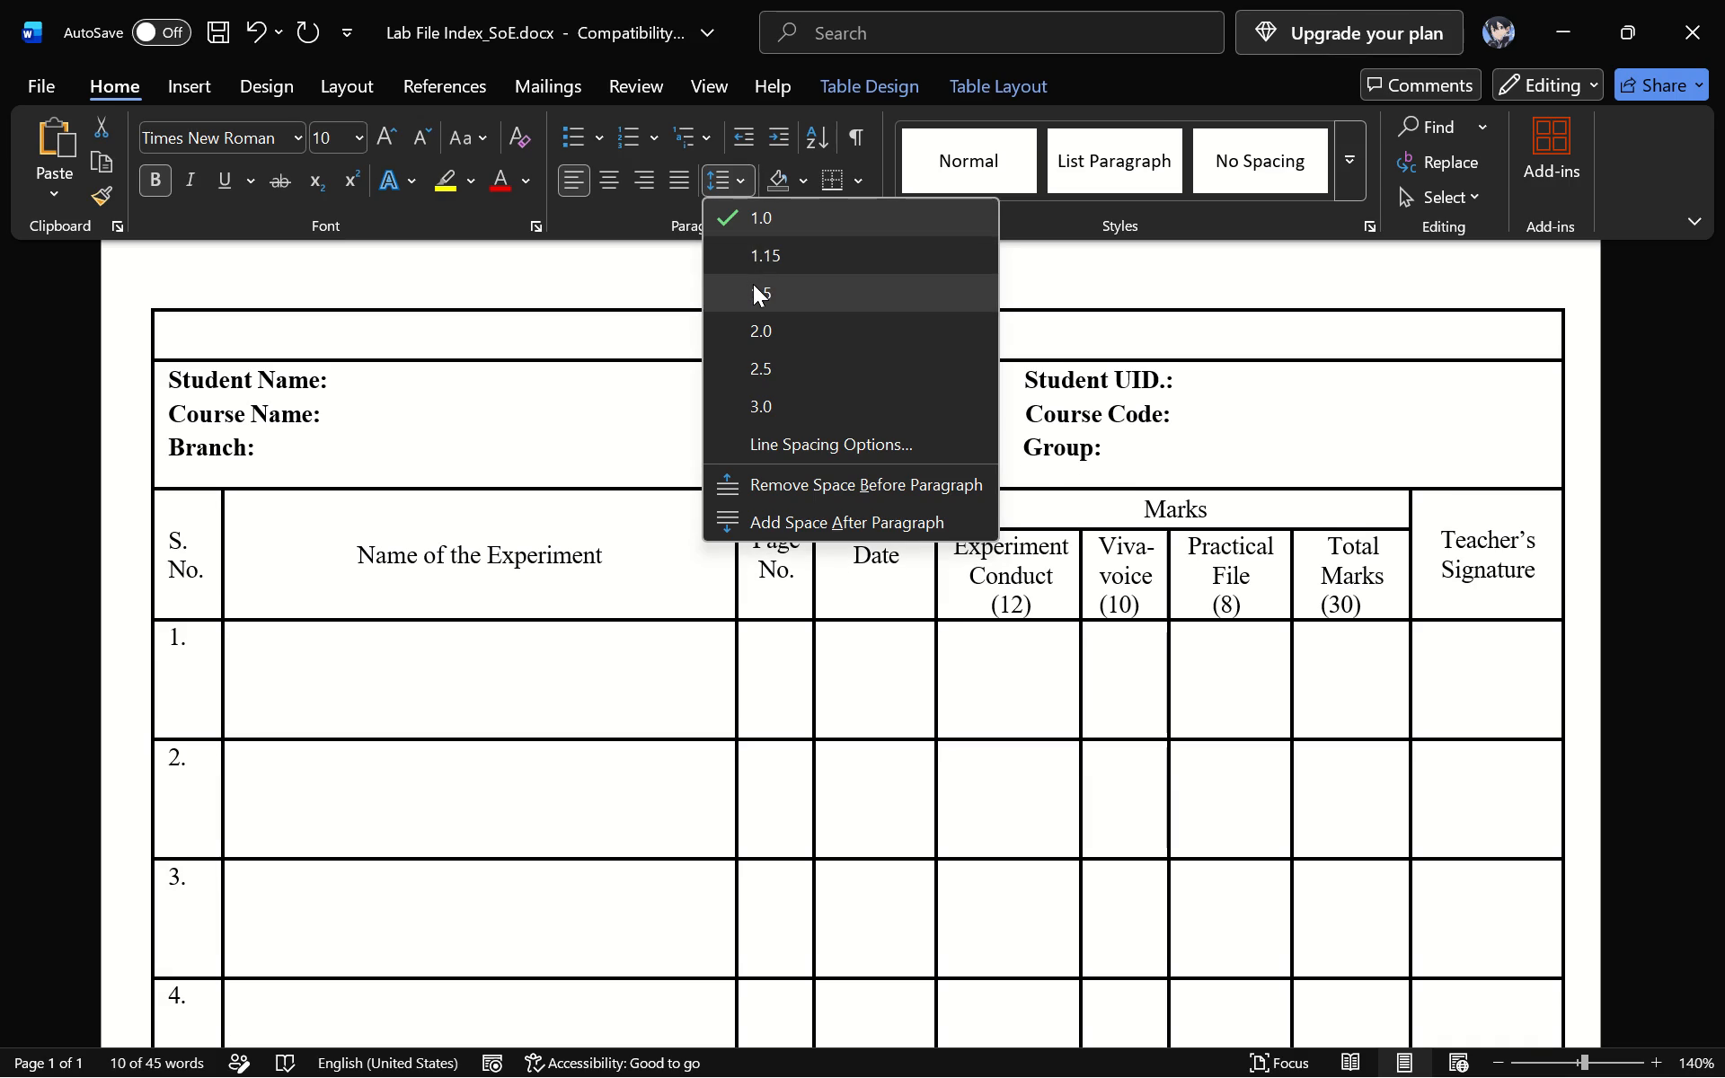
click(753, 284)
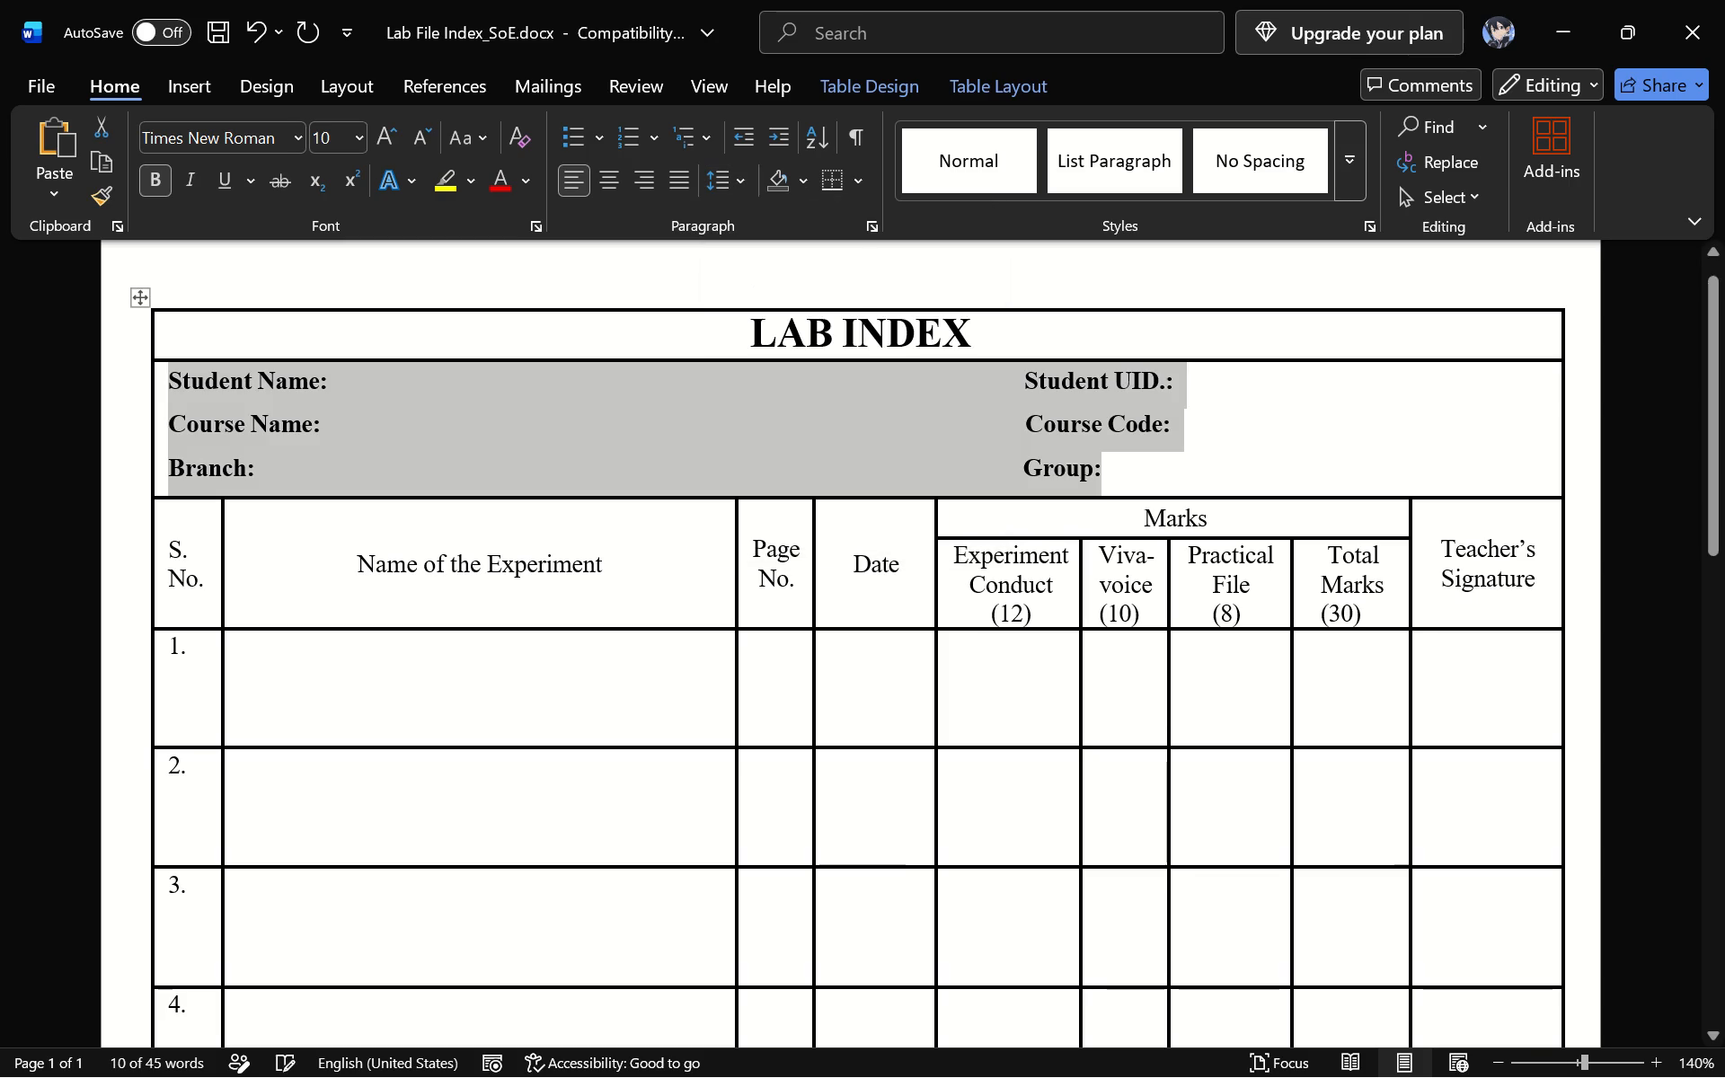
click(1626, 316)
scroll(1053, 462, down, 3)
scroll(1053, 462, up, 5)
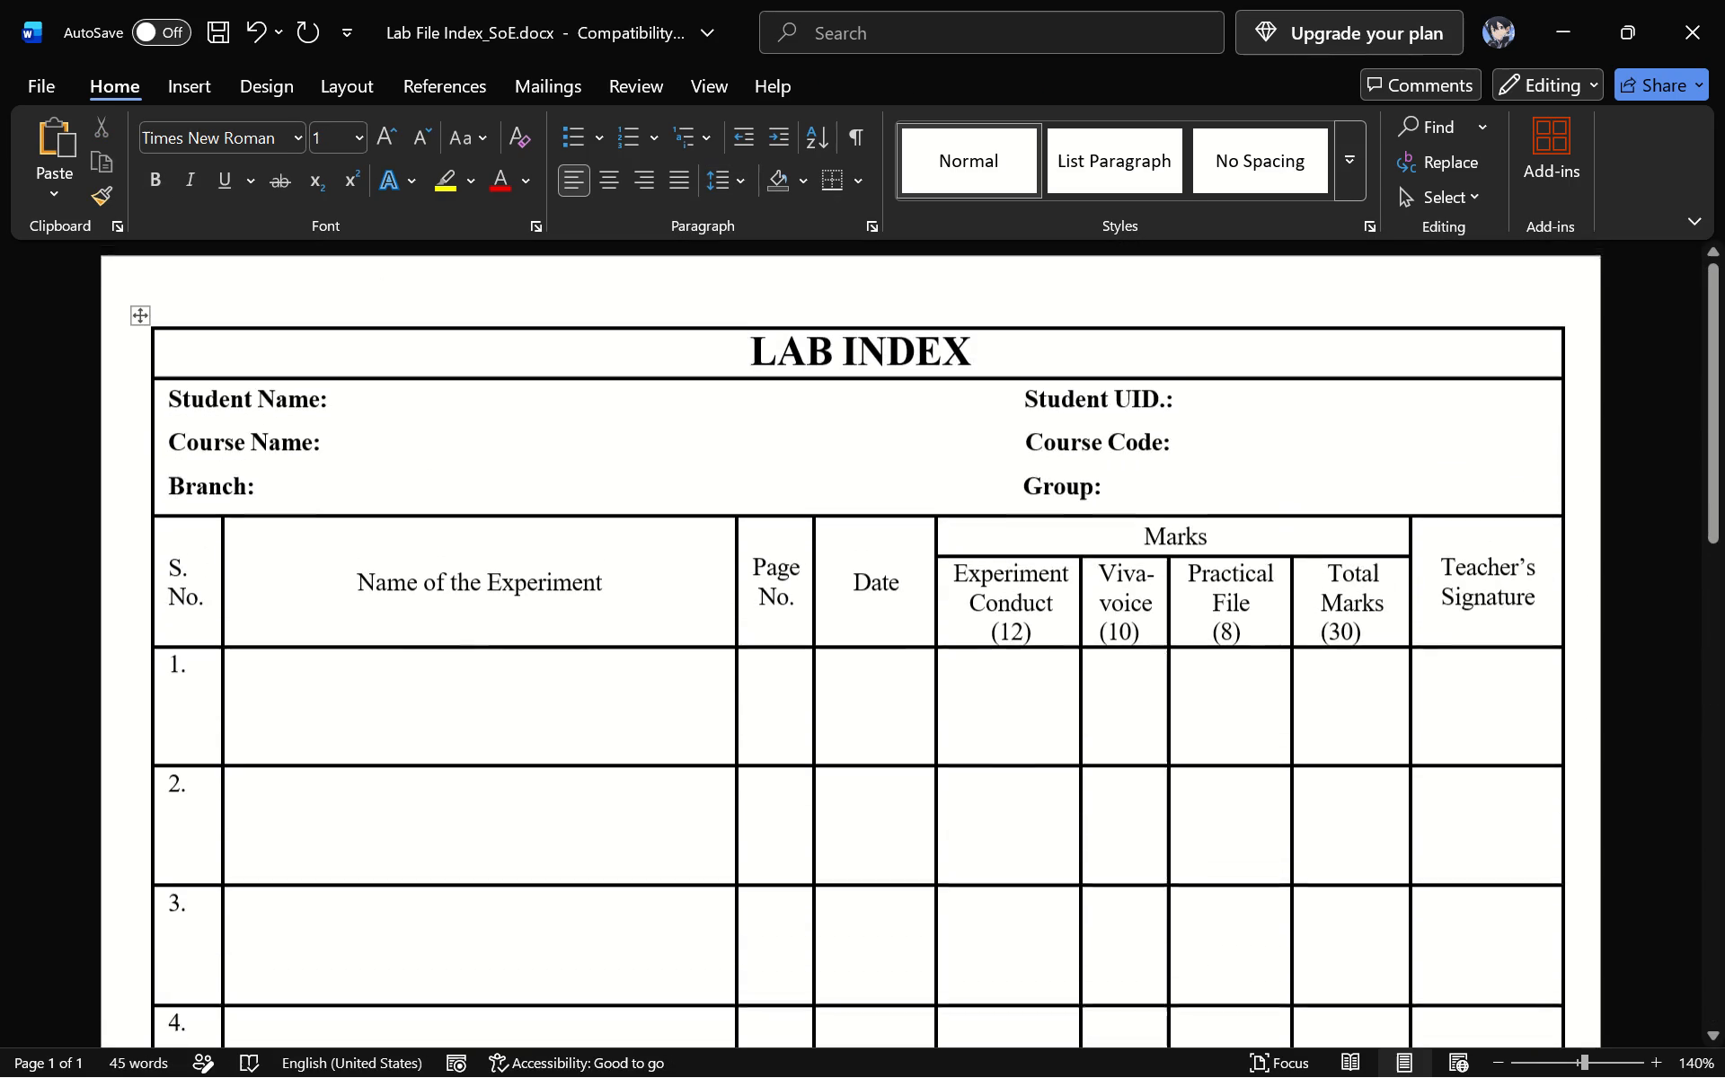
scroll(1053, 462, up, 2)
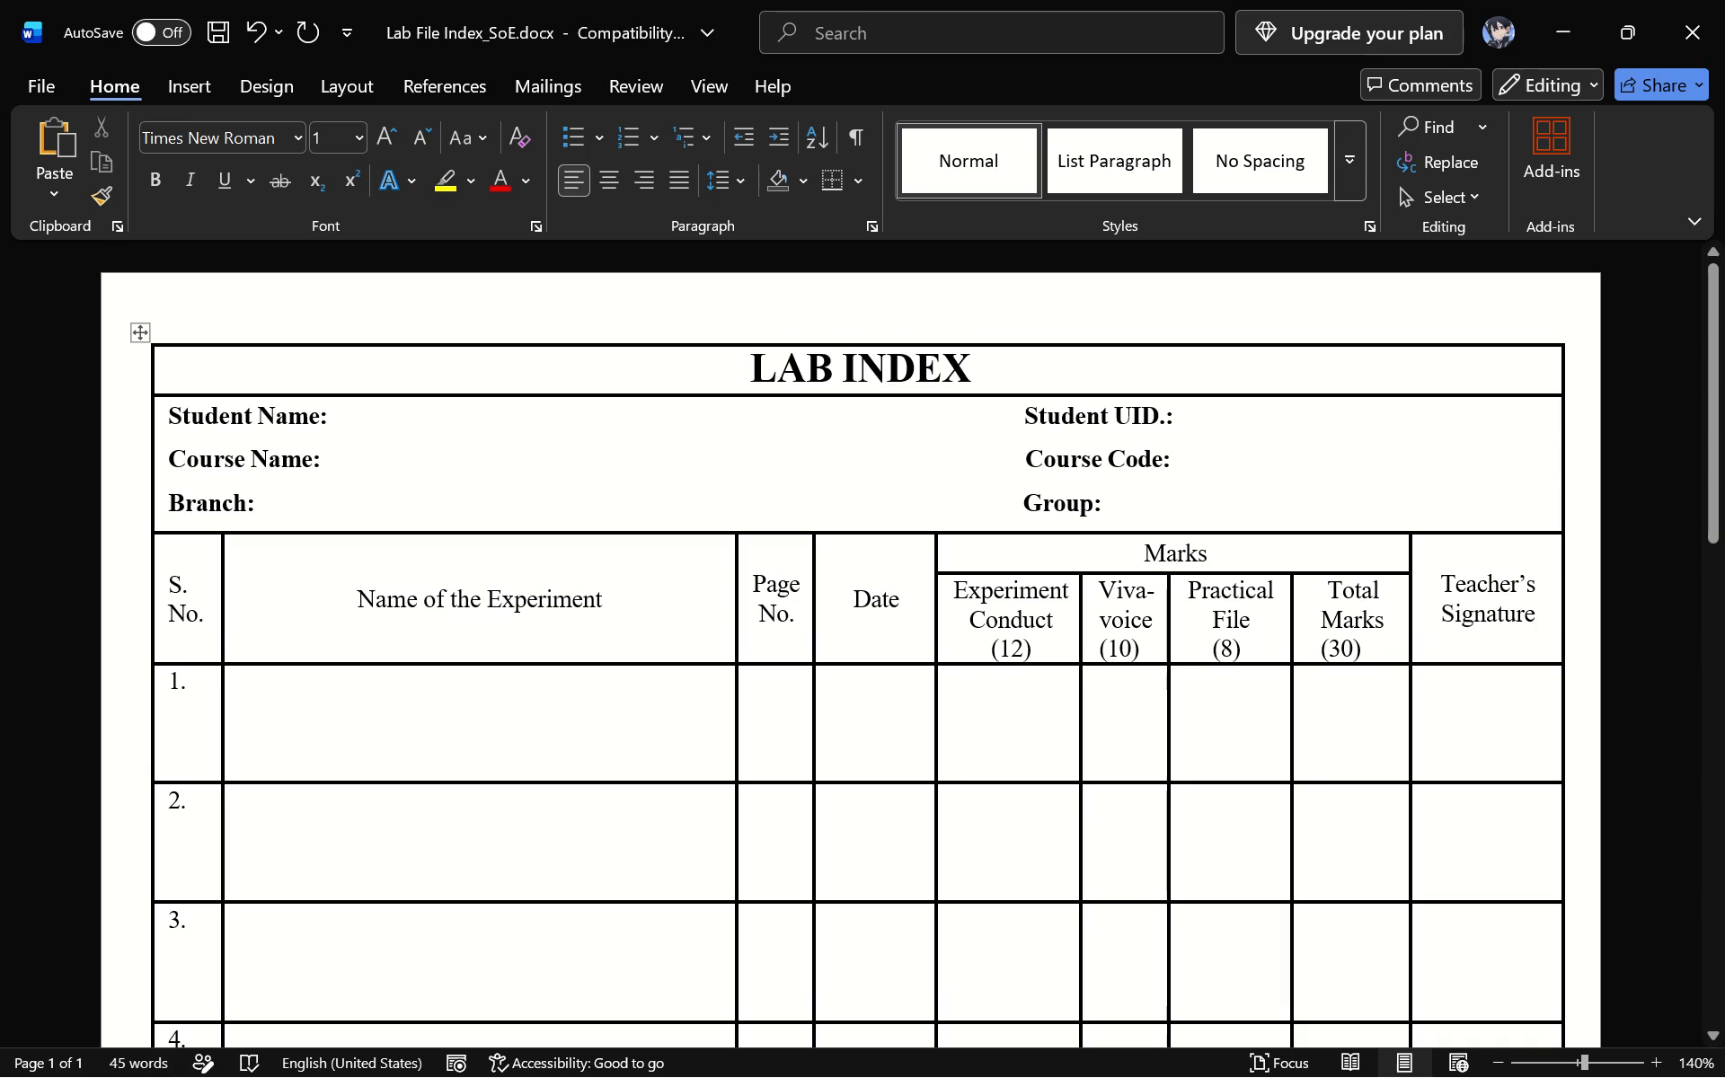
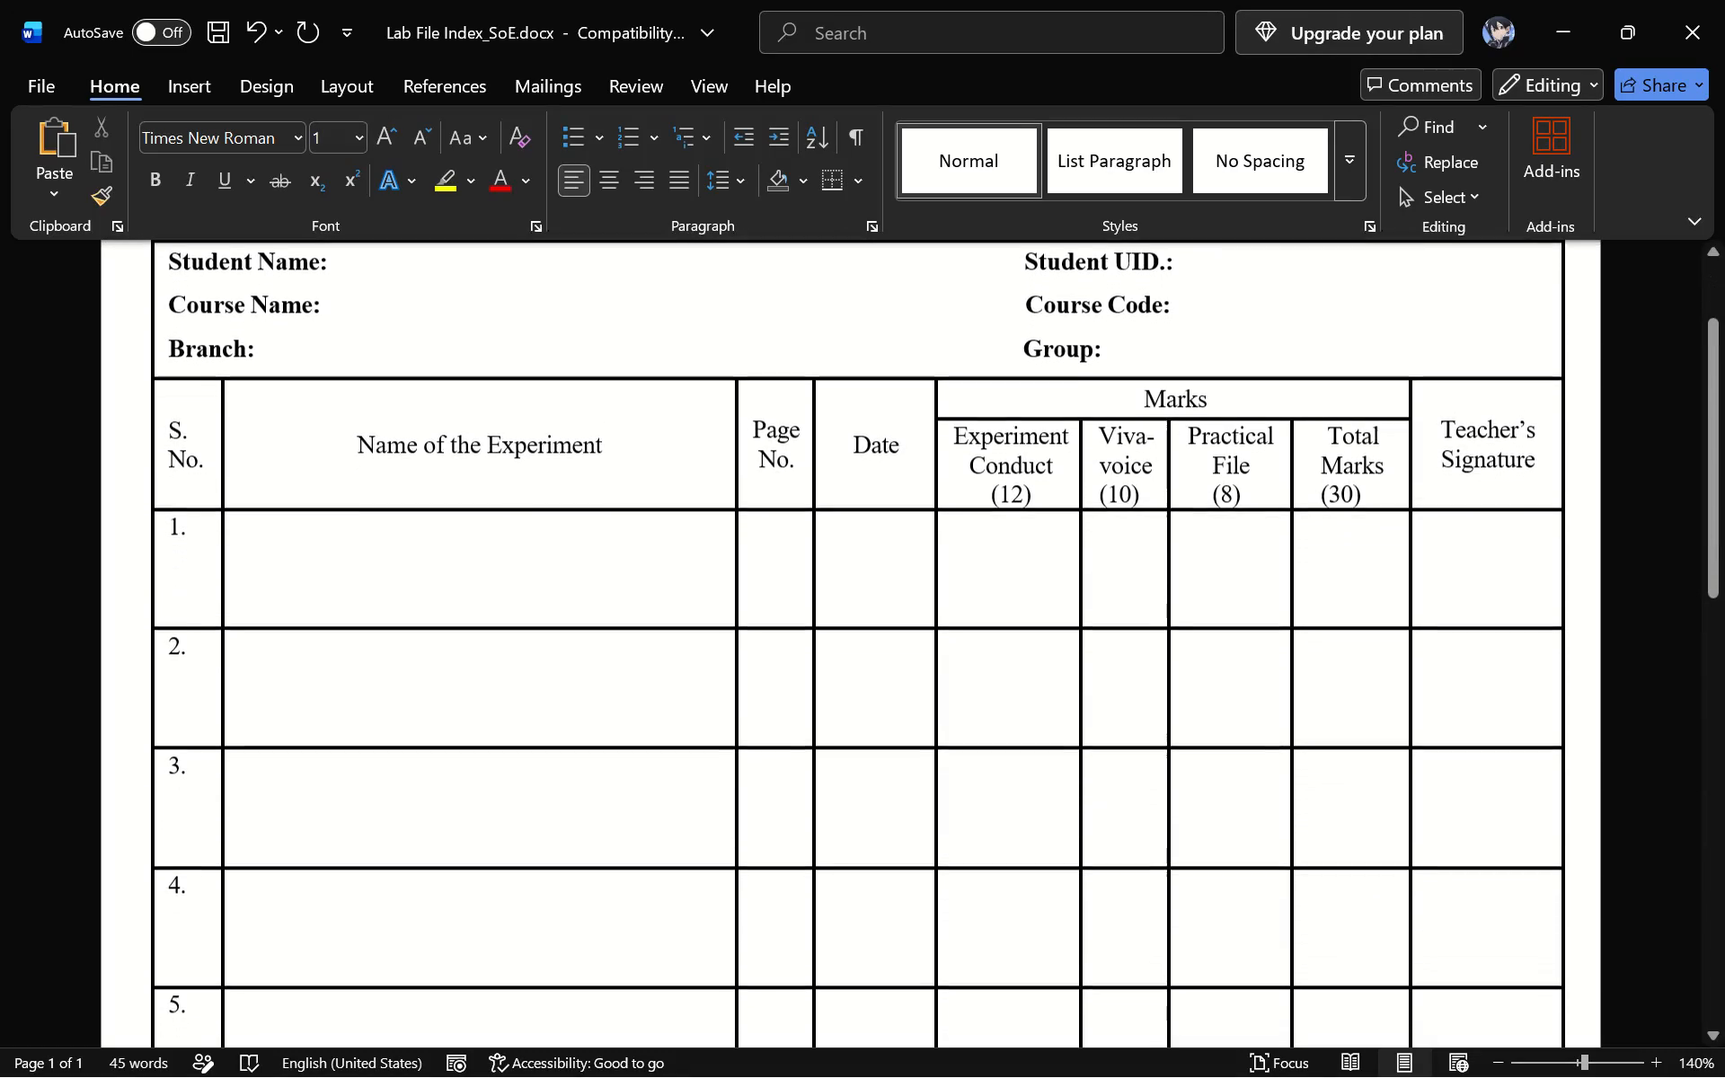
Review the whole lab index table, from the student and course details down to row 10.
scroll(597, 524, down, 9)
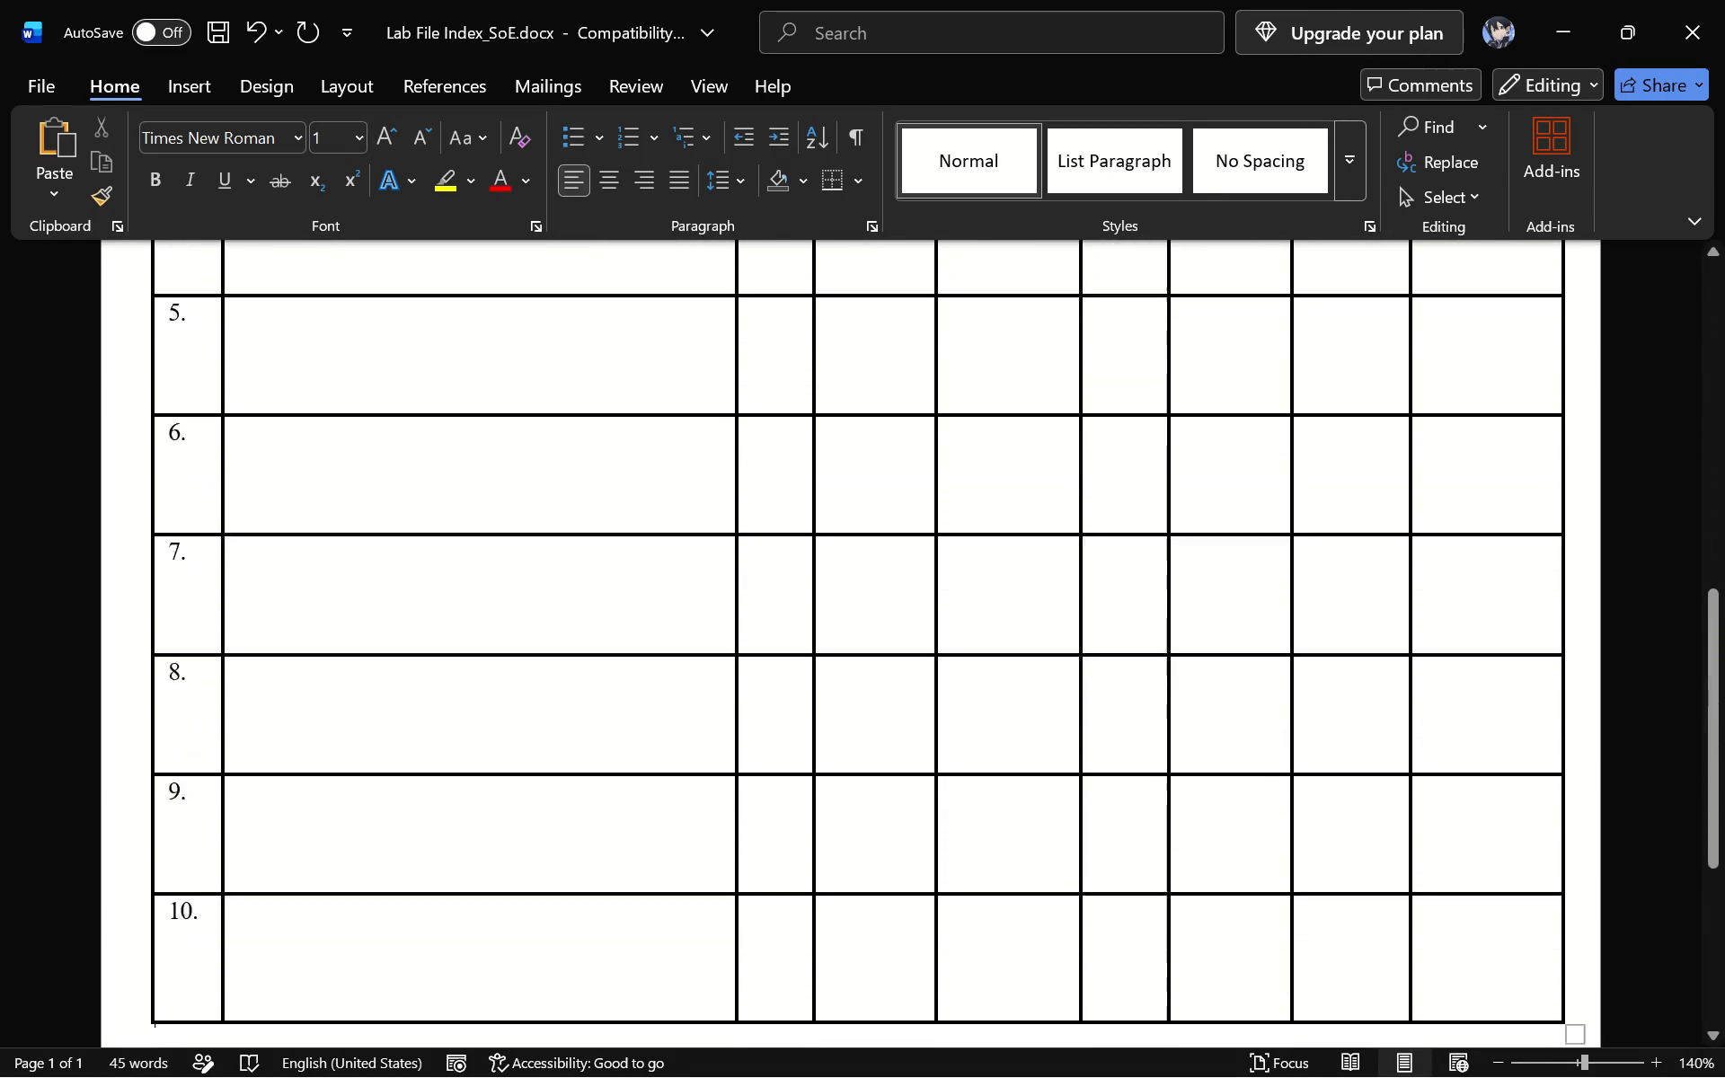
scroll(597, 524, up, 8)
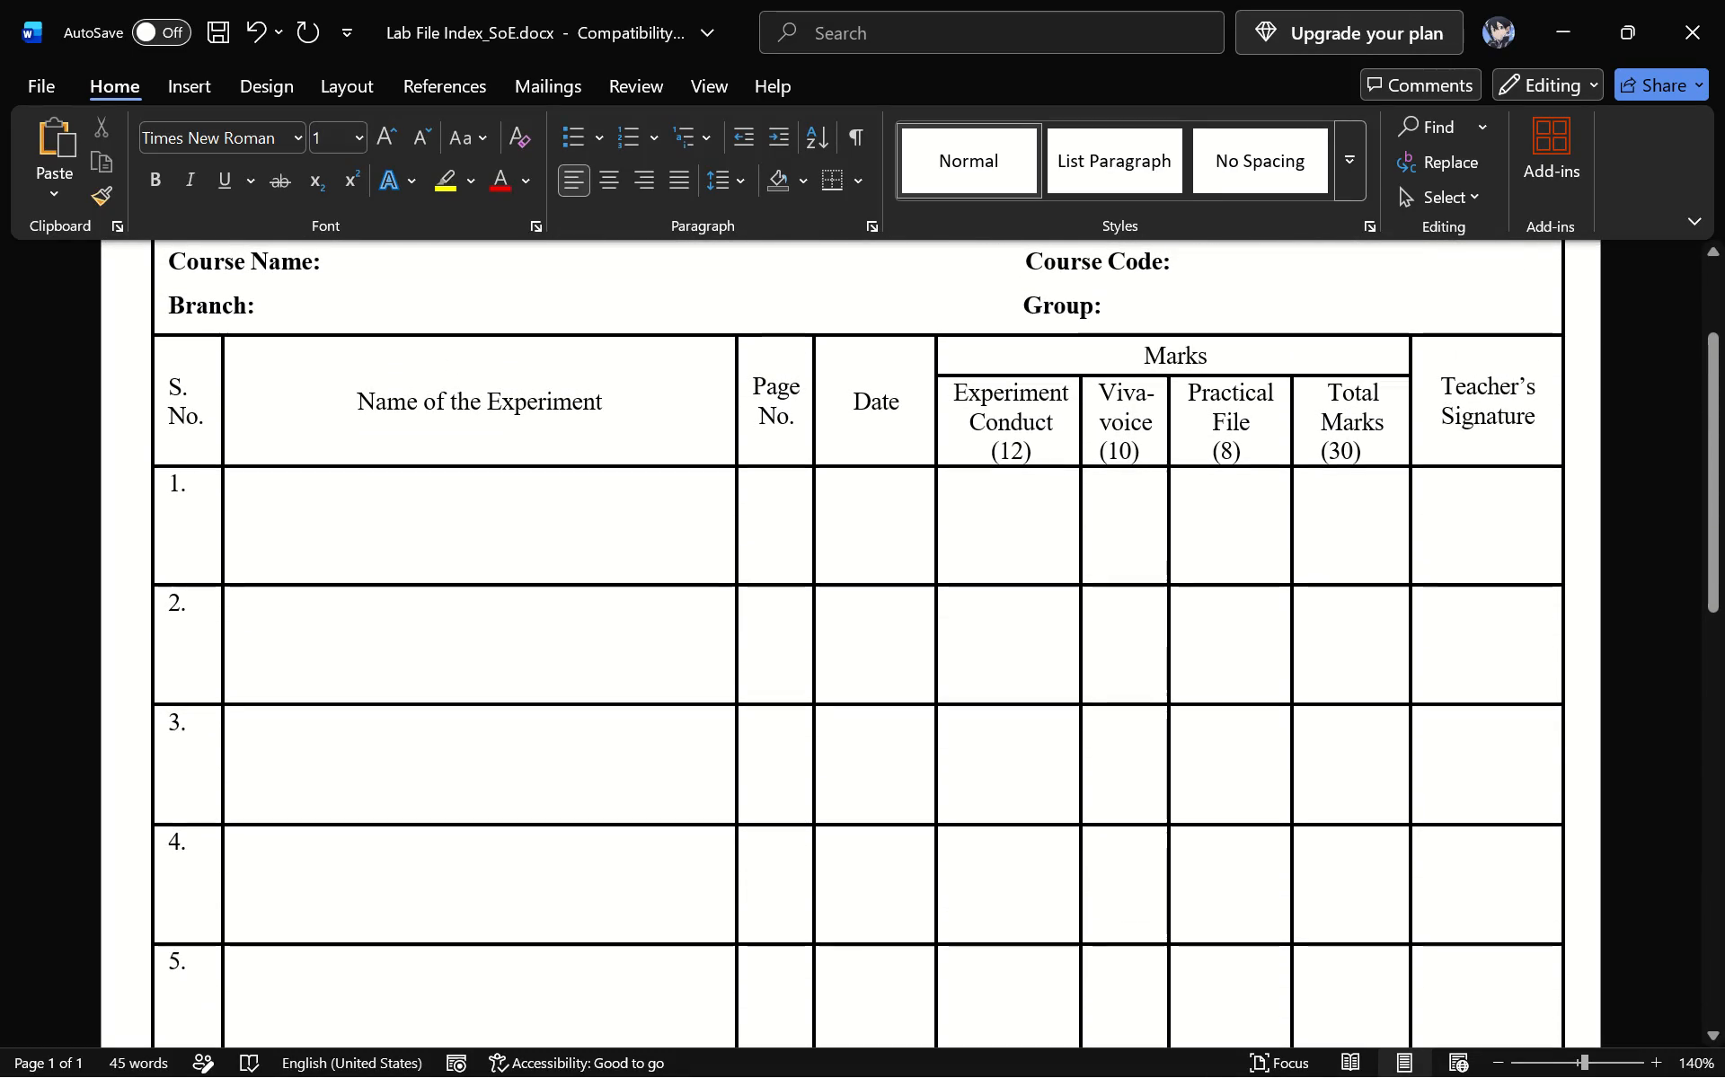
scroll(597, 524, up, 1)
scroll(597, 524, down, 1)
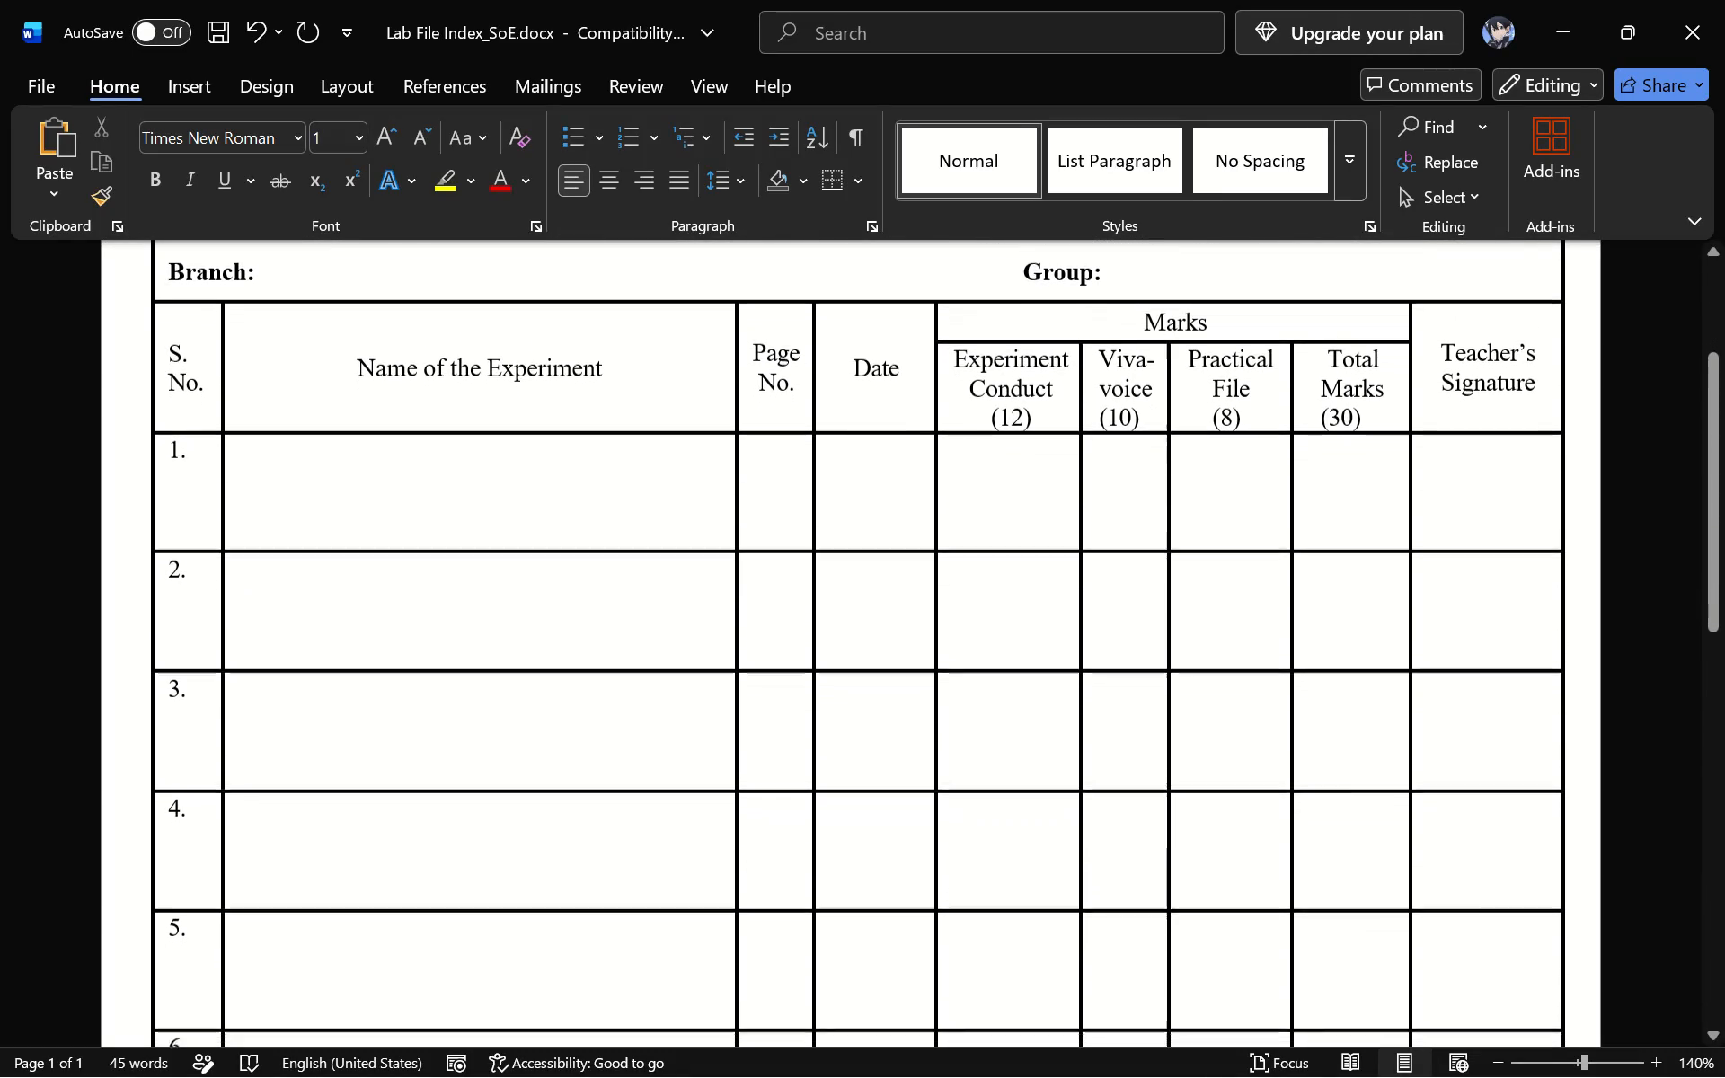
scroll(597, 524, down, 6)
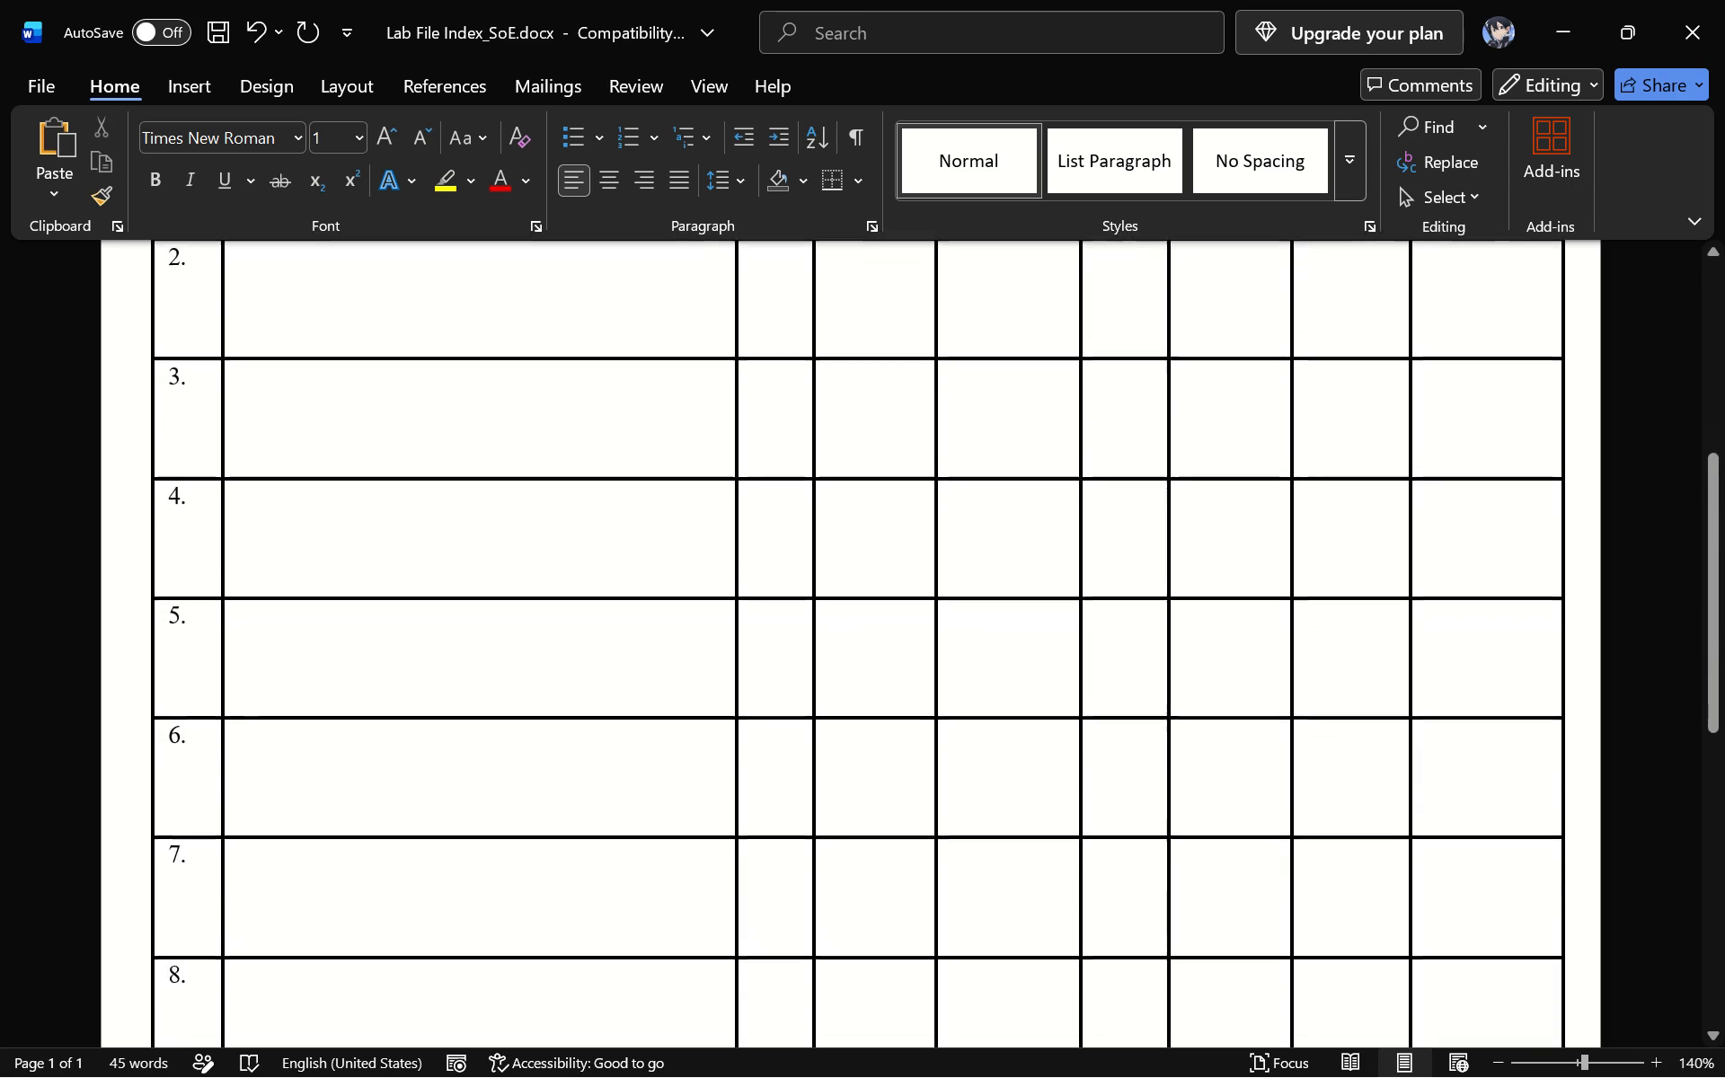
scroll(597, 524, down, 2)
scroll(597, 524, up, 8)
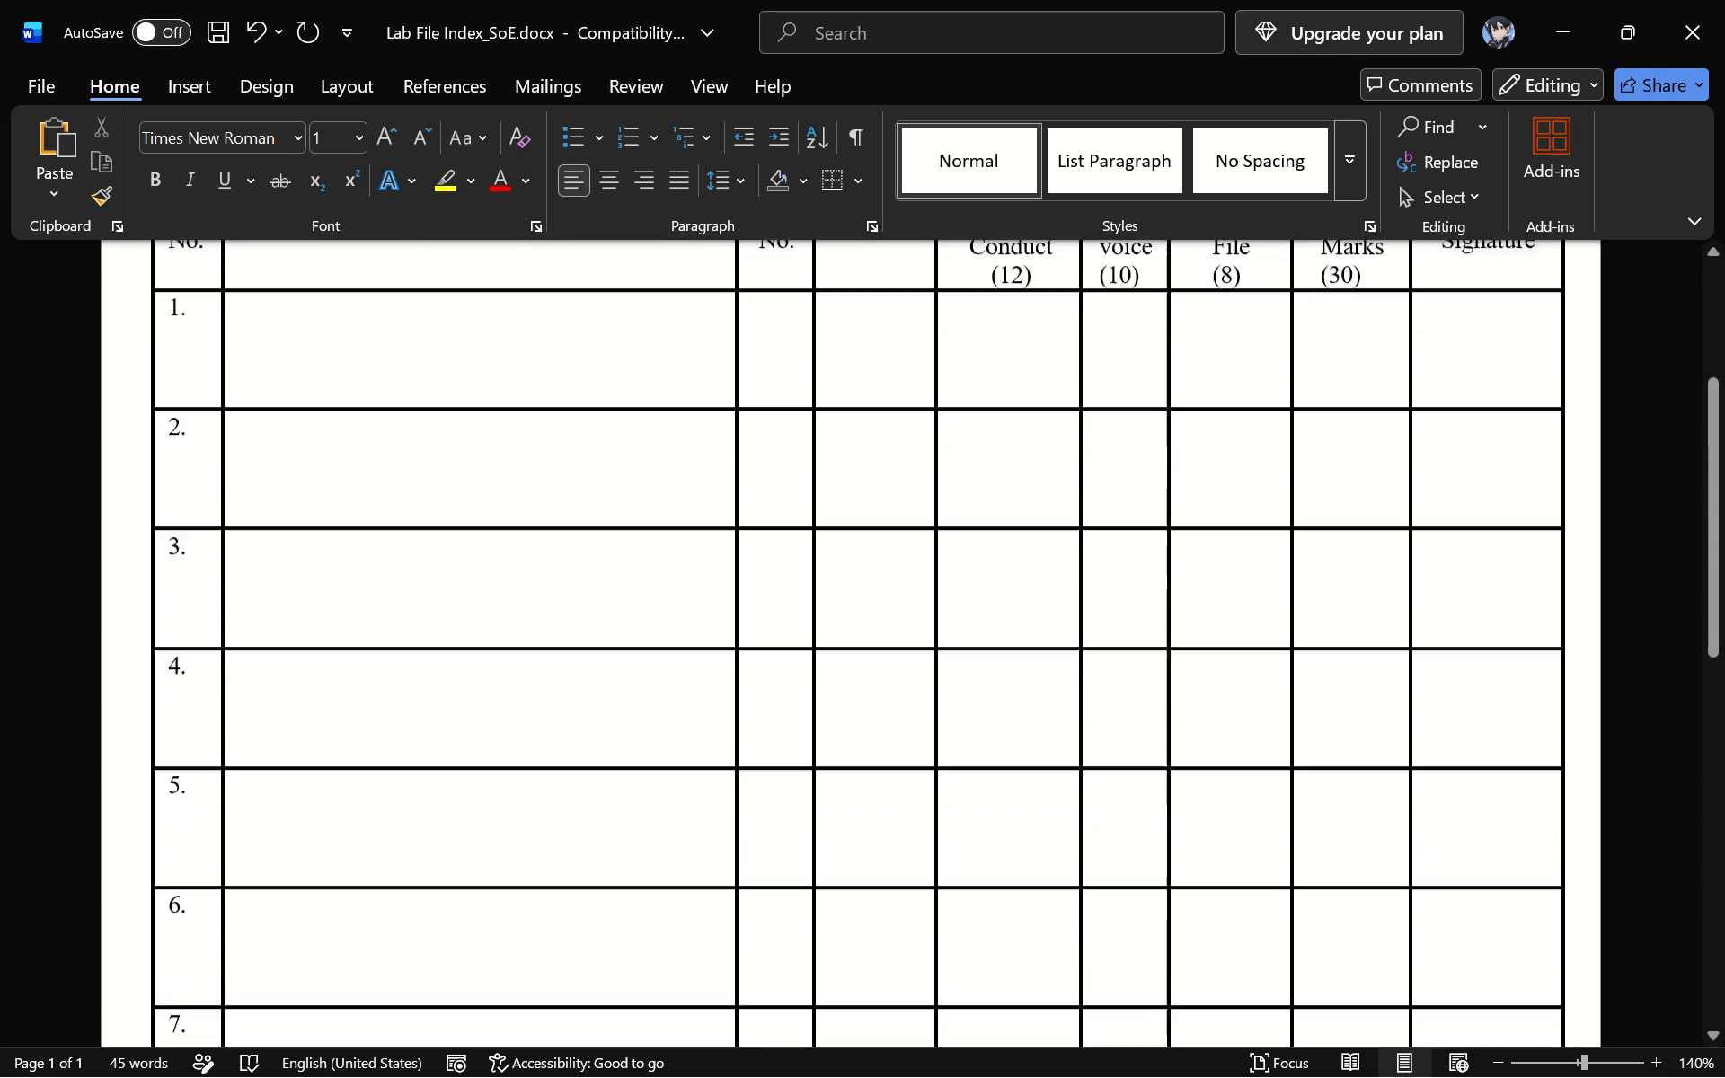
scroll(597, 524, up, 3)
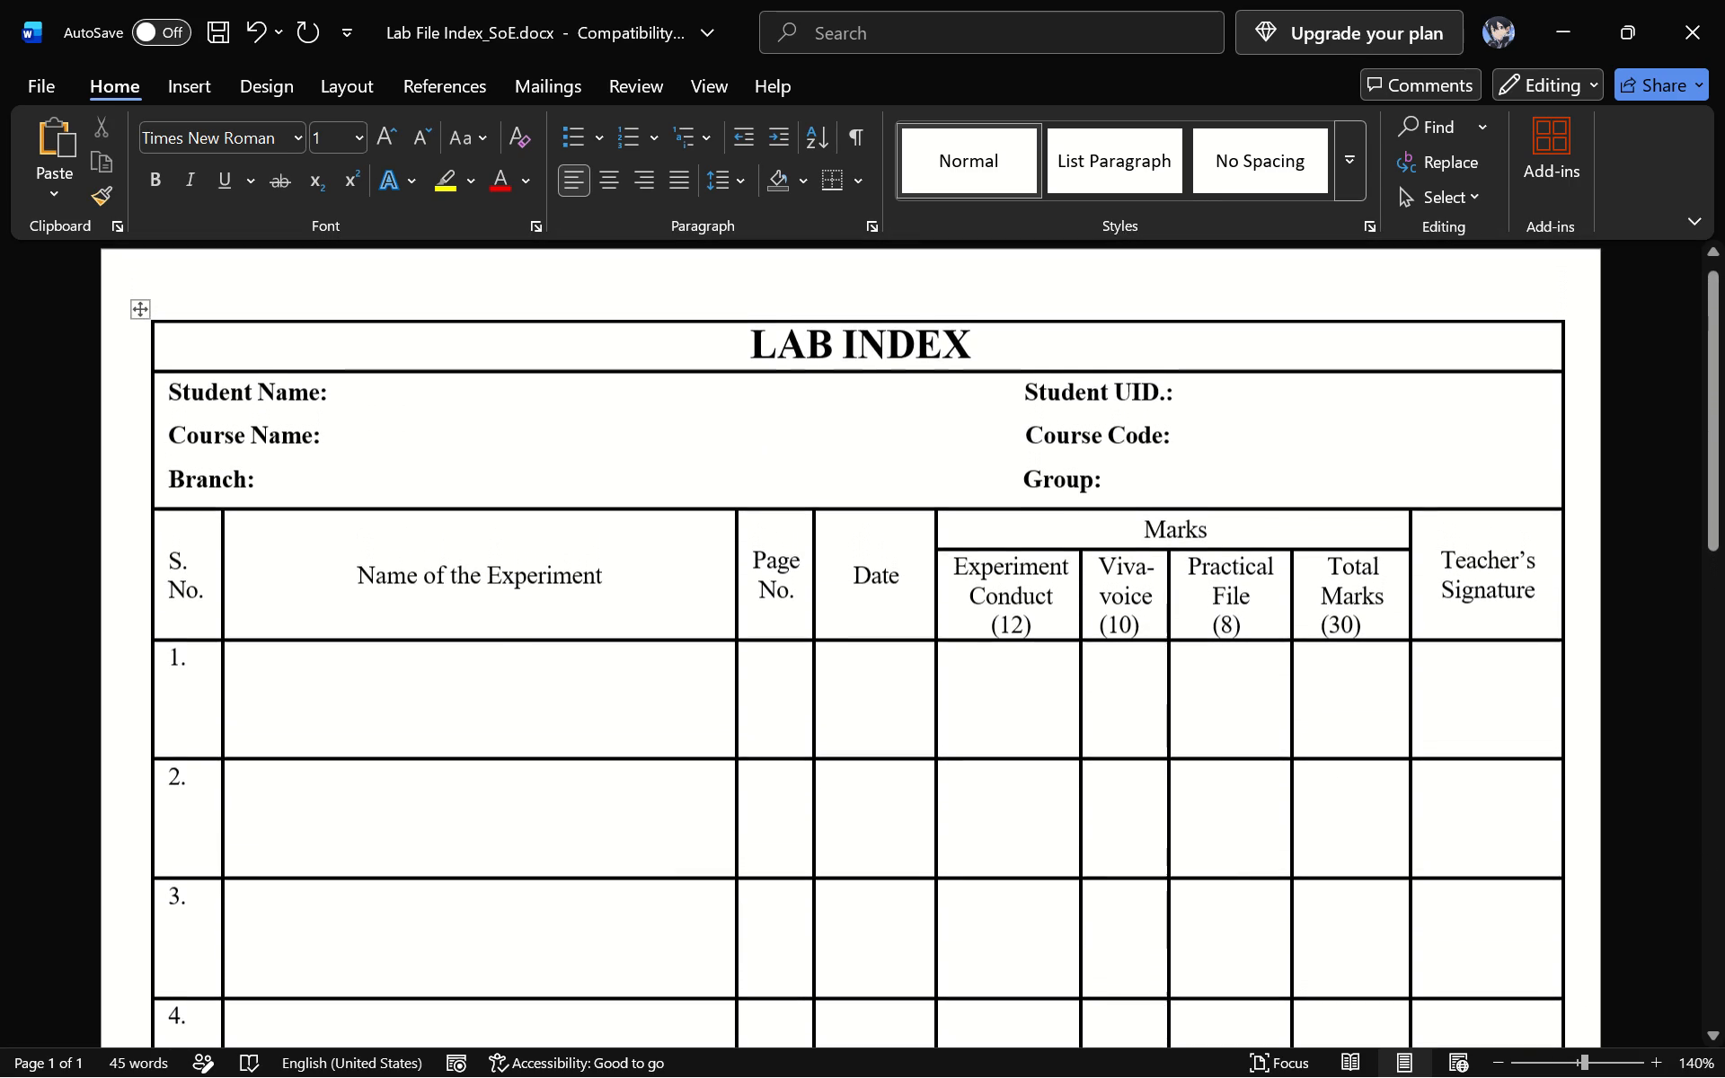
scroll(597, 524, up, 1)
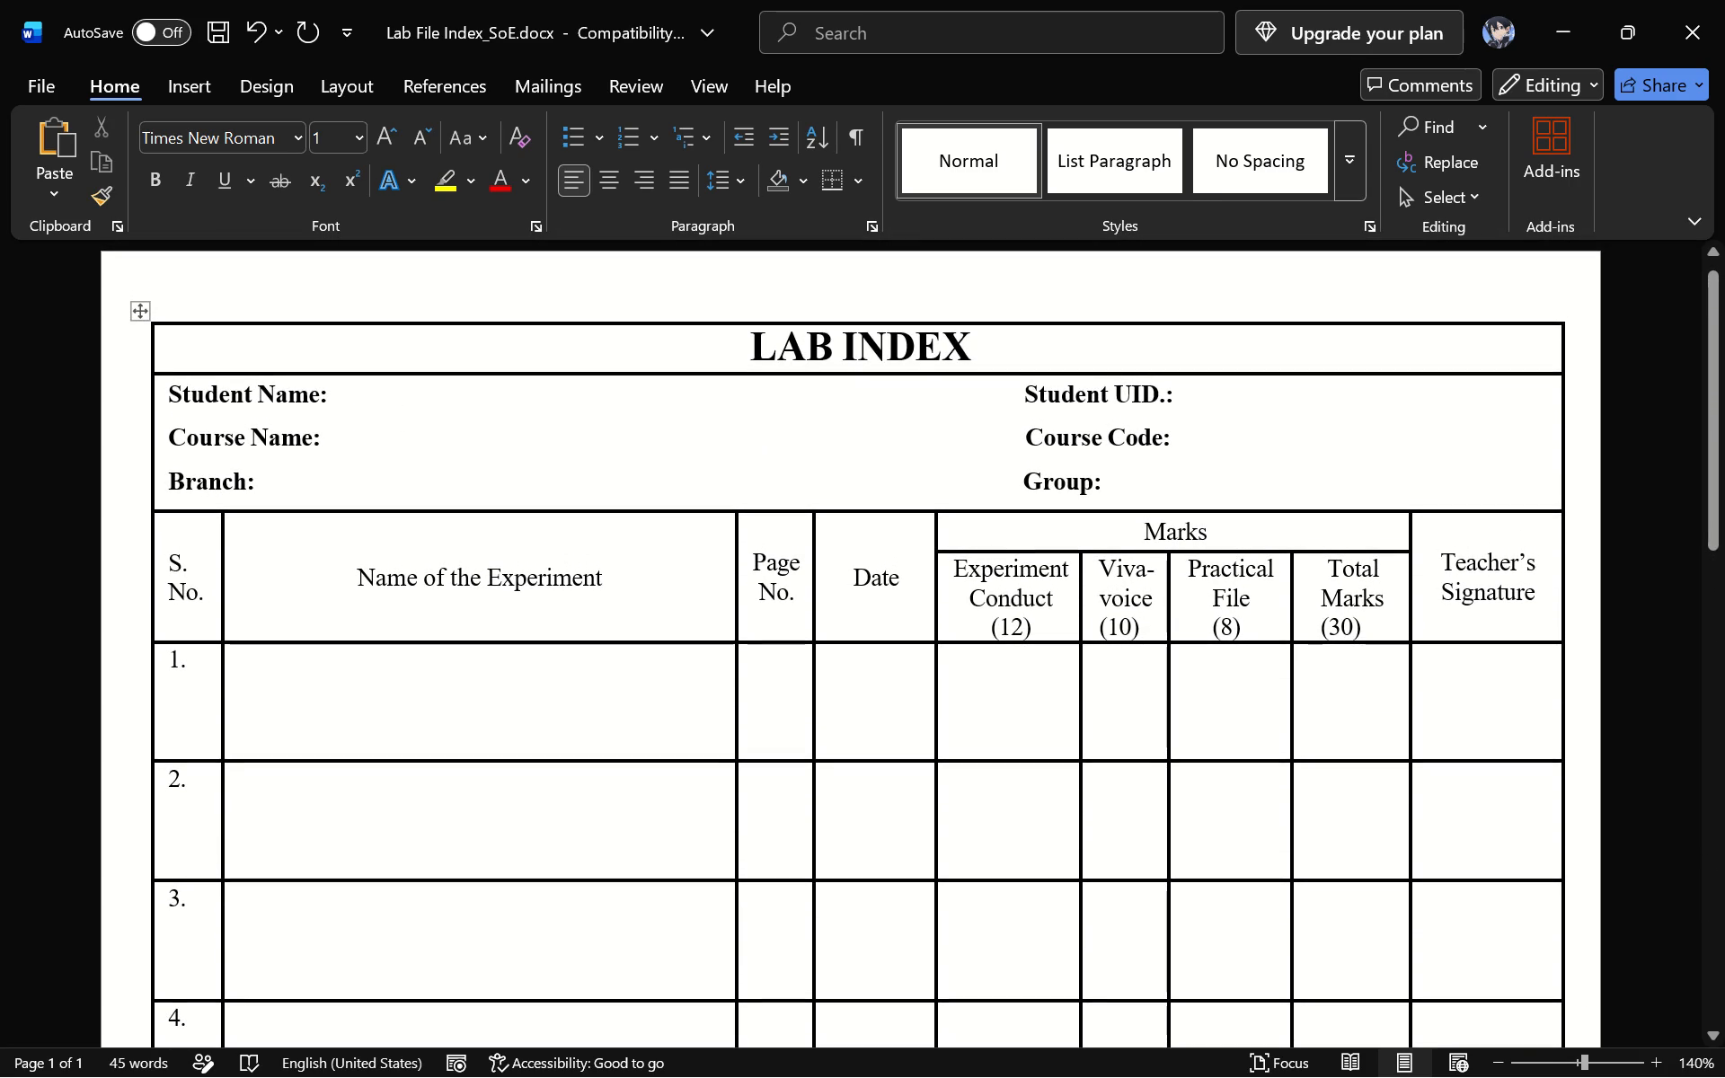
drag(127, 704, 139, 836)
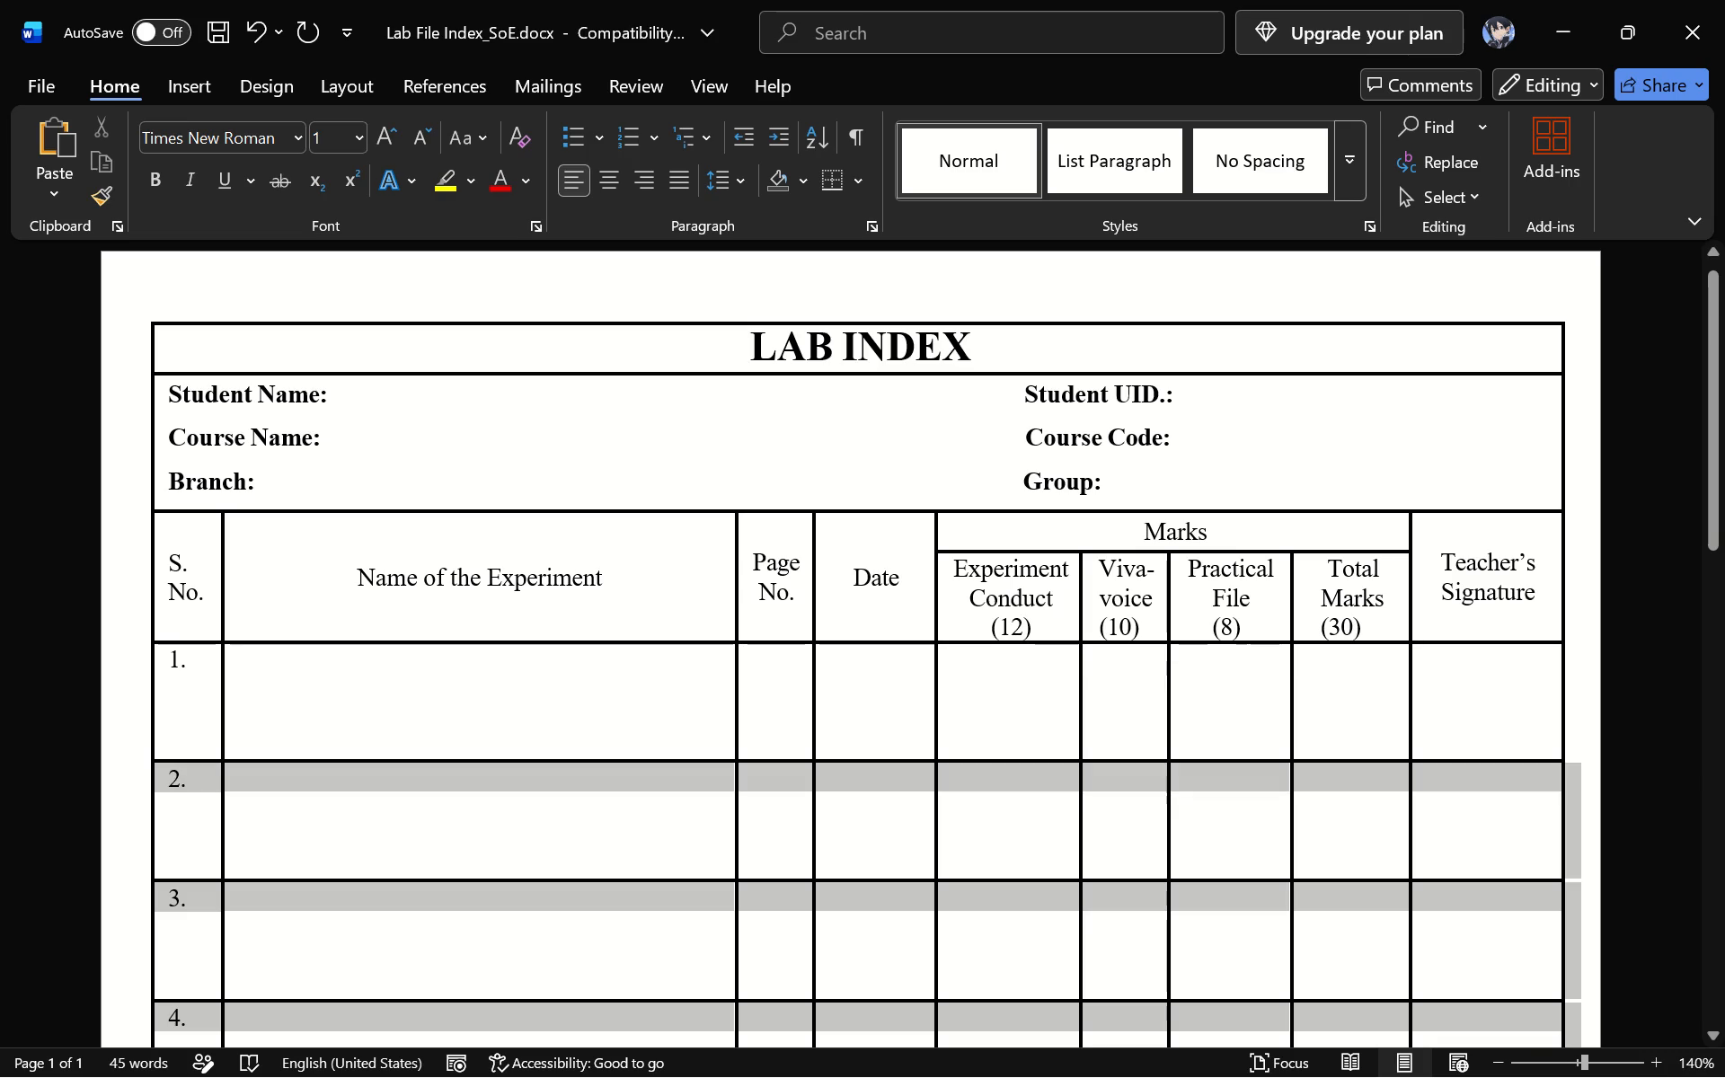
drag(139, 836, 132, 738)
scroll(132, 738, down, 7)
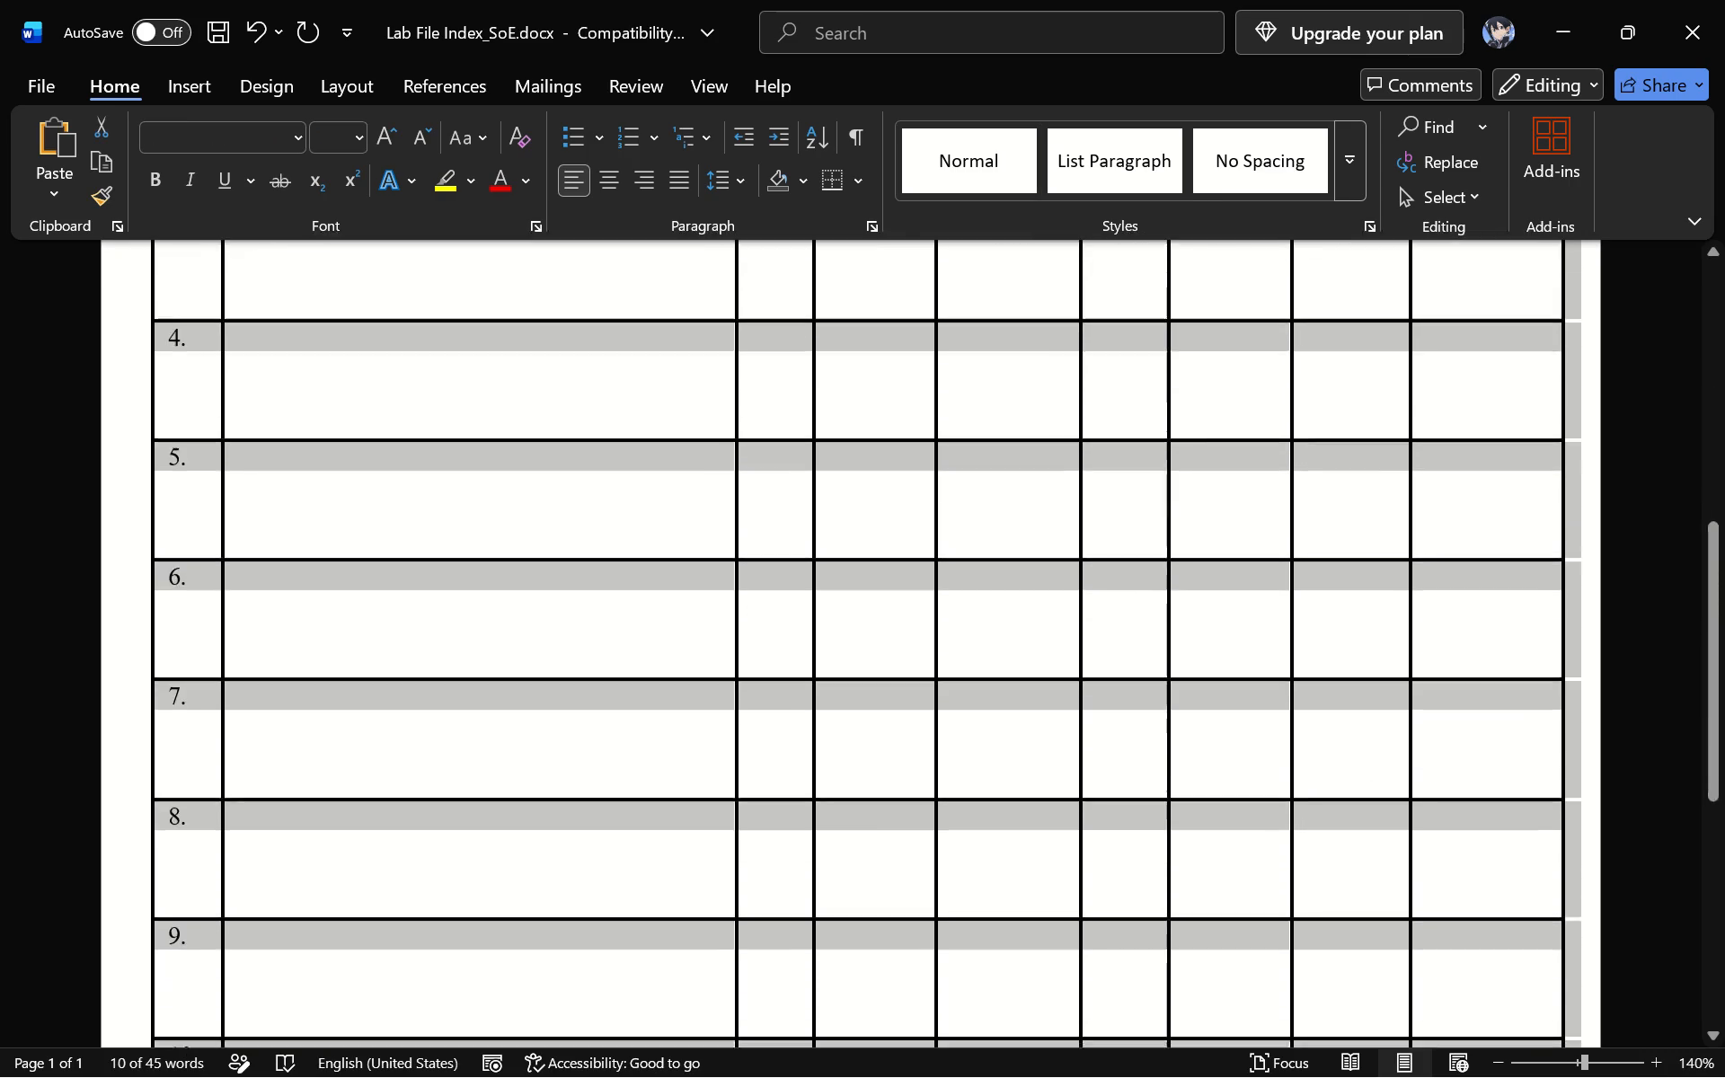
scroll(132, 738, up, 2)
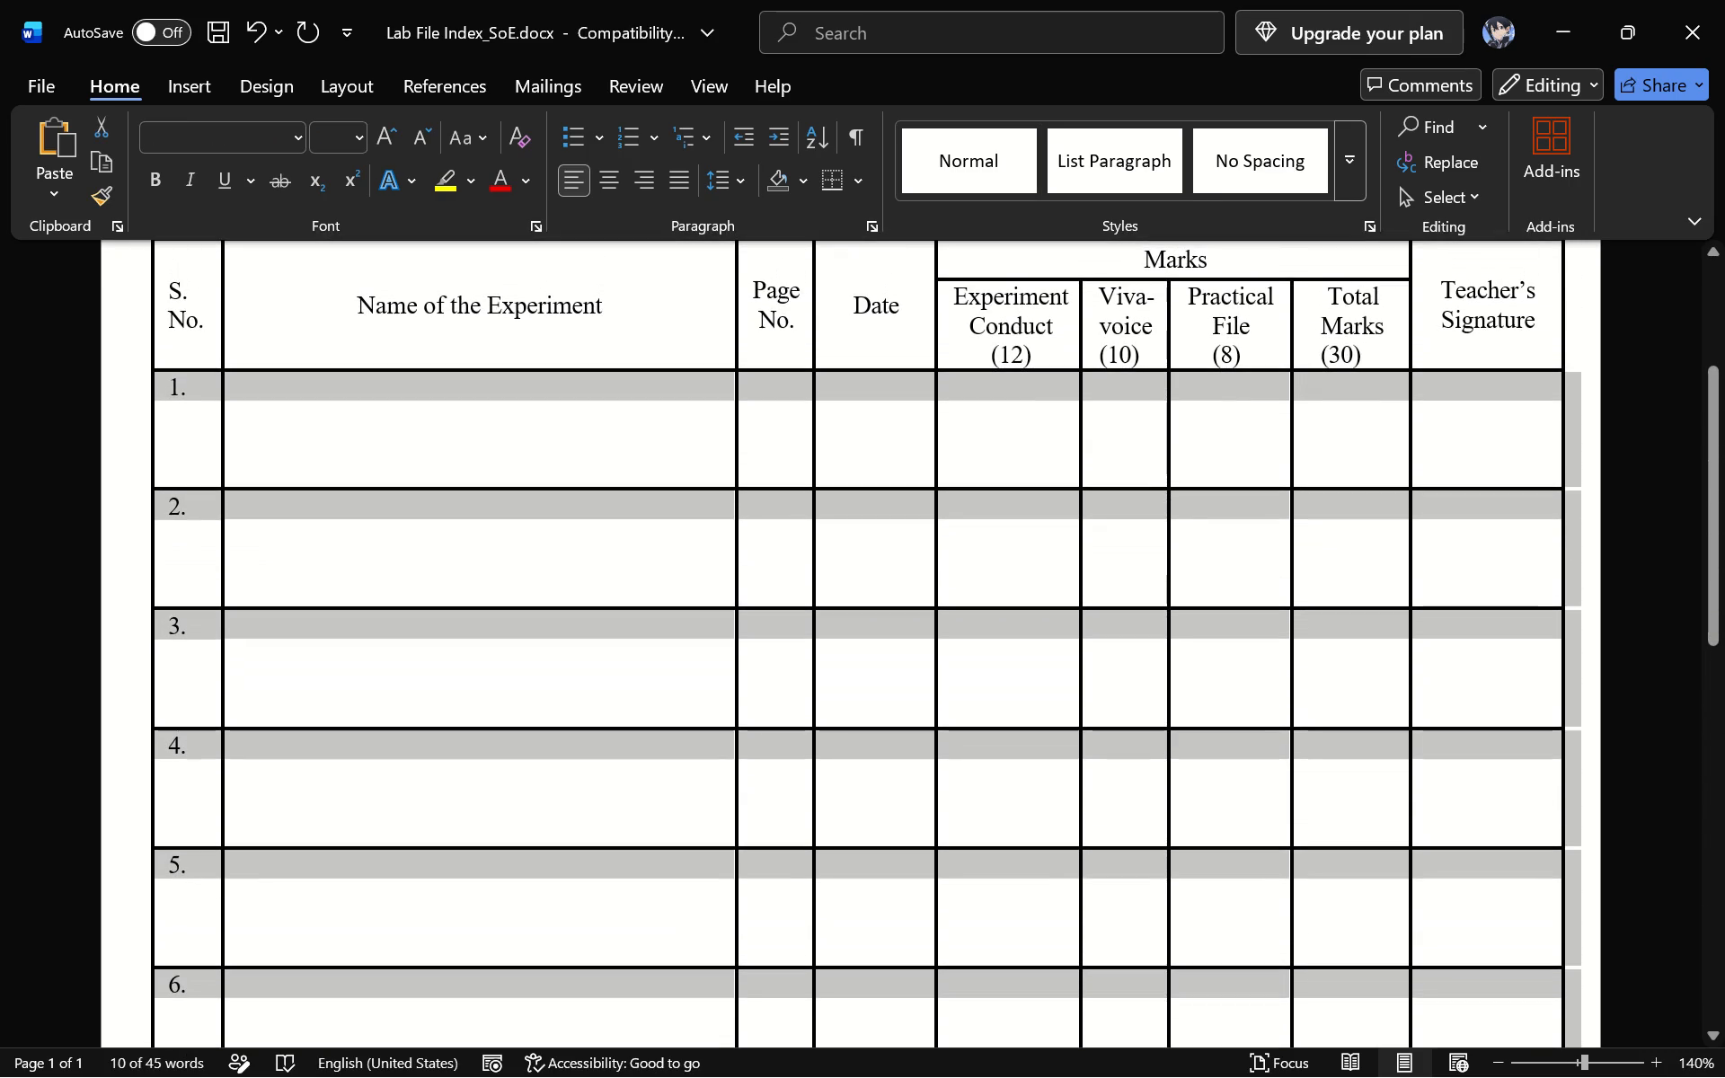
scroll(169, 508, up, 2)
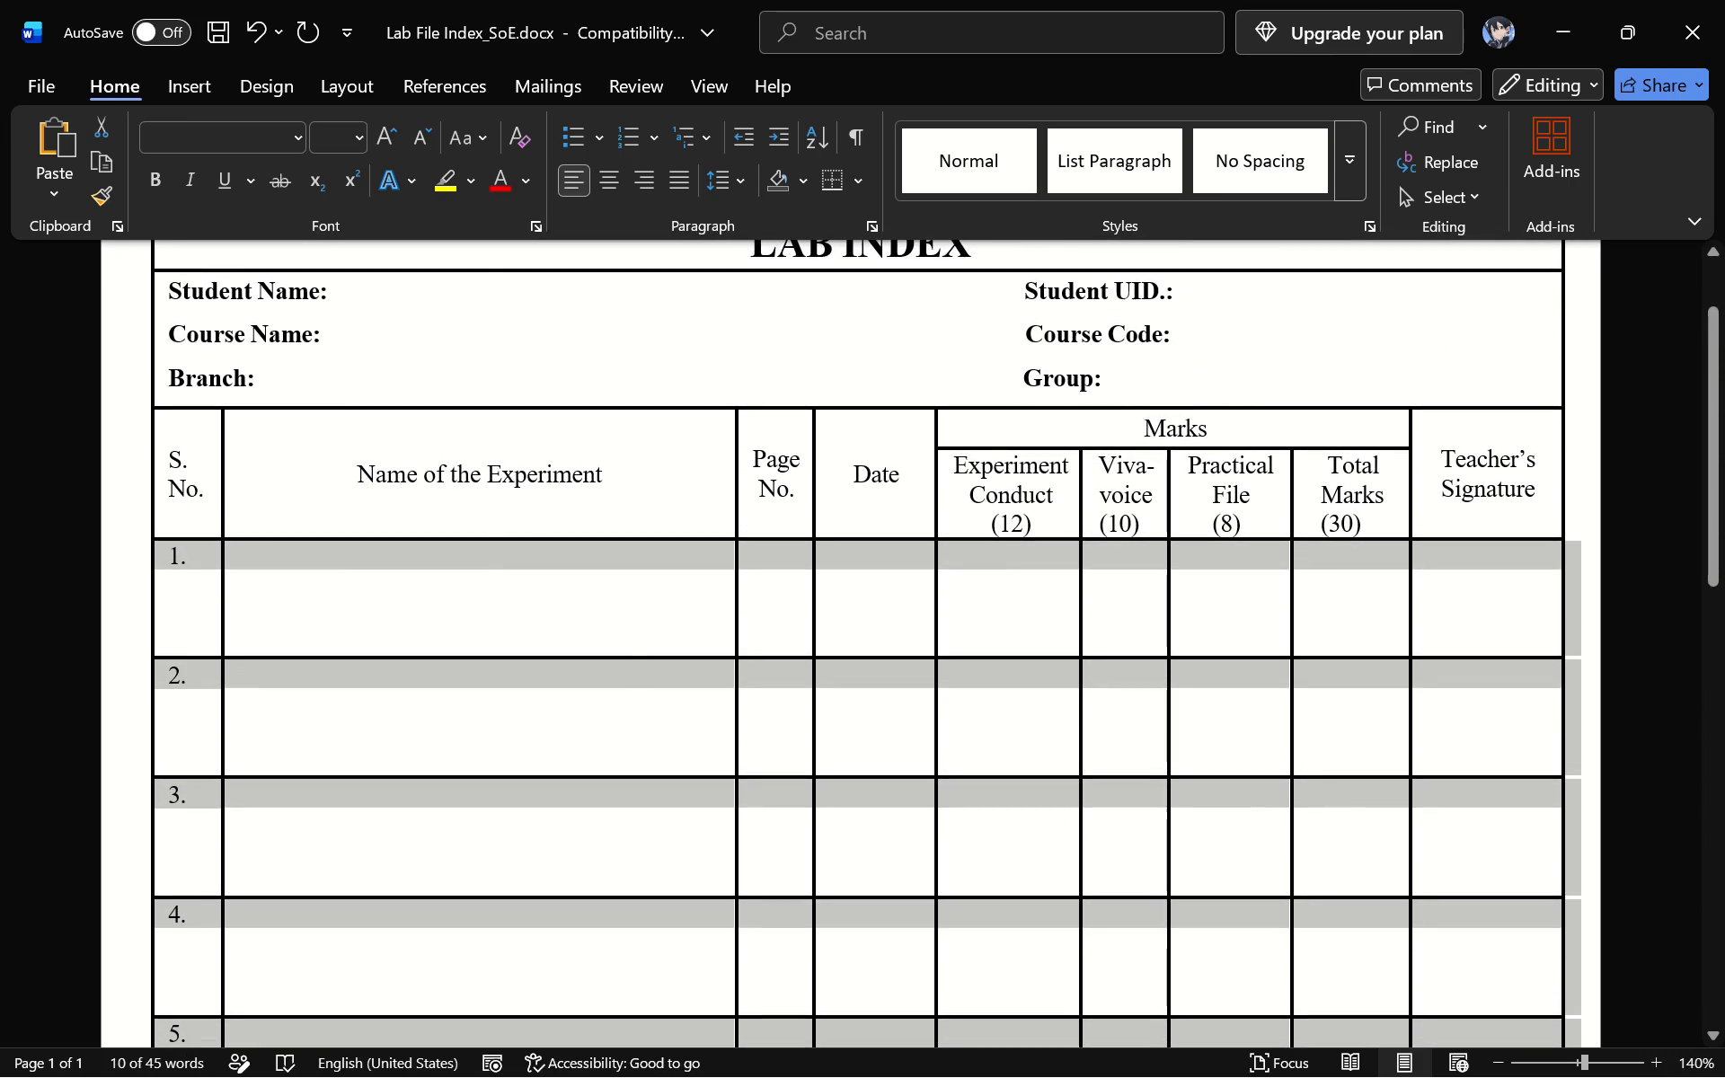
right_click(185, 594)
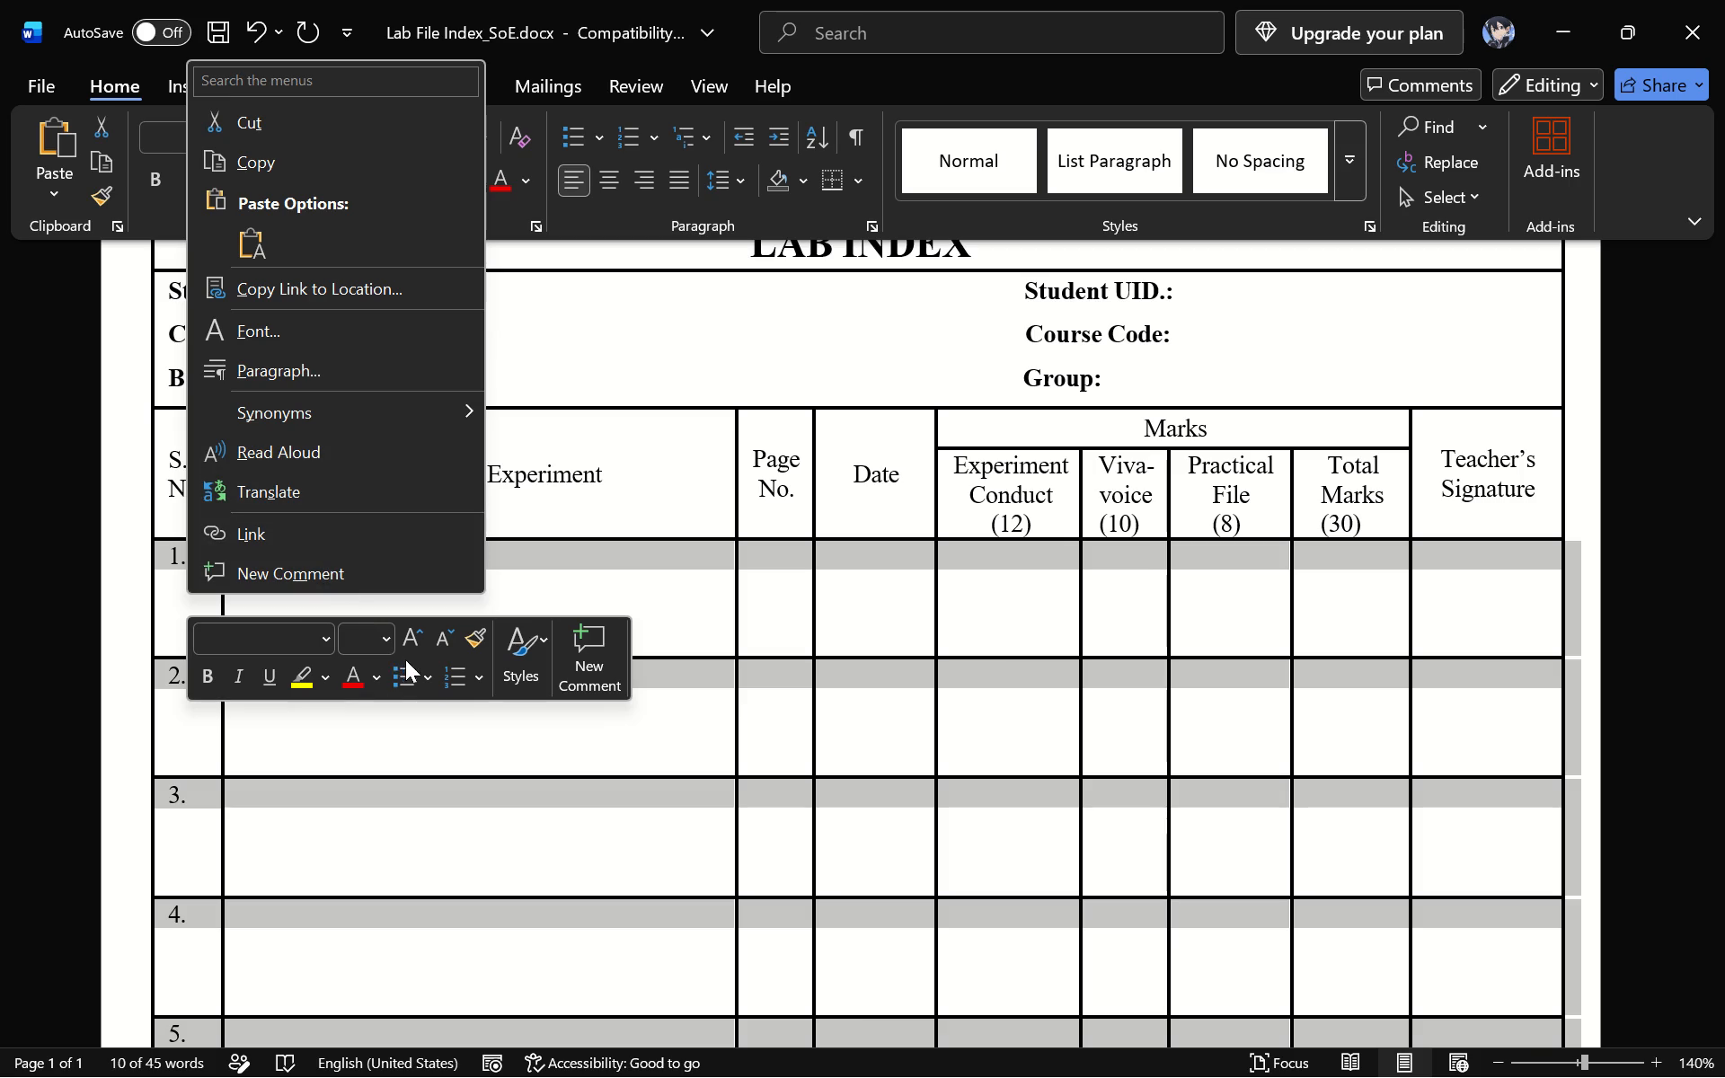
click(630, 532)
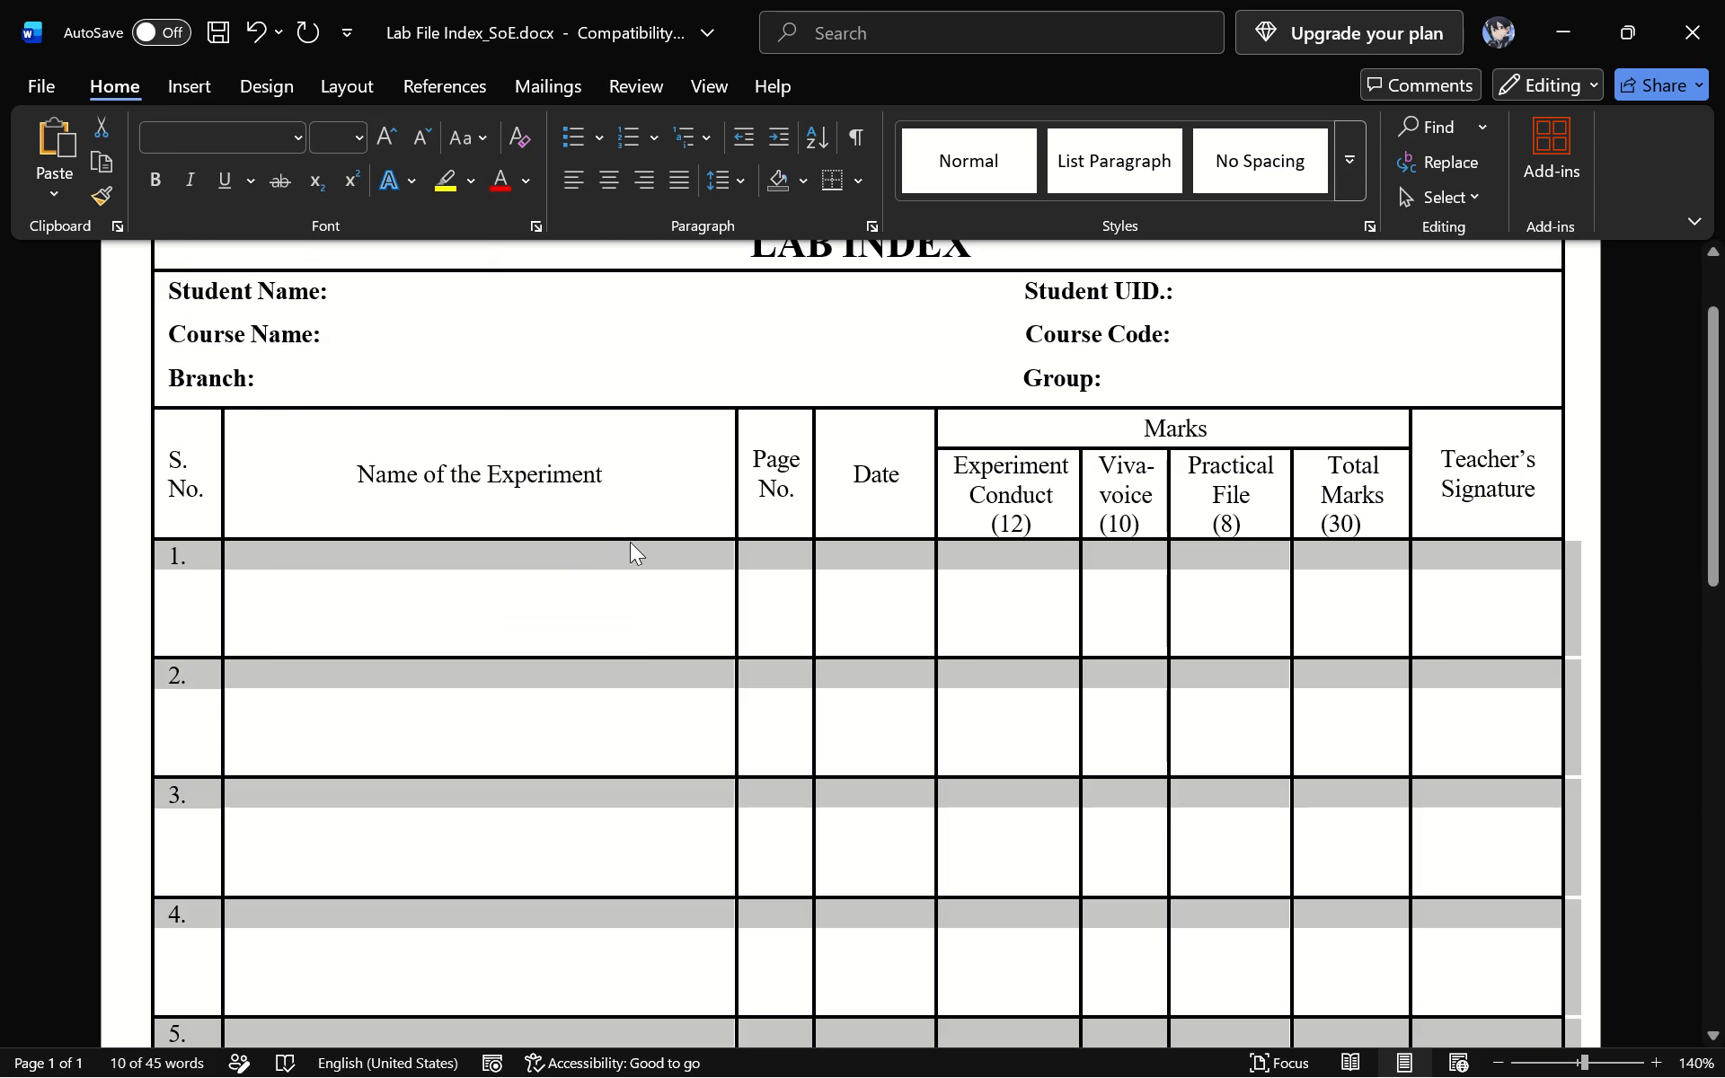
Adjust row 10's bottom border so the row is slightly taller than the other experiment rows.
scroll(613, 671, down, 2)
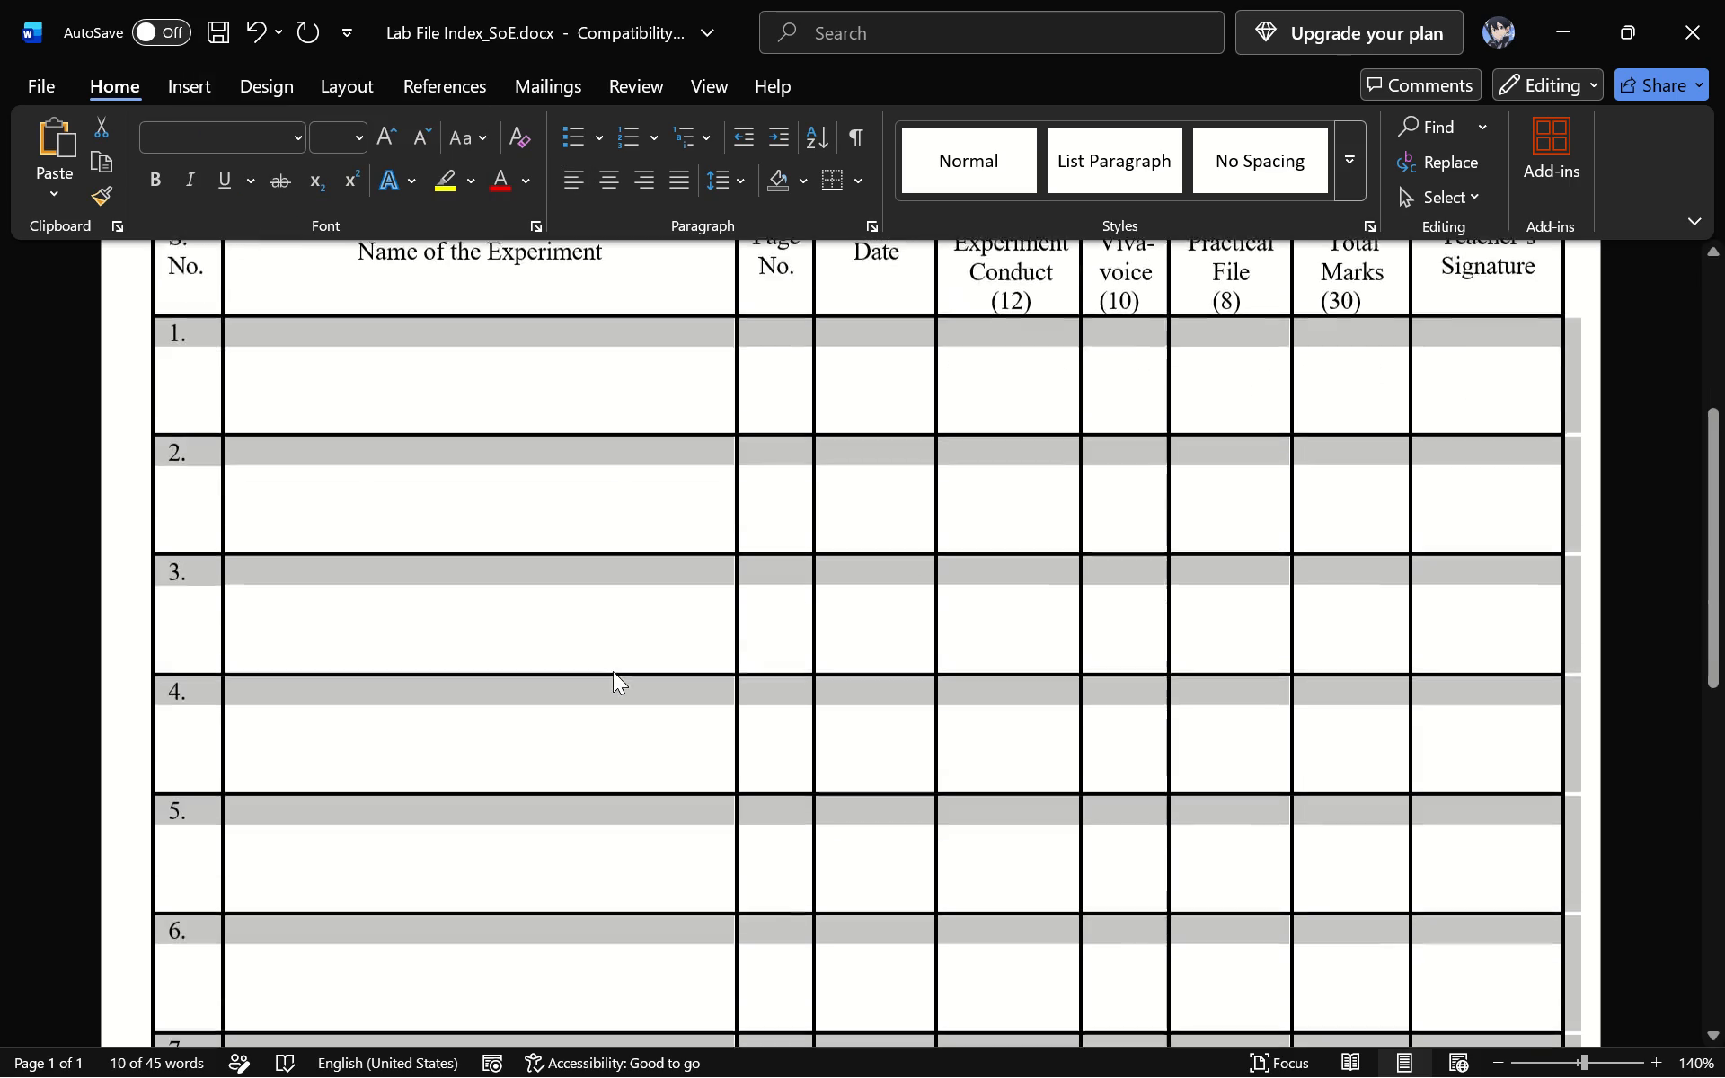
scroll(613, 671, down, 6)
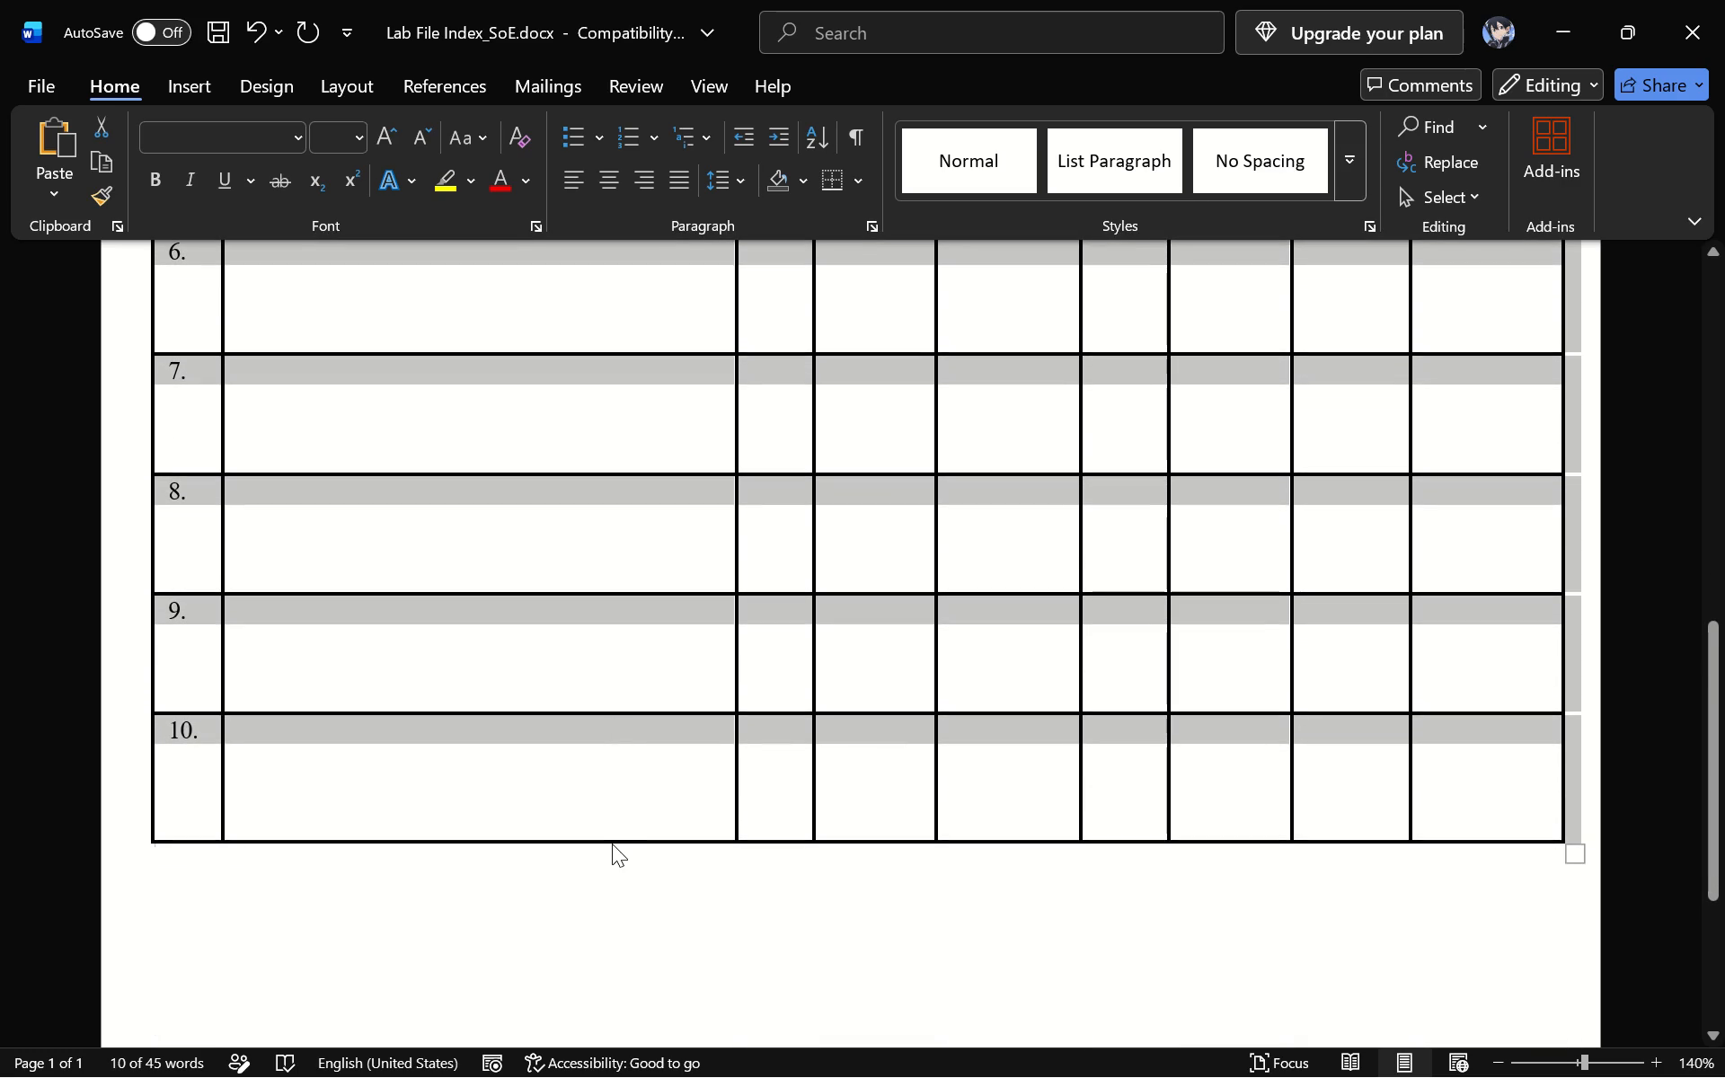
drag(612, 843, 612, 880)
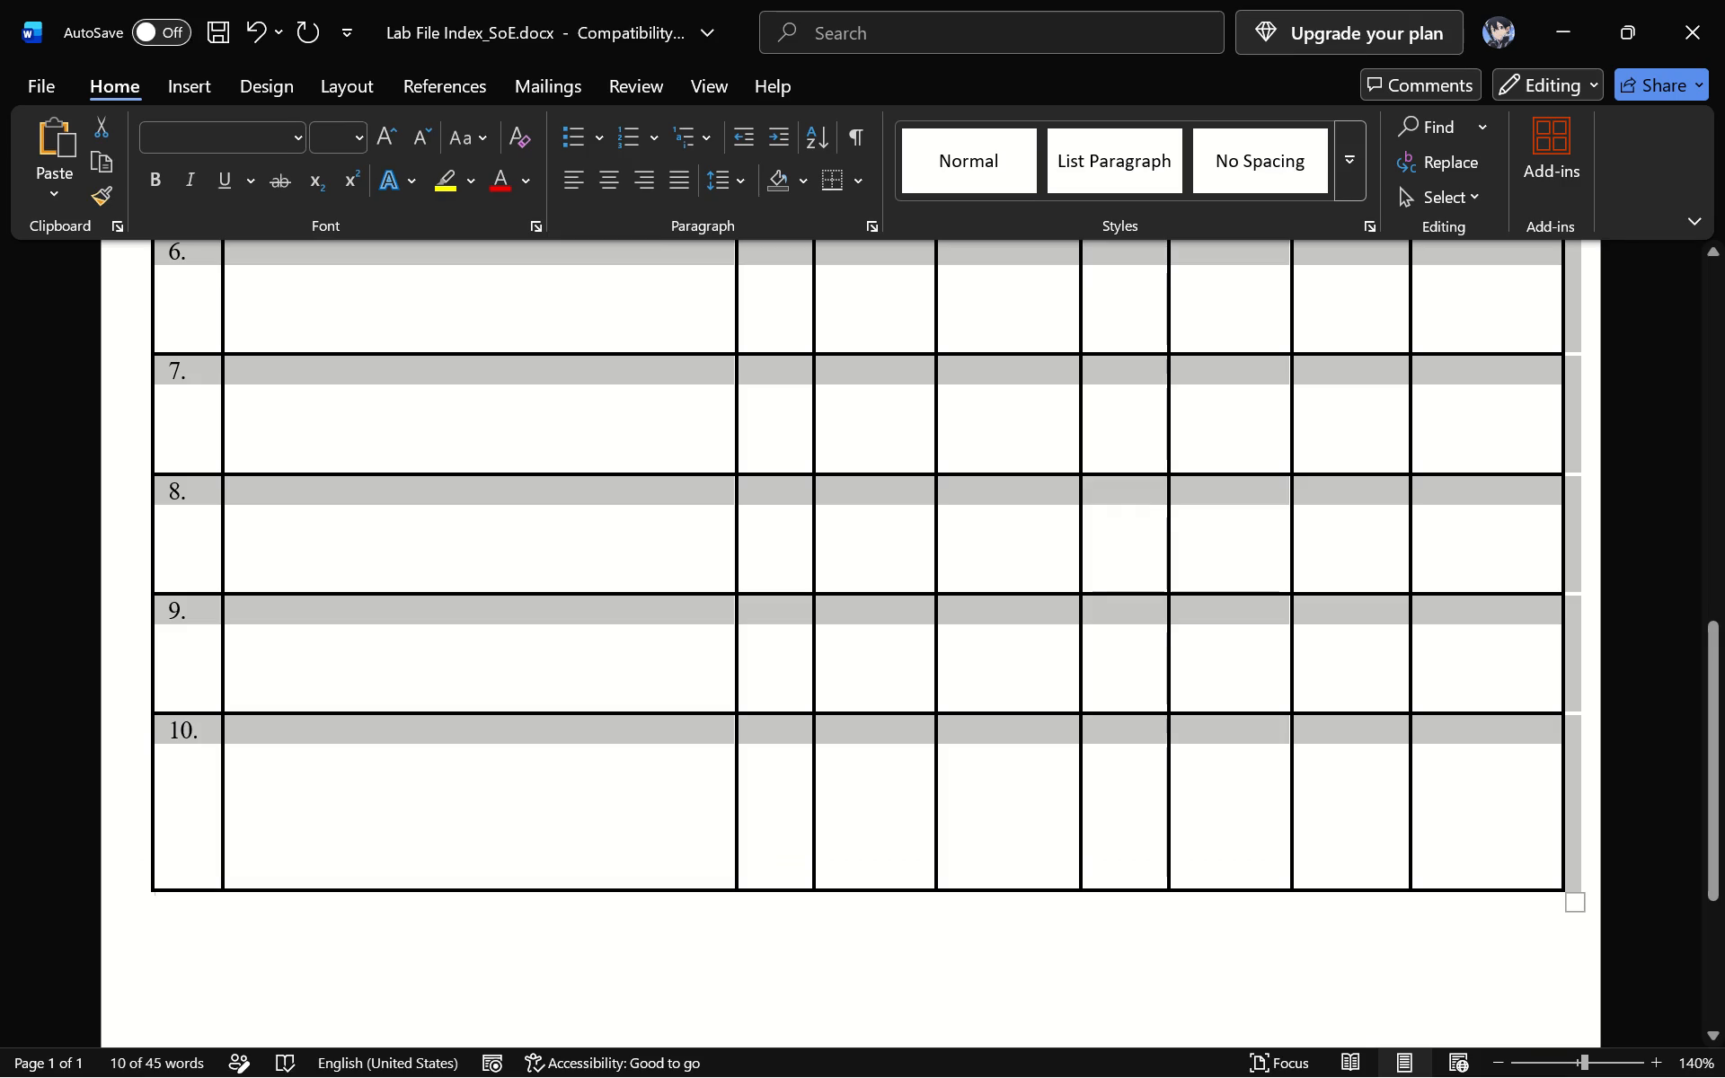
ctrl+scroll(593, 790, down, 10)
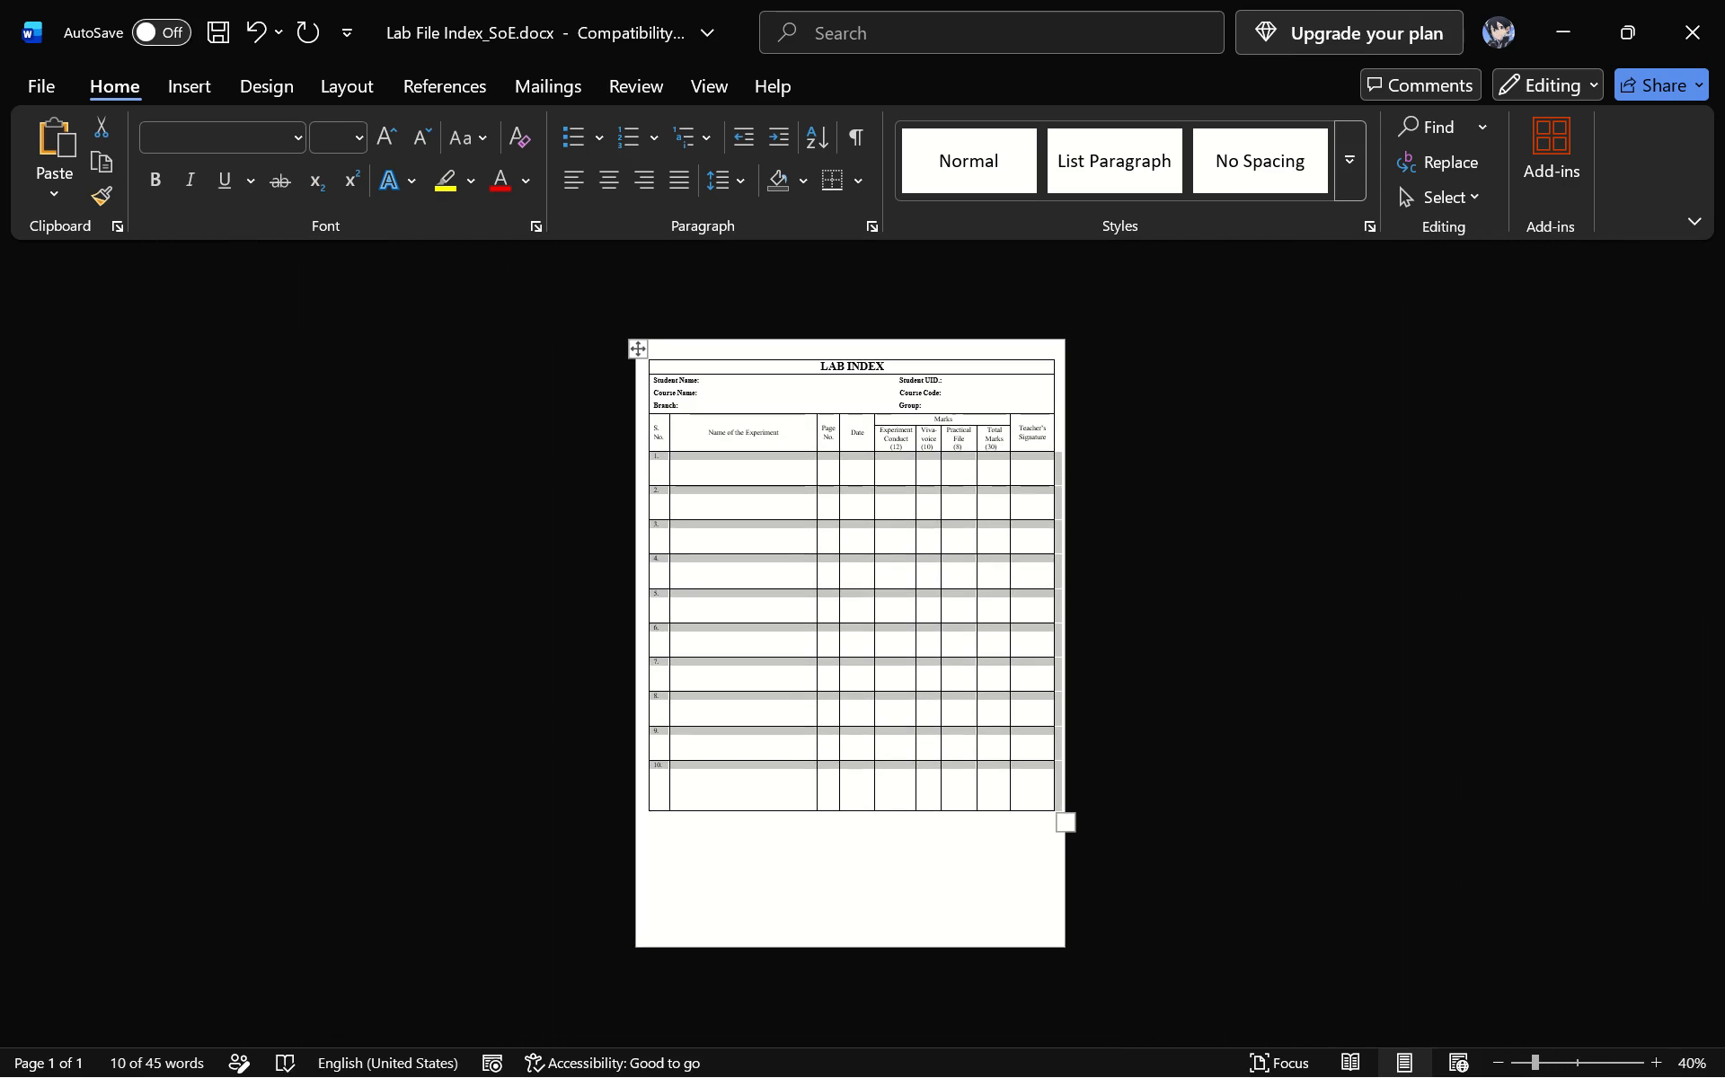
ctrl+scroll(713, 784, up, 1)
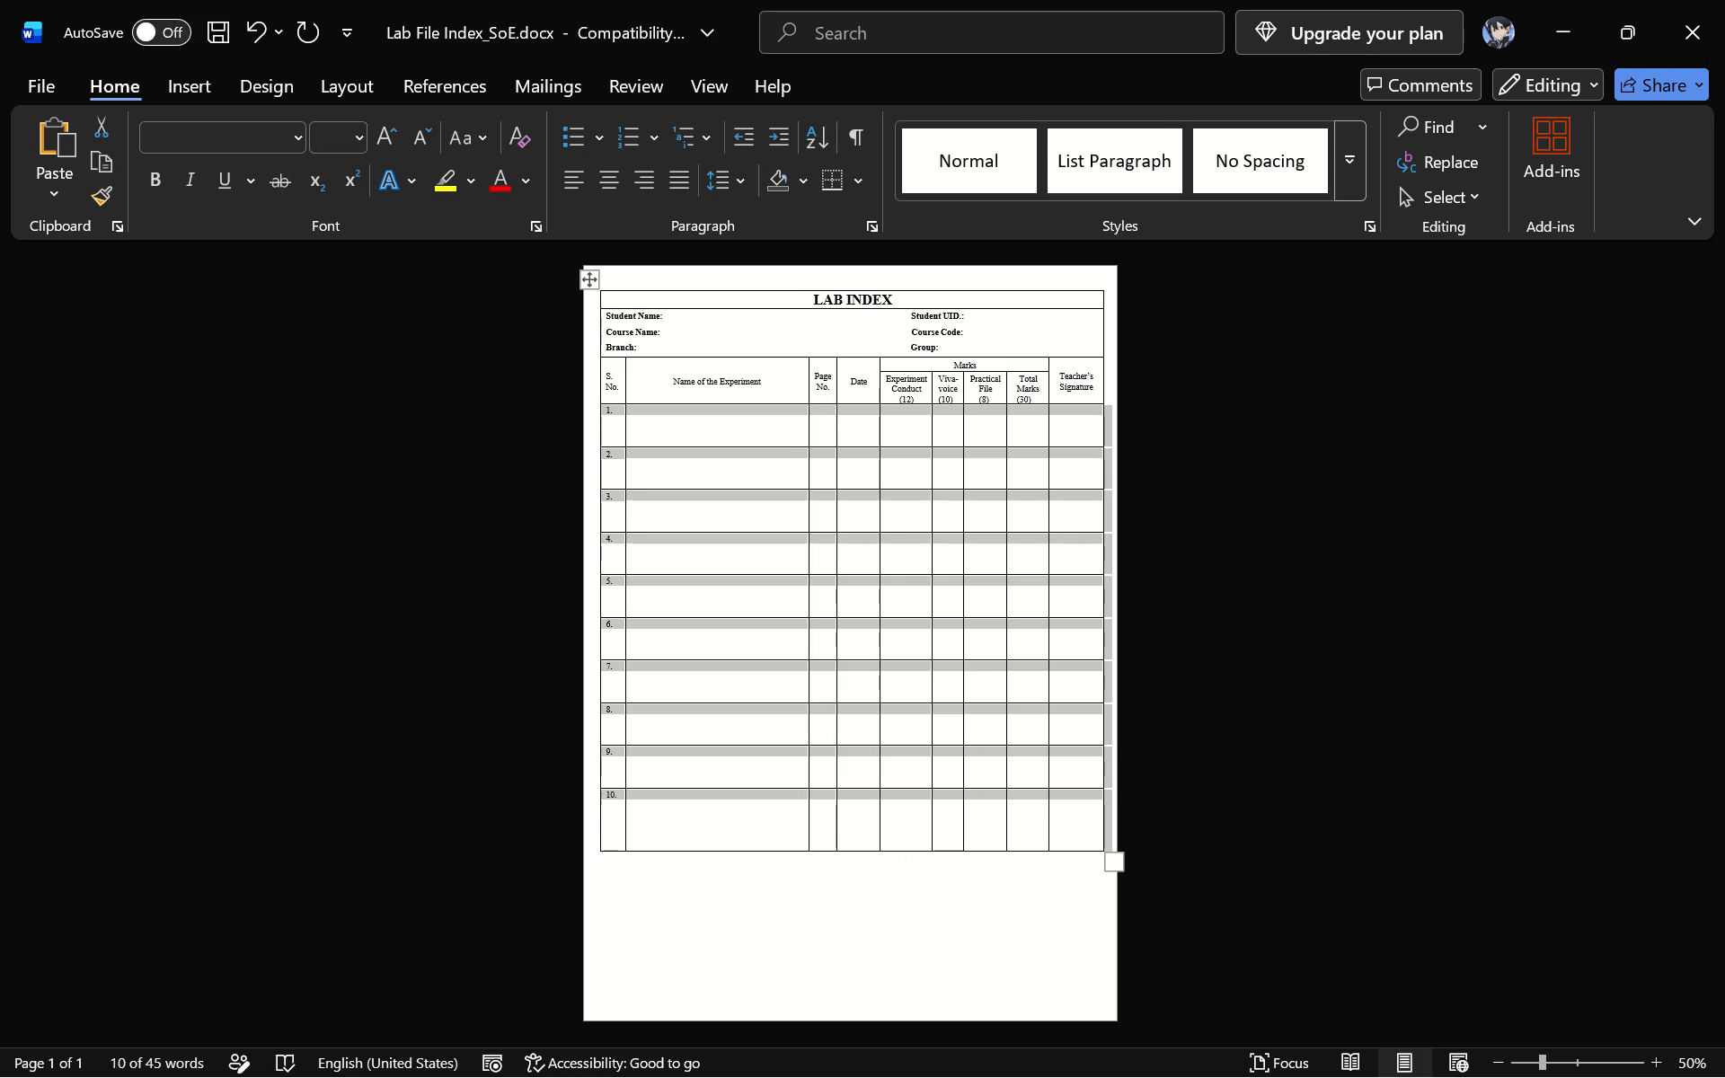
drag(769, 849, 769, 835)
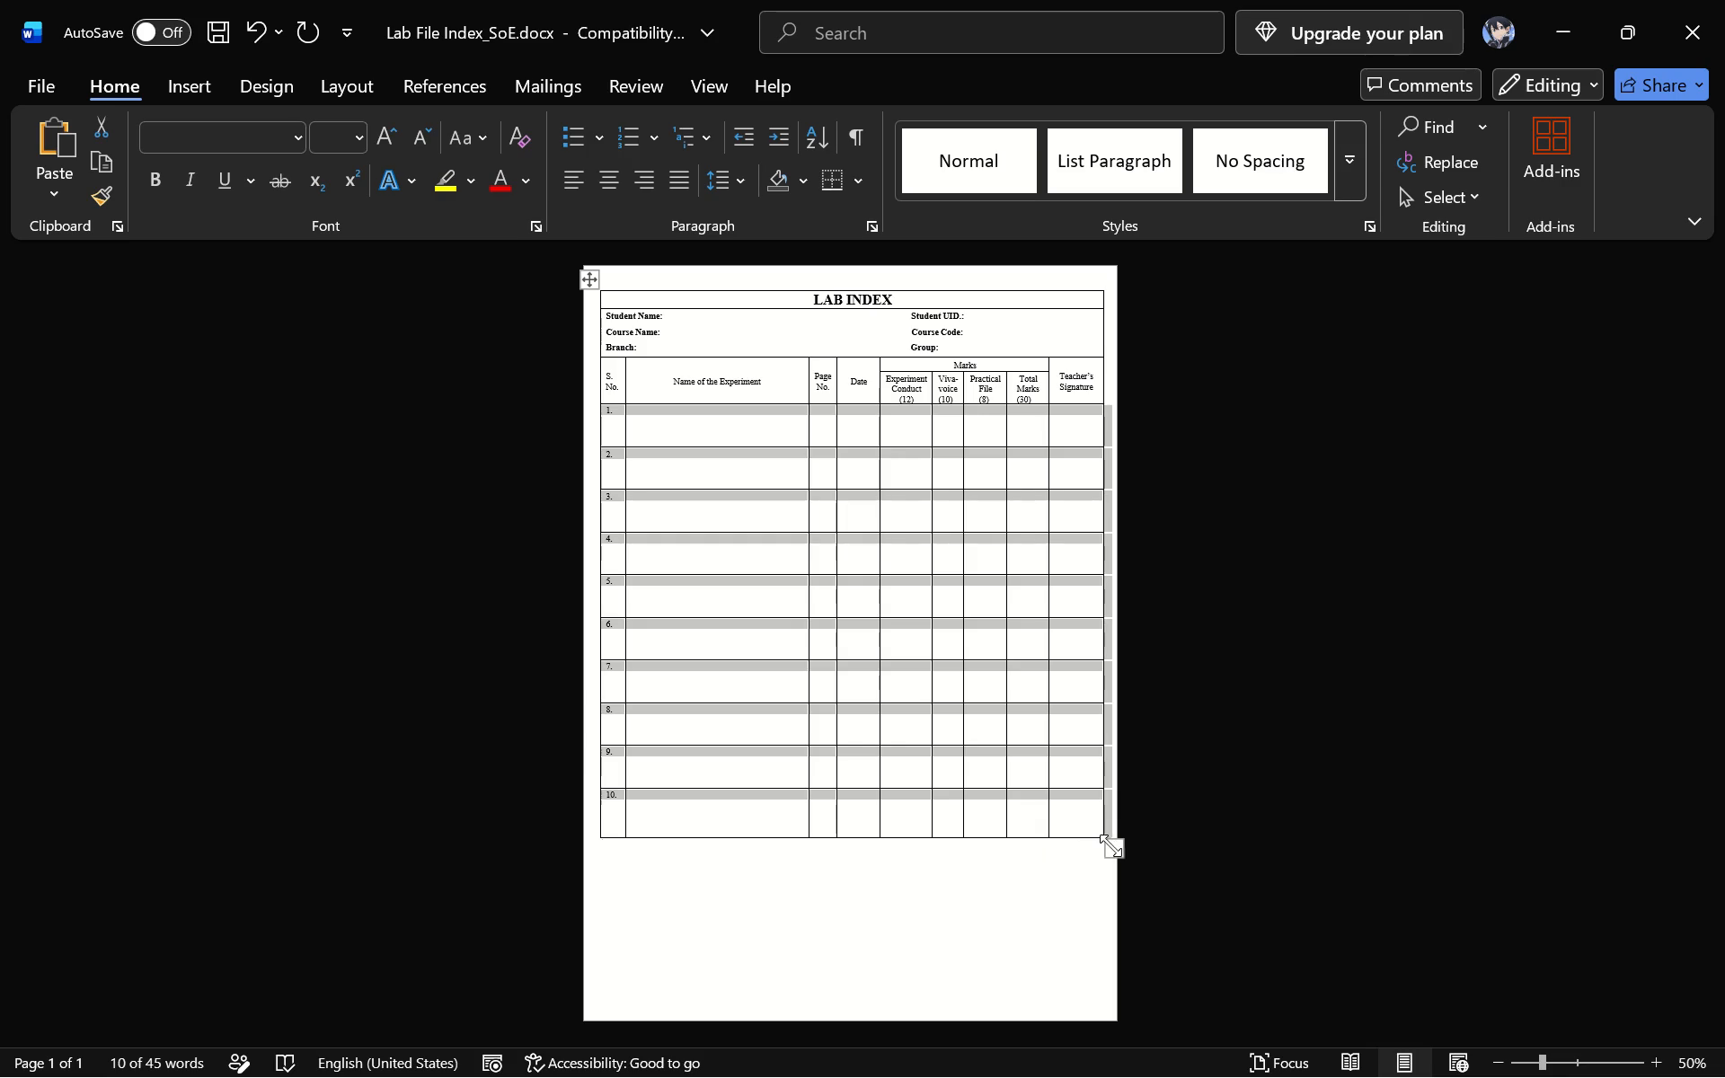
Stretch the whole lab index table downward to near the bottom of the page, keeping its width about the same.
drag(1111, 845, 1102, 869)
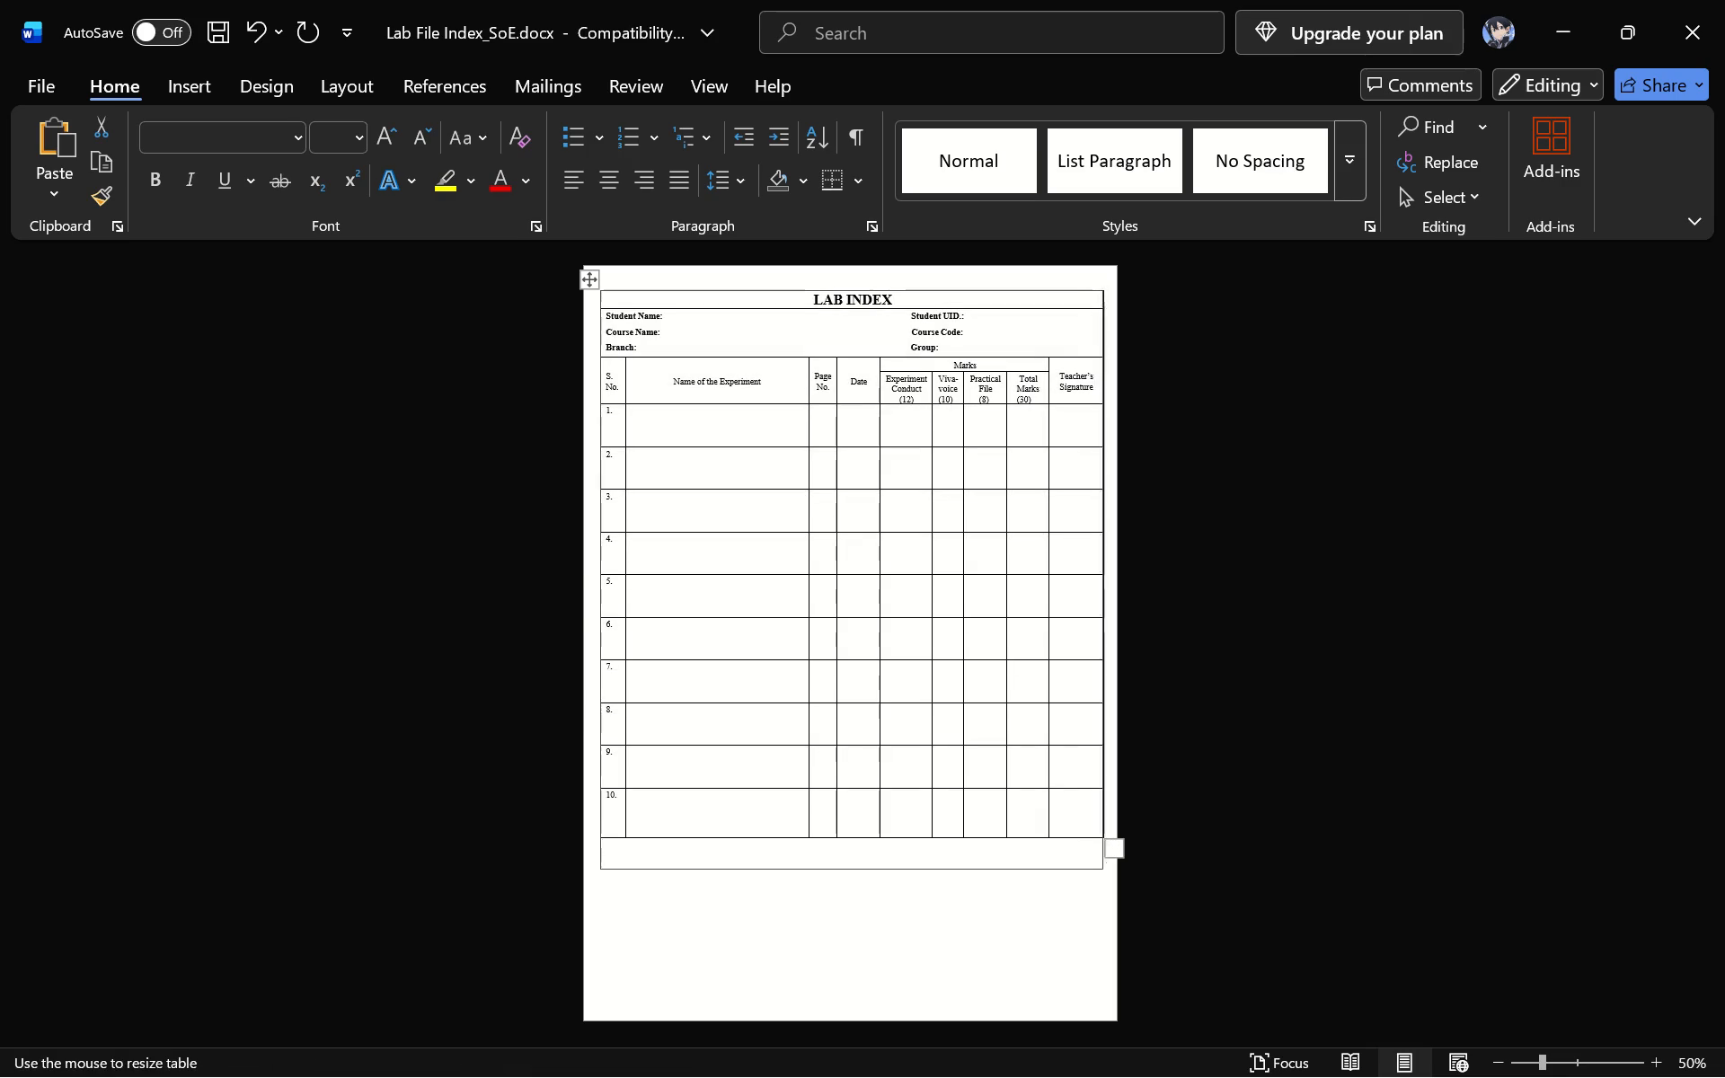
drag(1102, 869, 1104, 947)
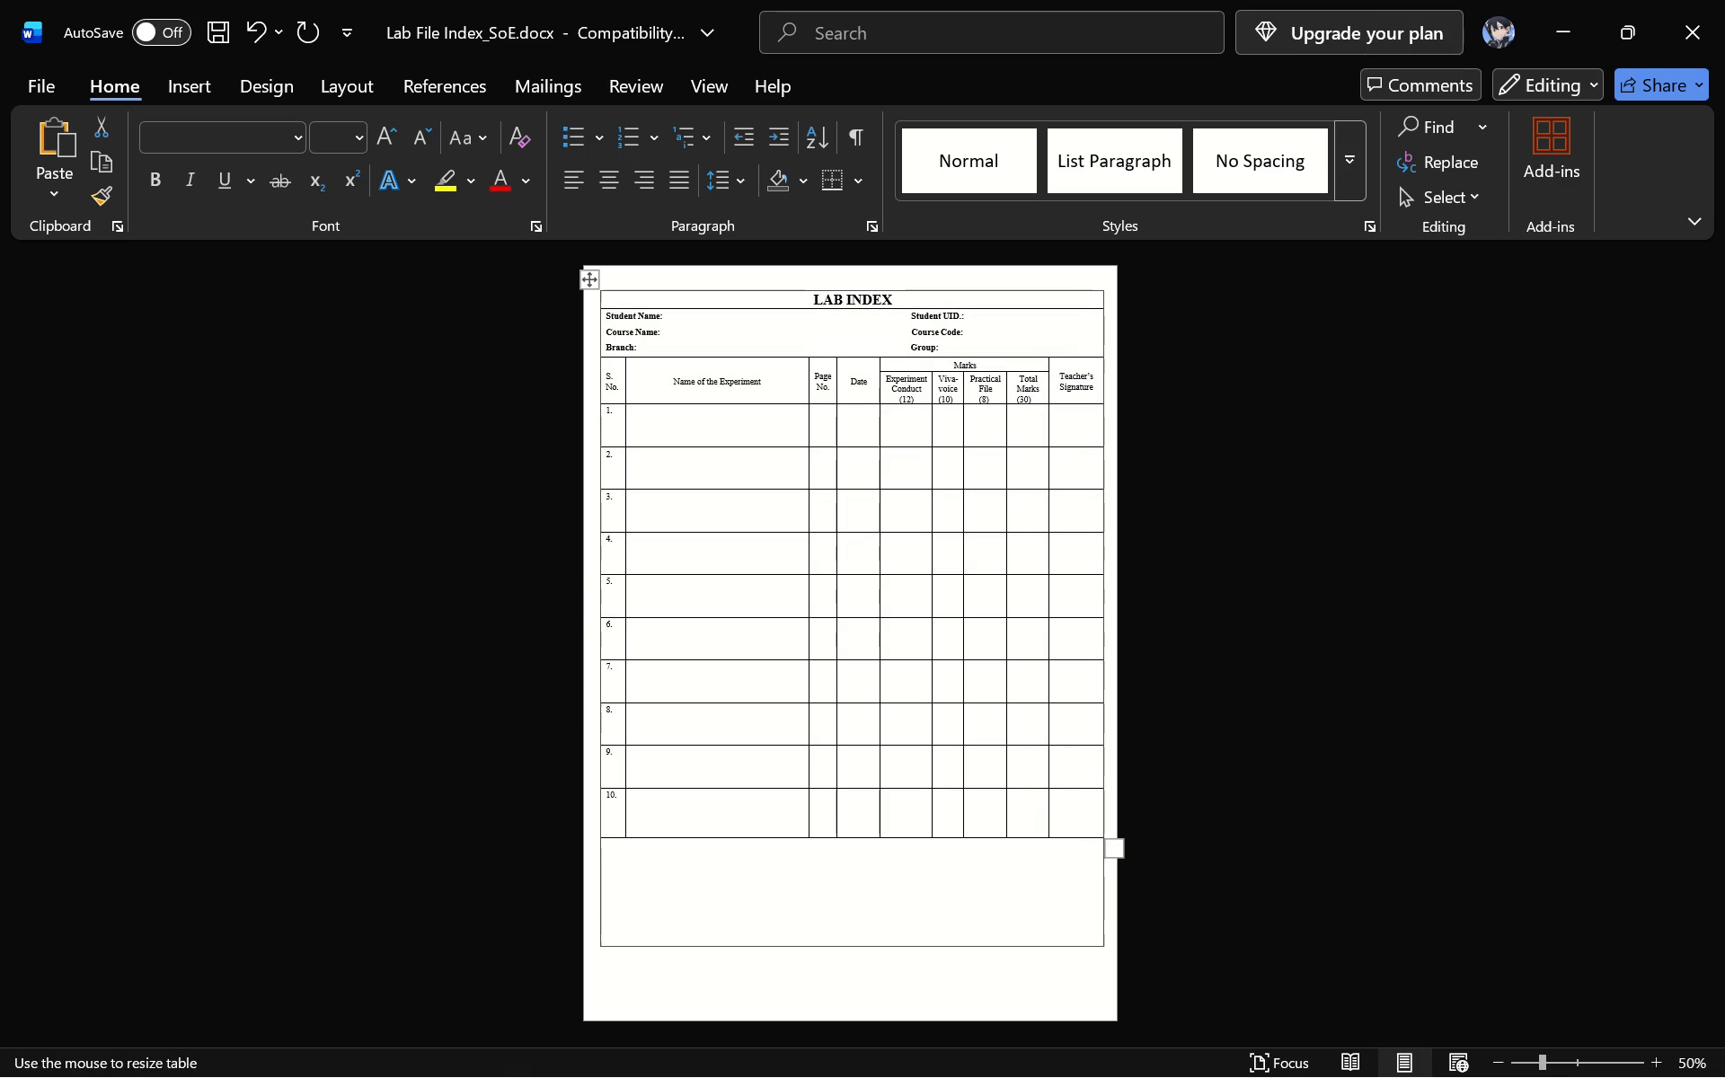
drag(1104, 947, 1105, 985)
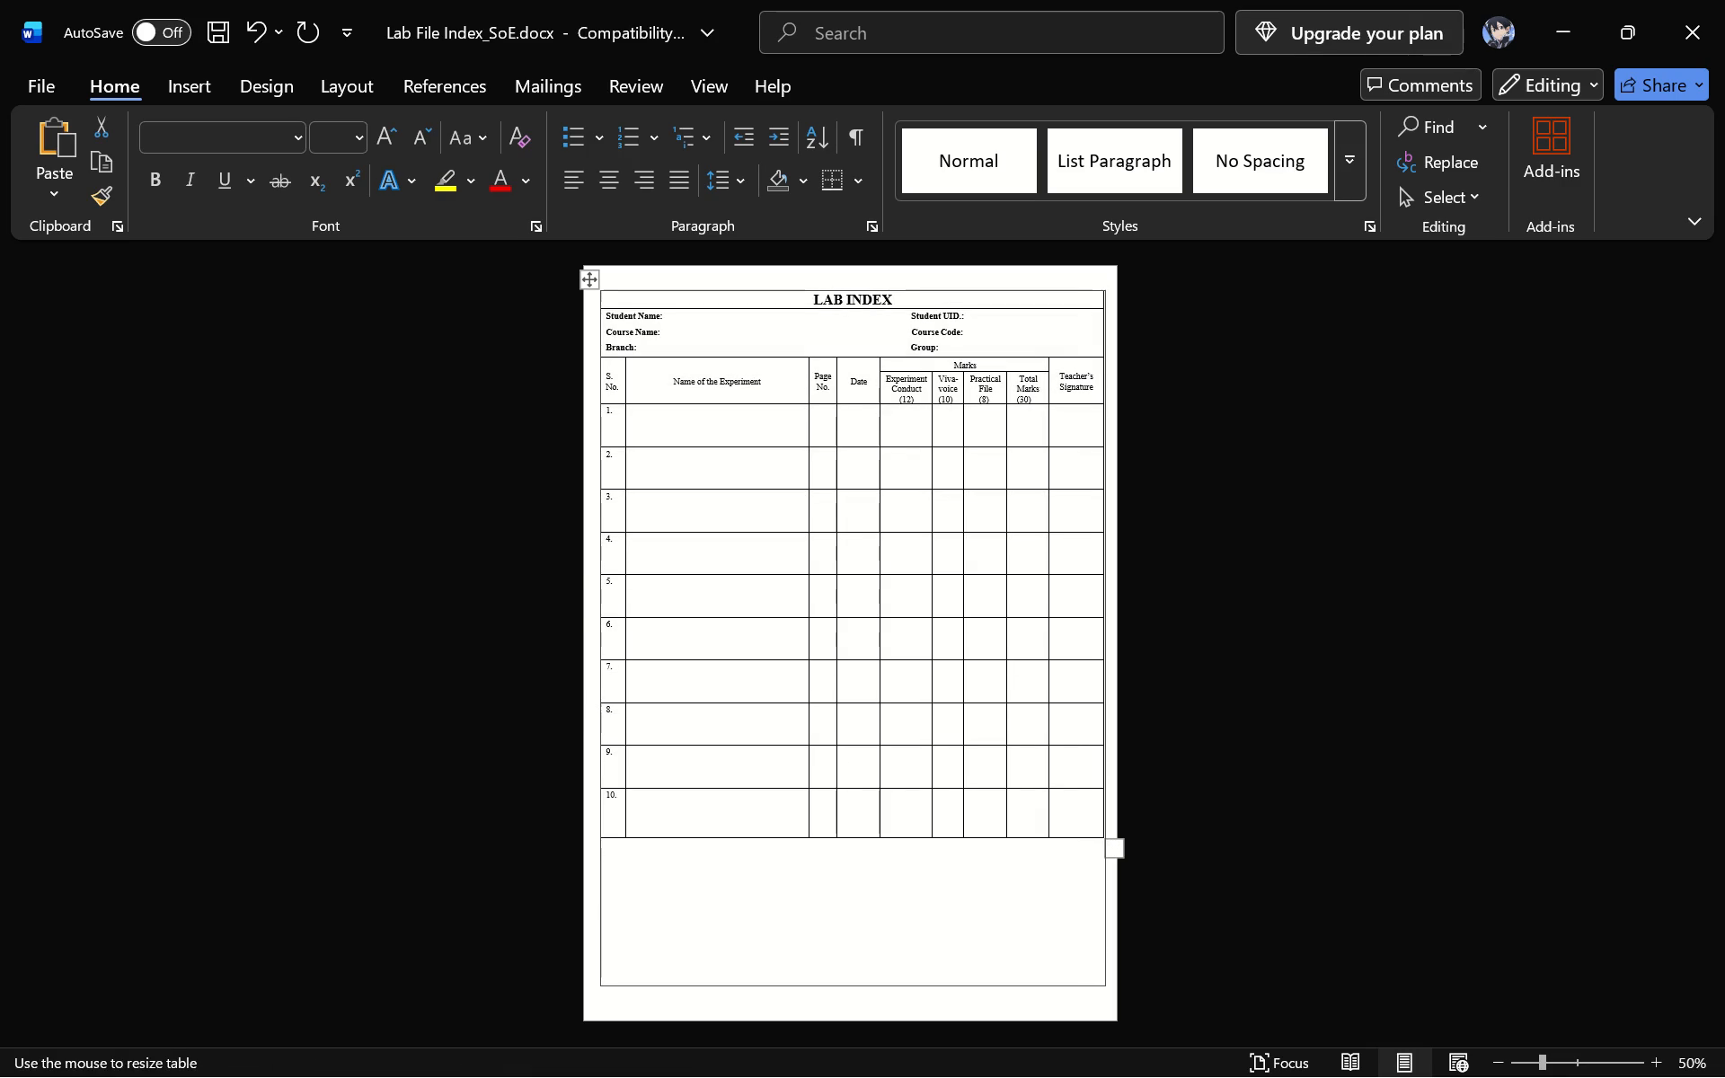
drag(1105, 985, 1106, 988)
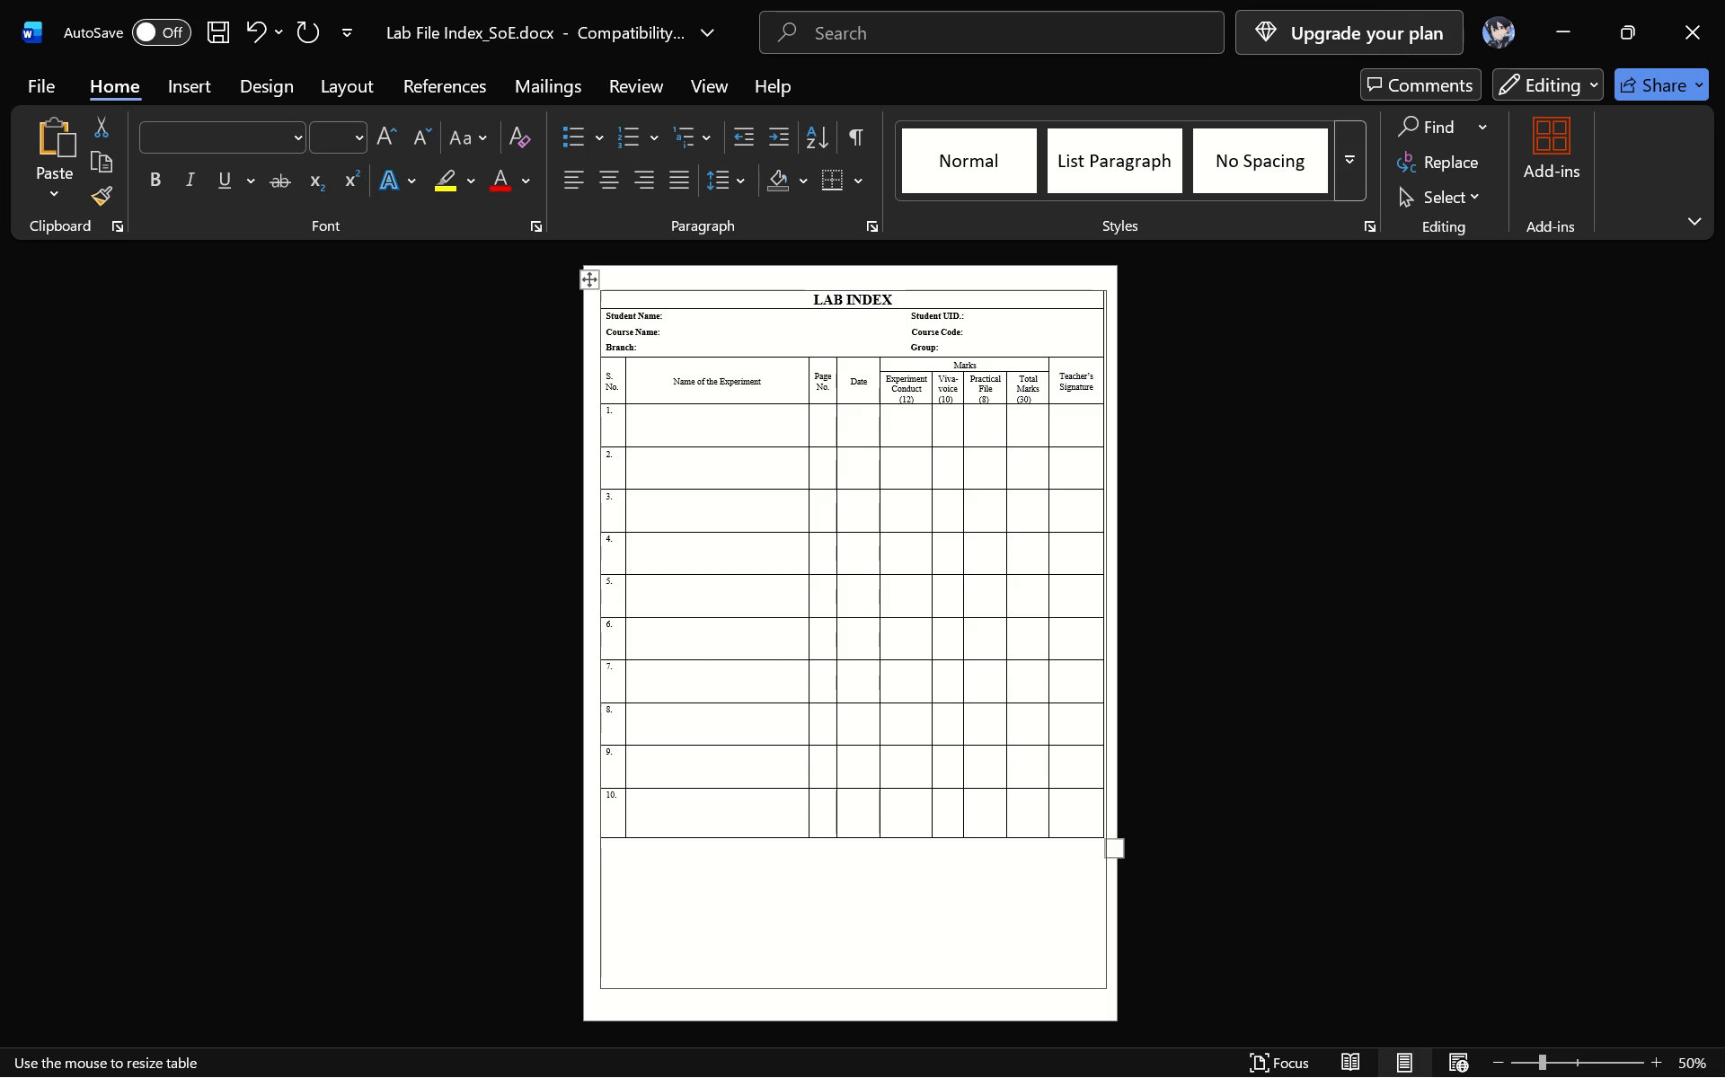
drag(1106, 988, 1103, 986)
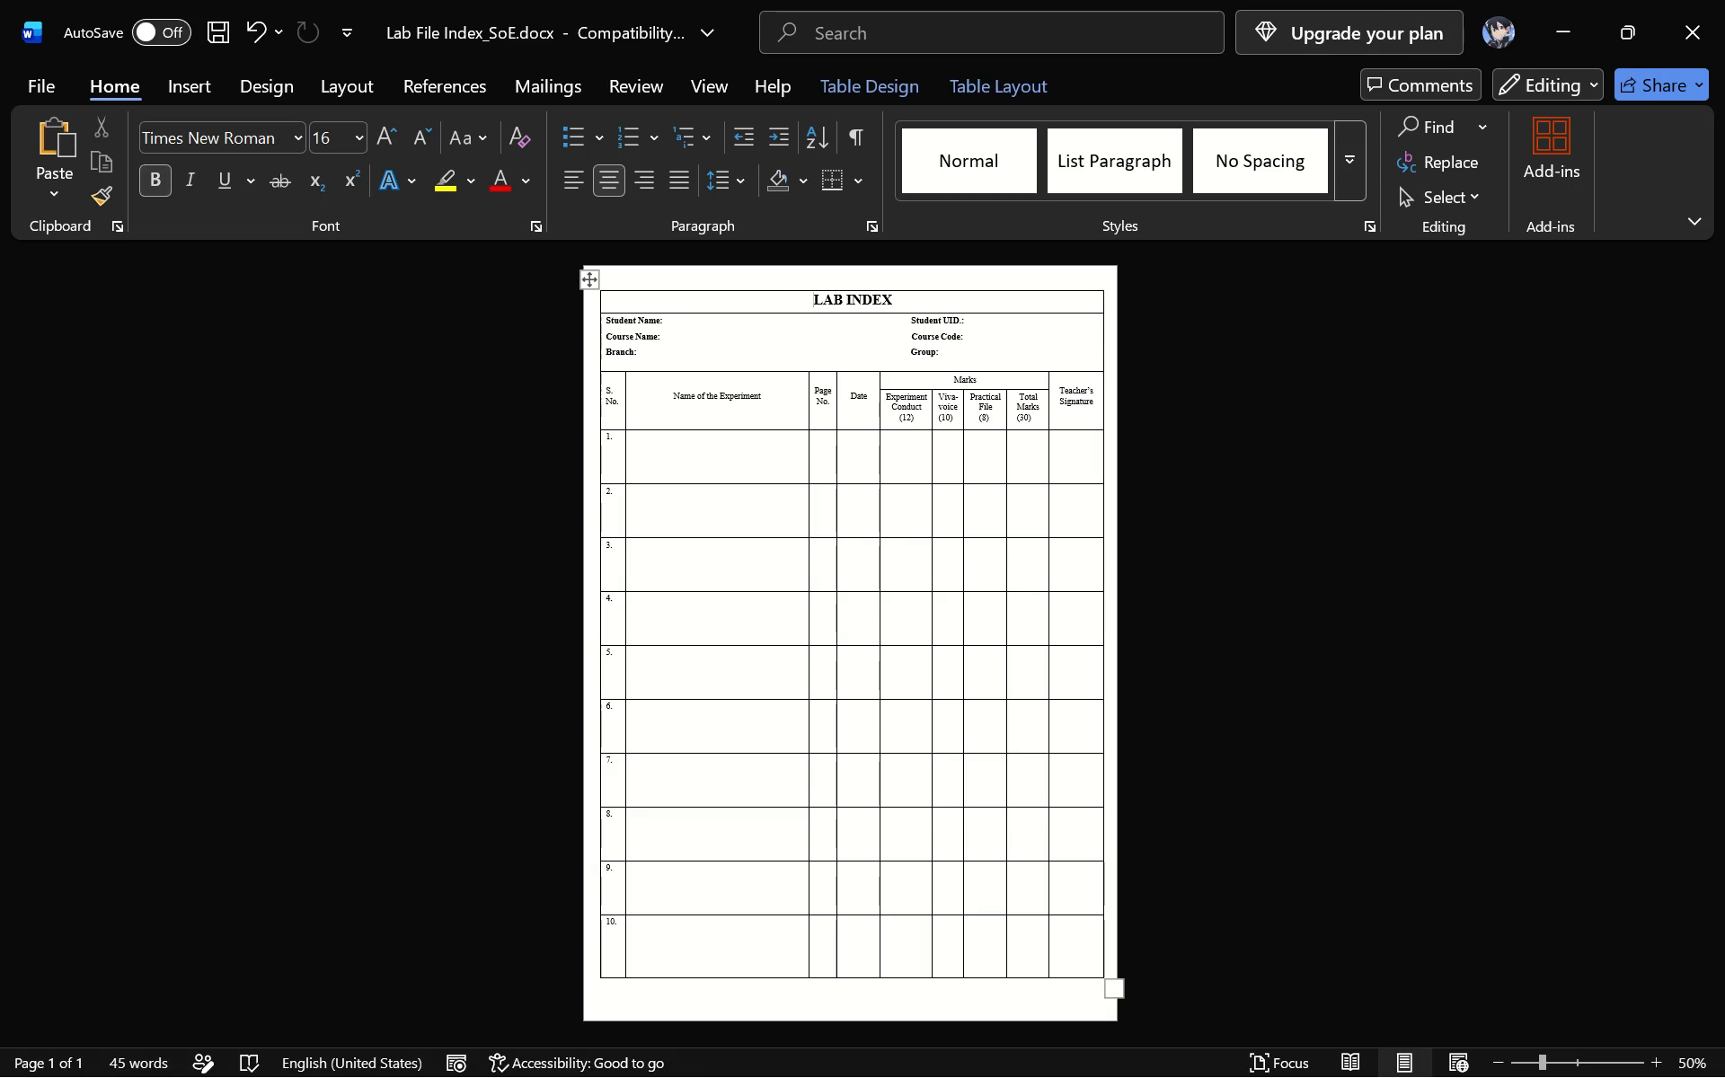
scroll(769, 430, up, 1)
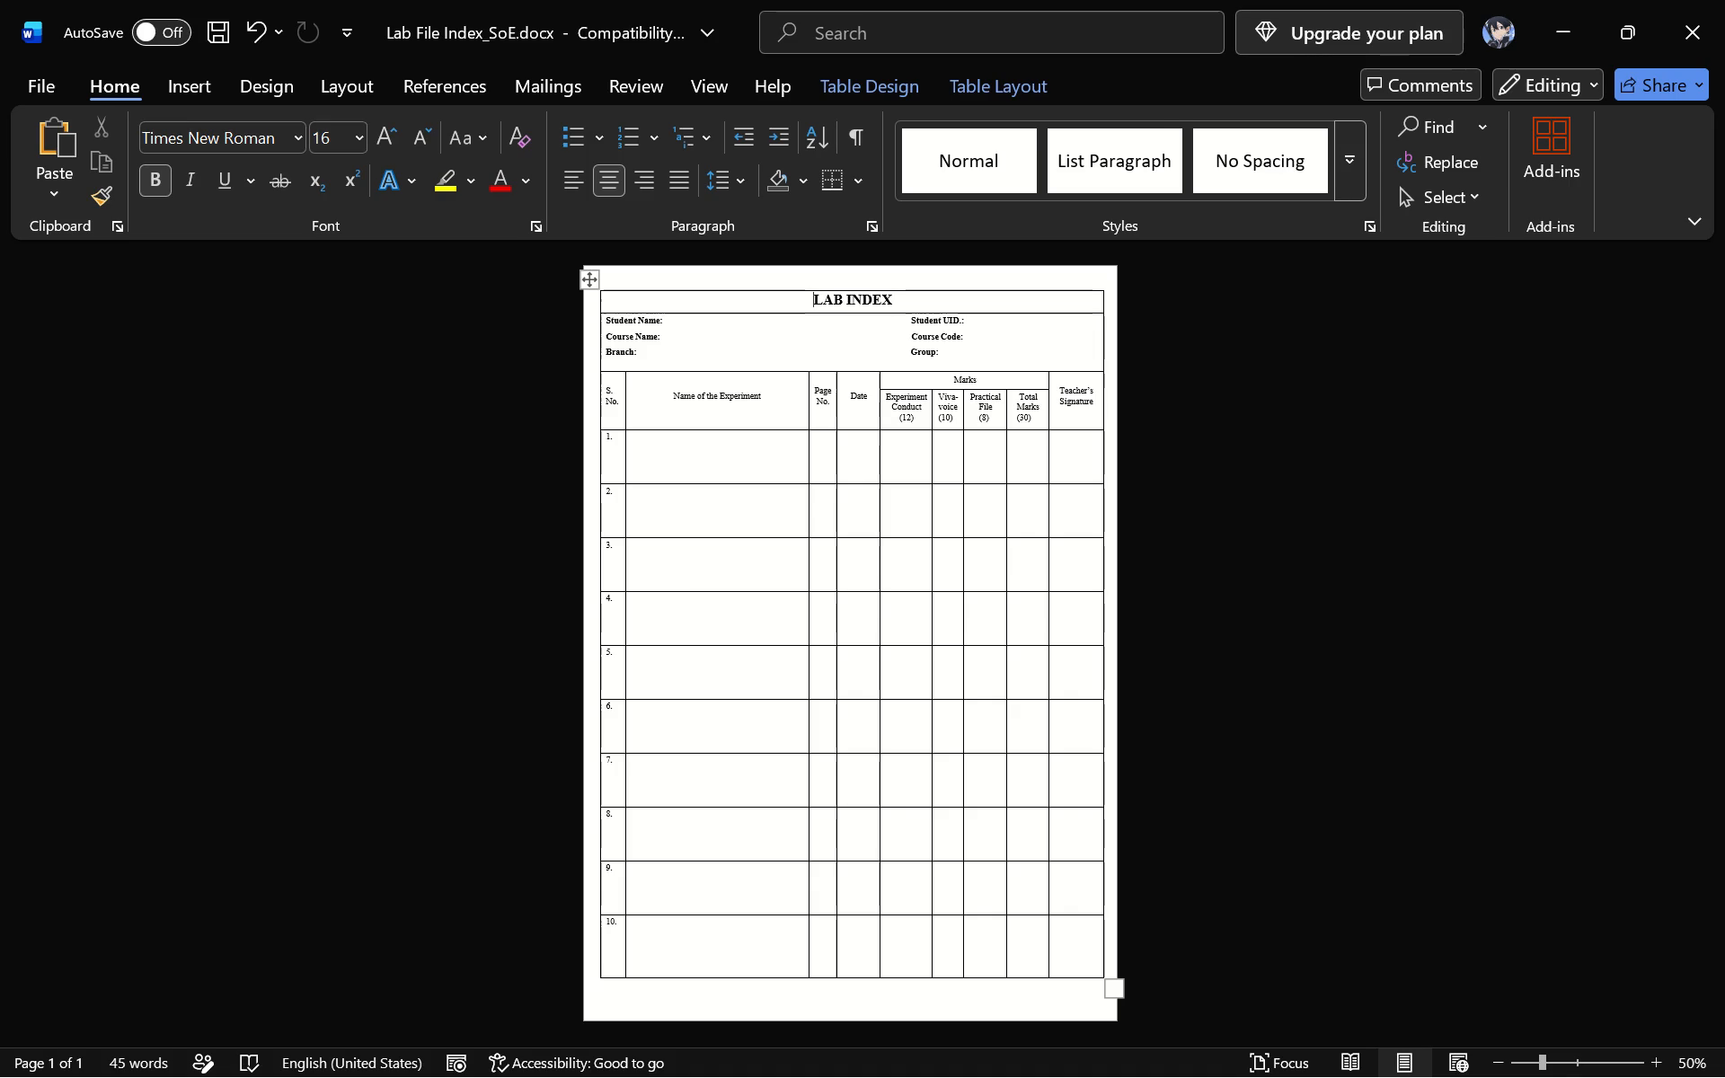
click(1269, 672)
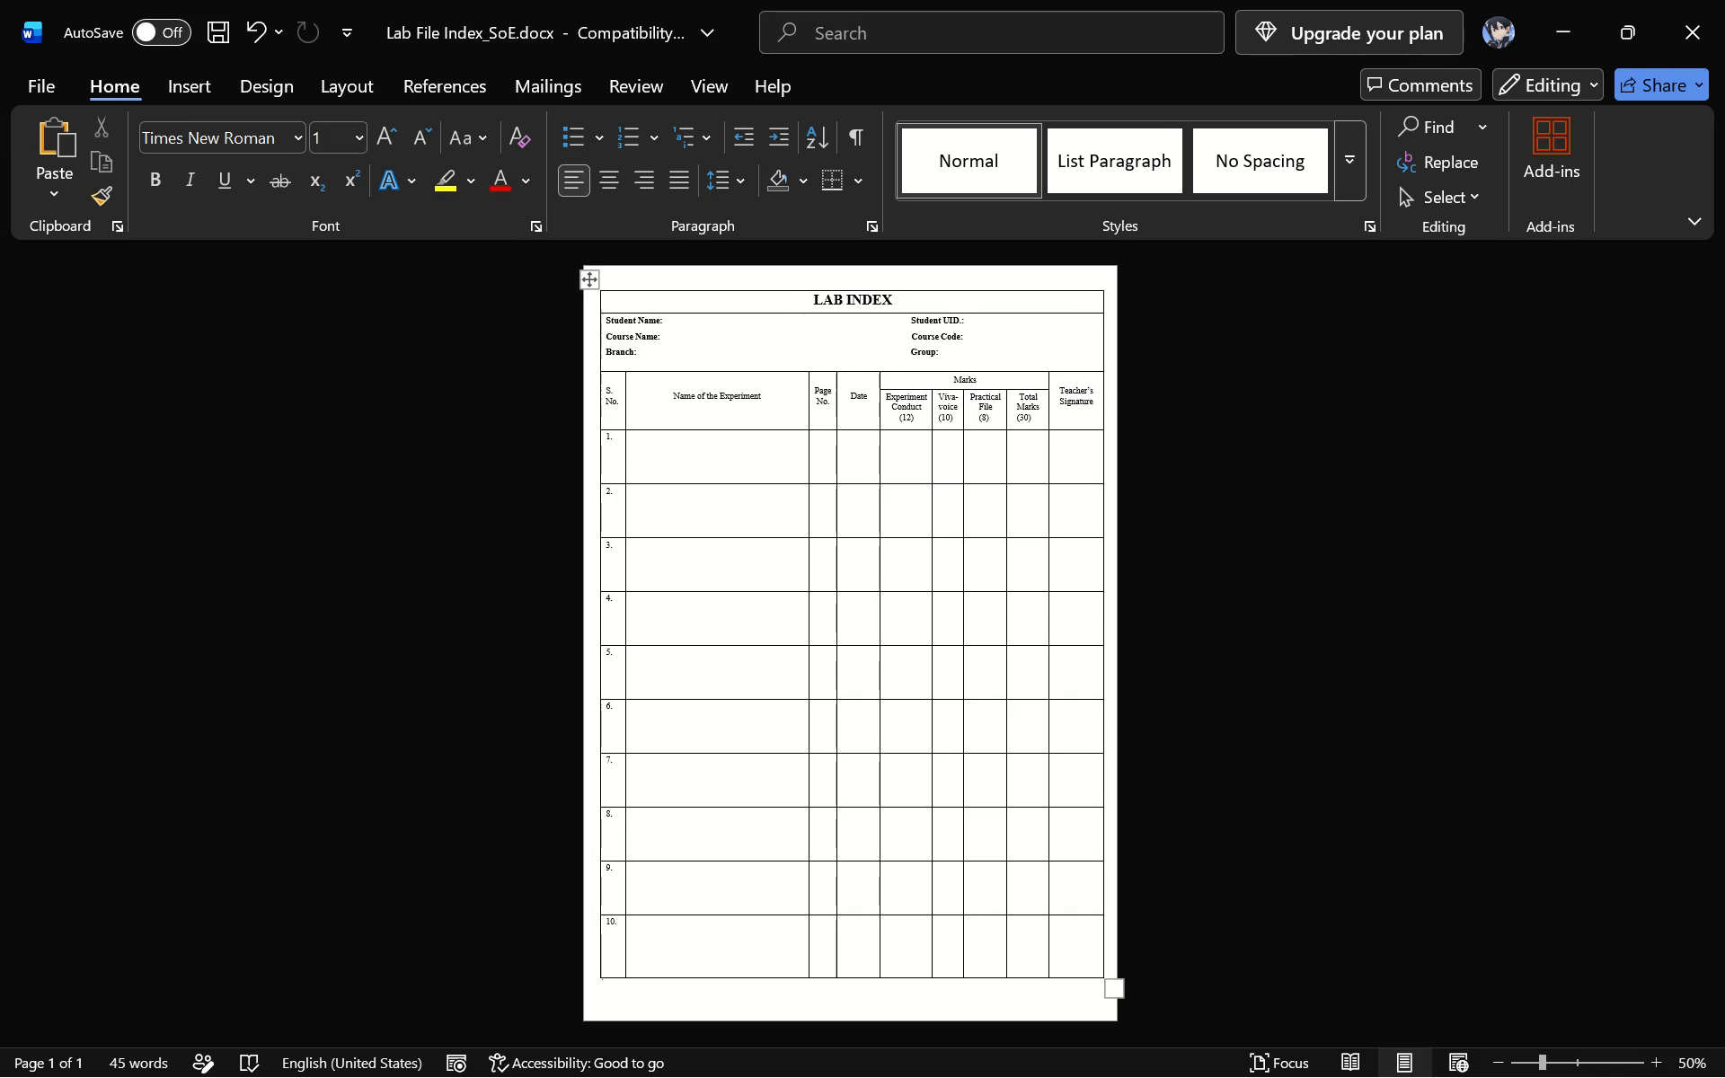
Convert the student and course detail labels, from Student Name to Group, into a table of two columns and three rows.
scroll(842, 601, up, 1)
ctrl+scroll(842, 601, up, 3)
scroll(842, 601, up, 2)
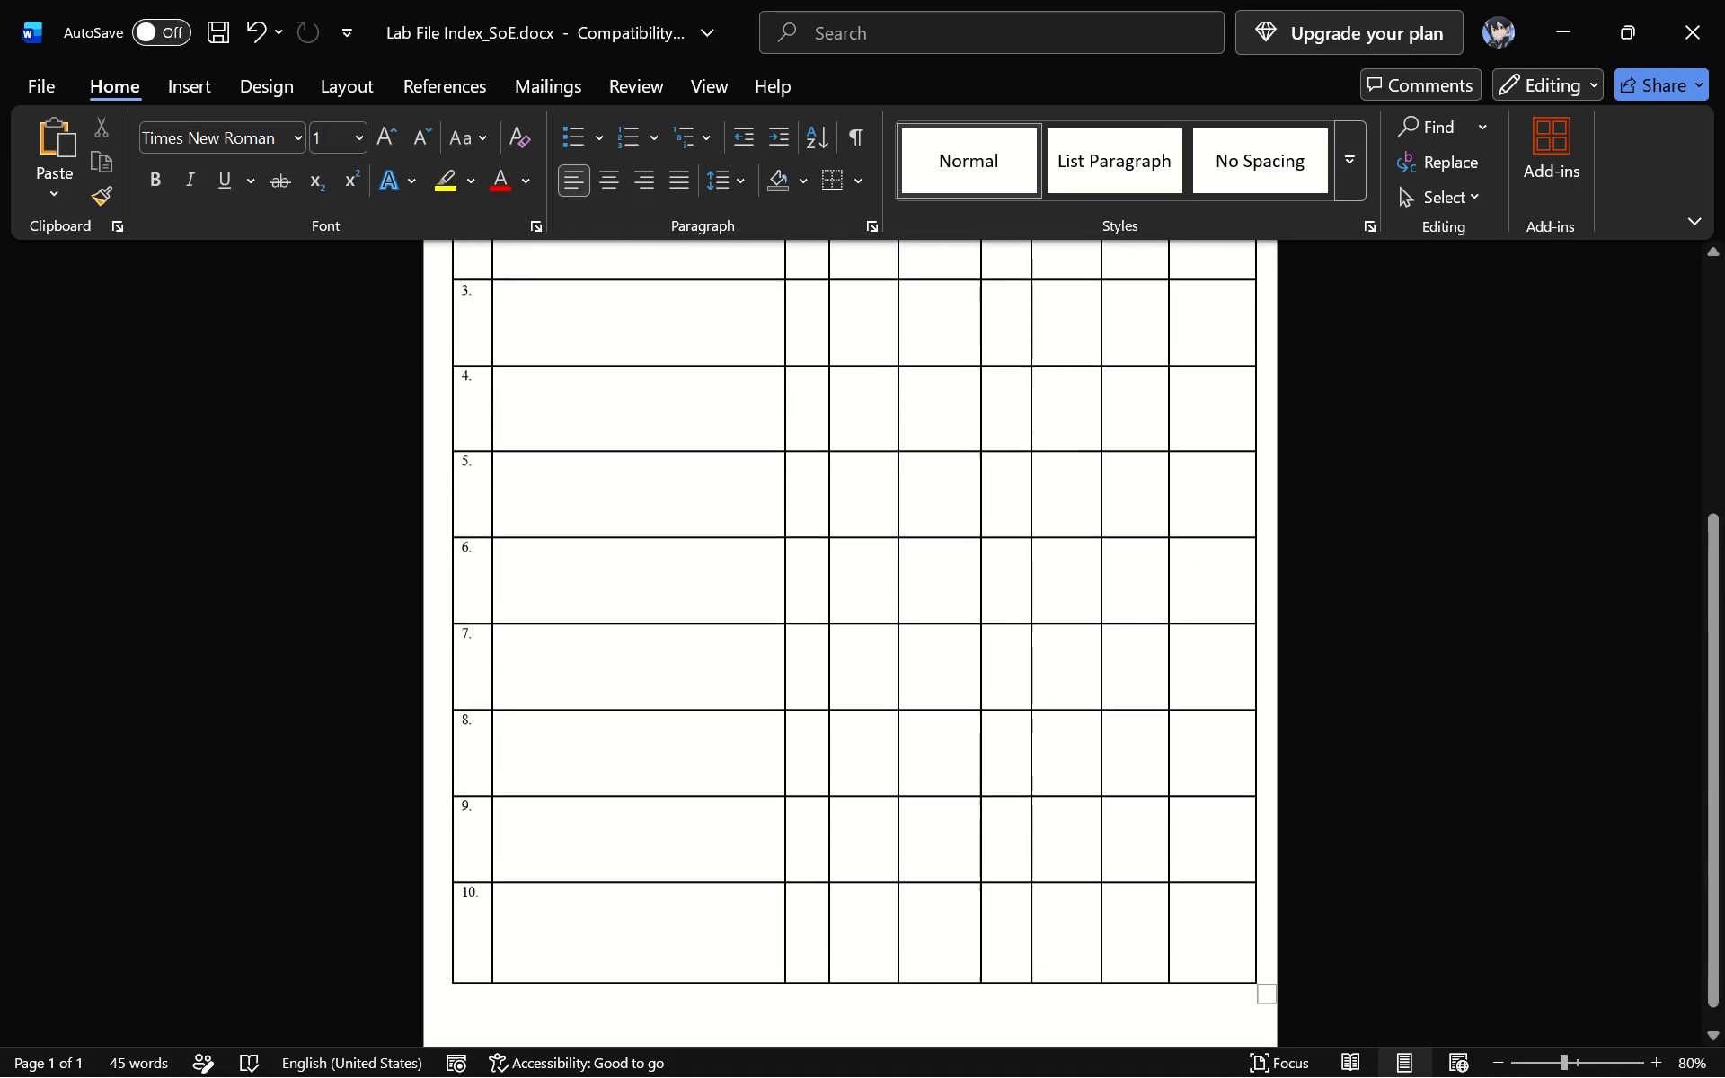
scroll(842, 601, up, 10)
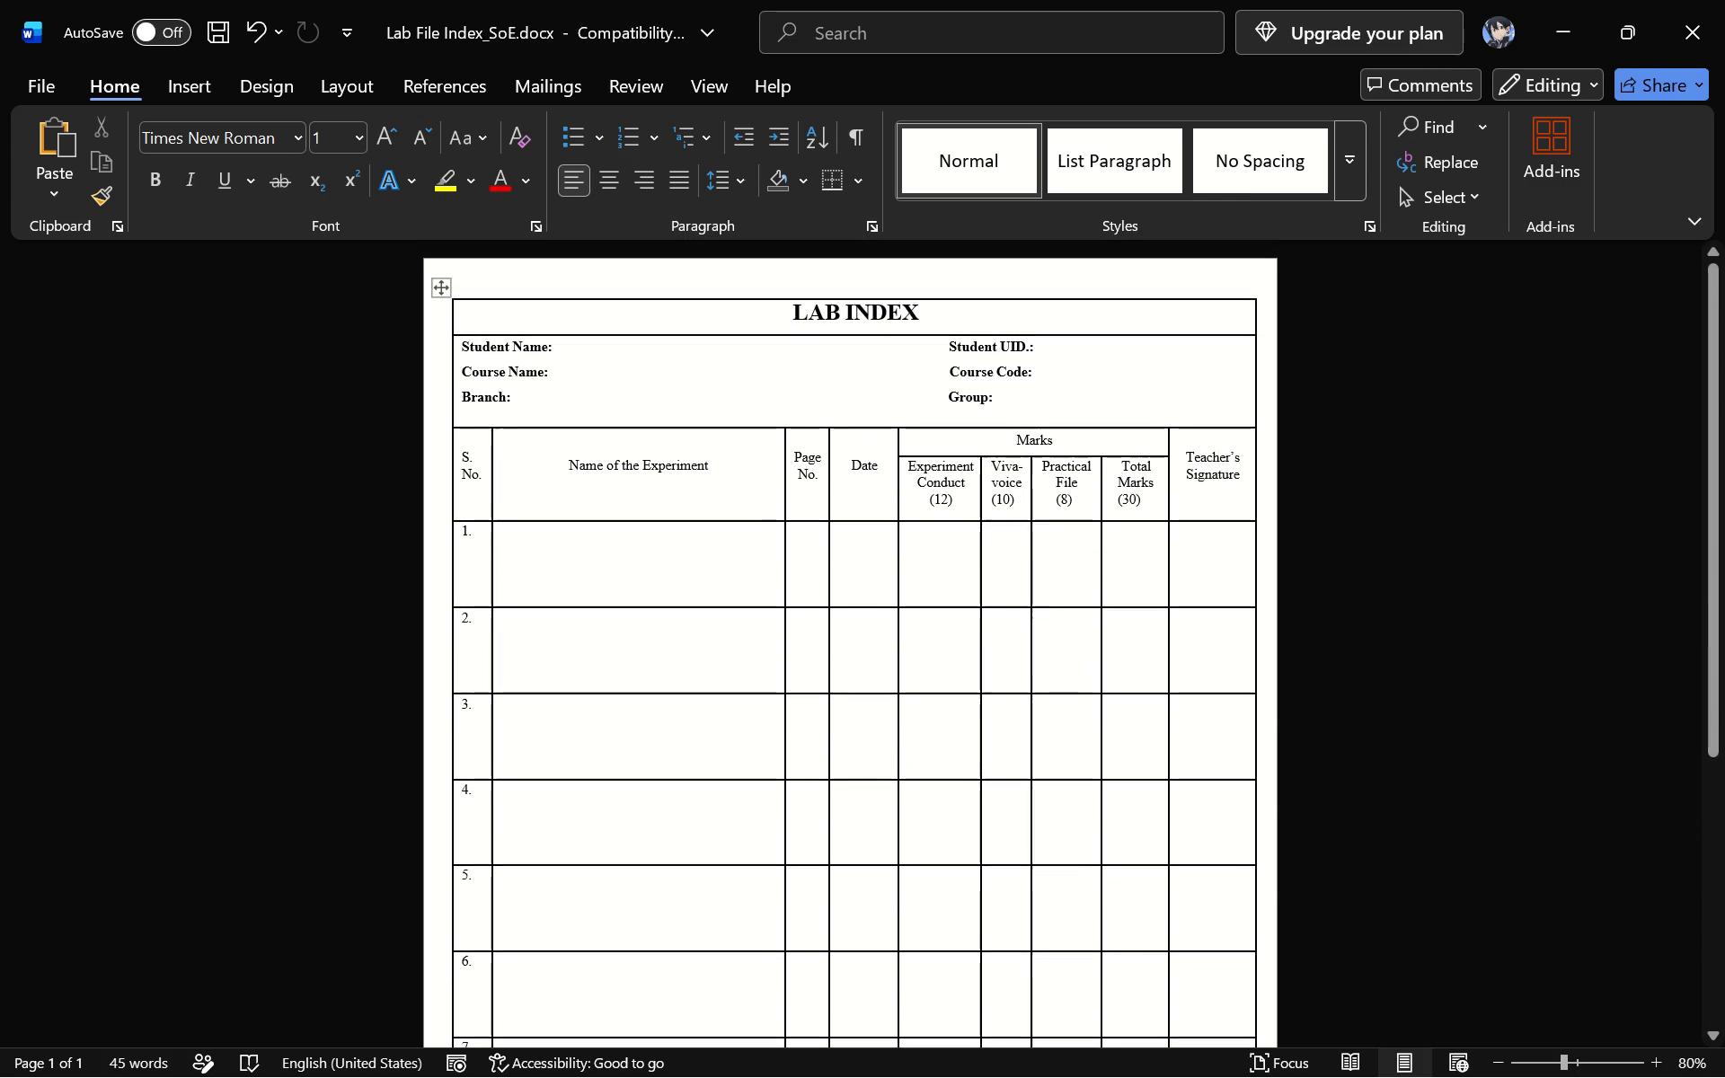
scroll(842, 601, up, 1)
ctrl+scroll(842, 601, up, 1)
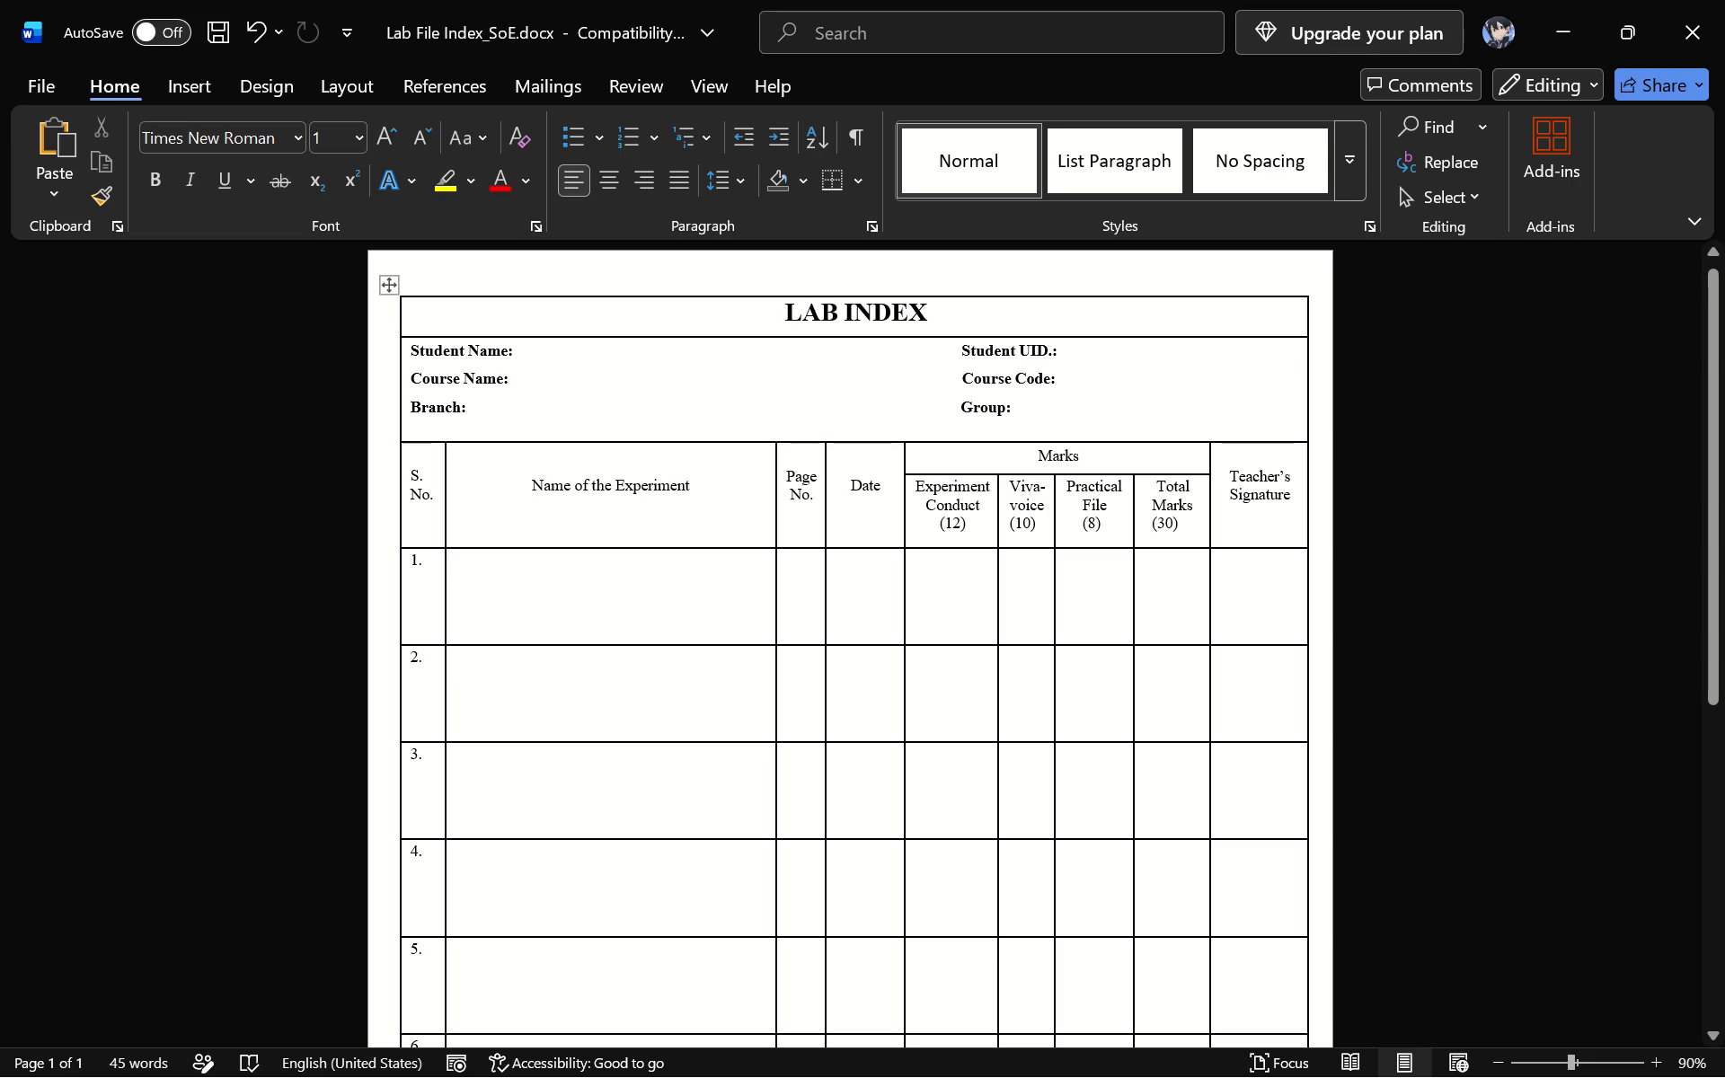
drag(408, 349, 971, 395)
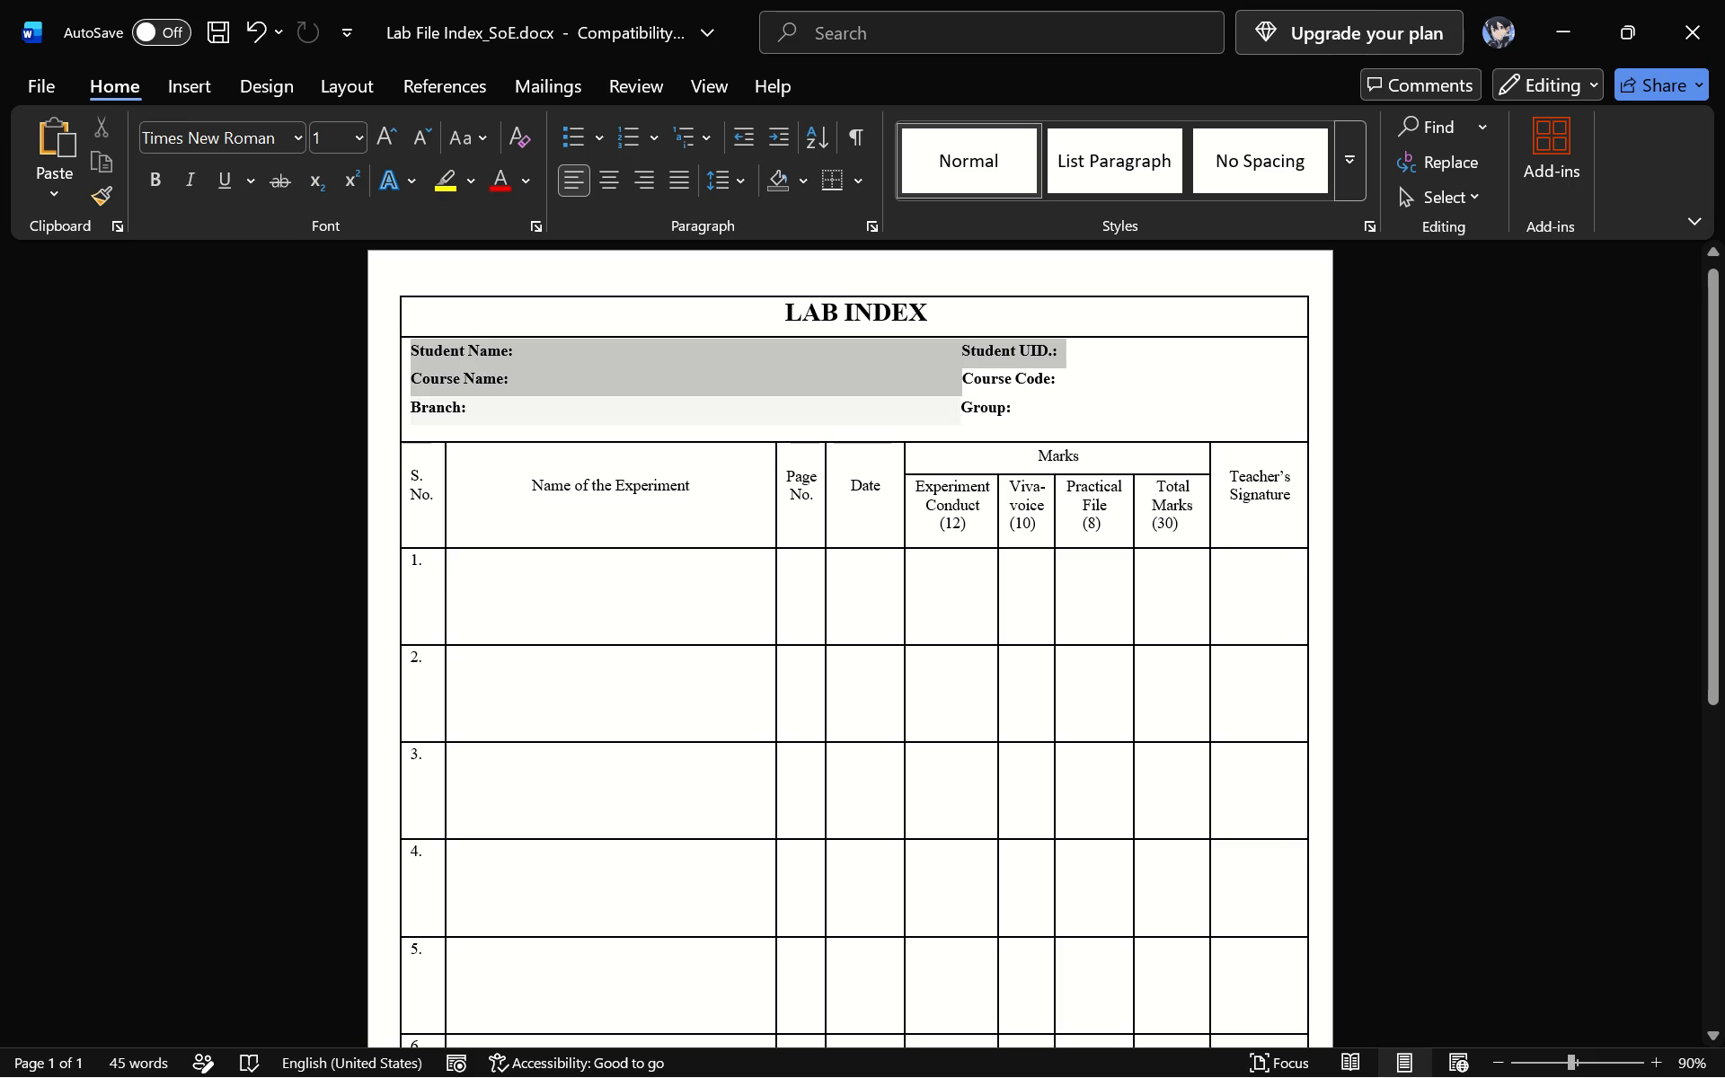
drag(971, 395, 1061, 412)
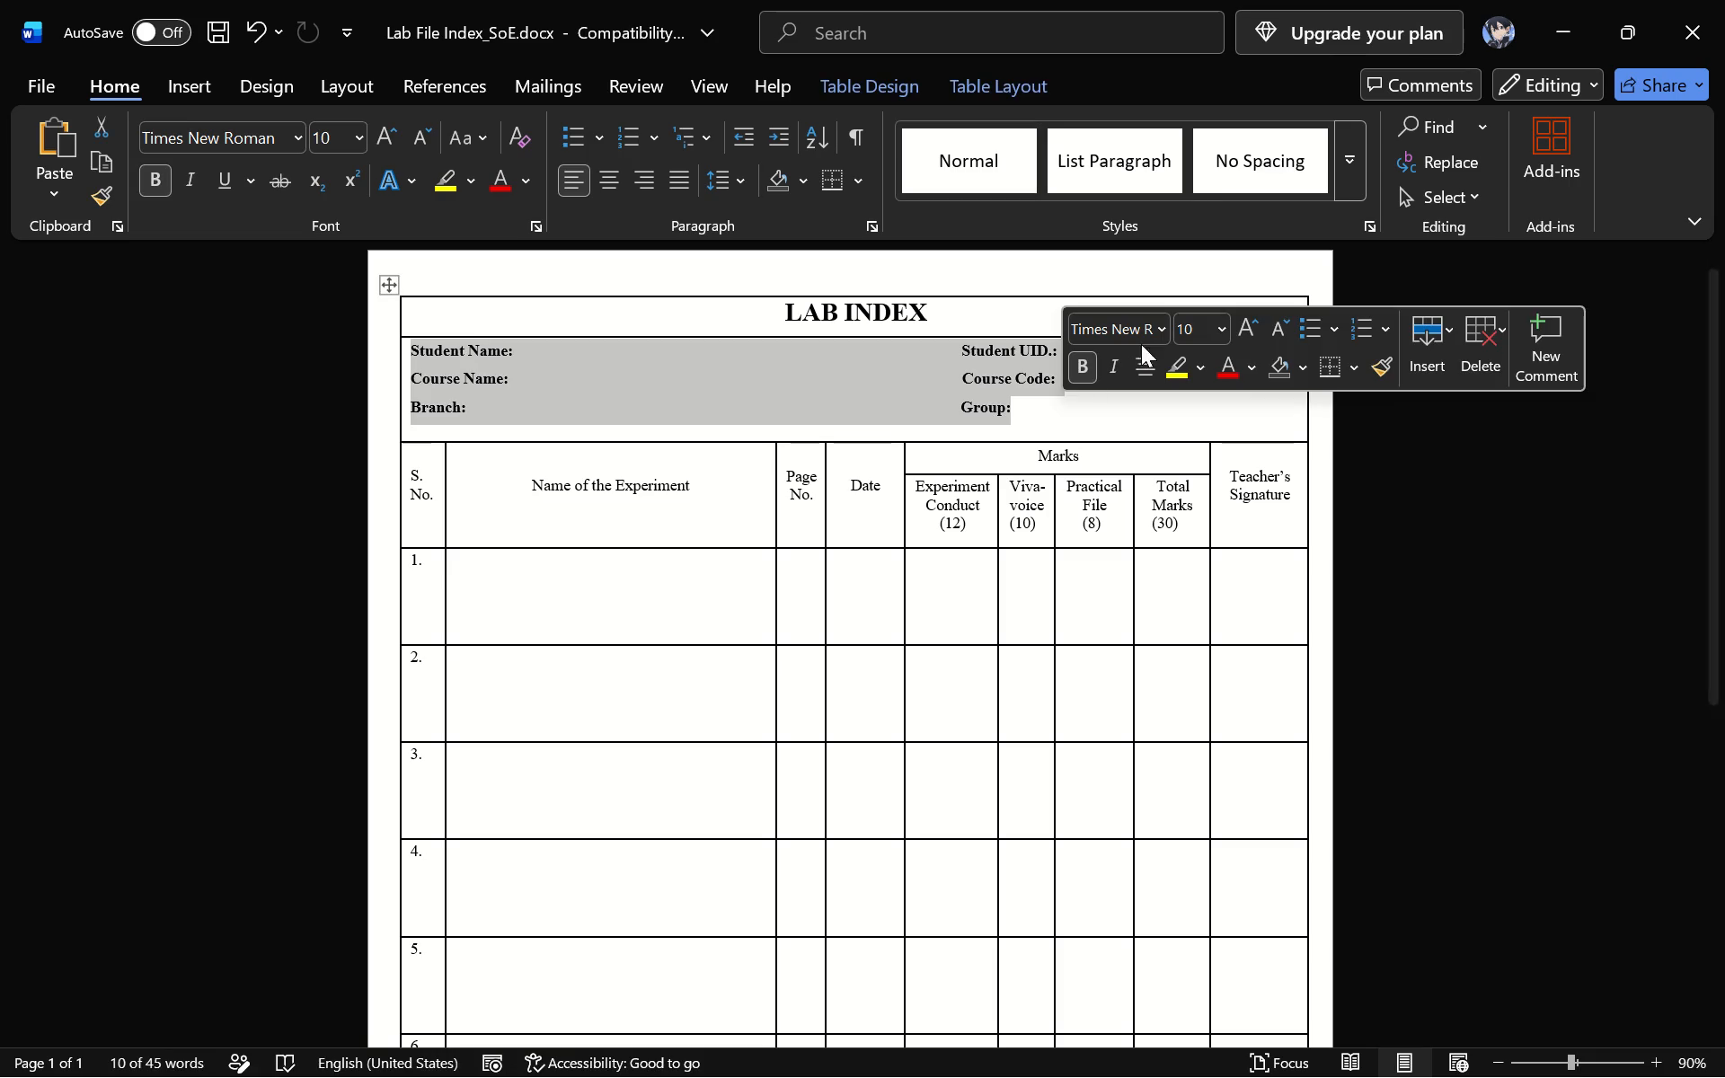
click(1422, 337)
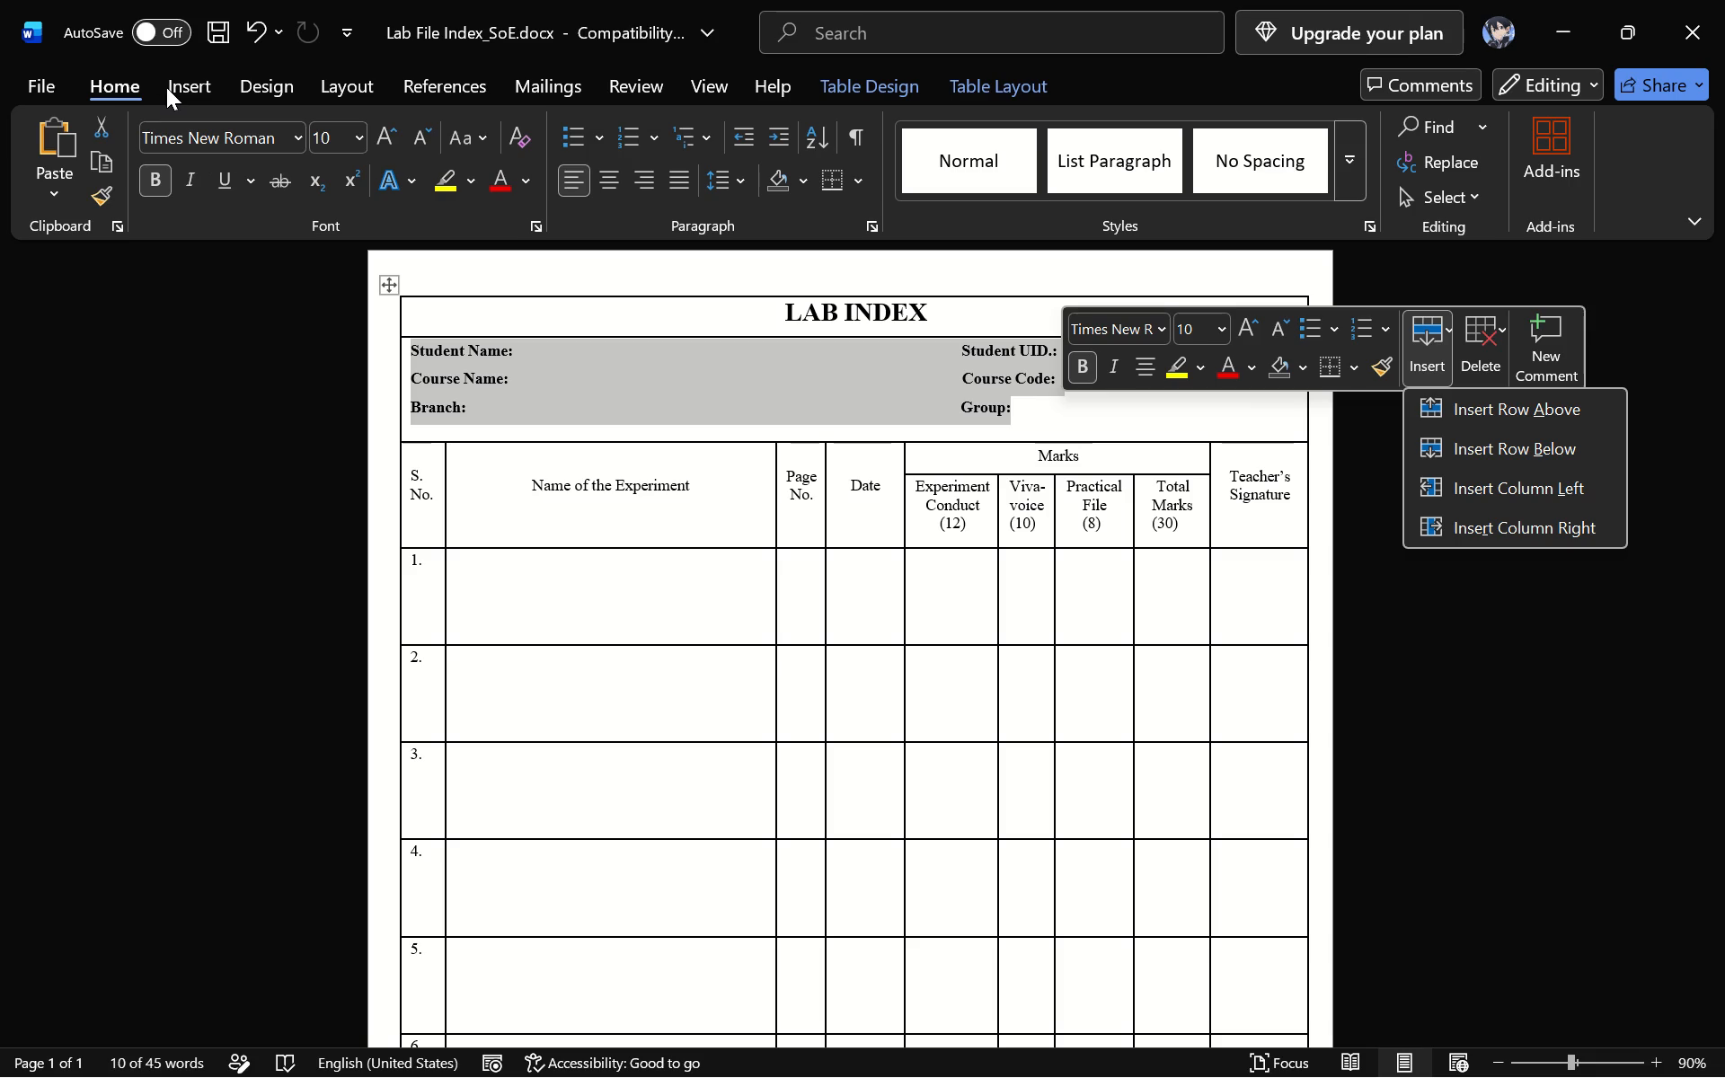
click(267, 81)
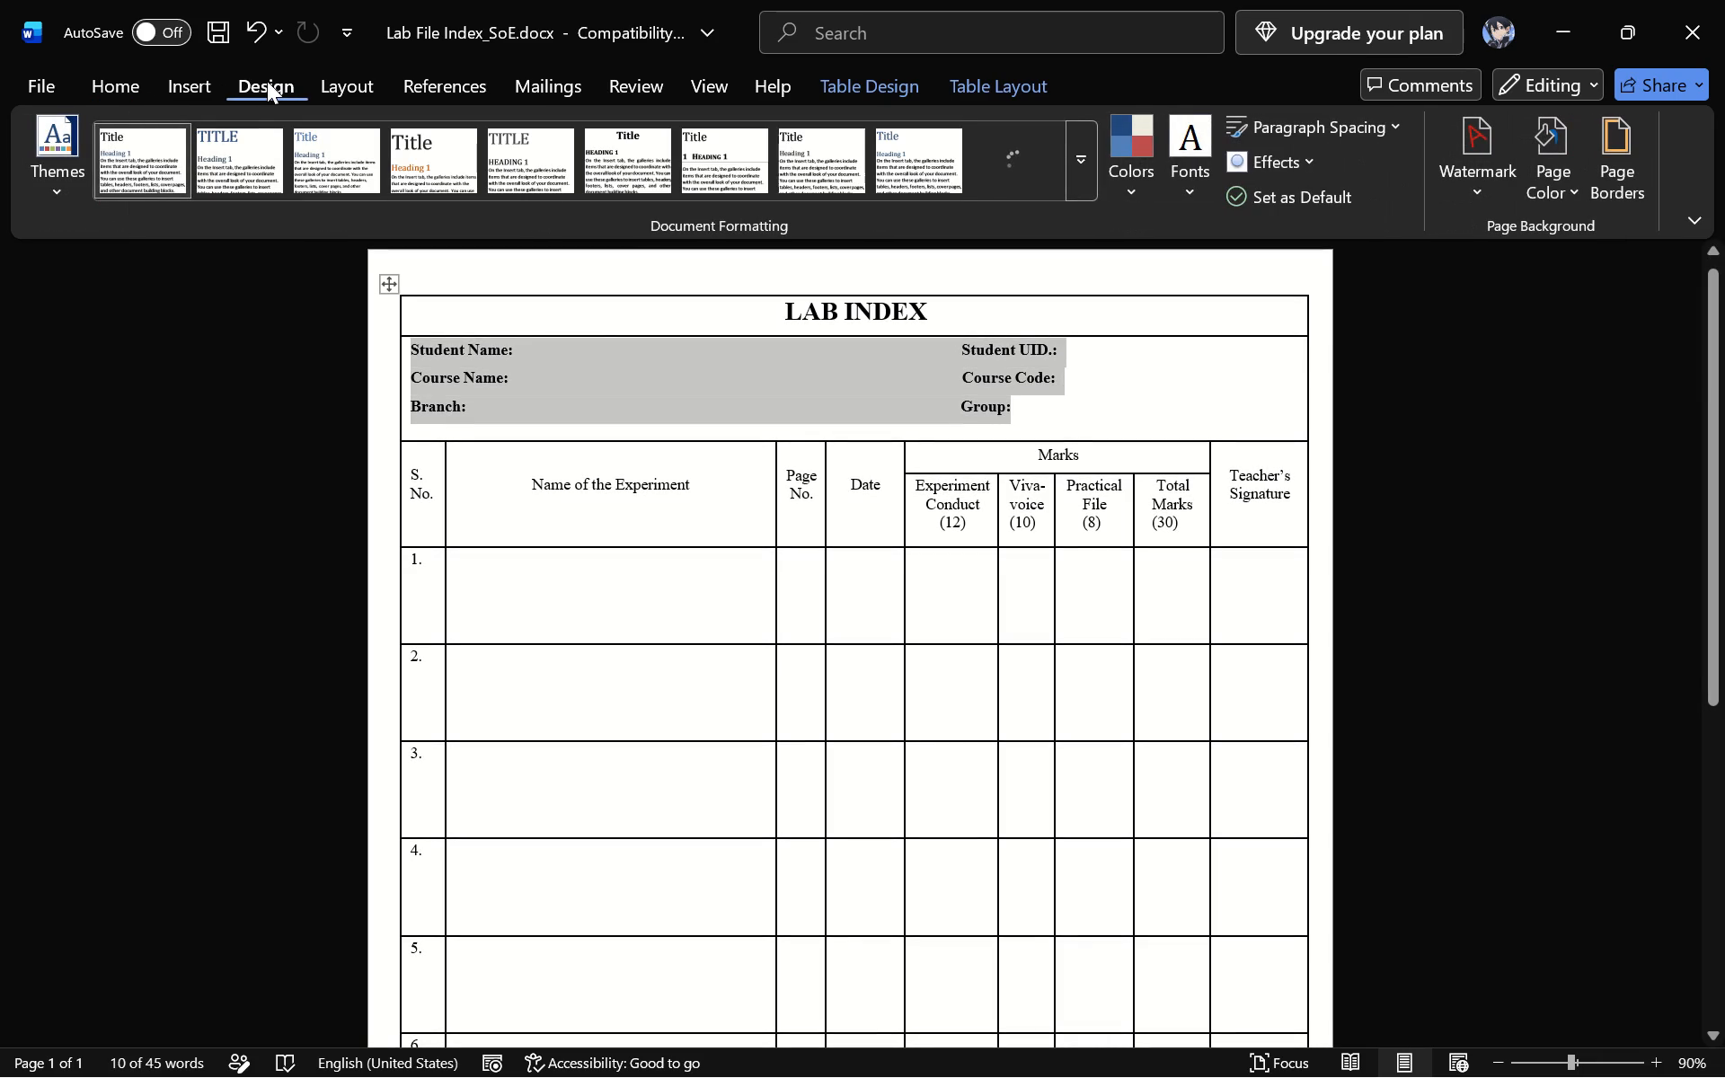
click(334, 75)
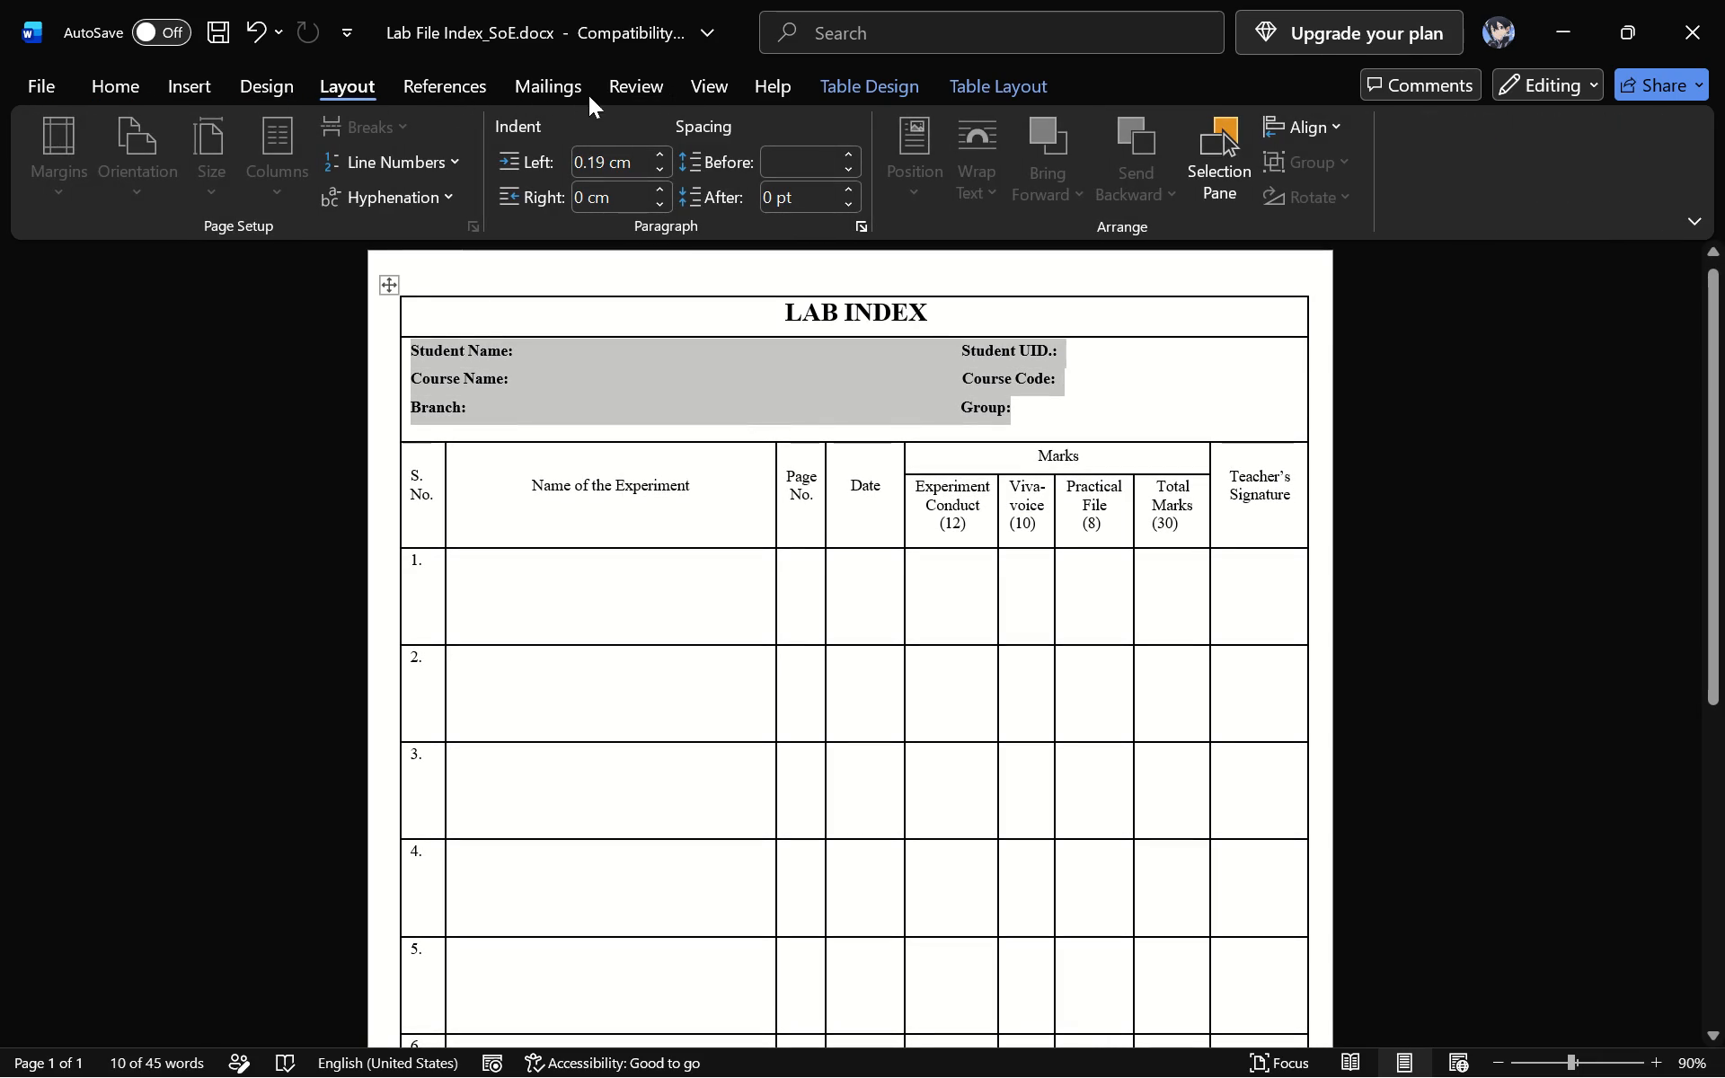
click(825, 84)
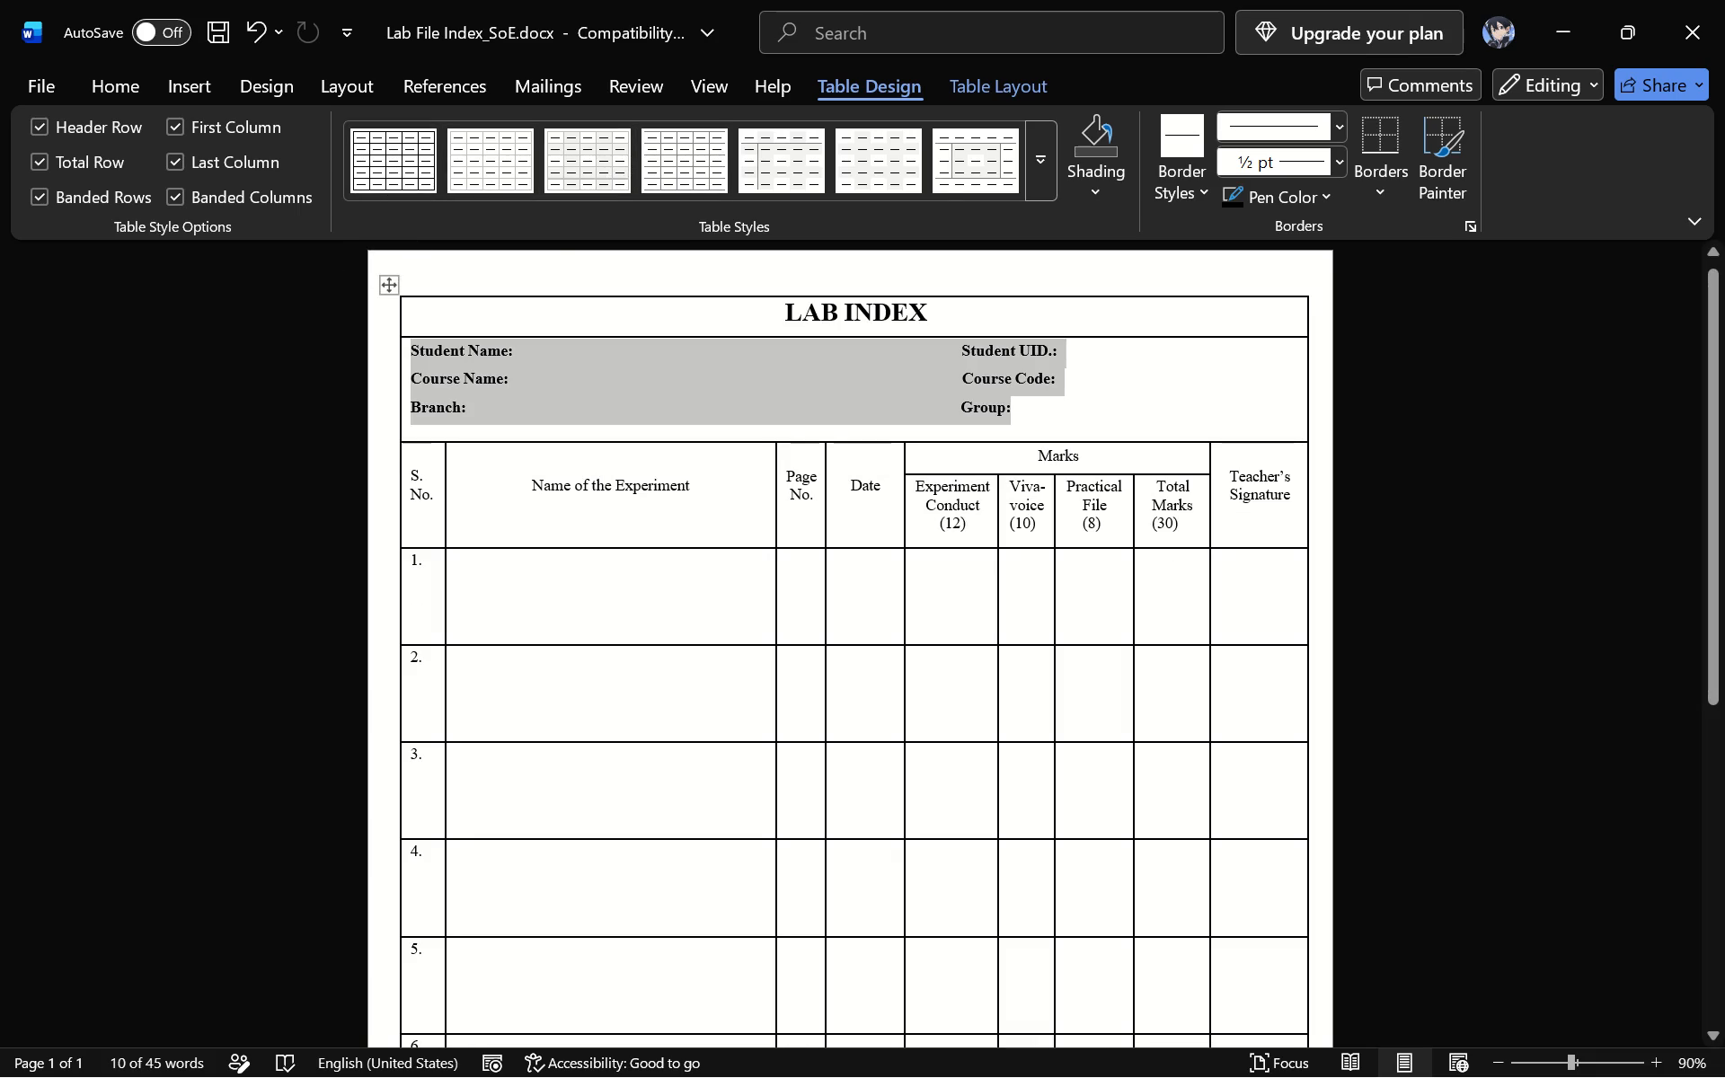
click(180, 90)
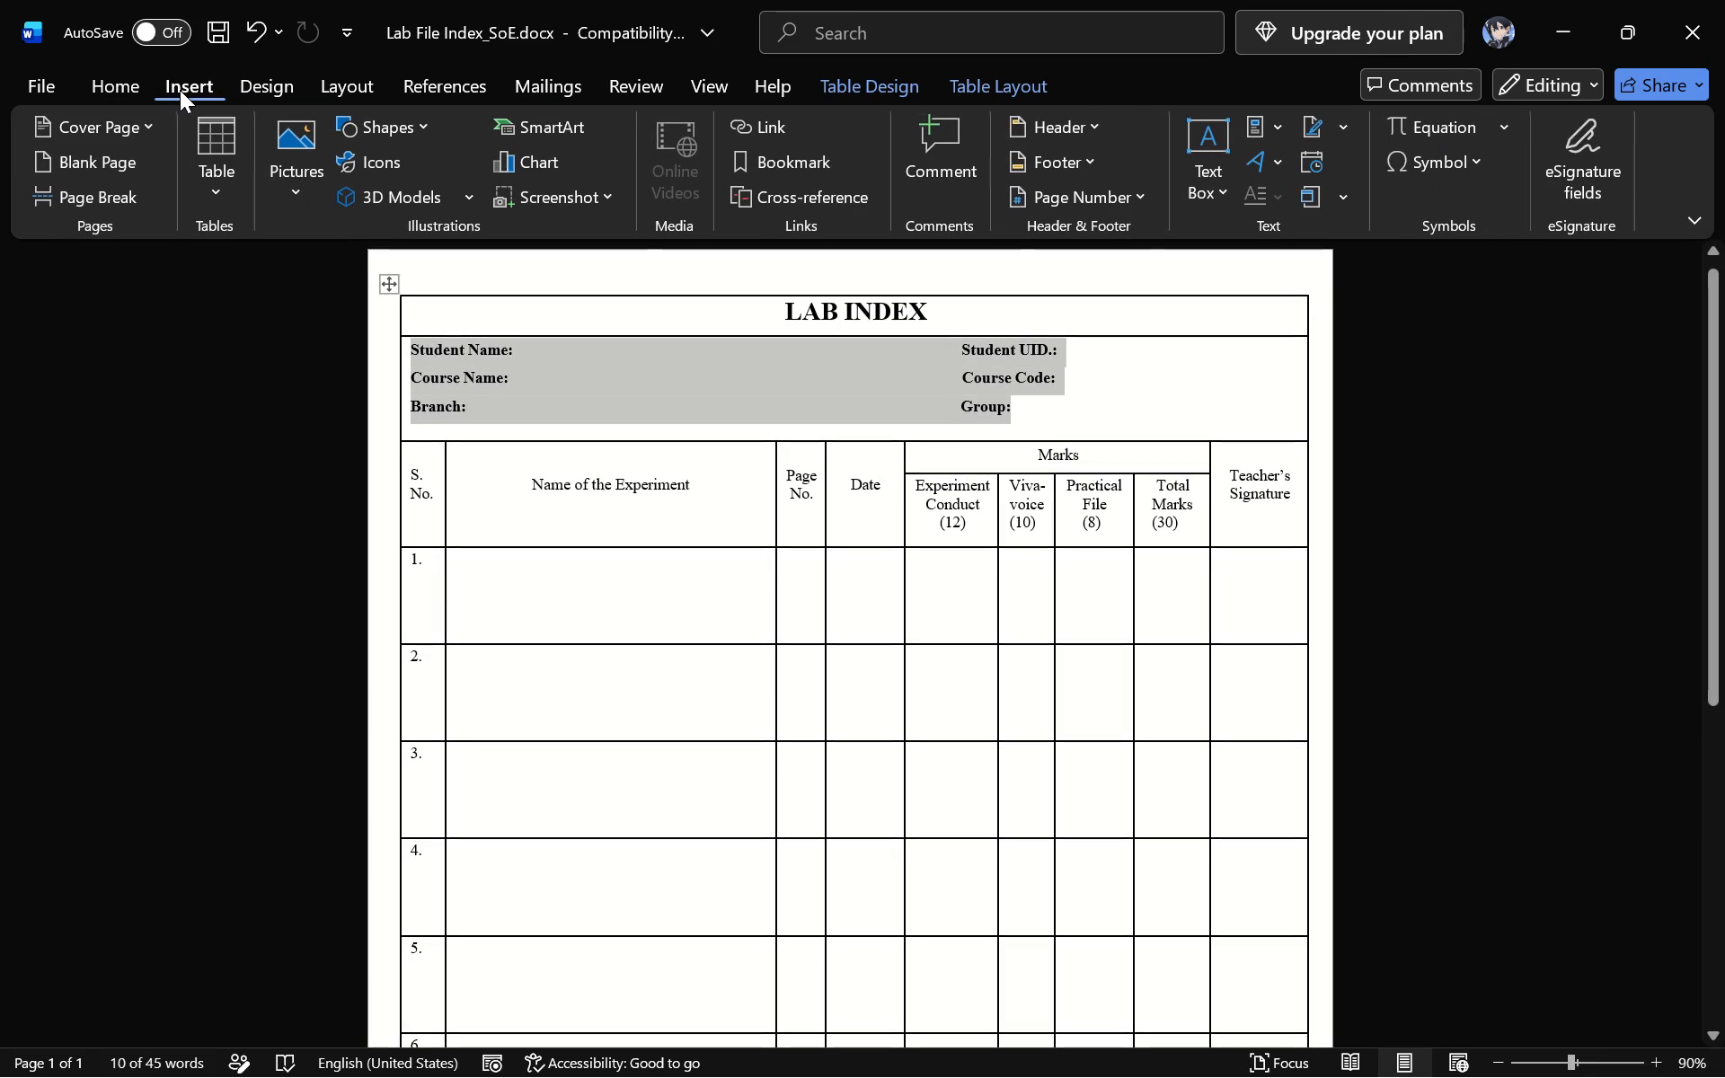
click(220, 185)
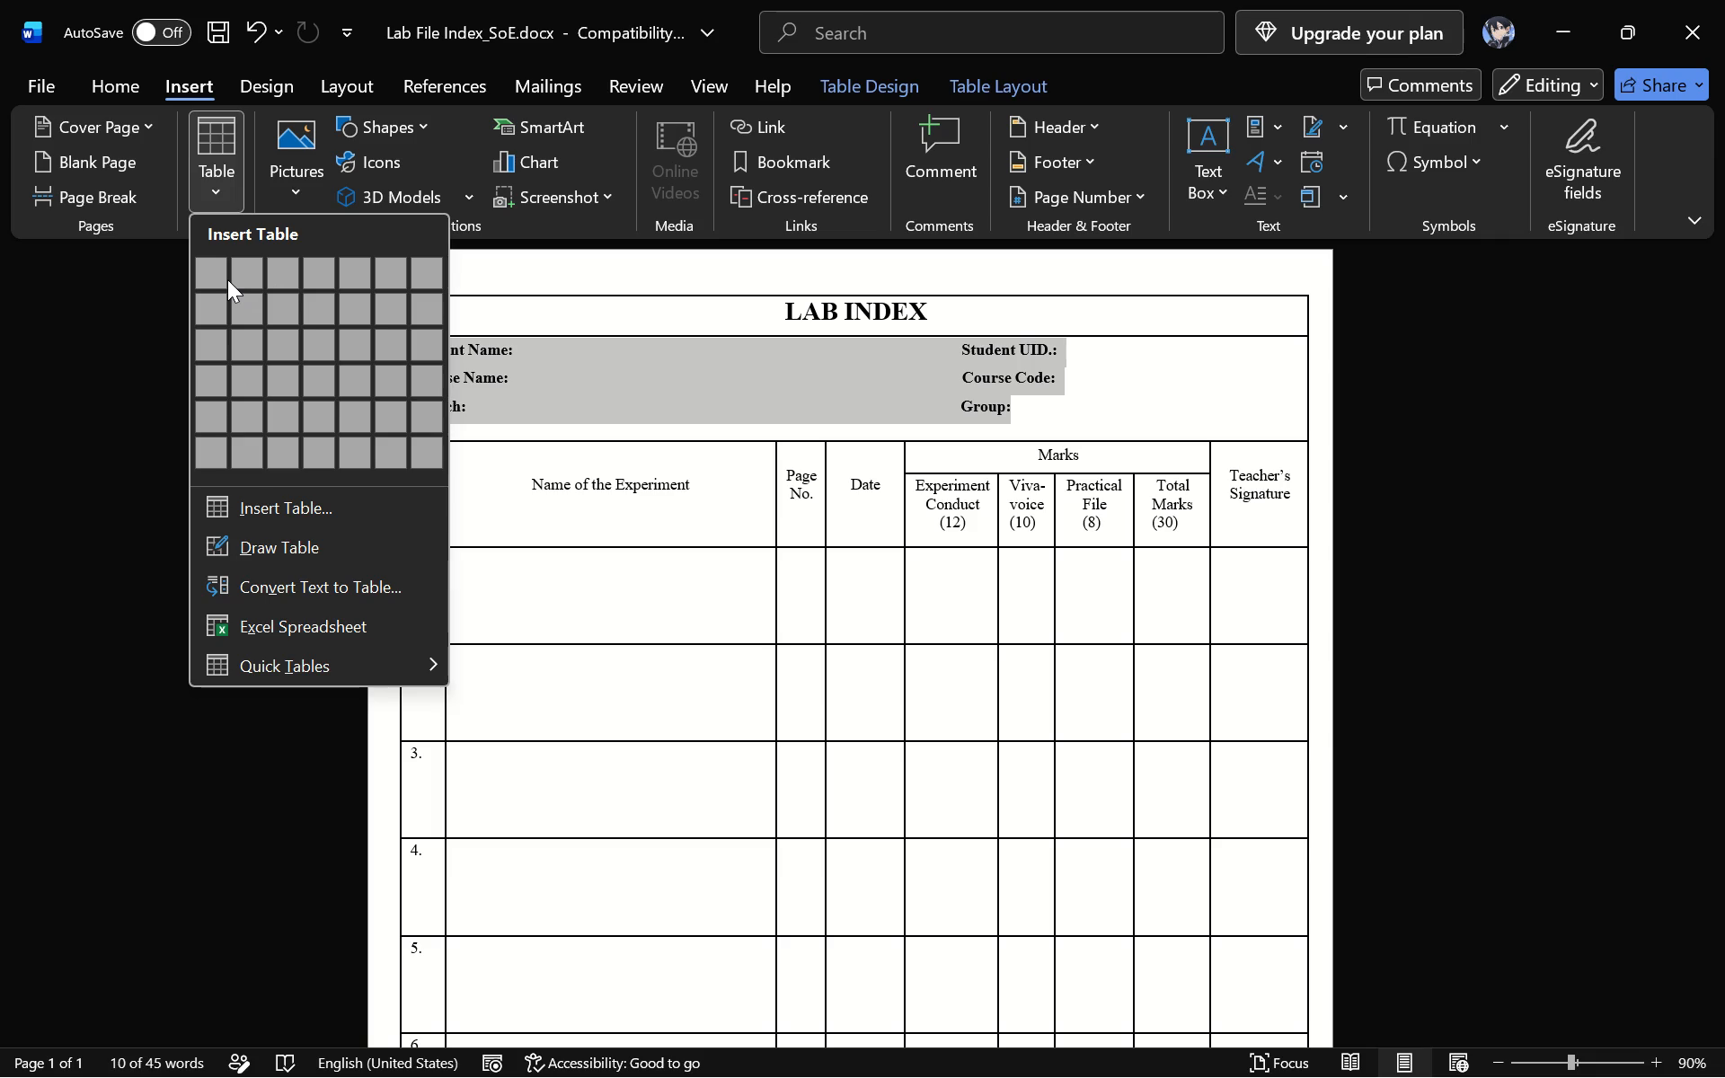
drag(211, 275, 244, 275)
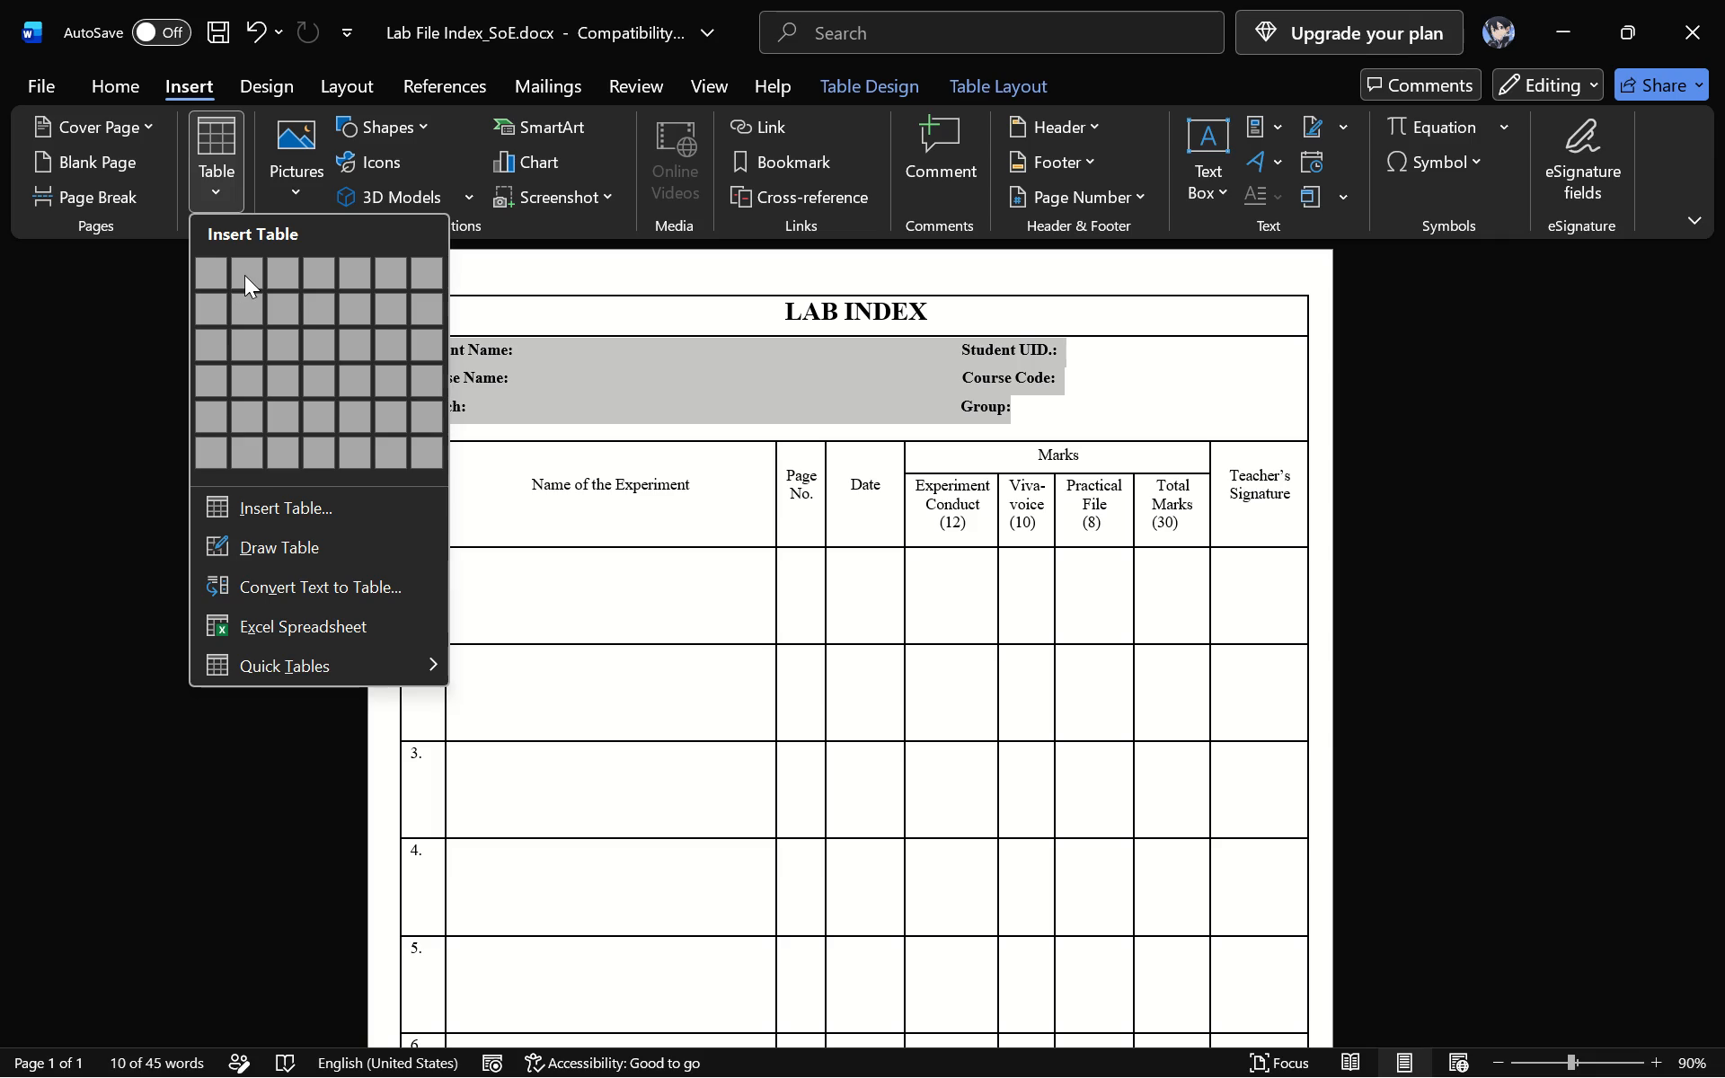
drag(244, 275, 245, 278)
click(245, 278)
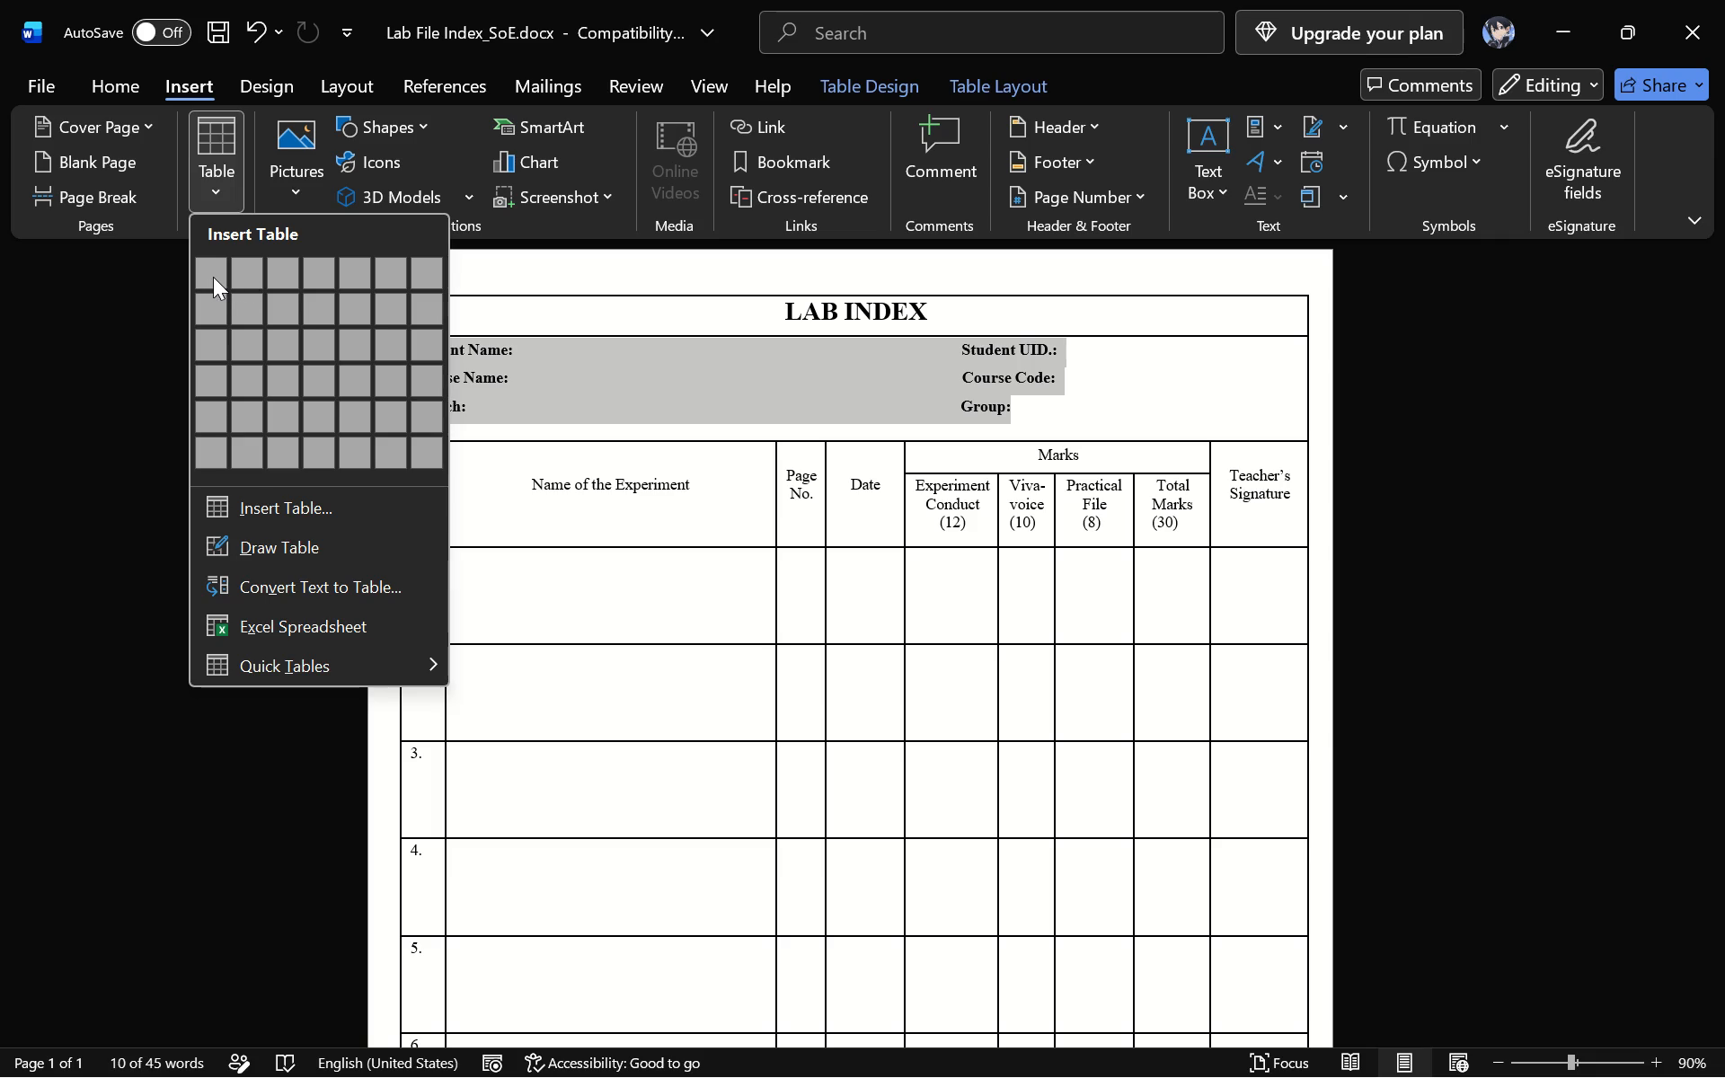
drag(214, 276, 223, 283)
click(223, 283)
click(217, 276)
click(214, 292)
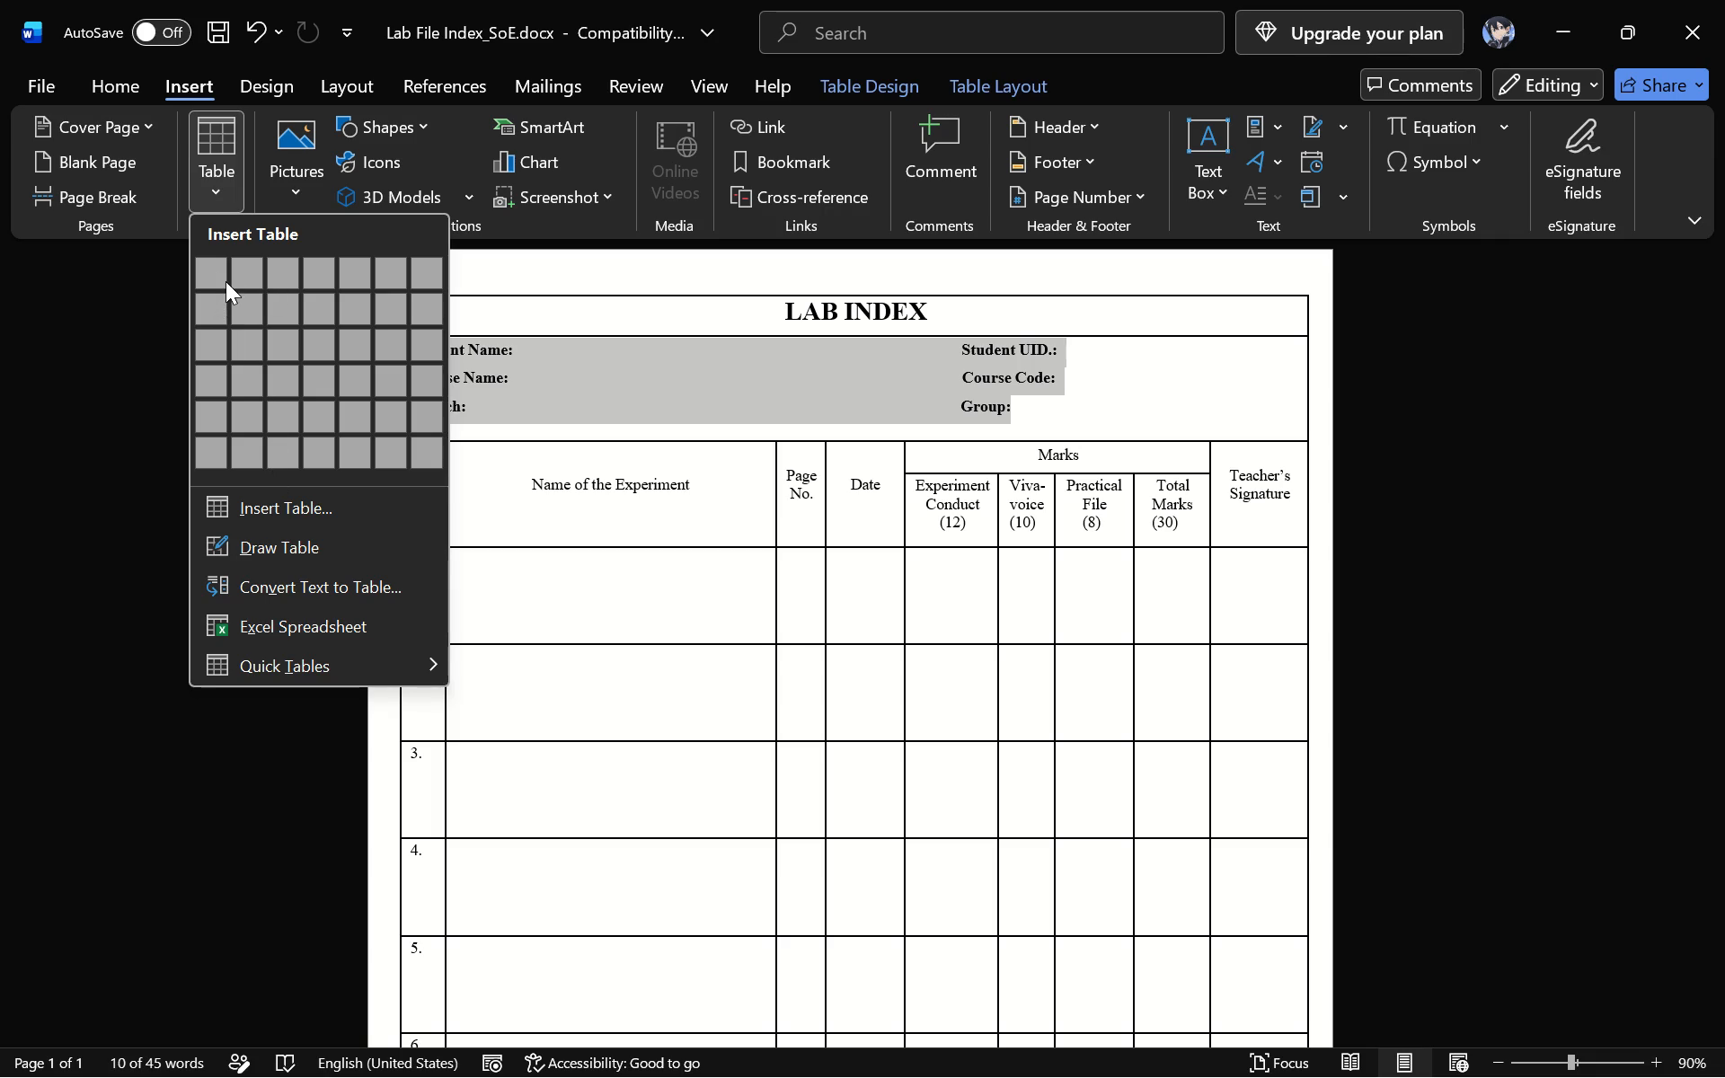
click(225, 277)
click(291, 520)
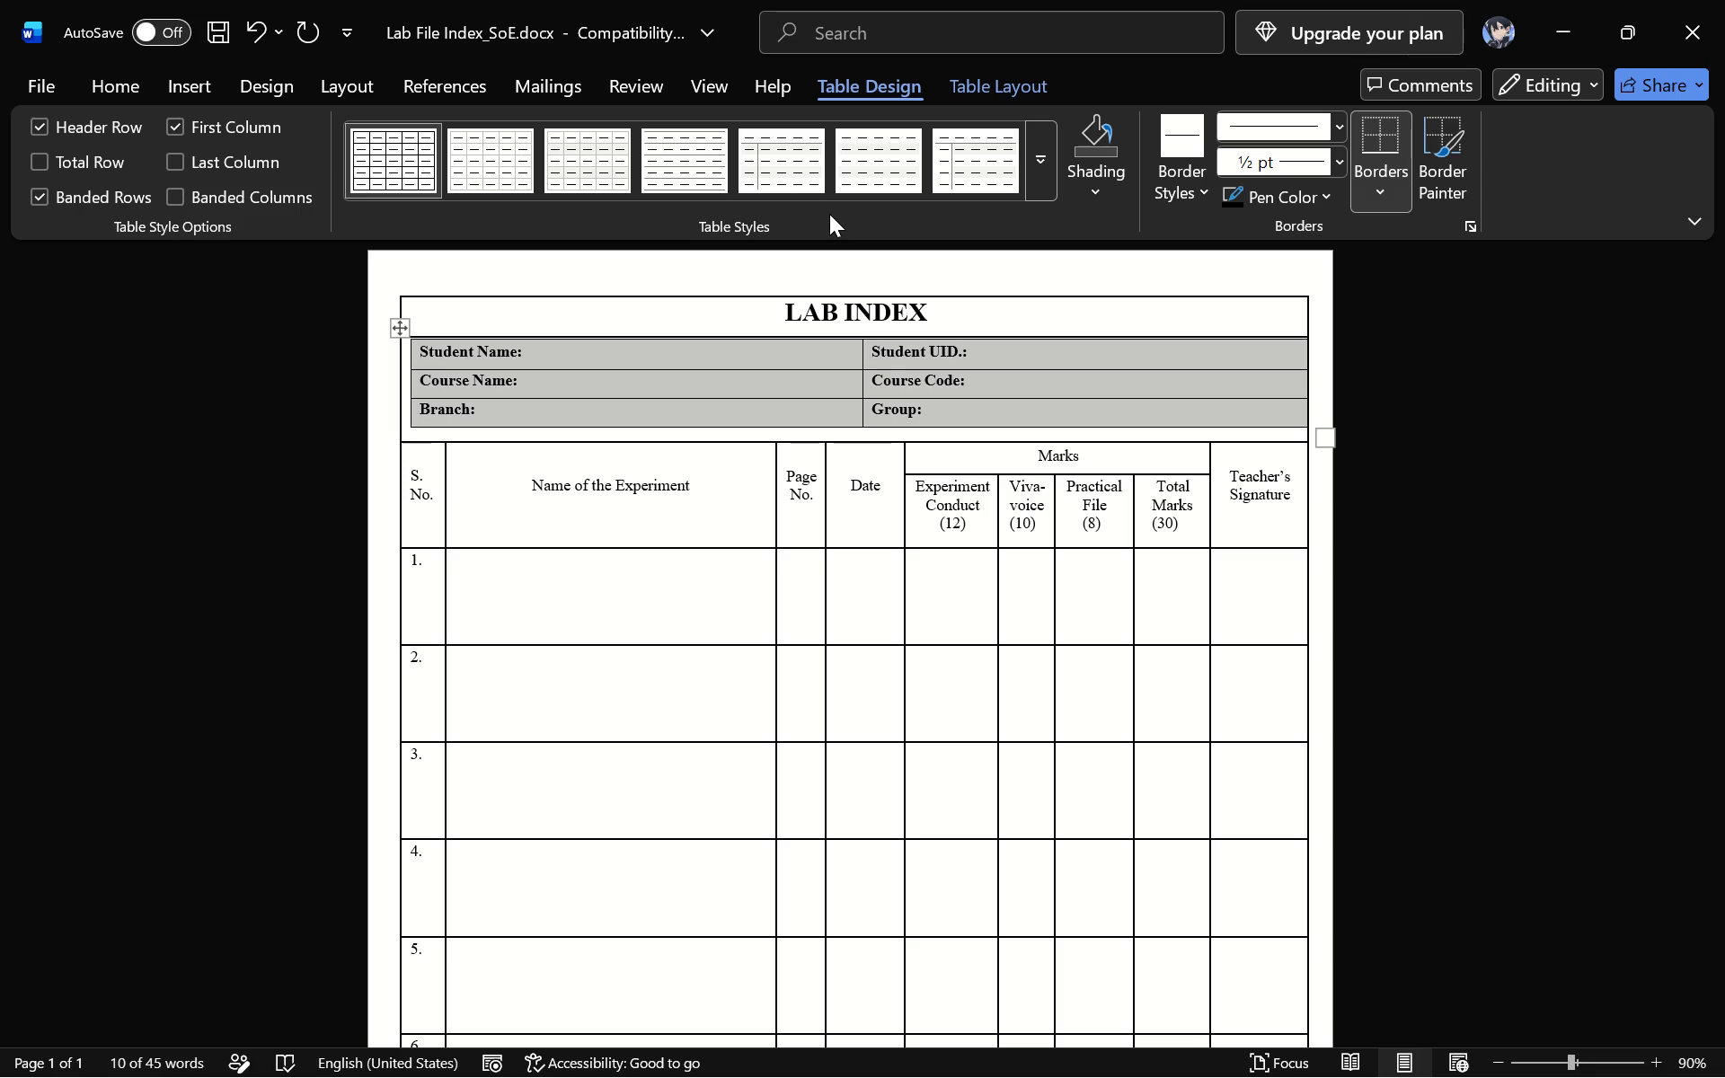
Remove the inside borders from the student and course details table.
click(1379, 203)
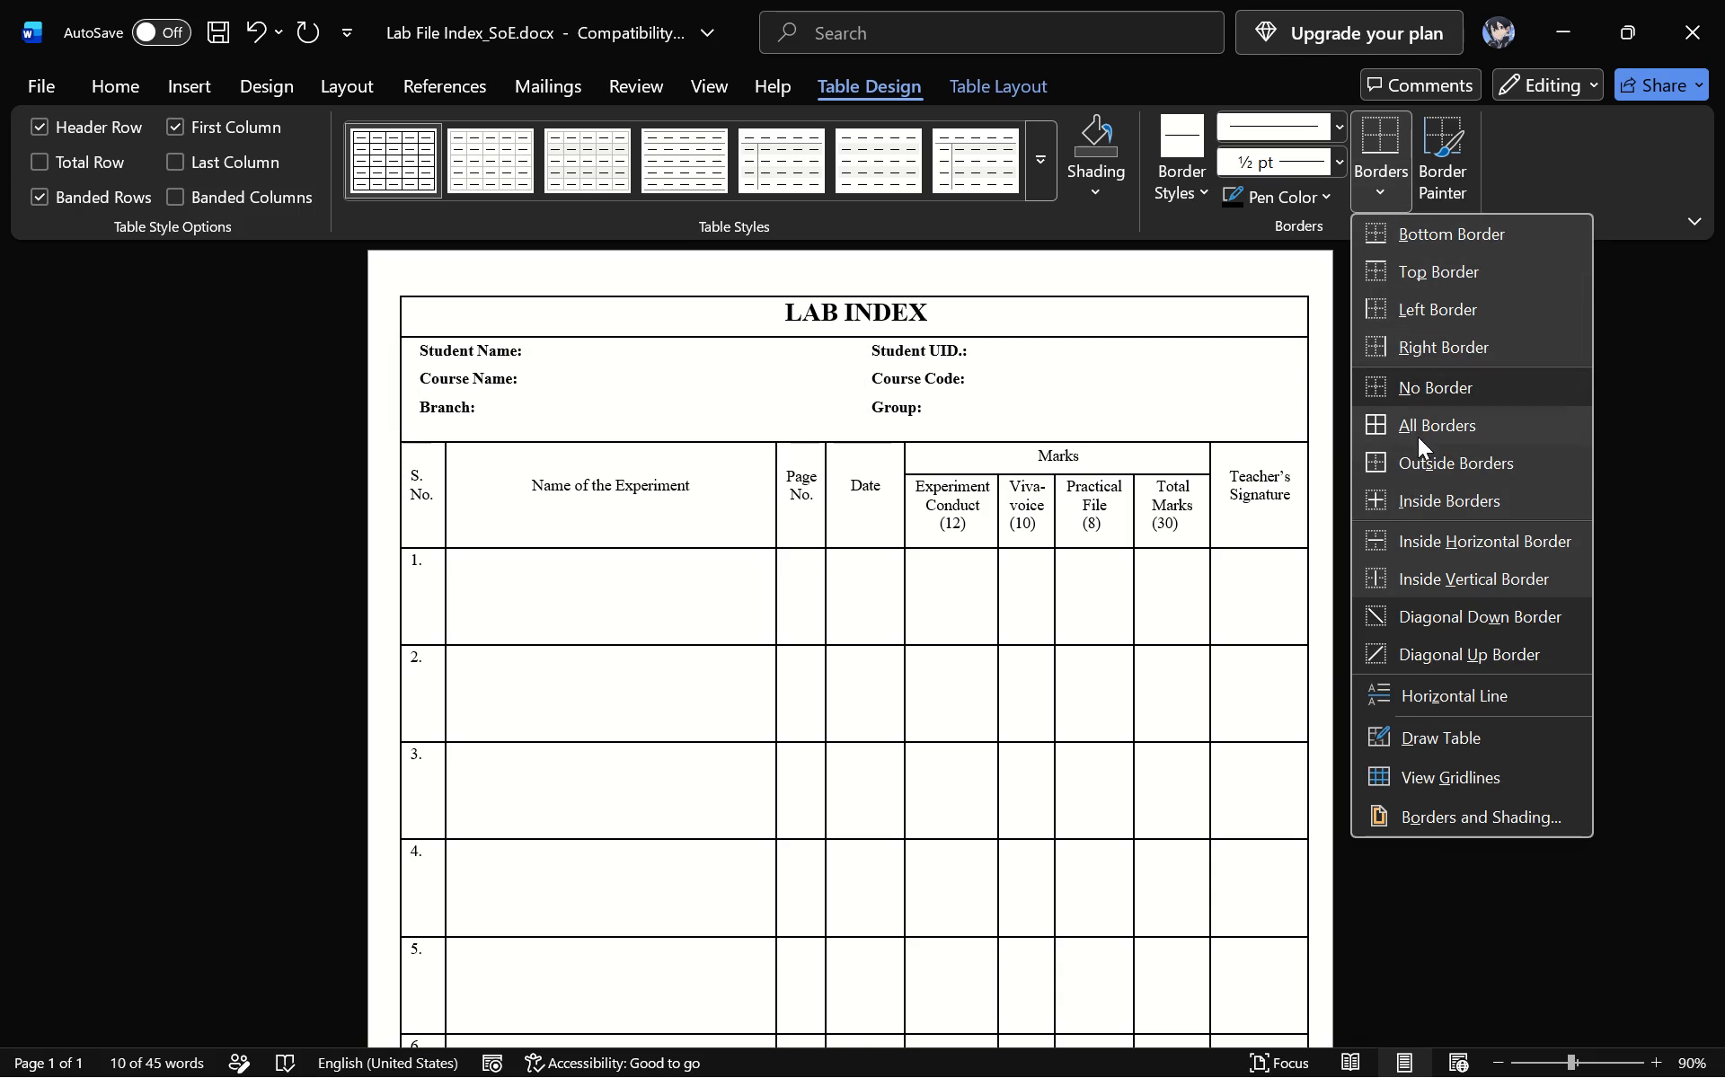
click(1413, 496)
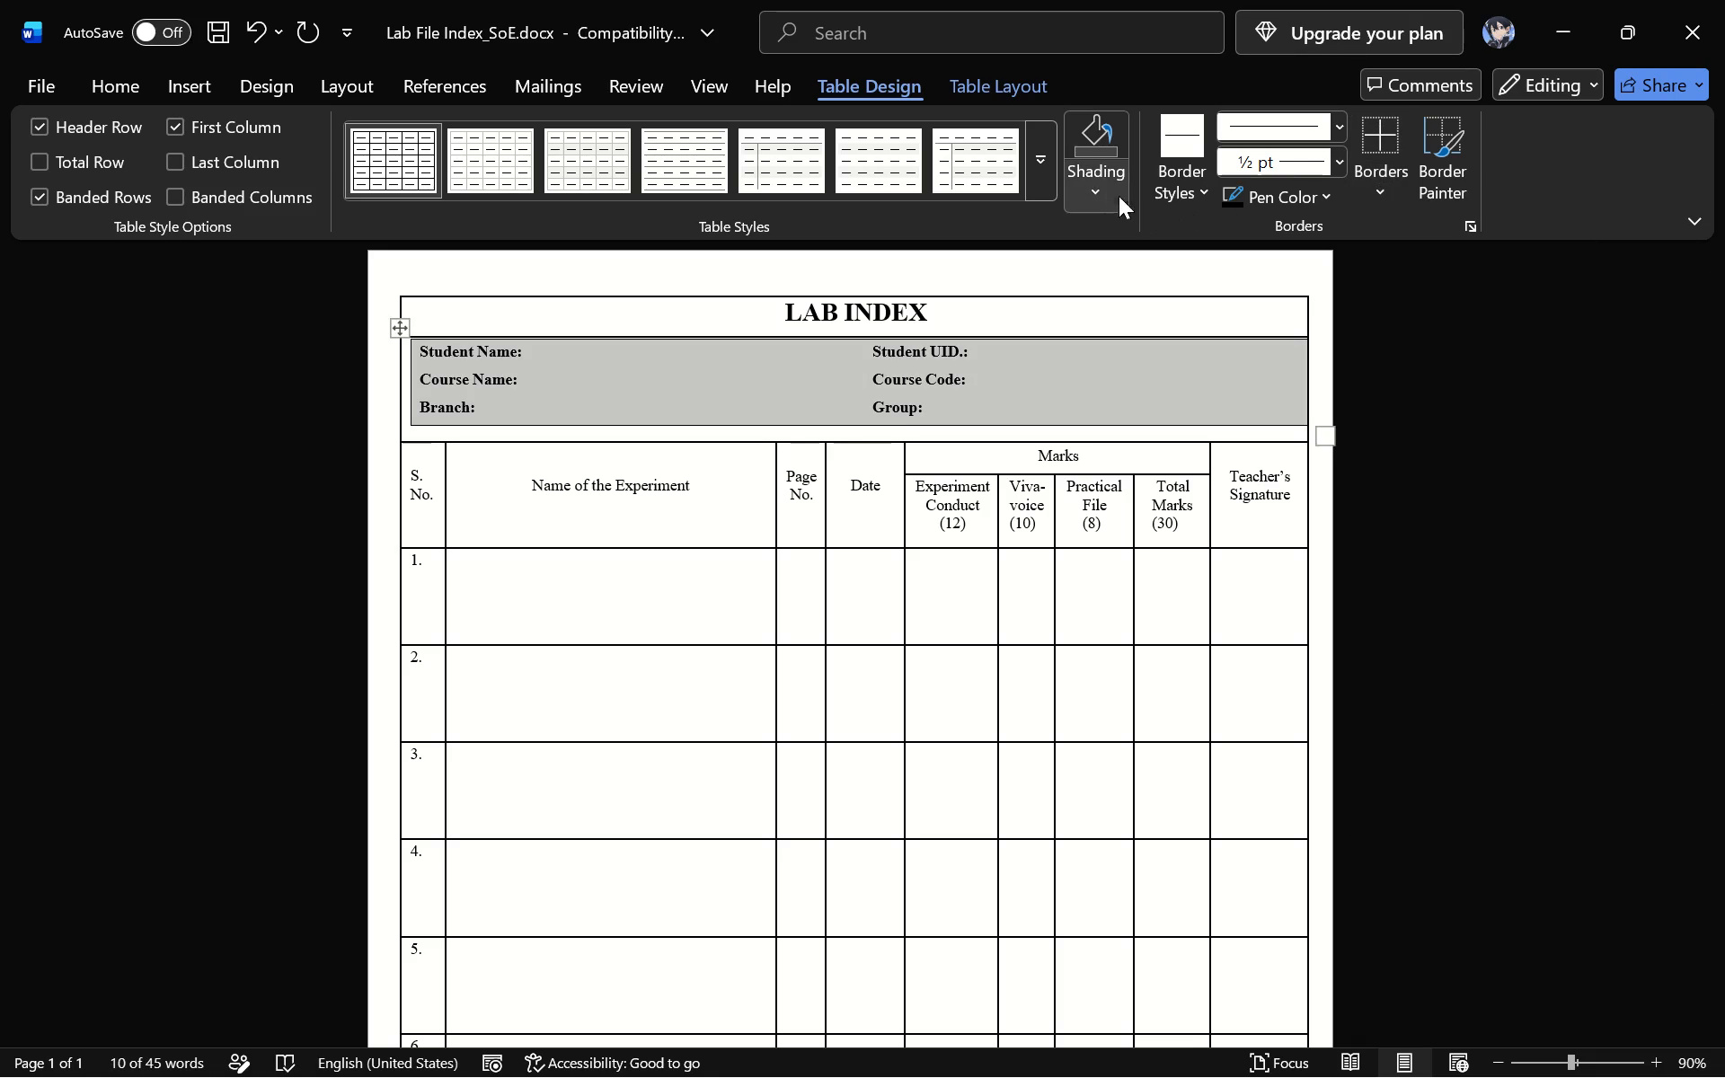
Set the border pen to a solid 1 pt line and apply inside borders to the student and course details table.
click(1082, 186)
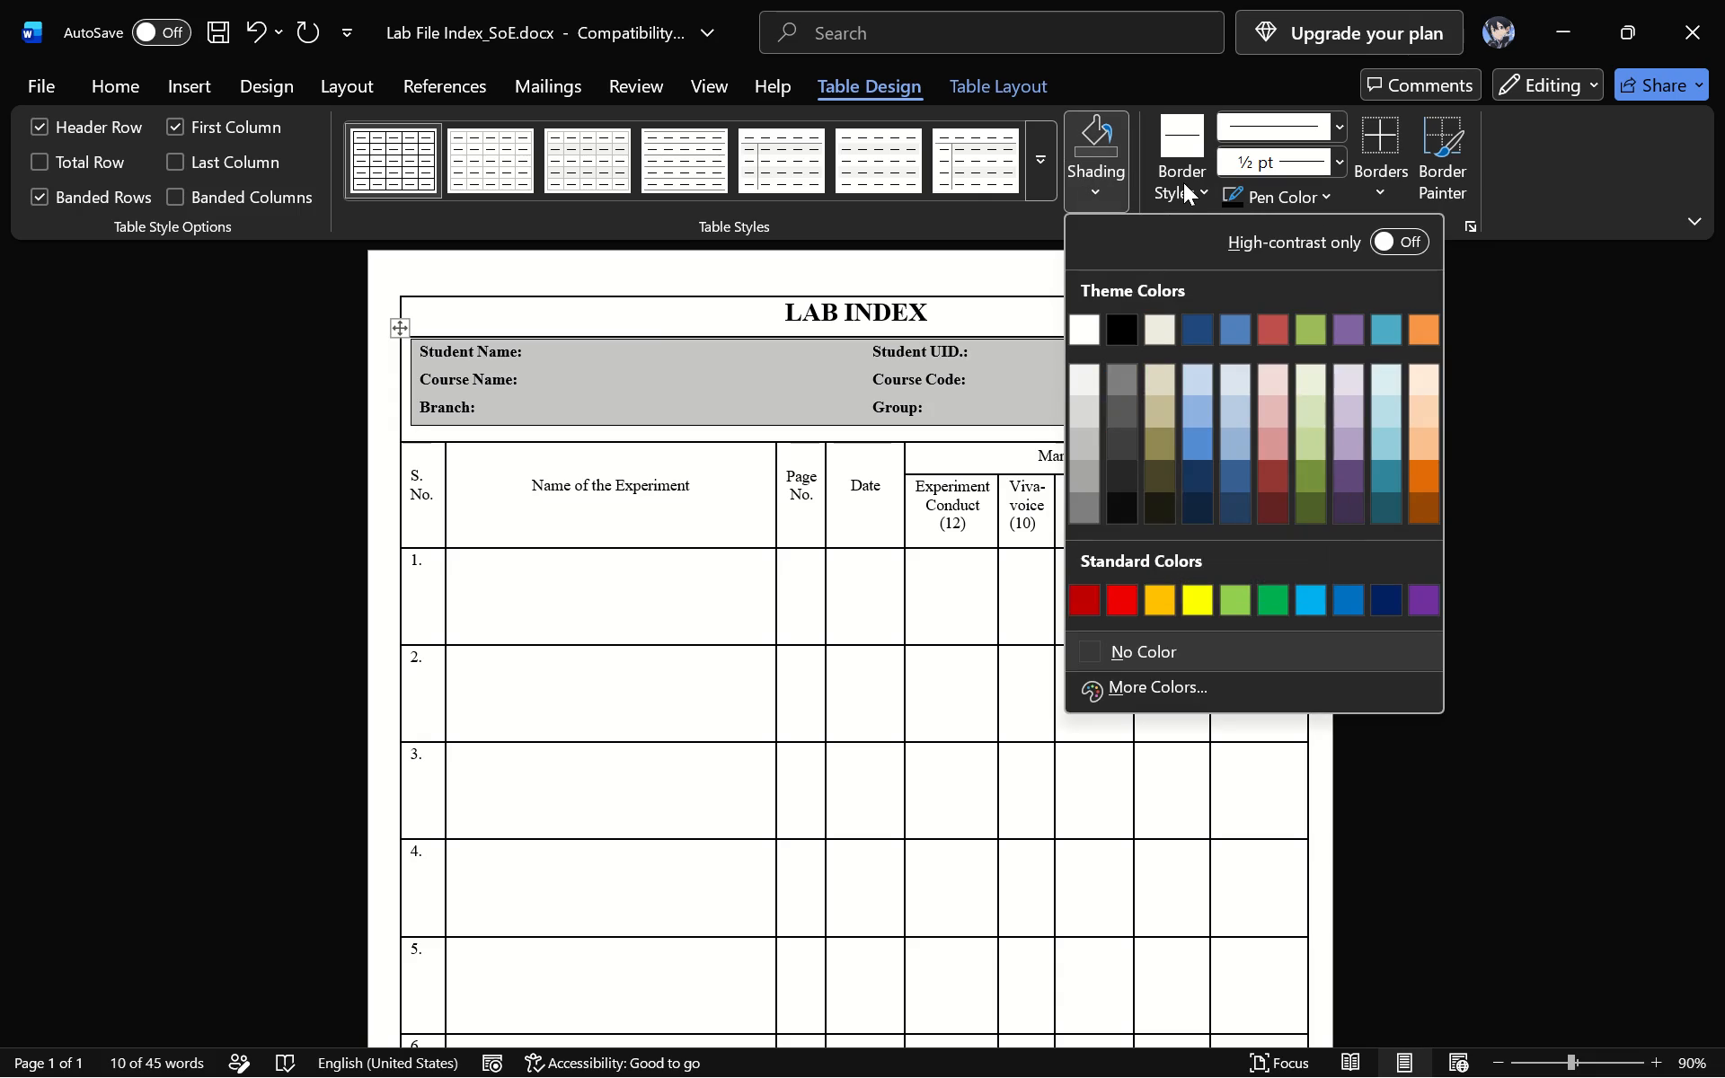
click(1230, 195)
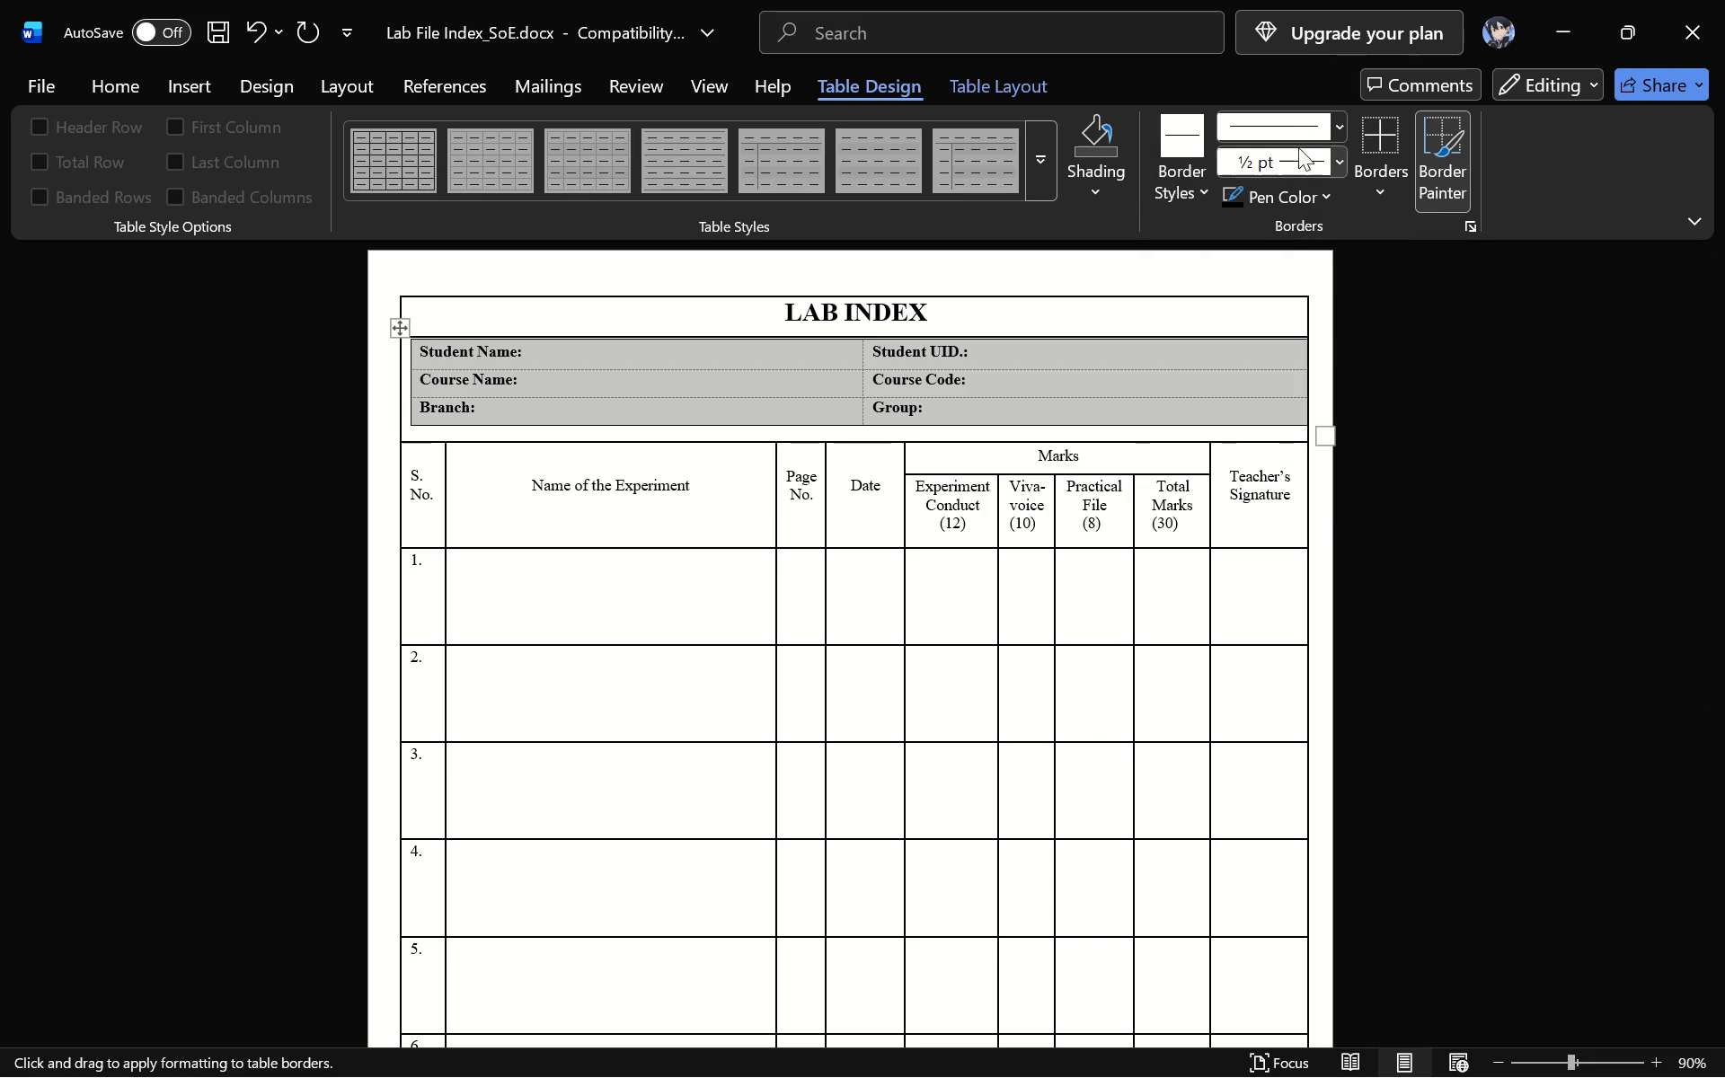
click(1331, 121)
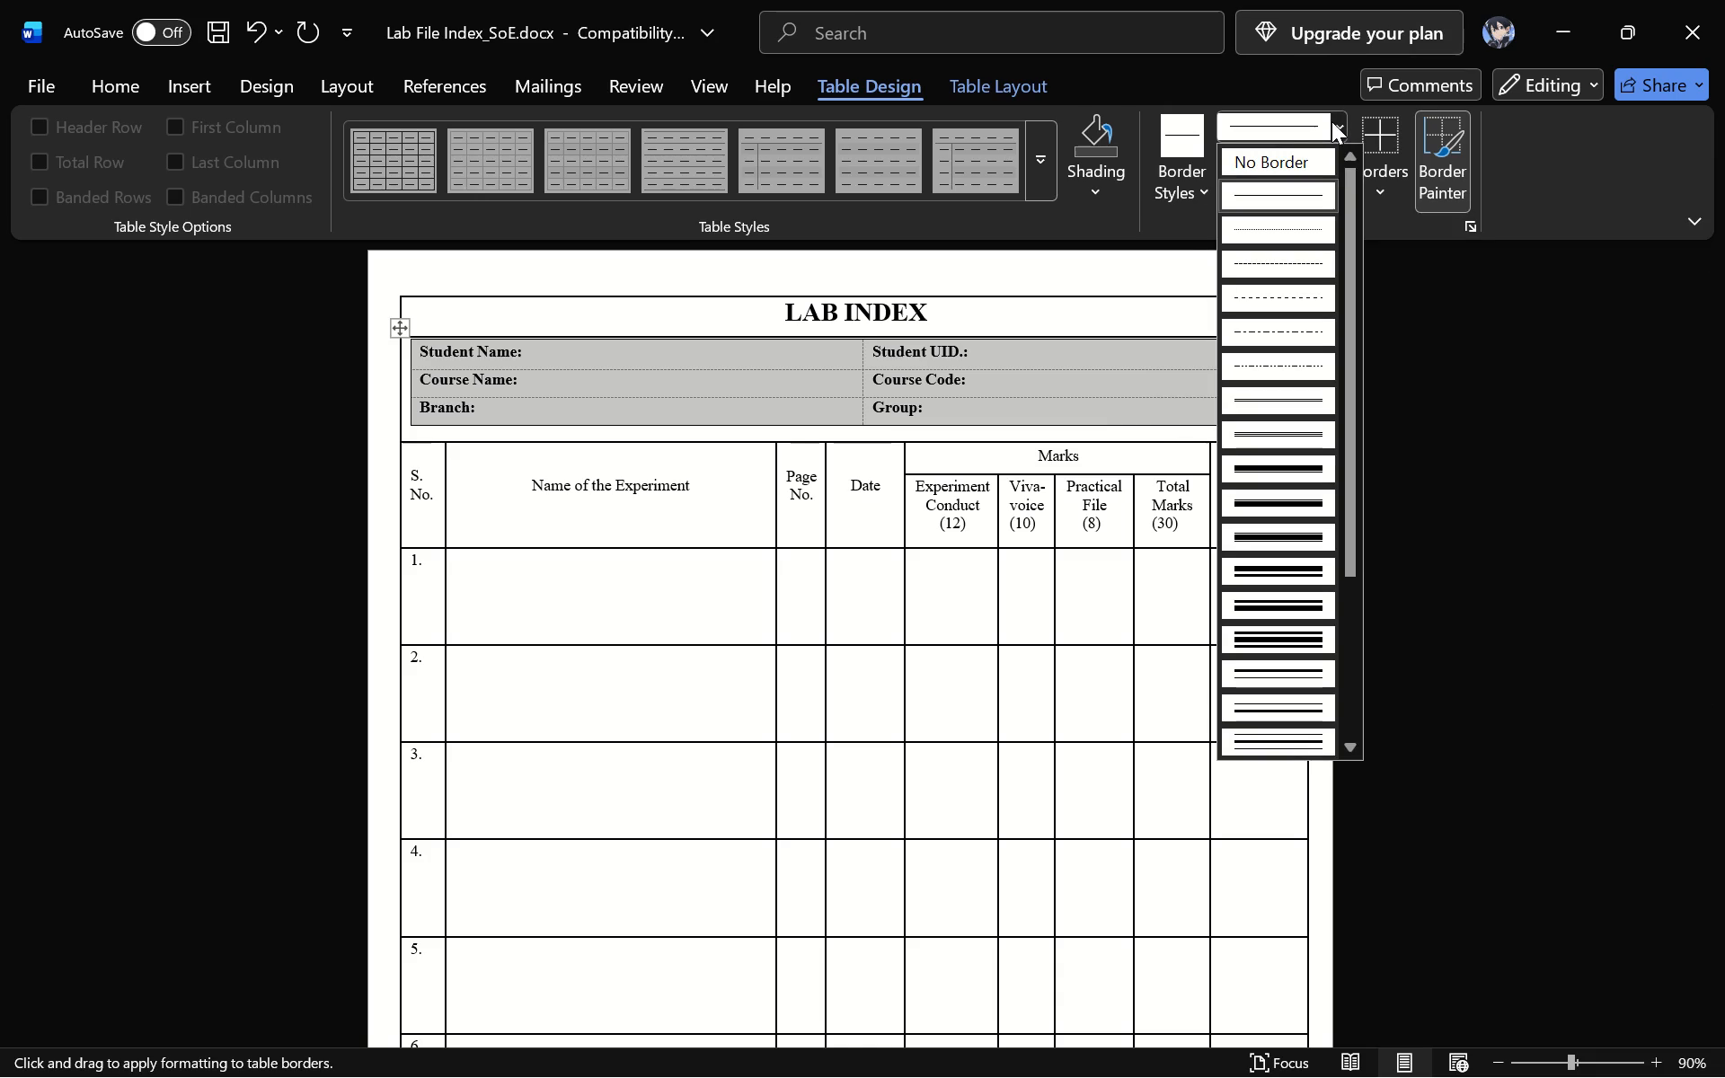
click(1293, 185)
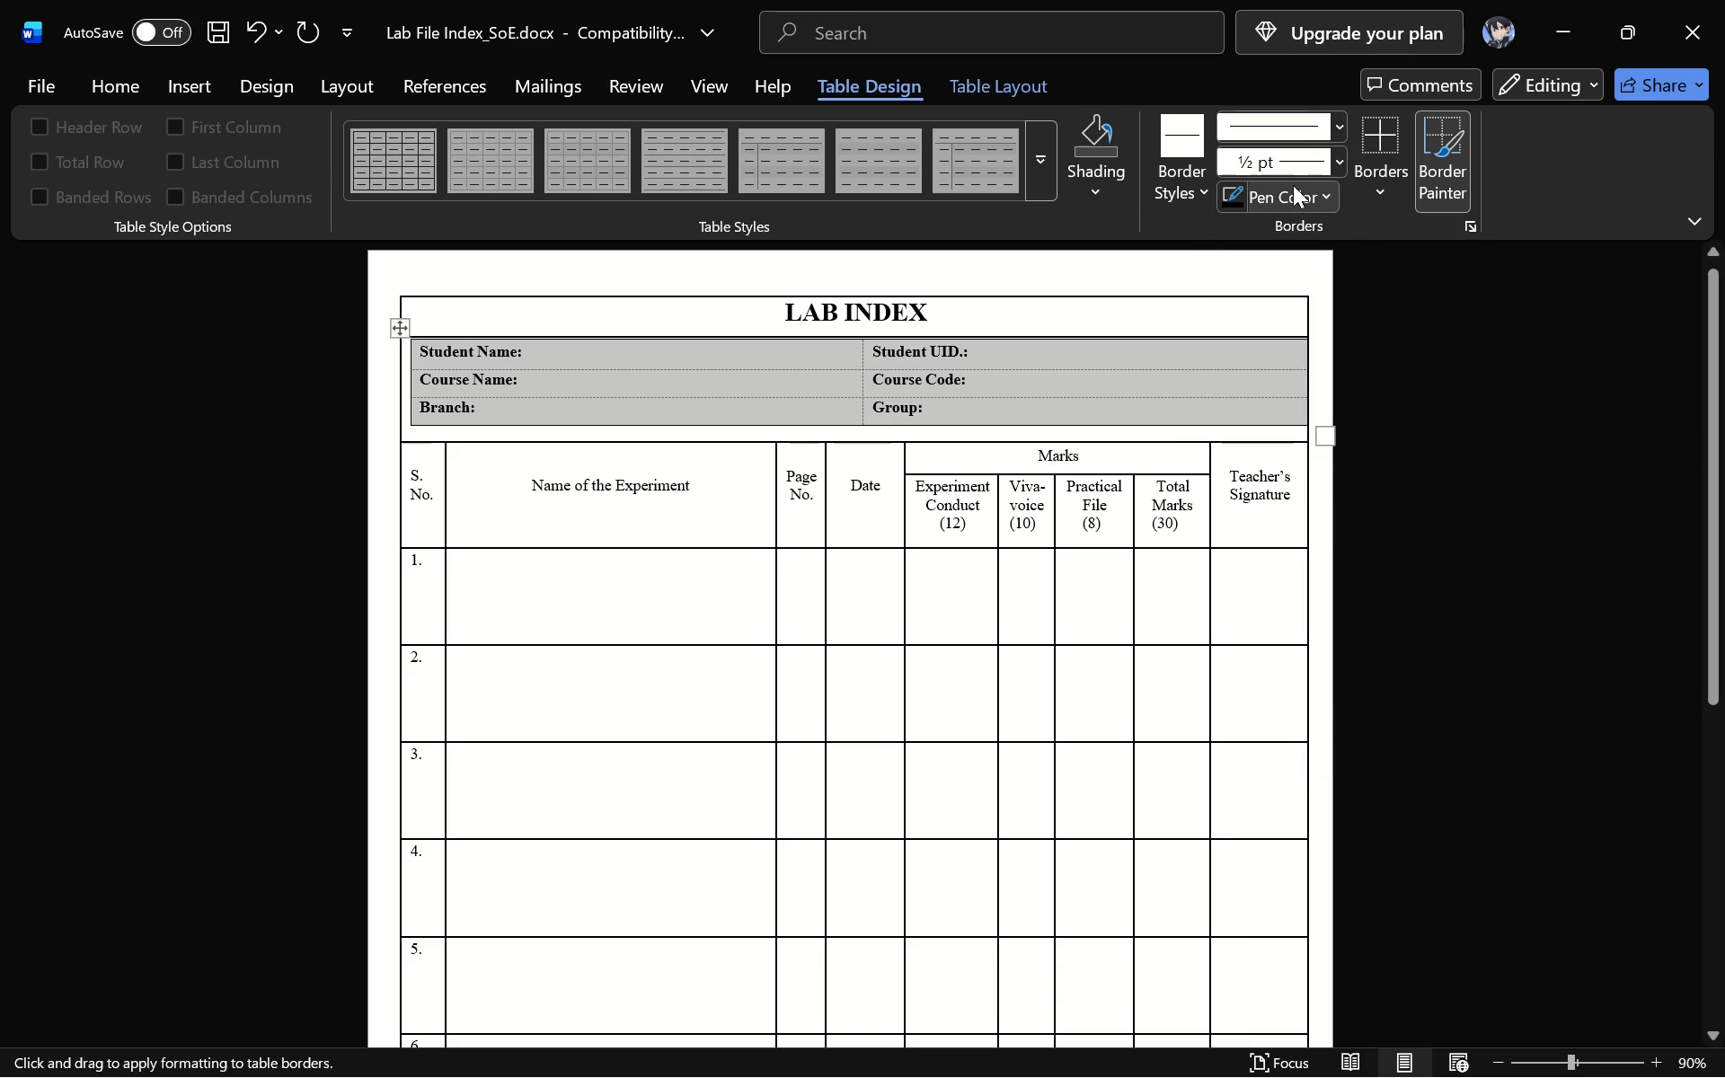
click(1329, 161)
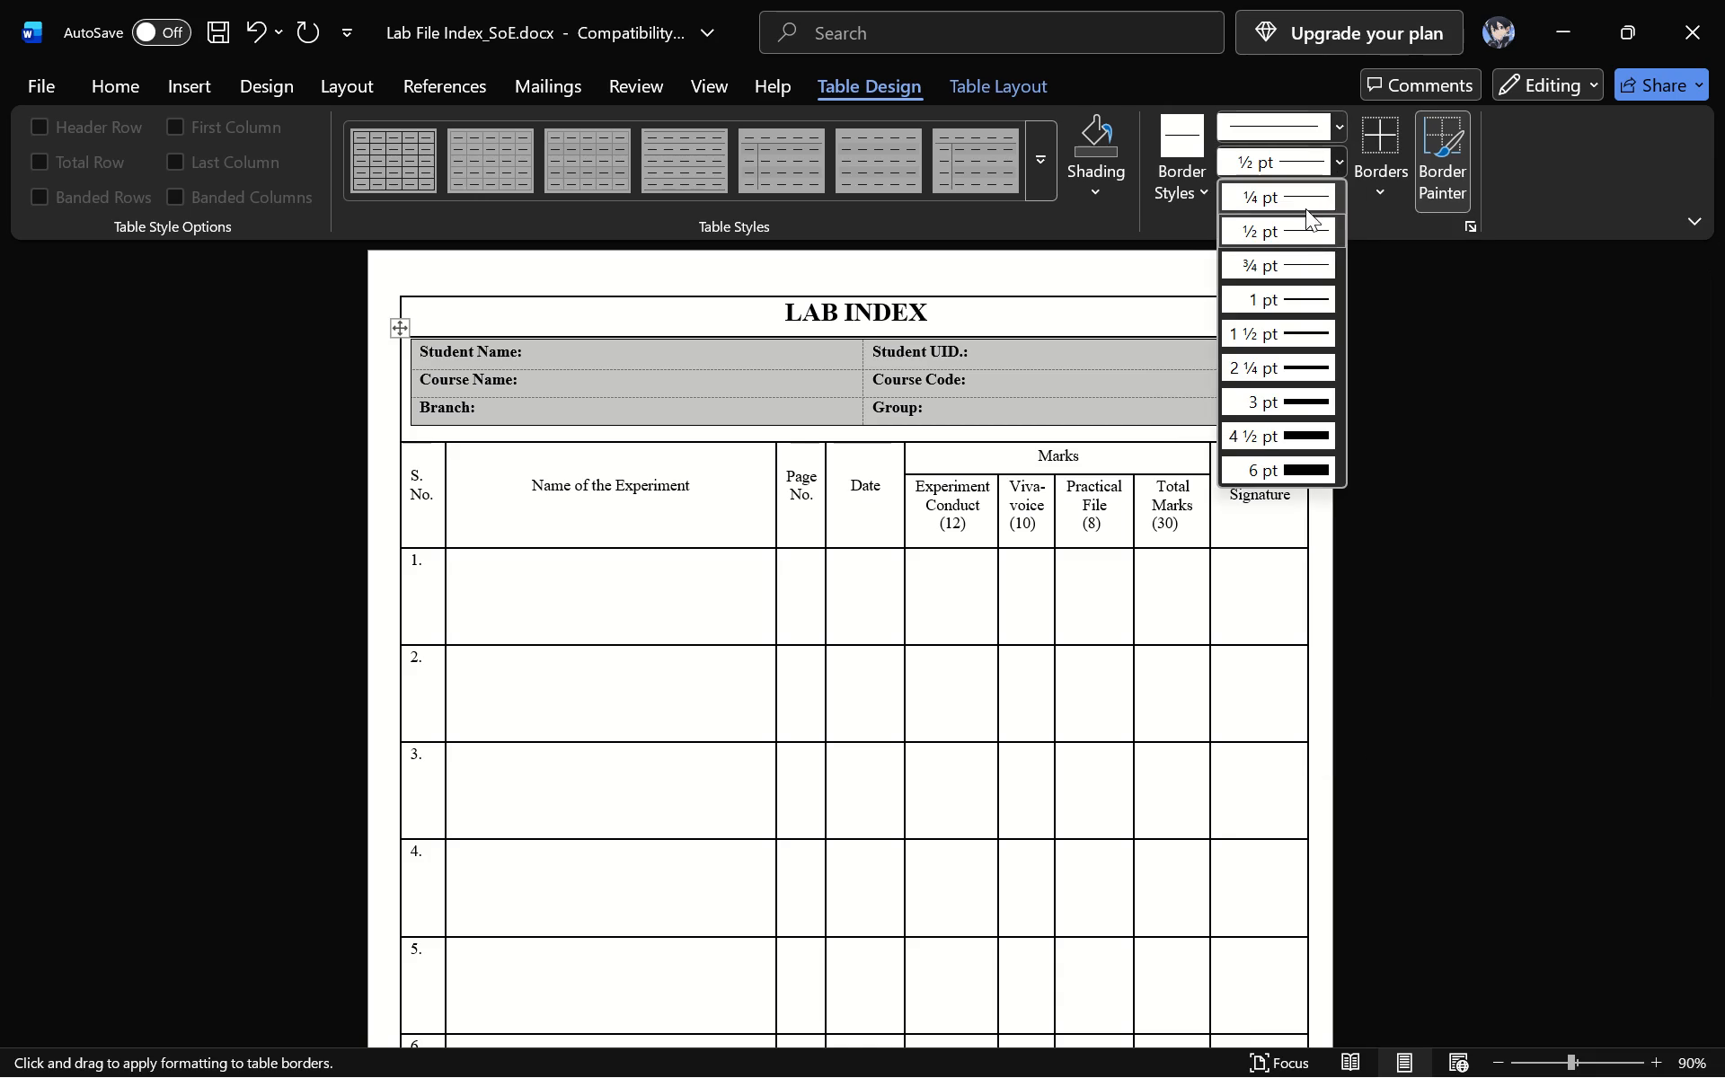
click(1295, 304)
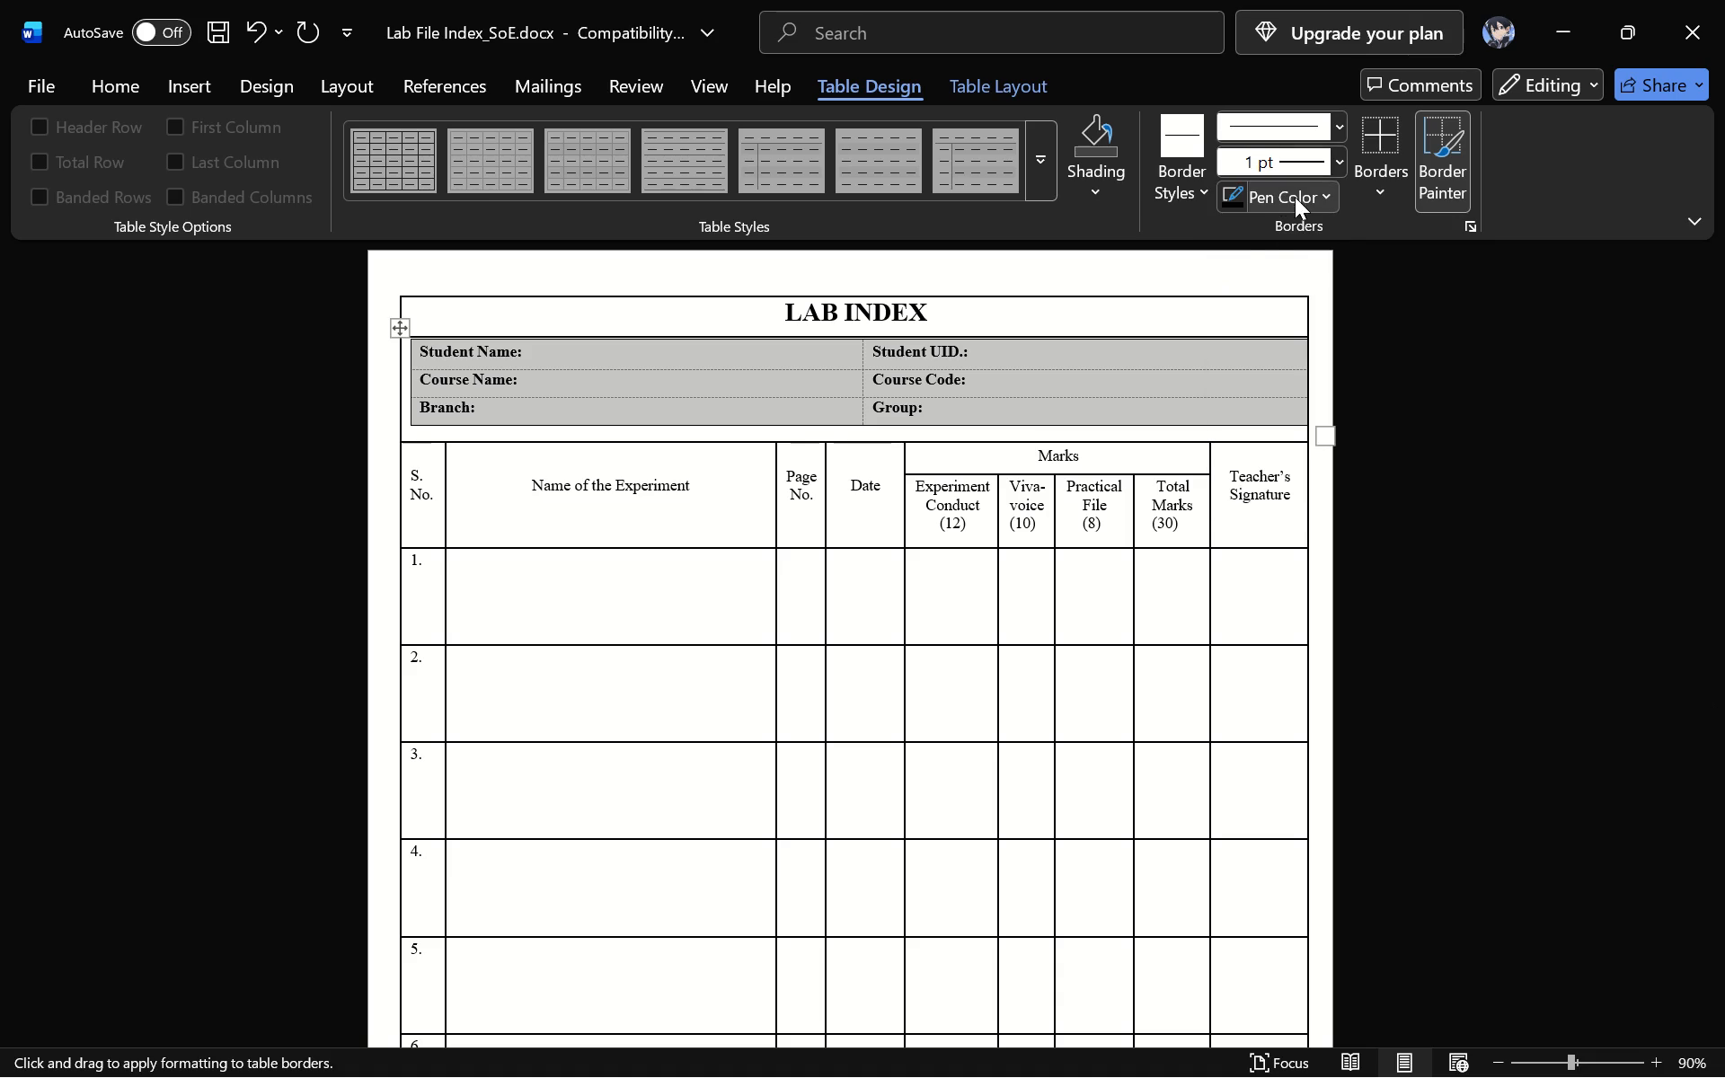
click(1232, 199)
click(1381, 190)
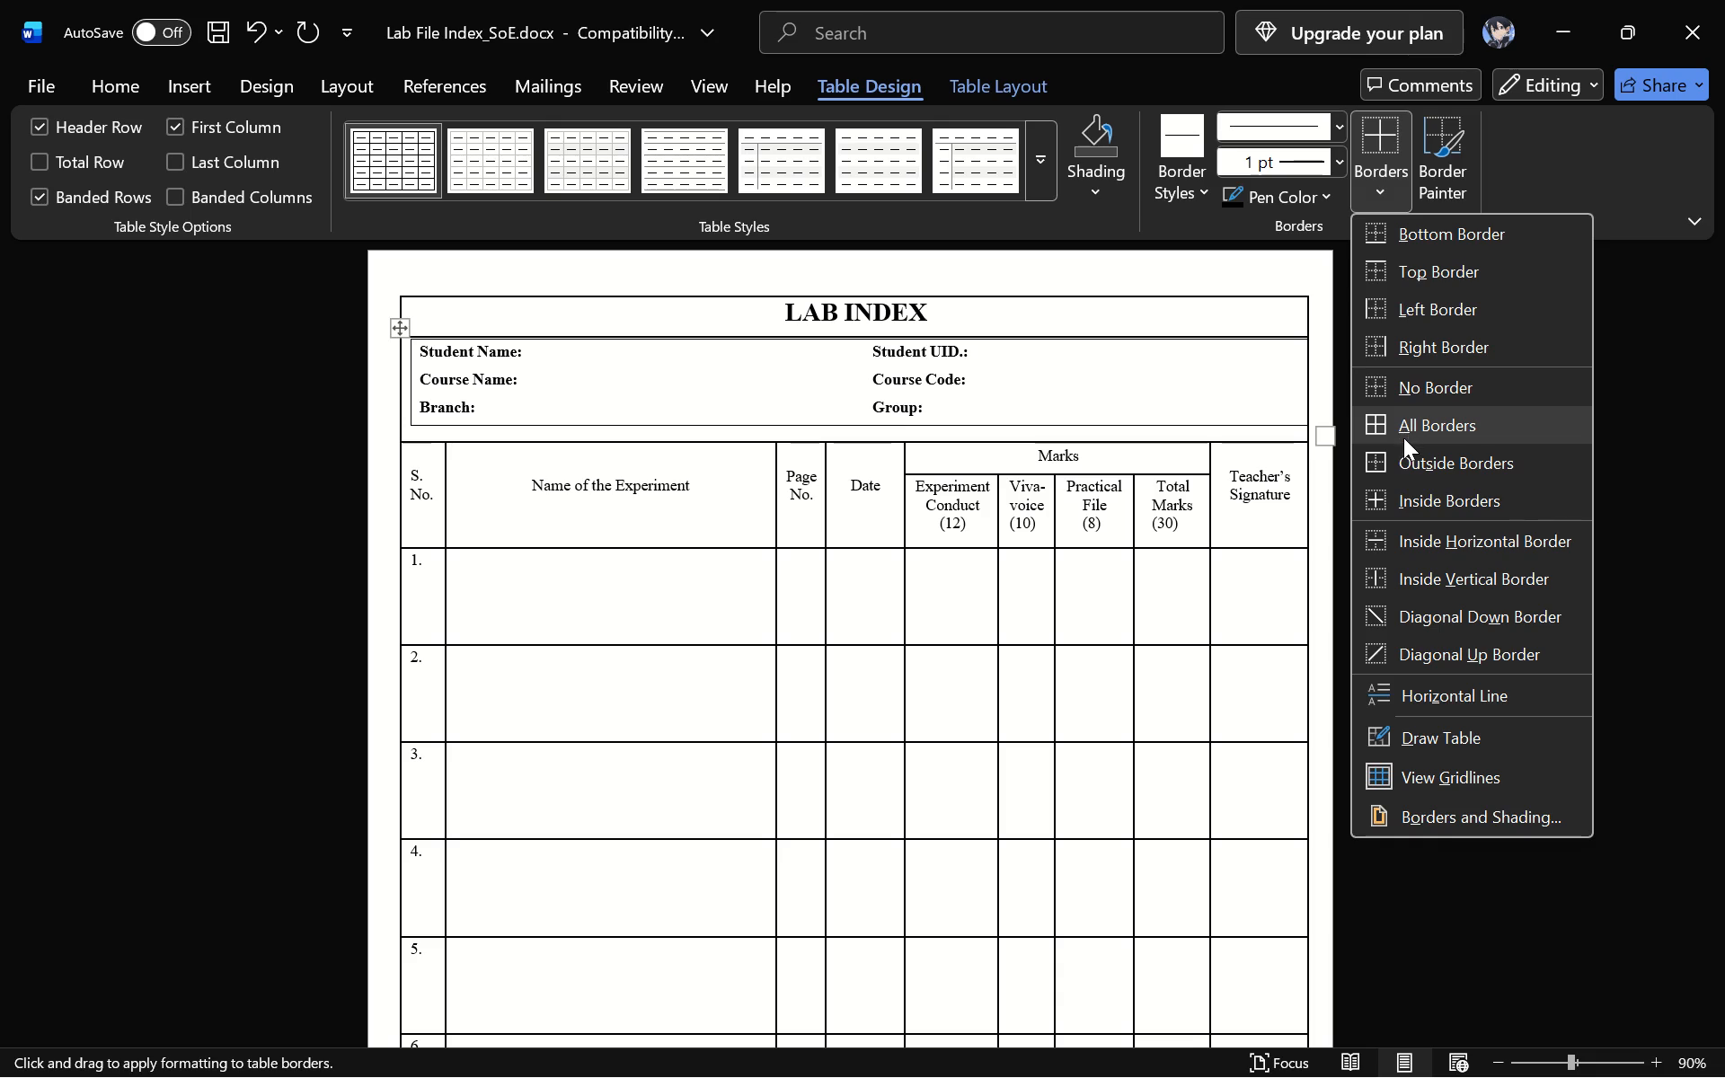
click(1403, 495)
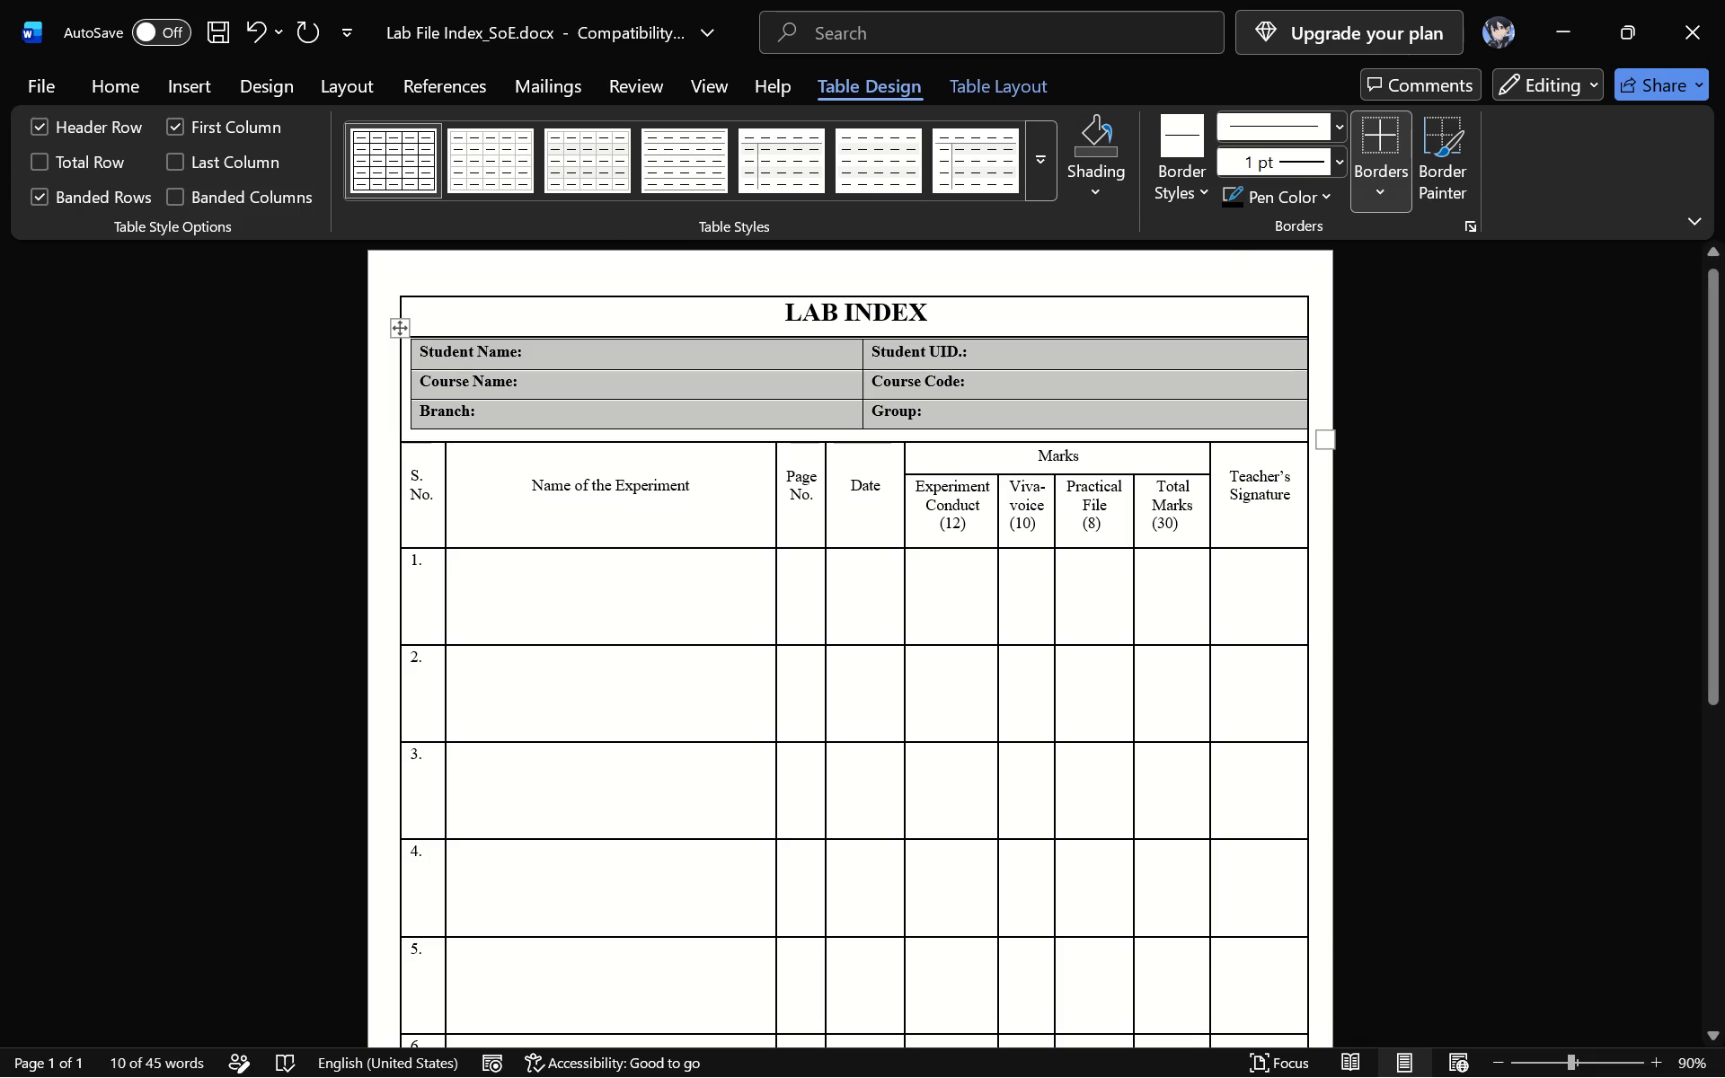
Select the whole student and course details table and remove all its borders.
click(400, 322)
click(400, 330)
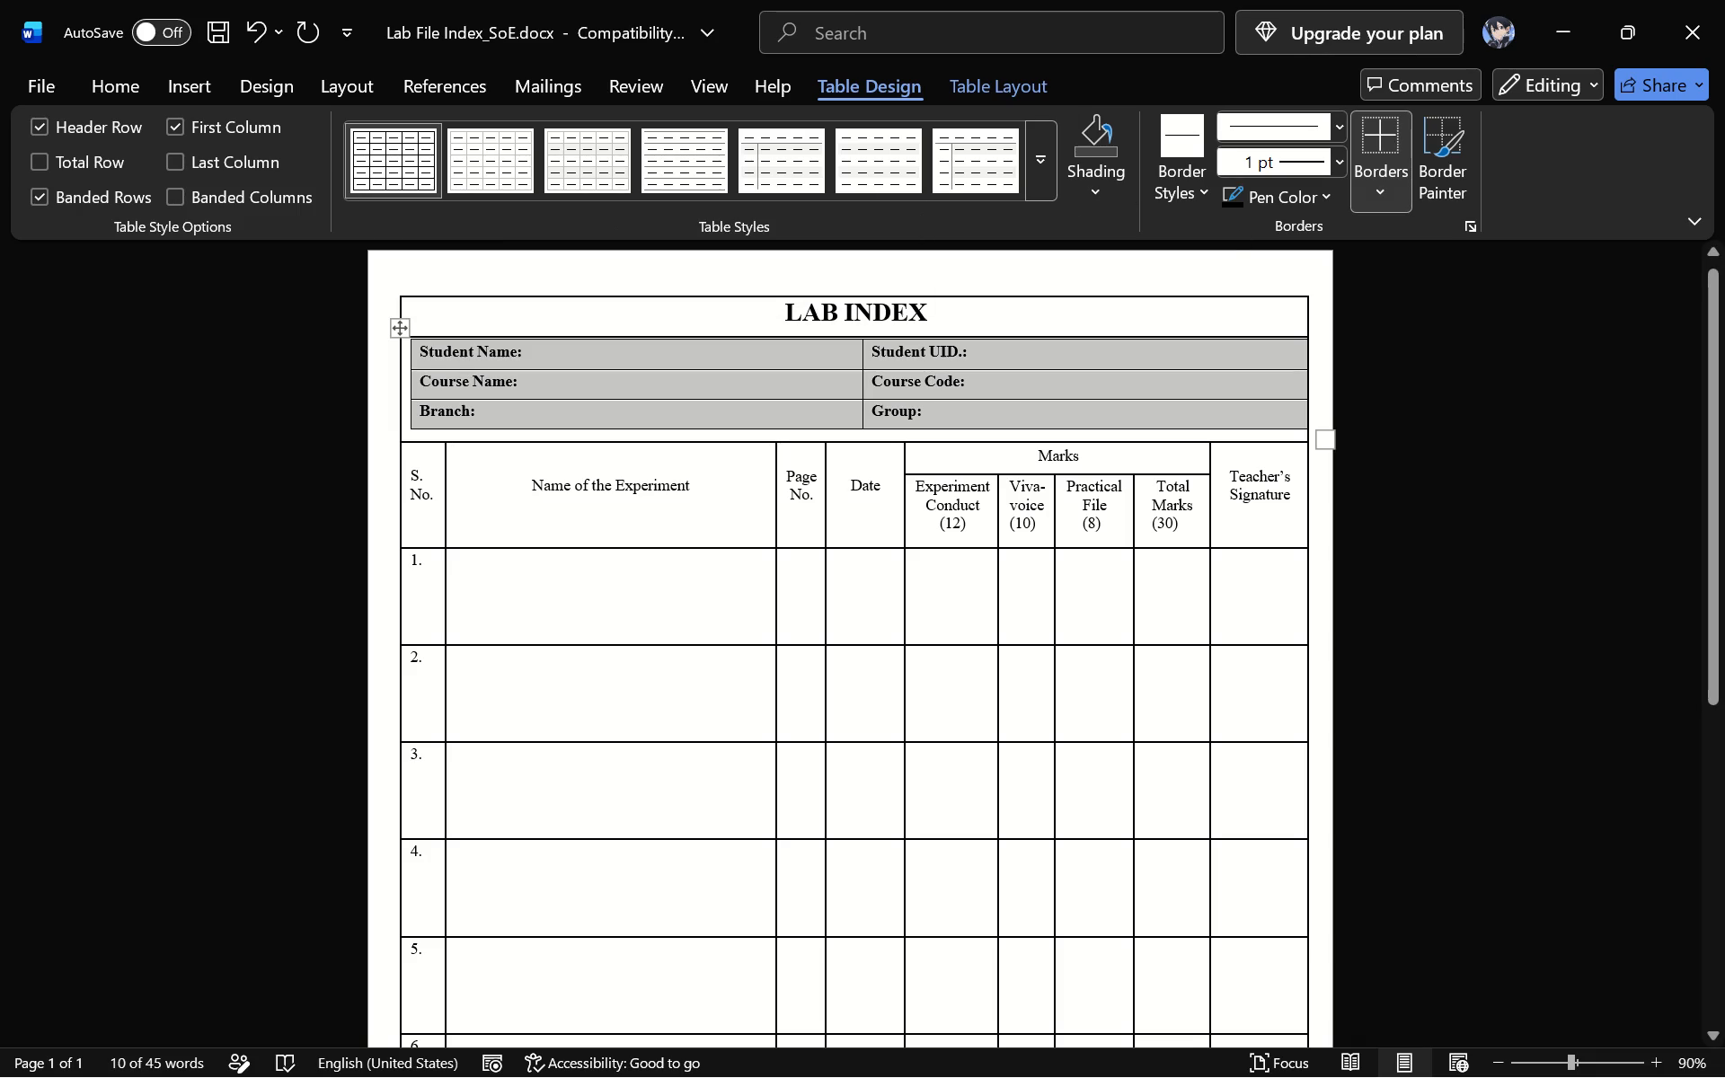
click(1357, 186)
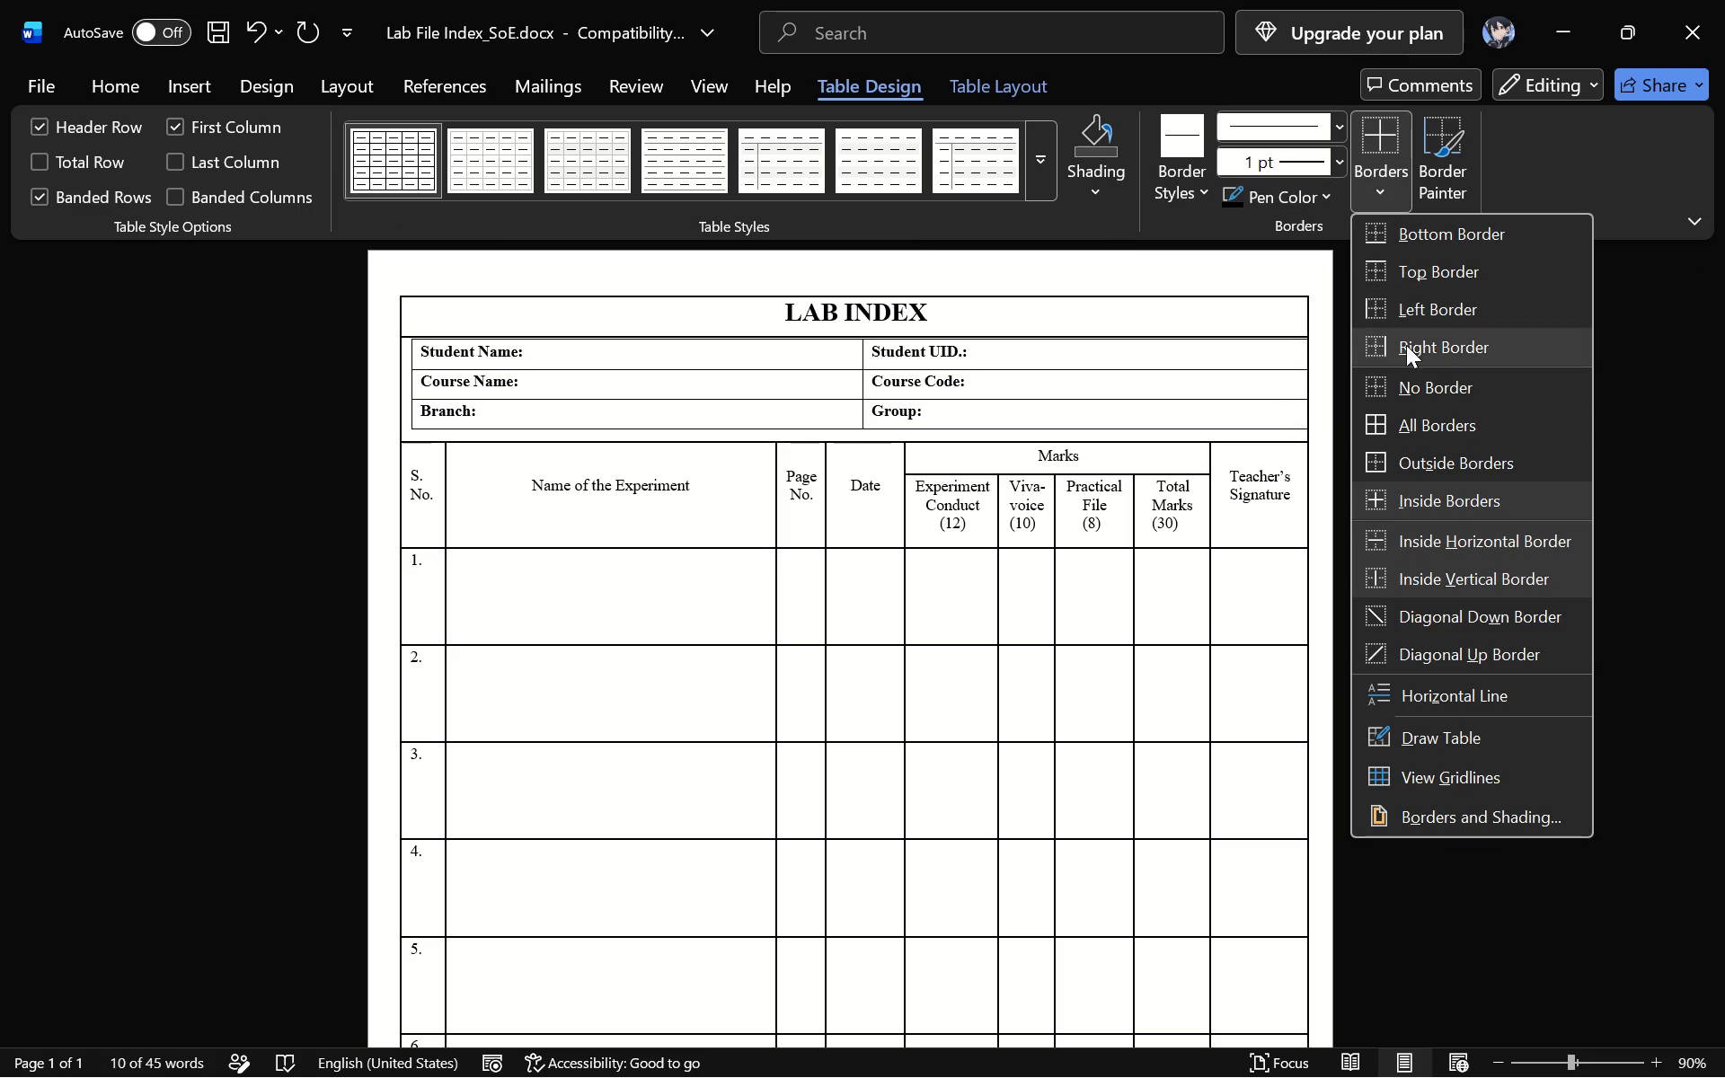
click(1419, 398)
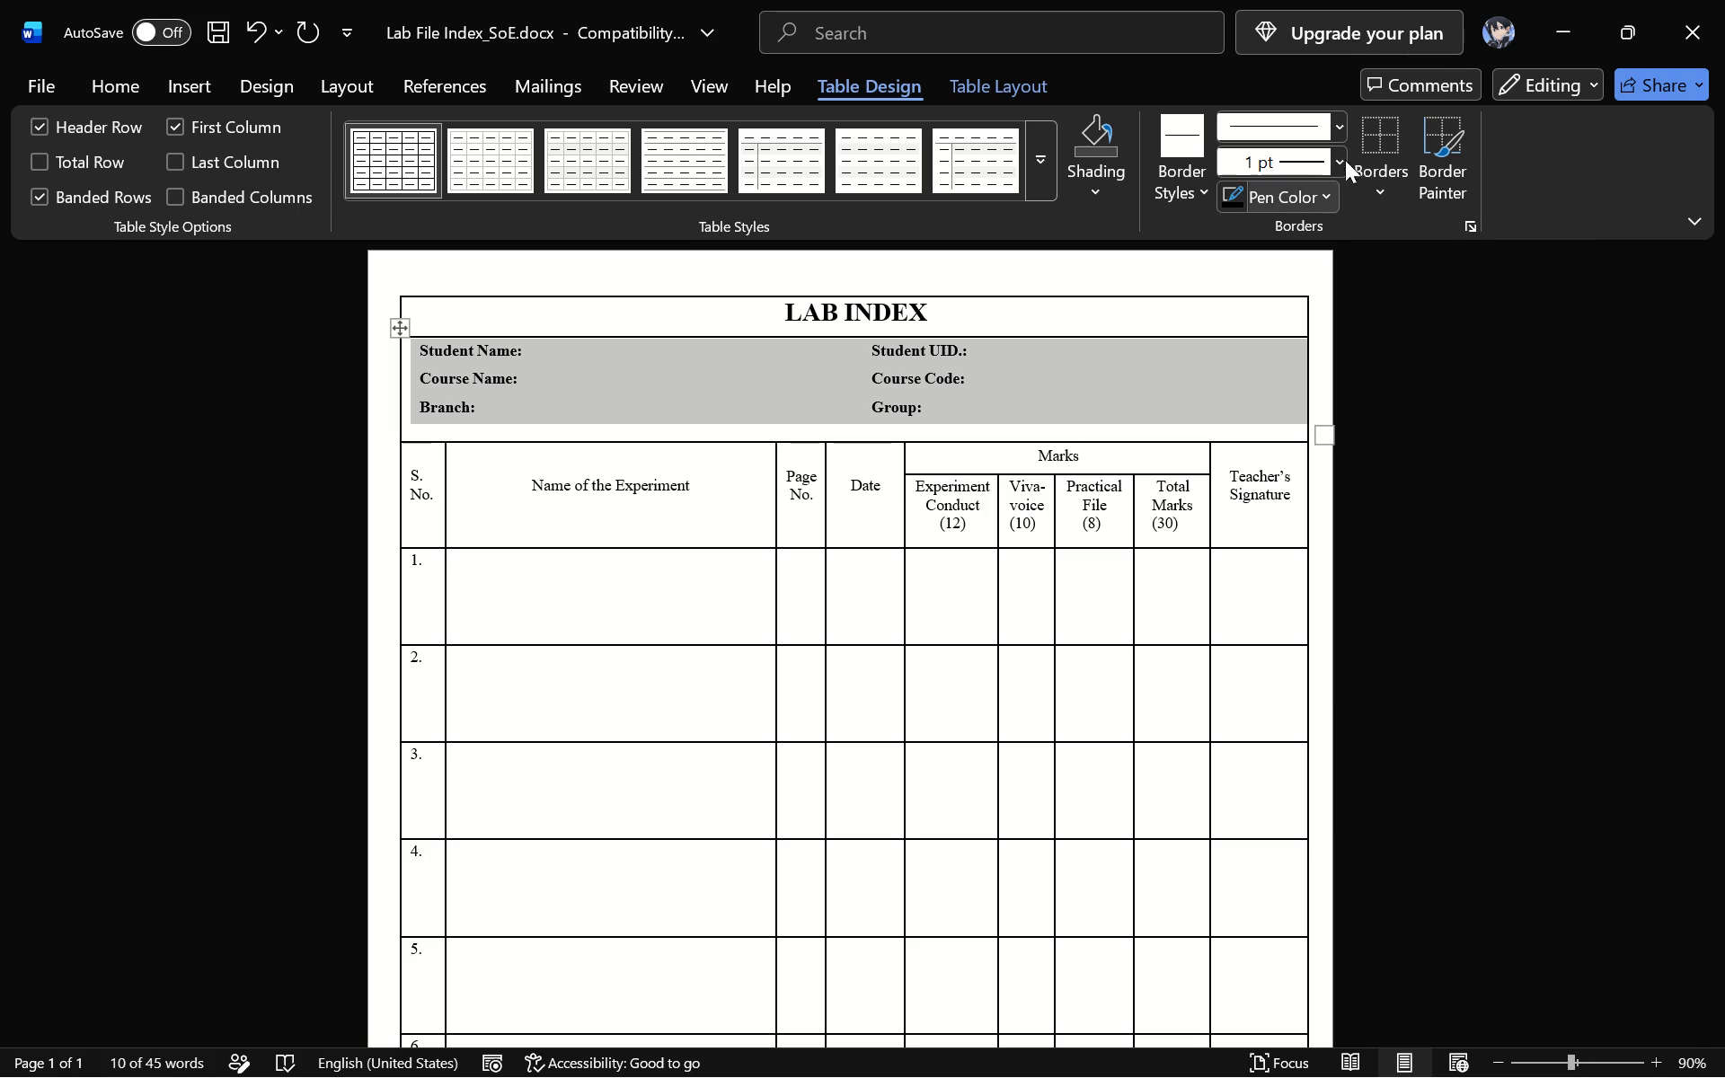
Apply 1 pt inside borders to the student and course details table.
click(1379, 190)
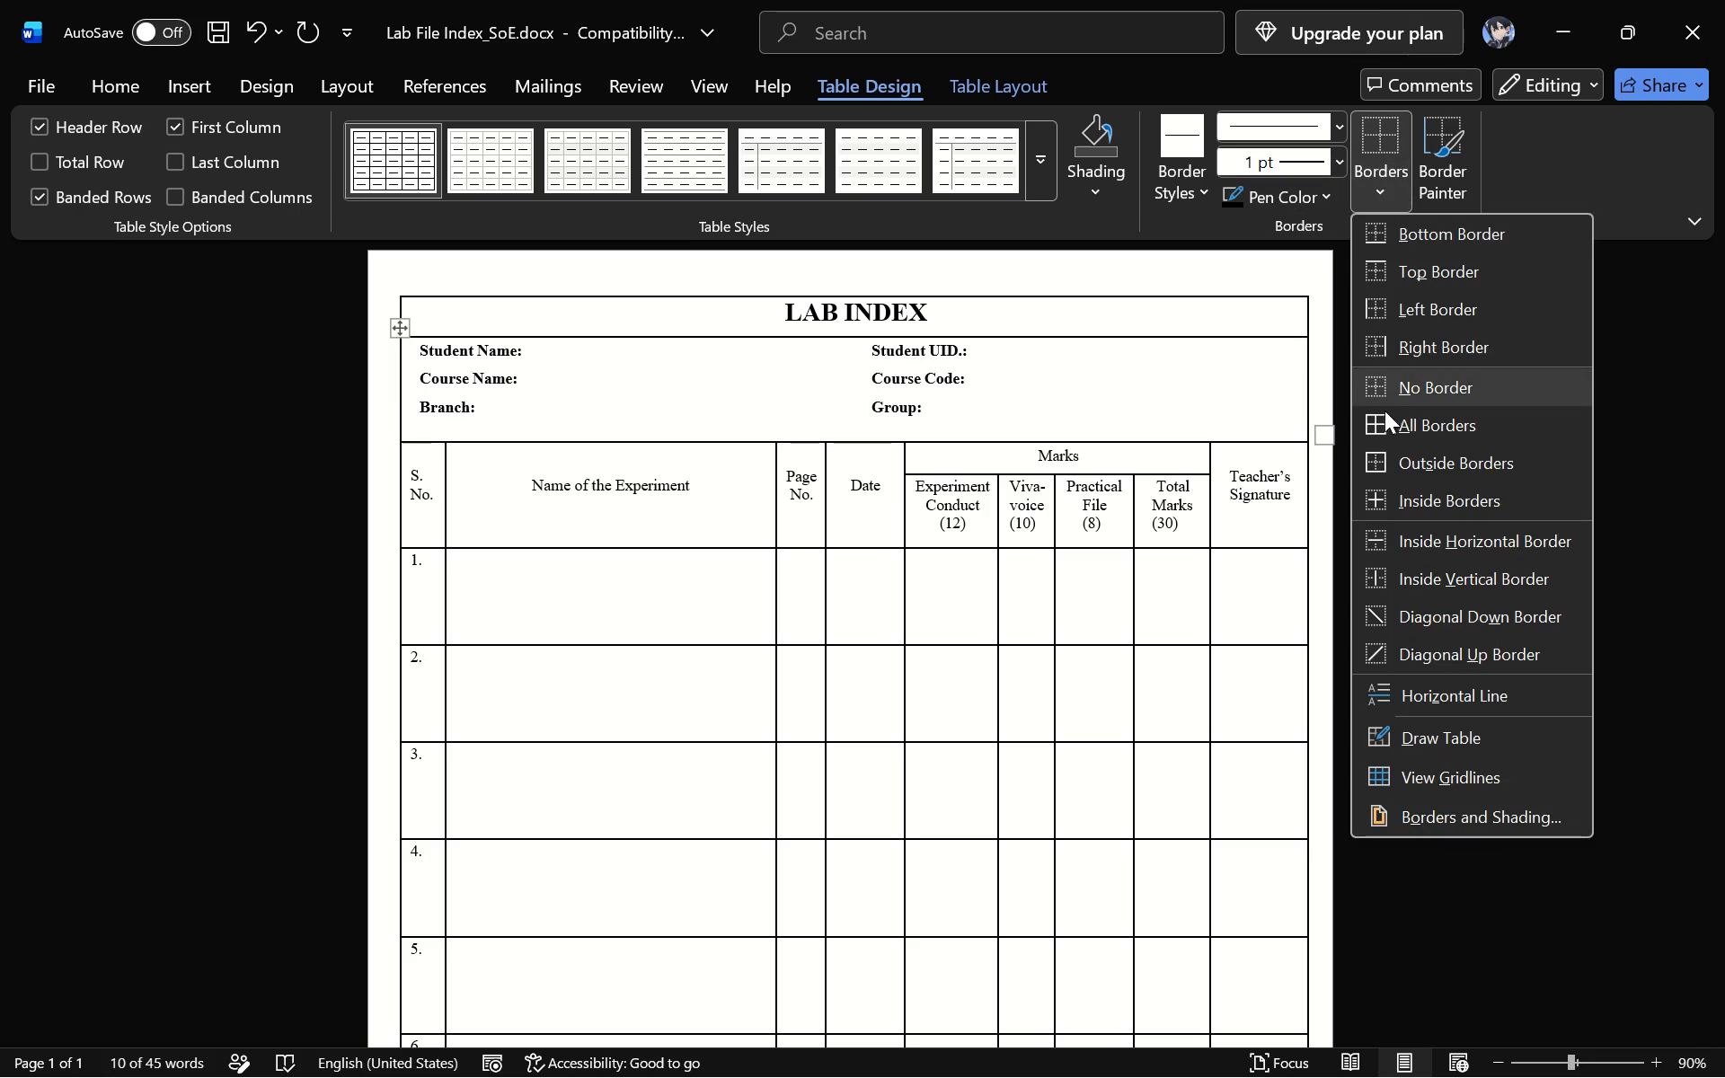
click(1394, 491)
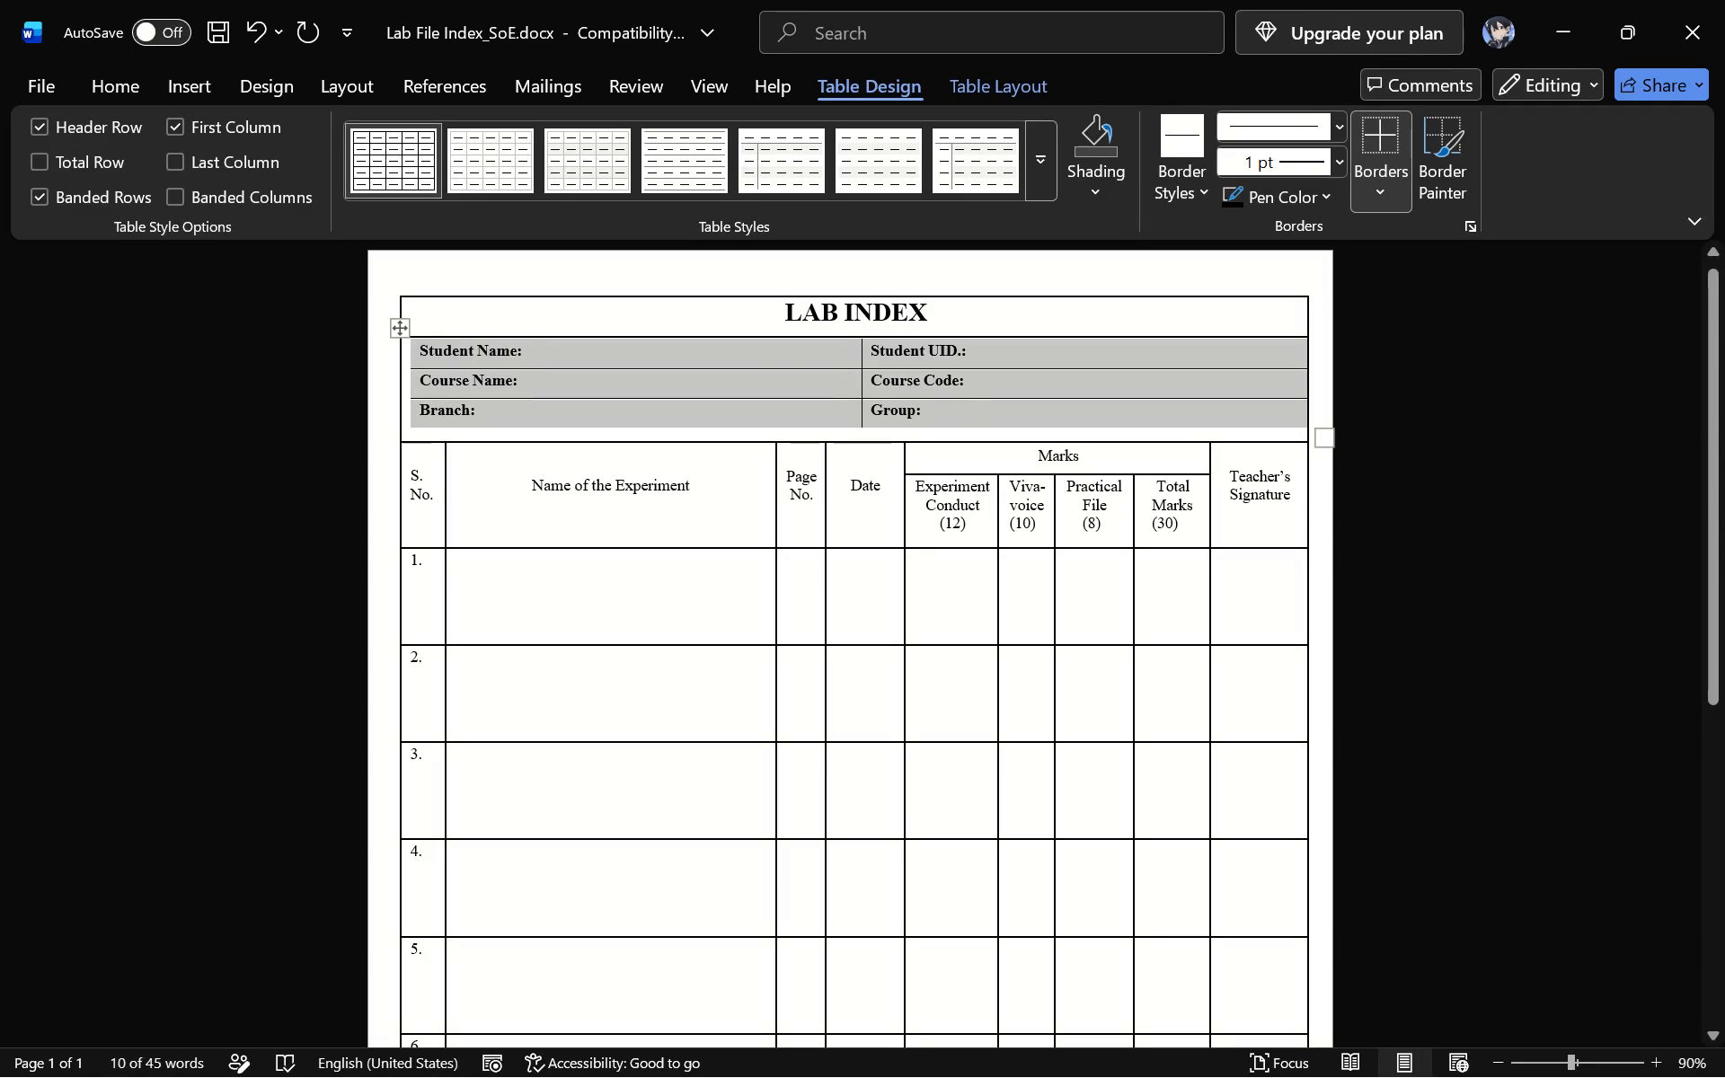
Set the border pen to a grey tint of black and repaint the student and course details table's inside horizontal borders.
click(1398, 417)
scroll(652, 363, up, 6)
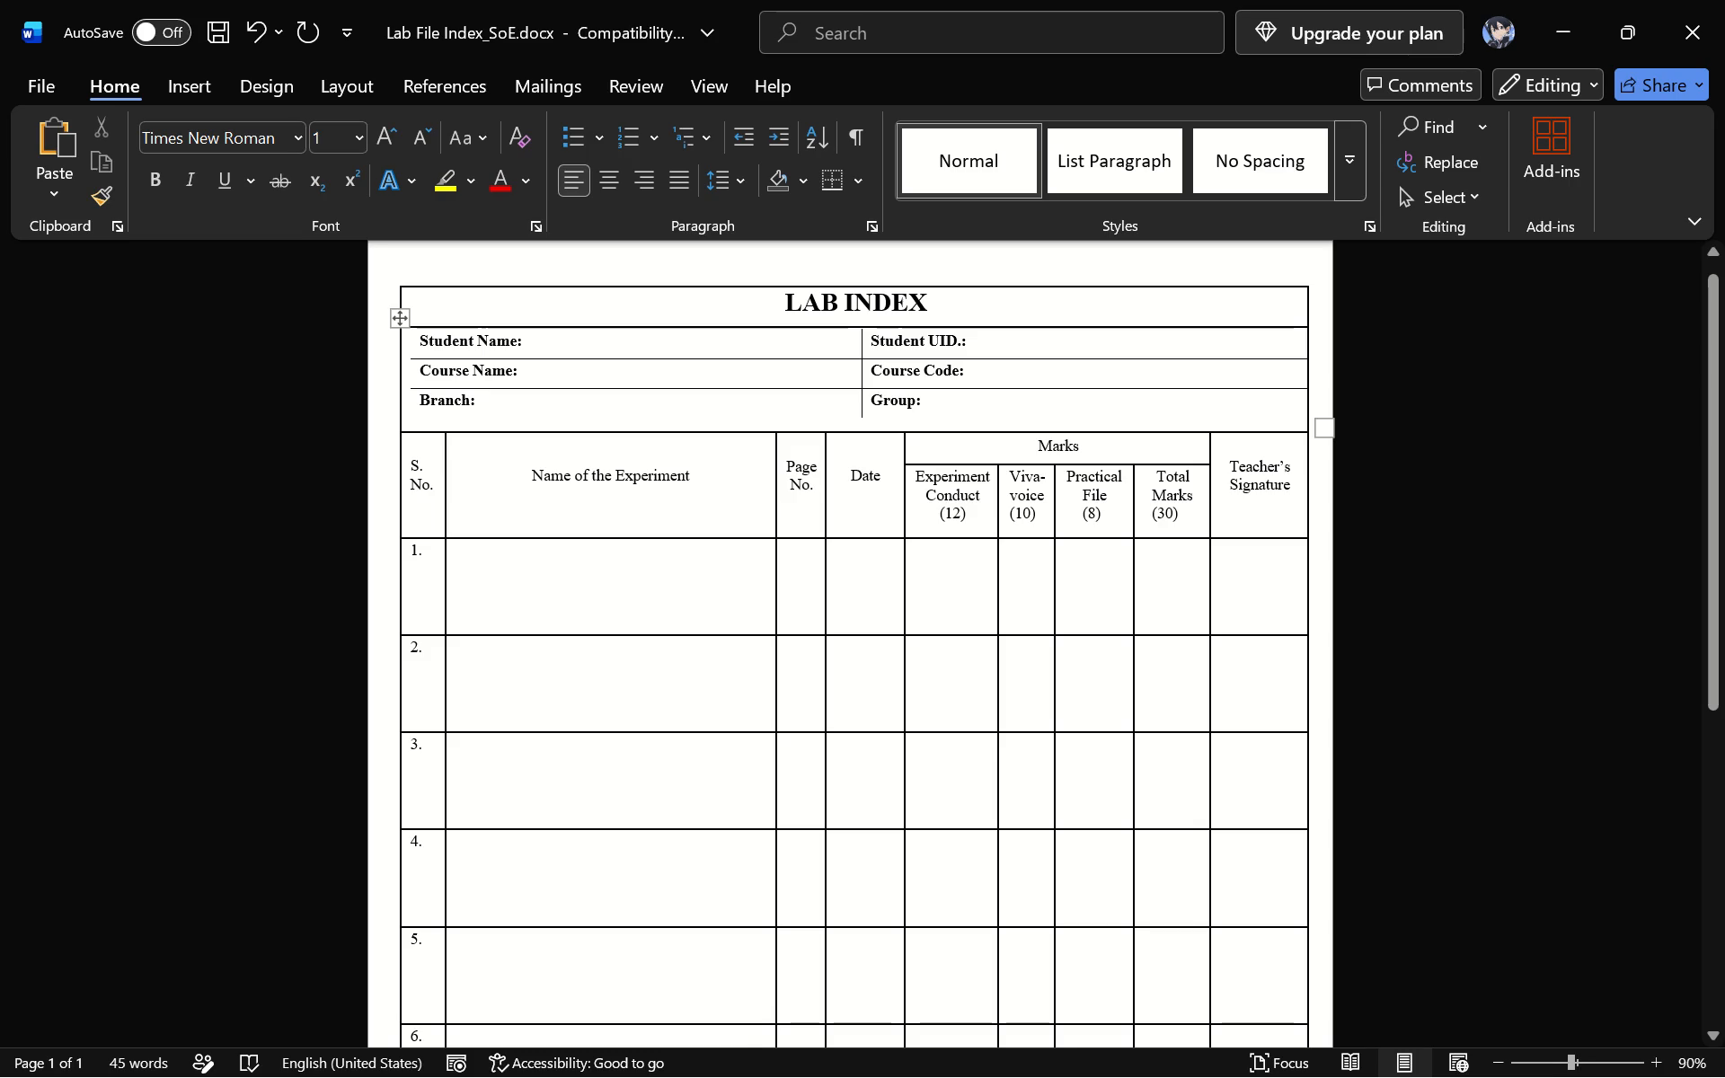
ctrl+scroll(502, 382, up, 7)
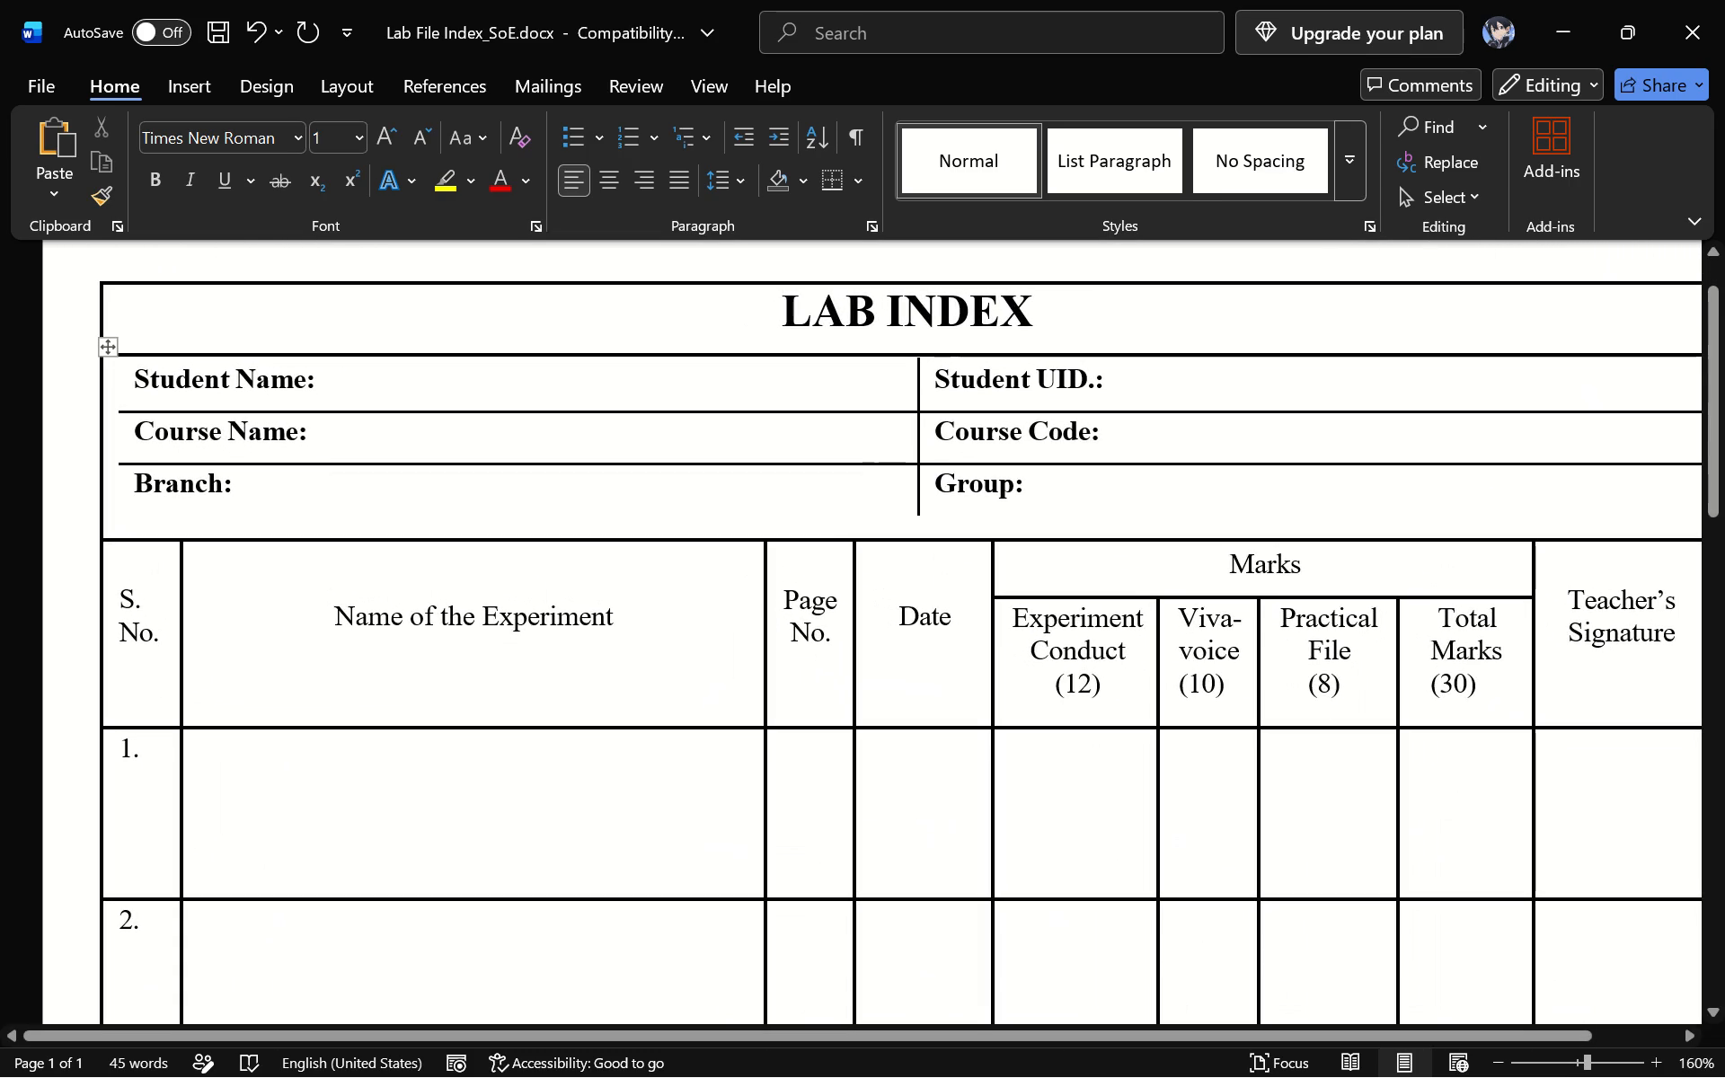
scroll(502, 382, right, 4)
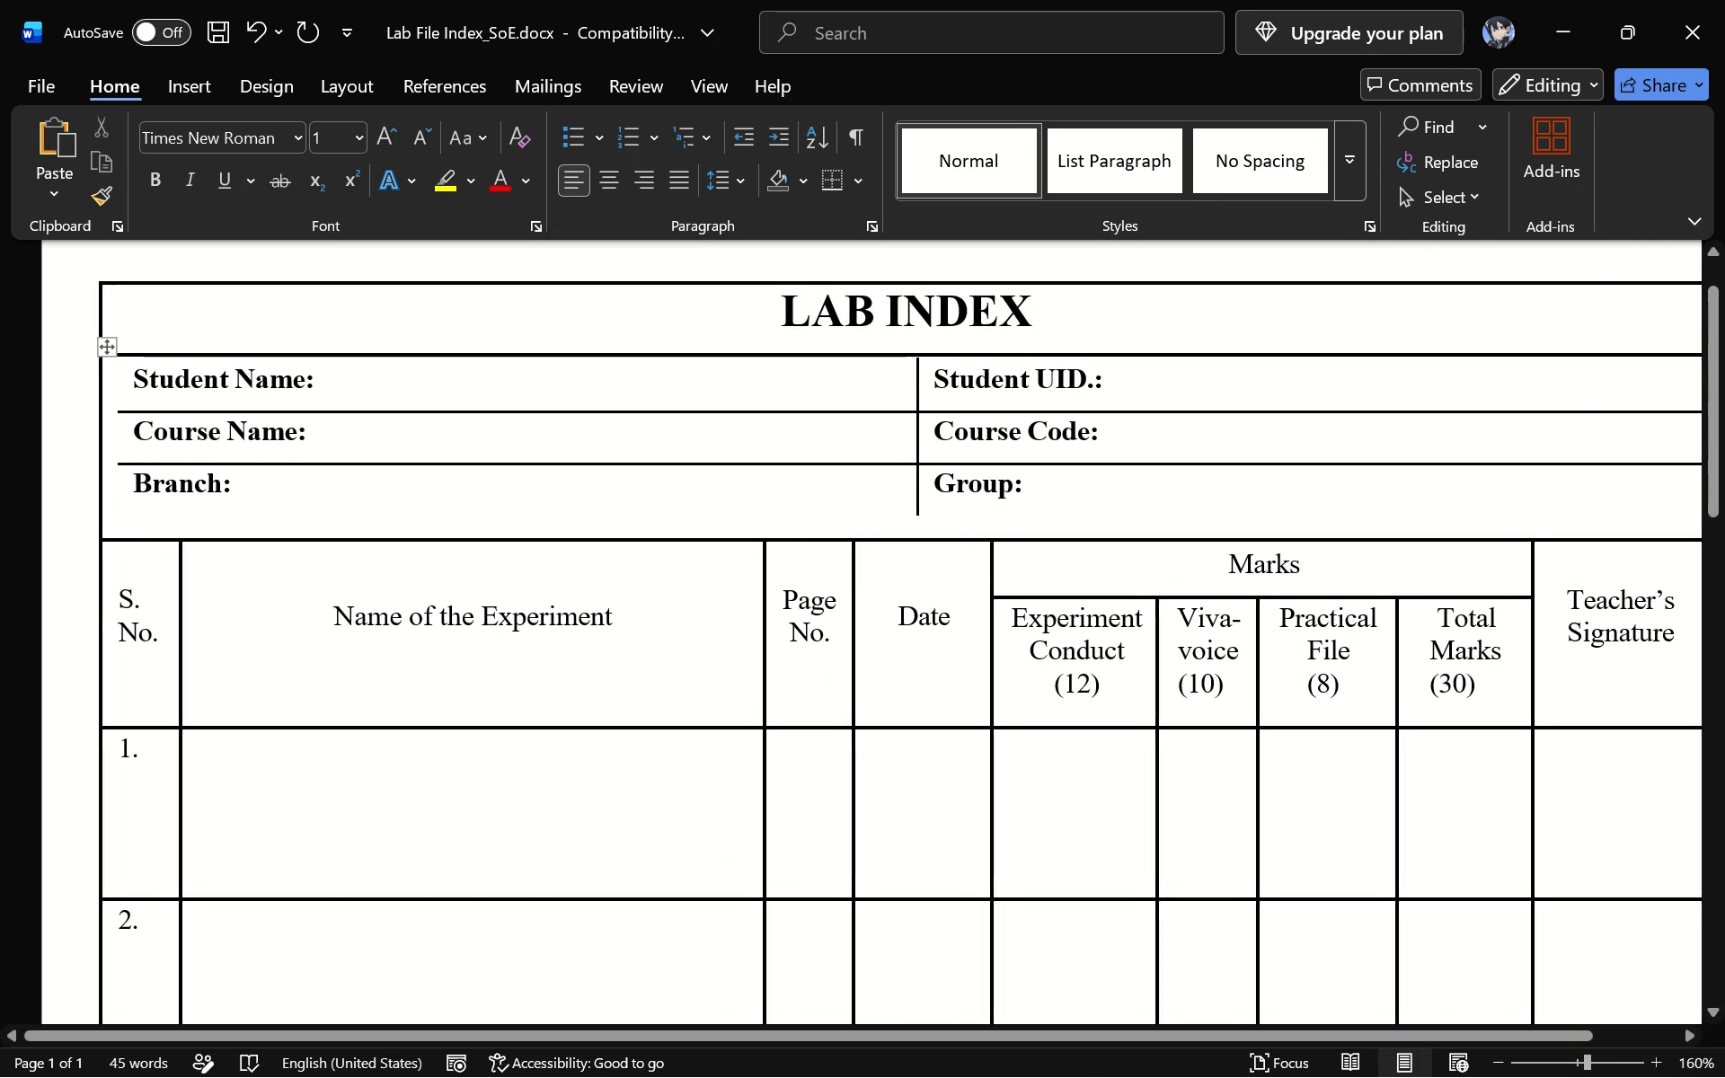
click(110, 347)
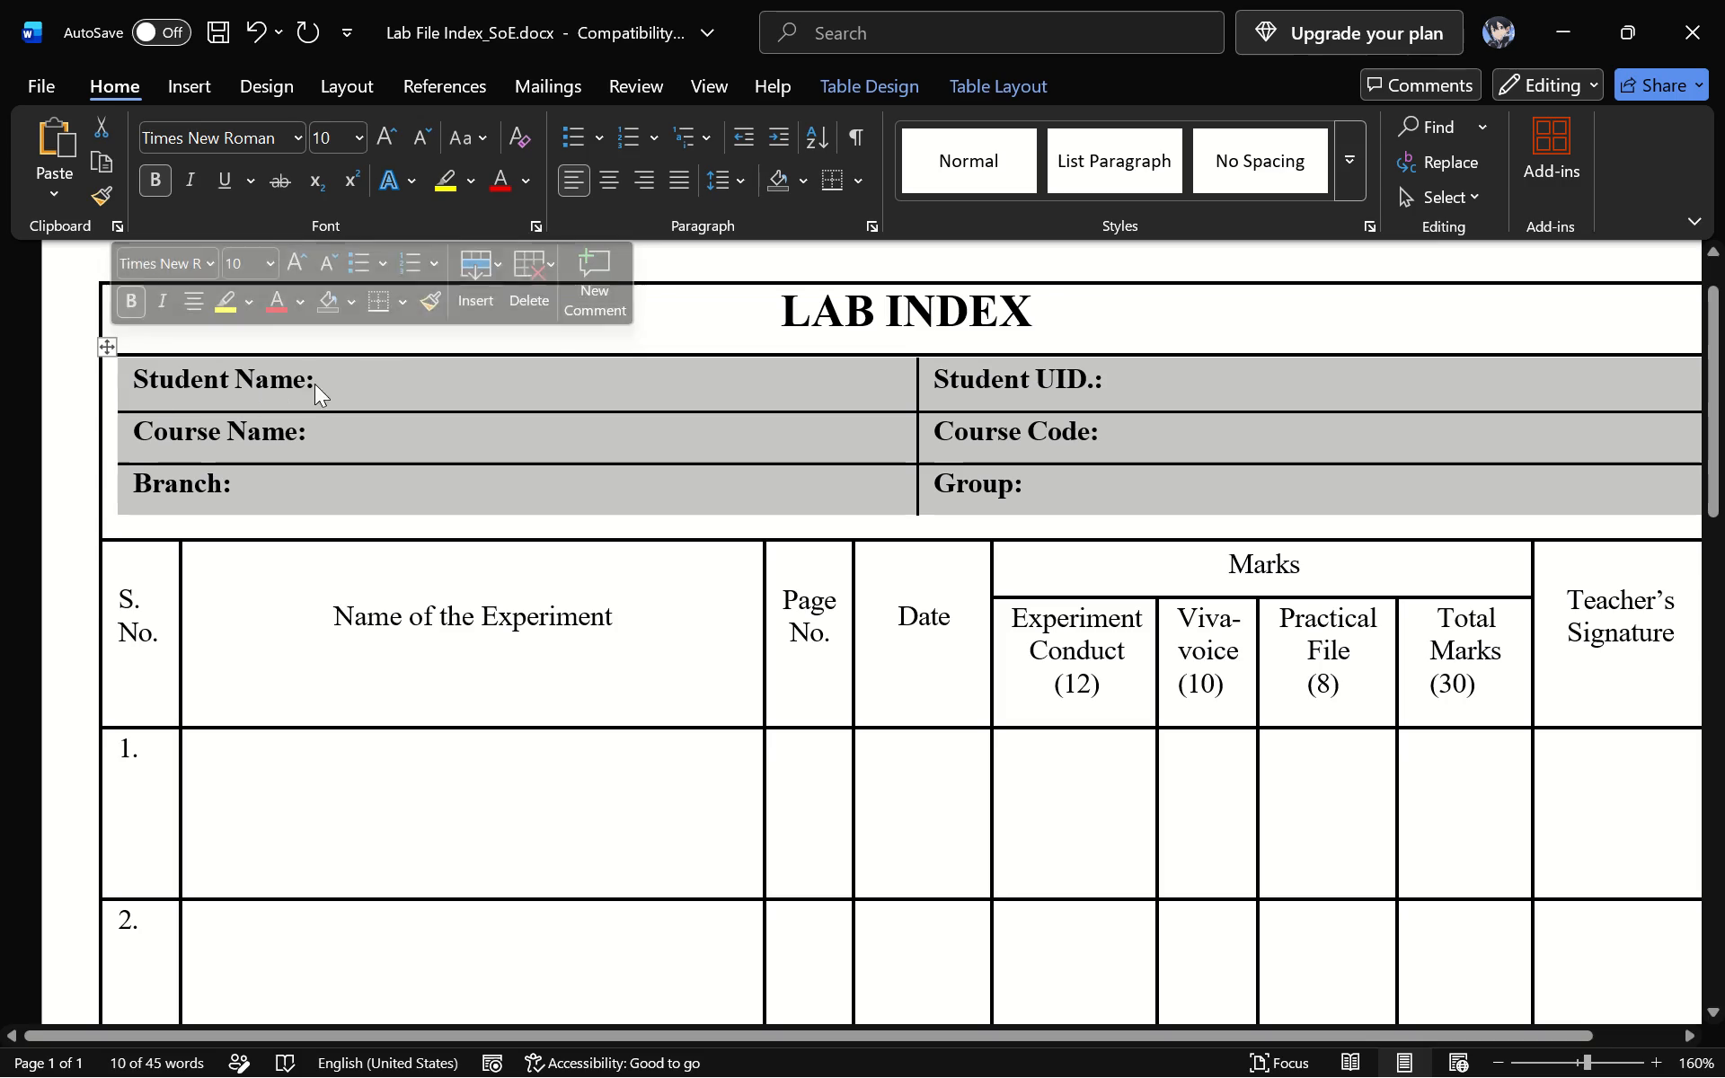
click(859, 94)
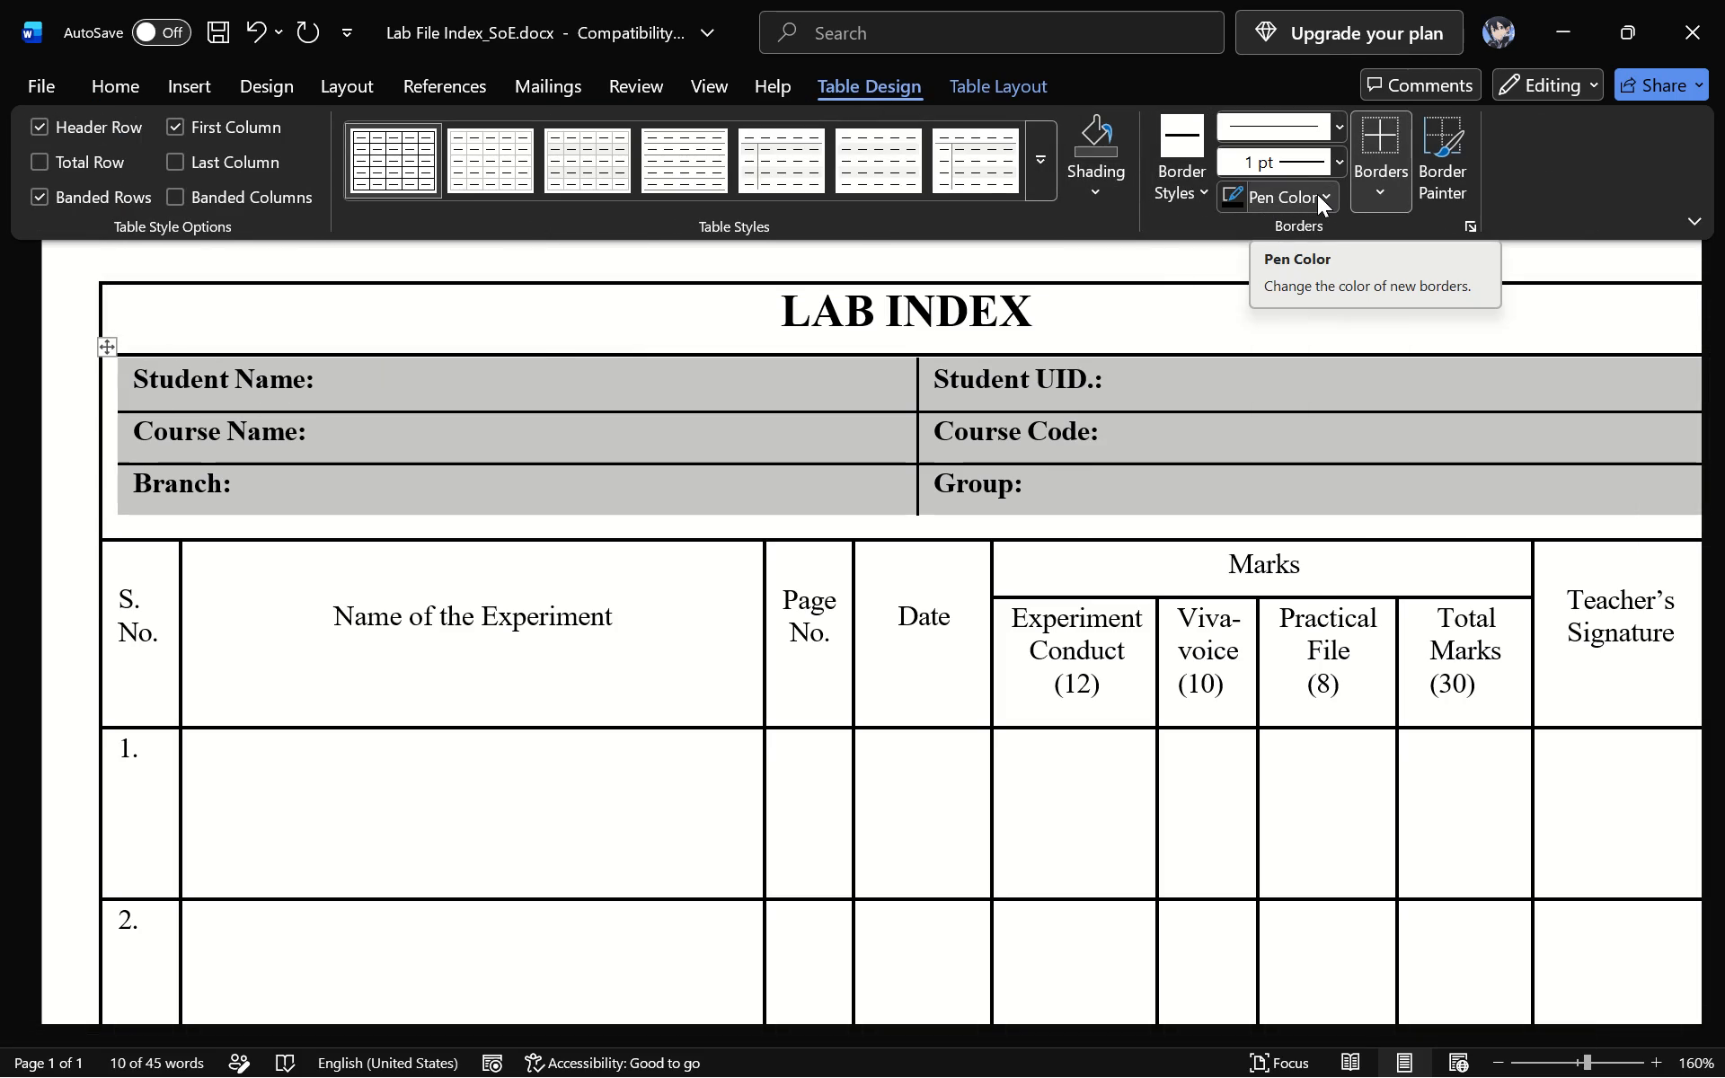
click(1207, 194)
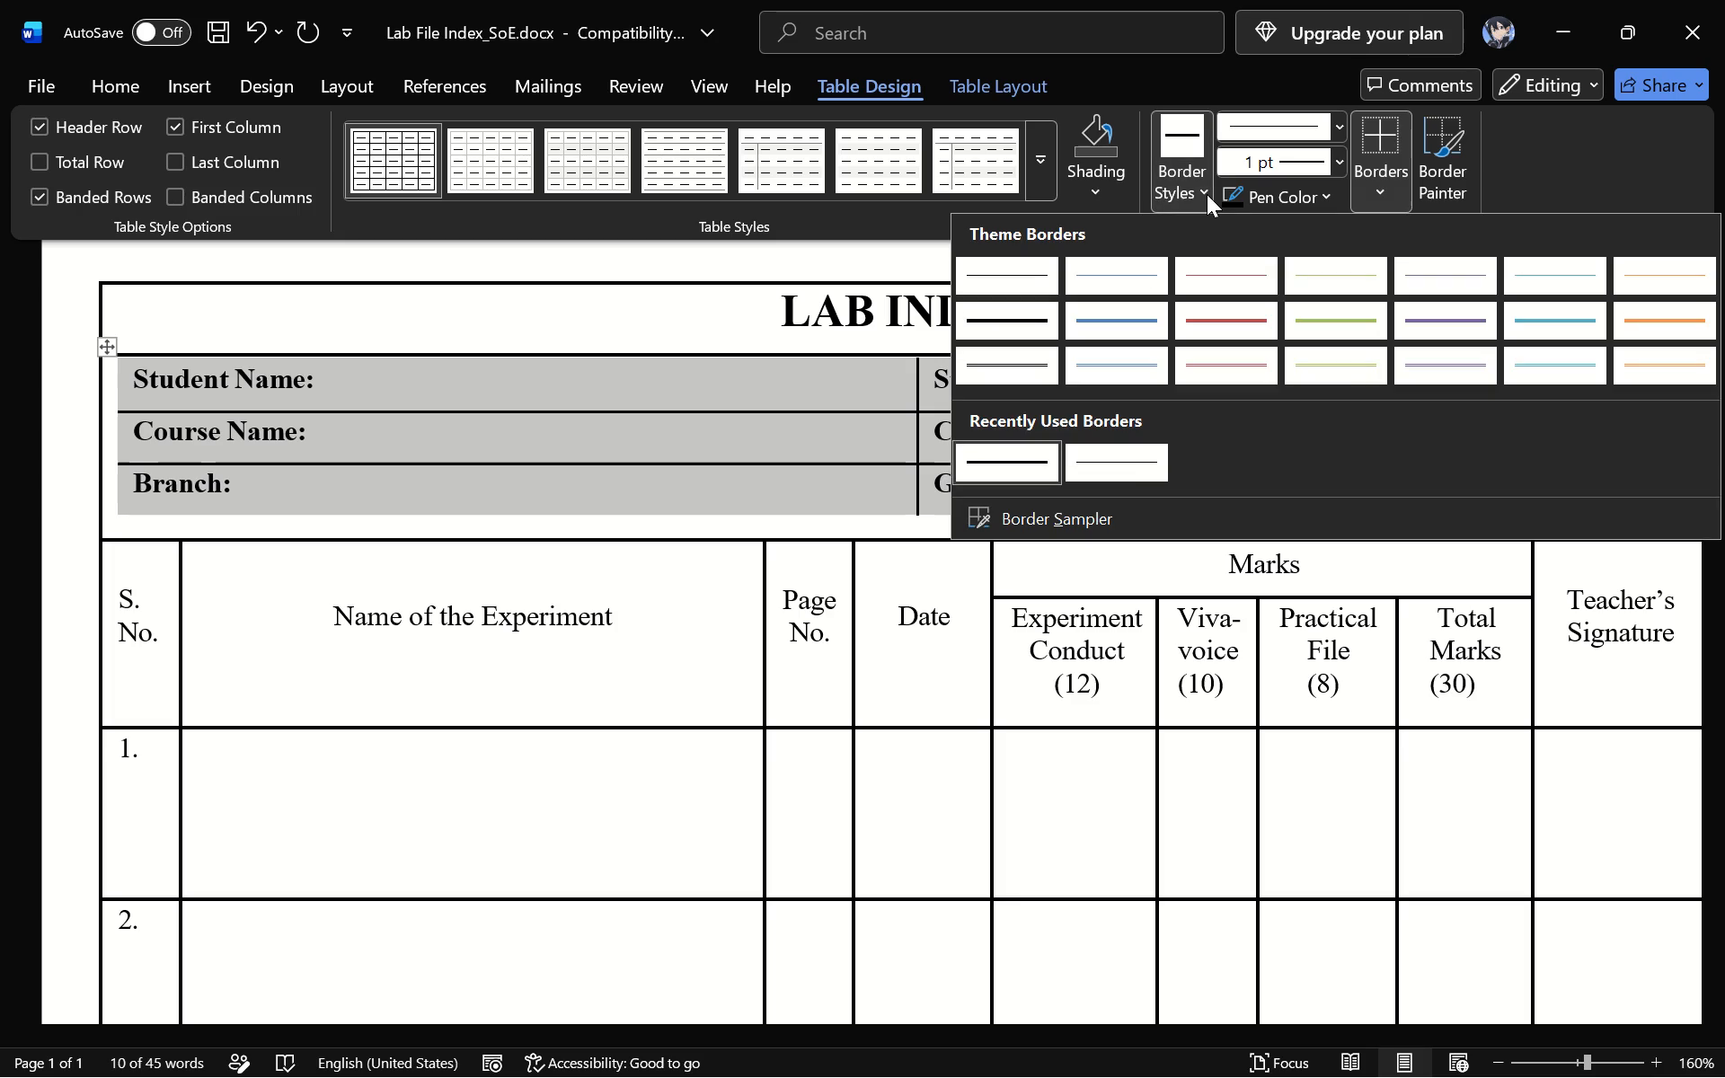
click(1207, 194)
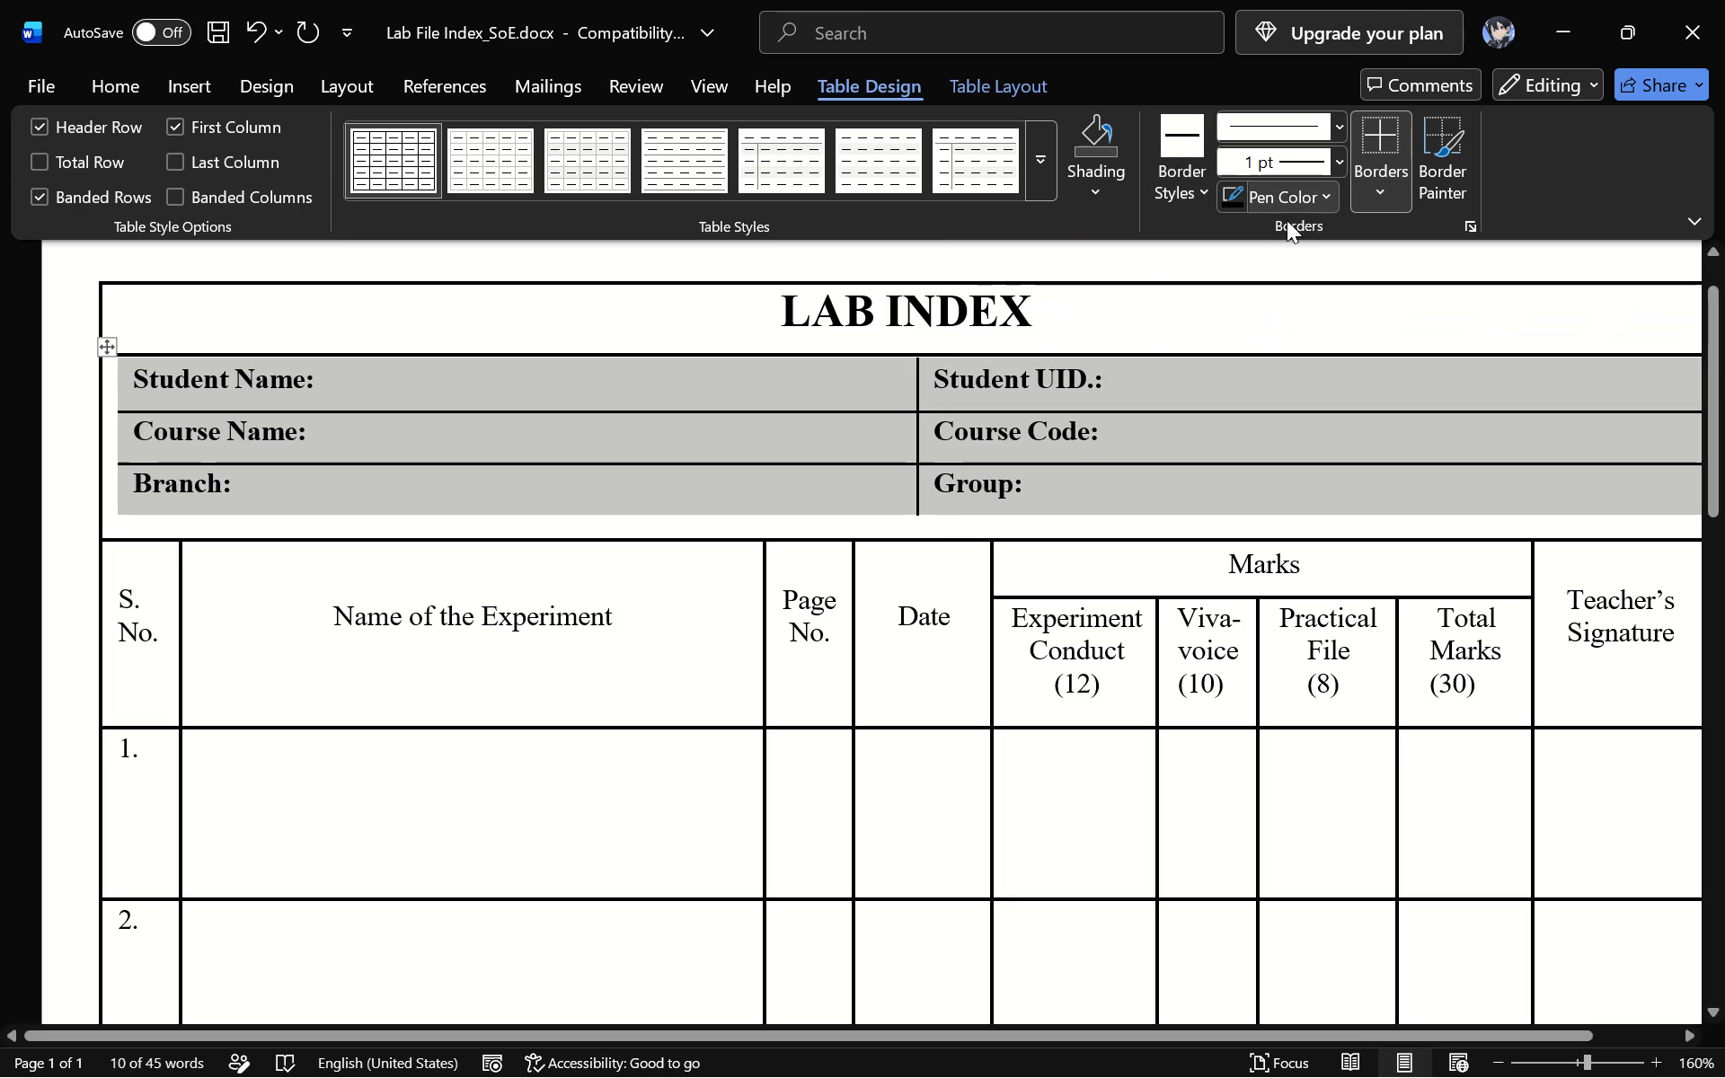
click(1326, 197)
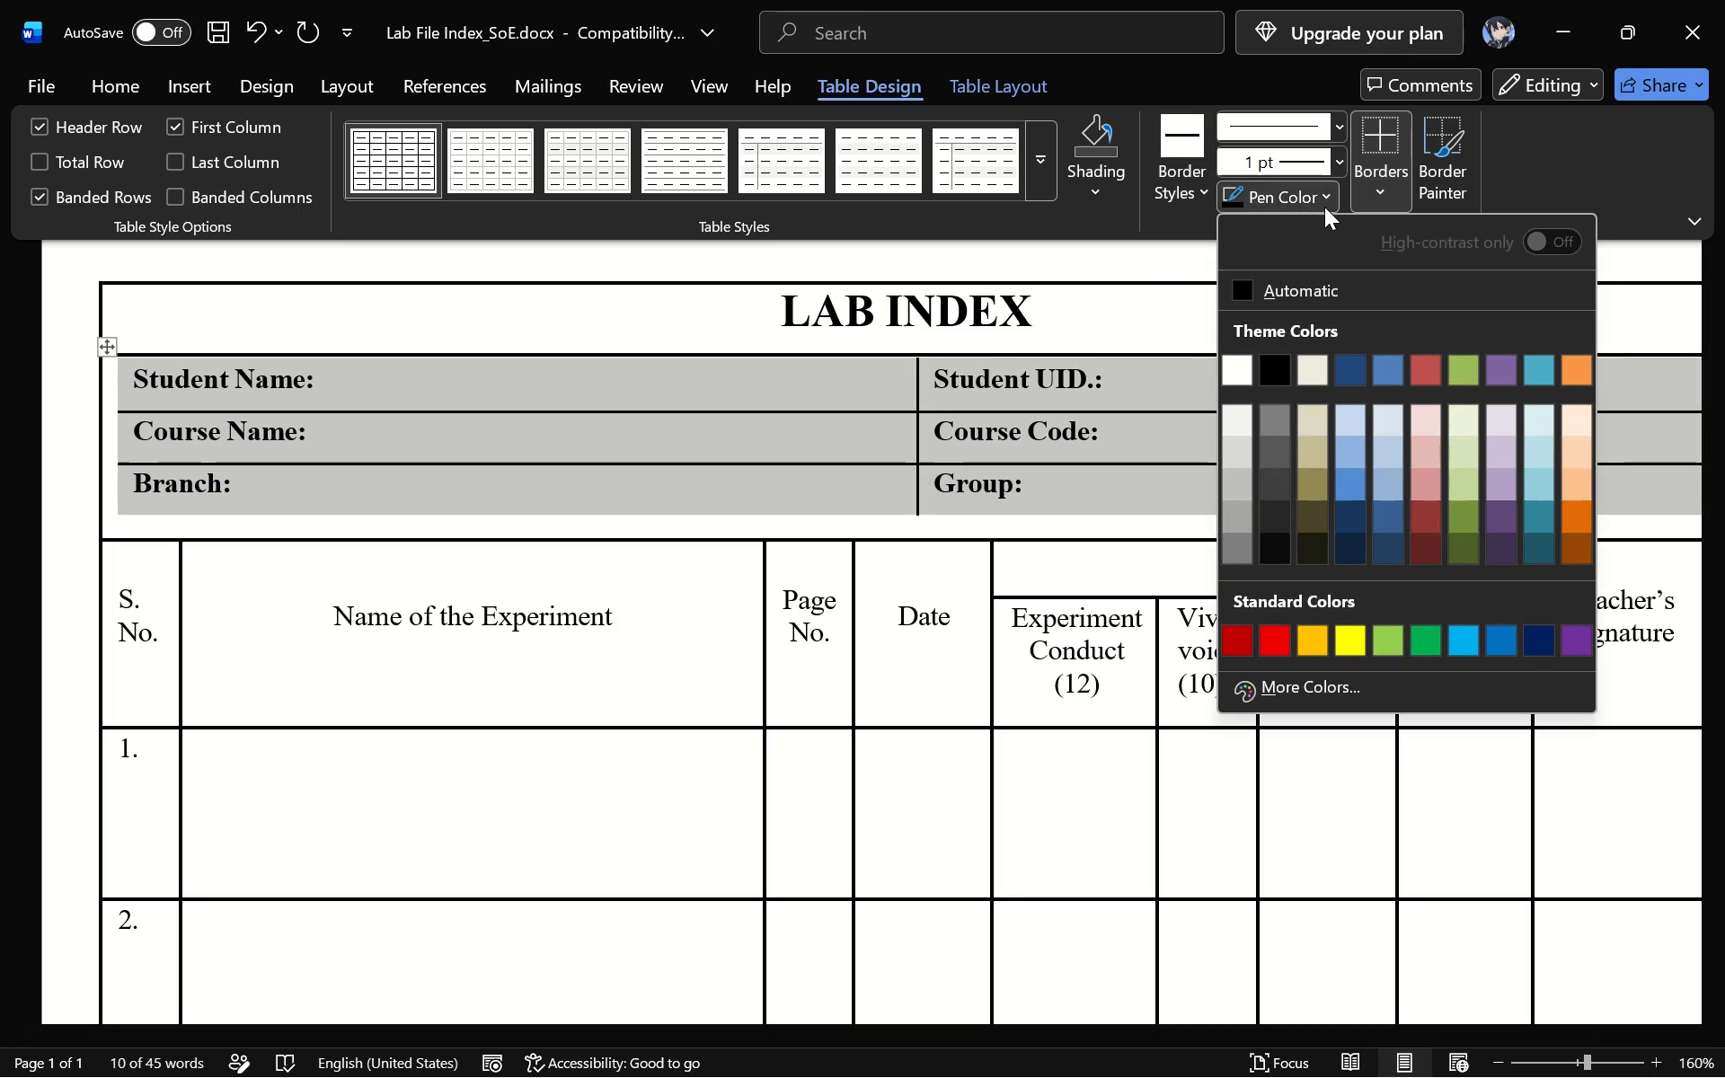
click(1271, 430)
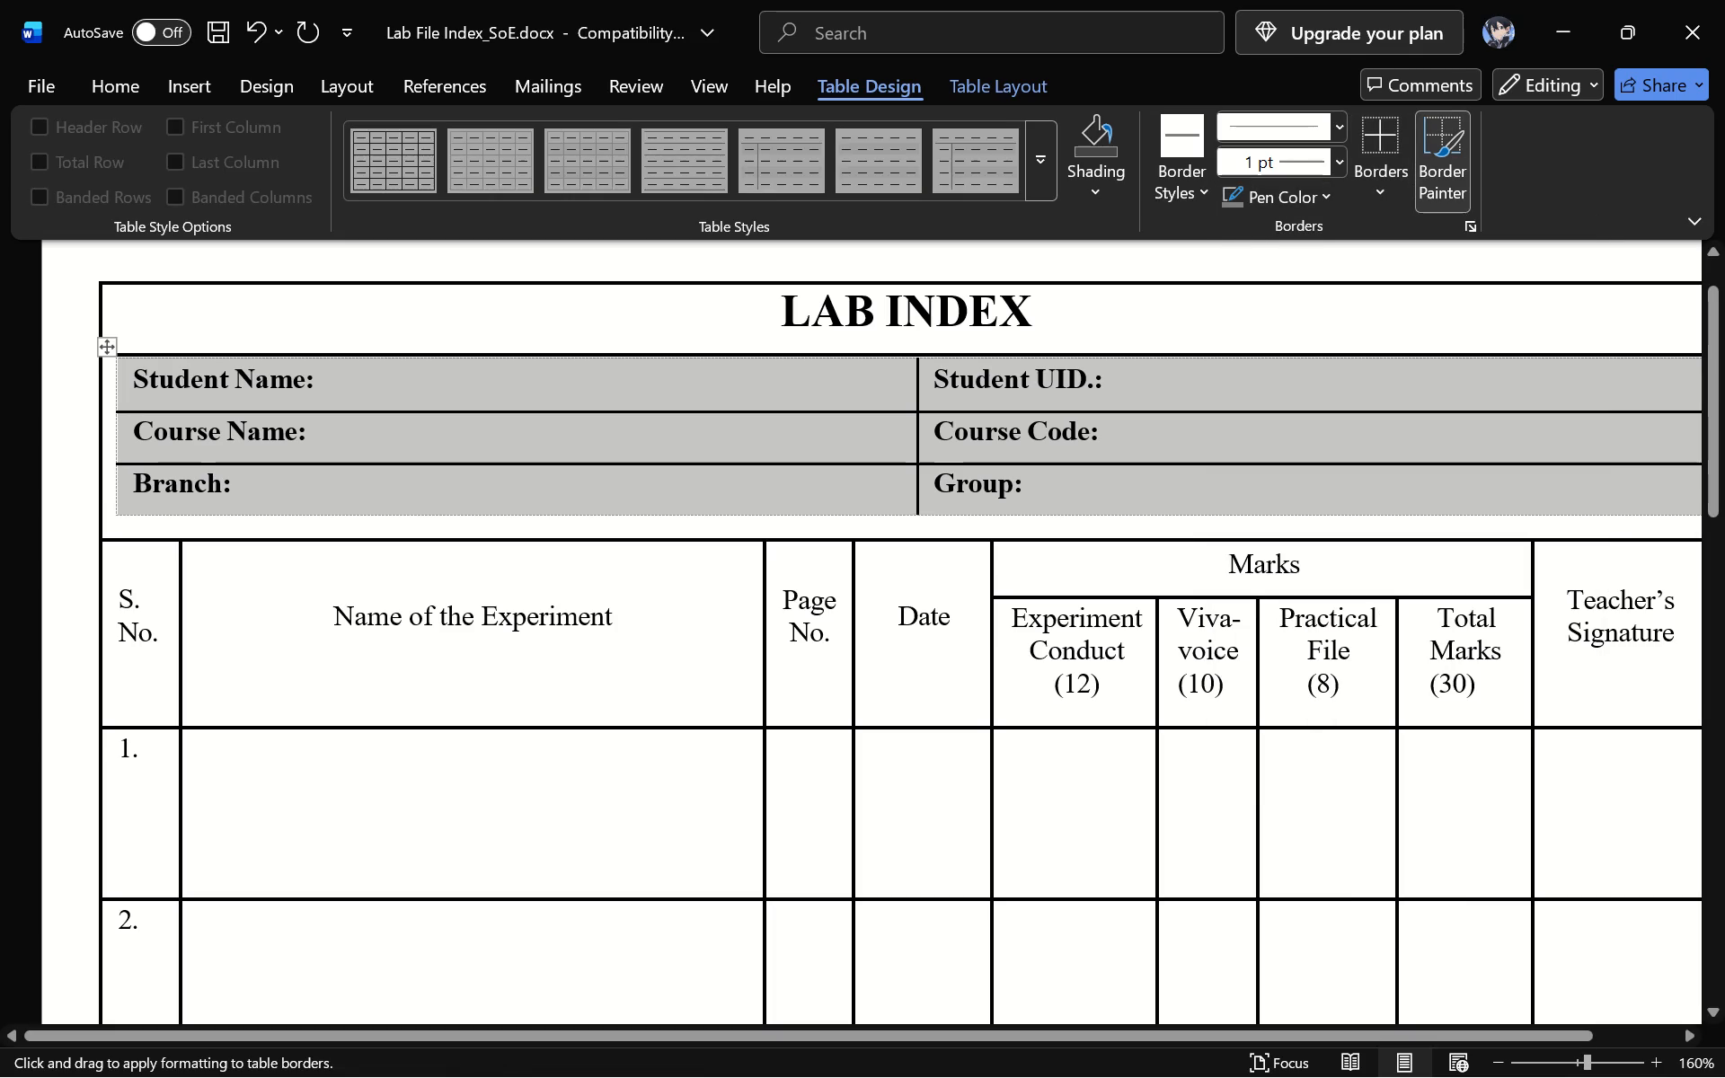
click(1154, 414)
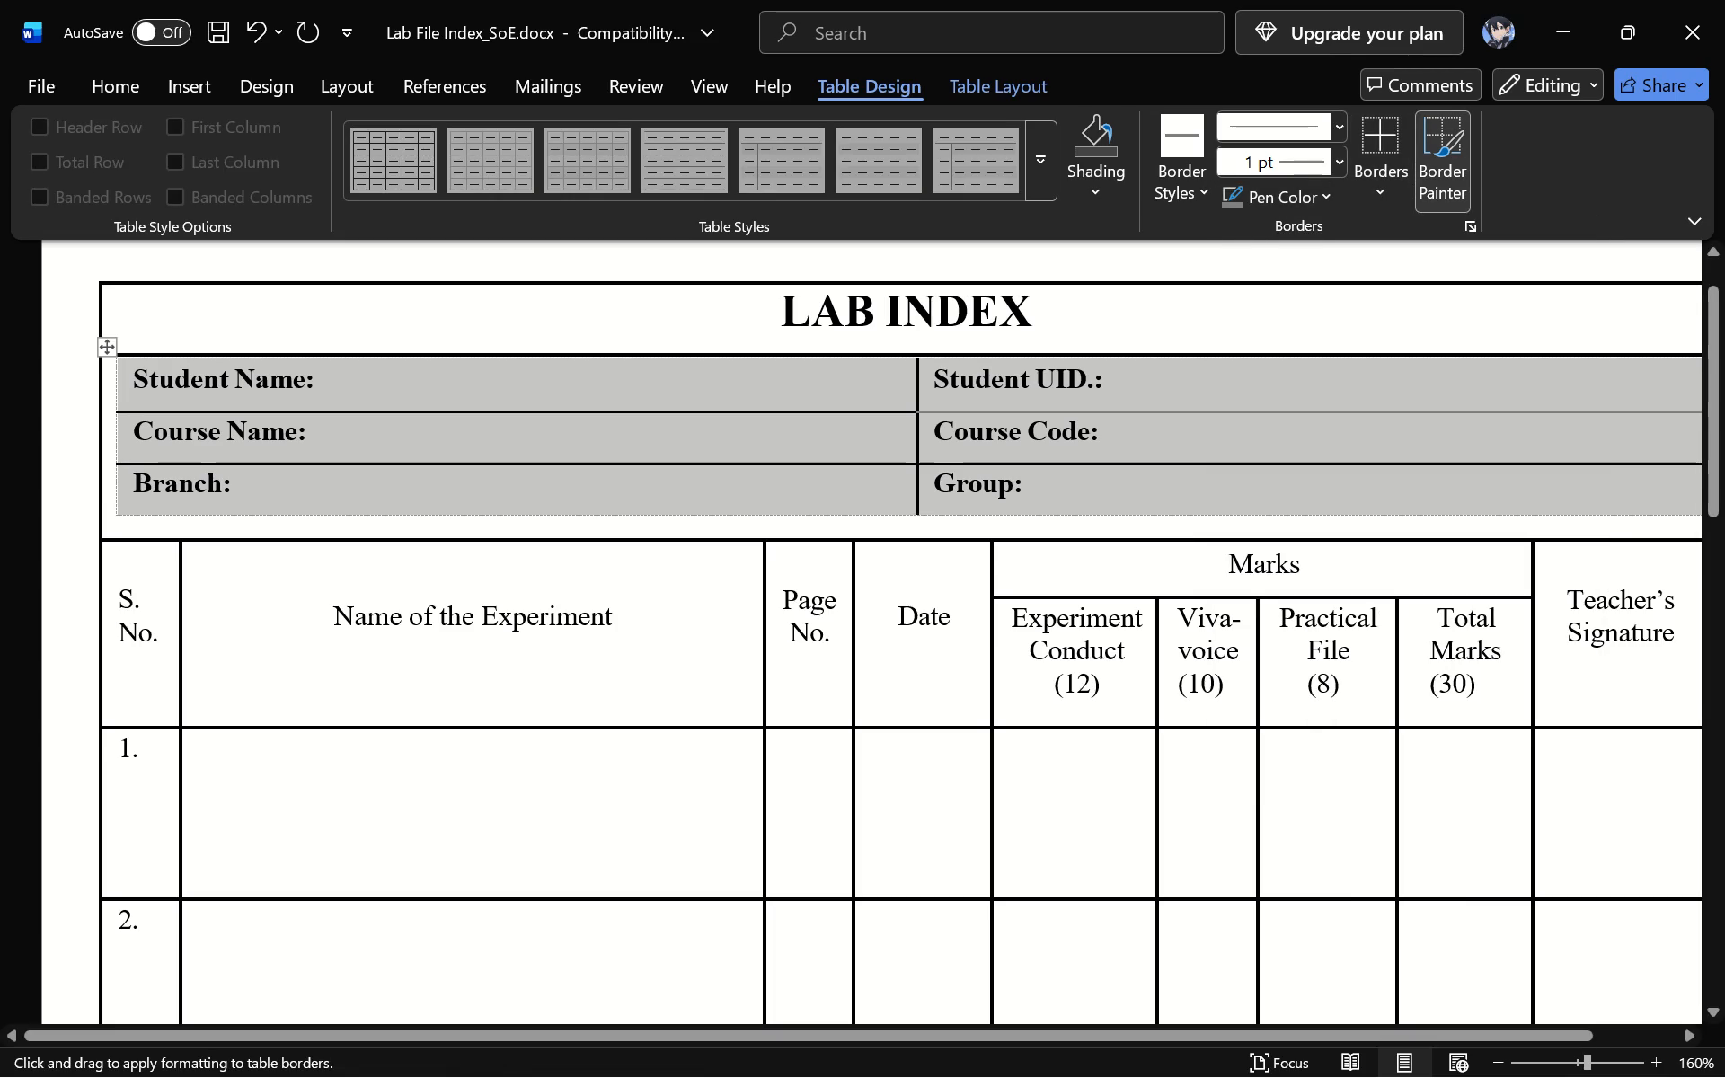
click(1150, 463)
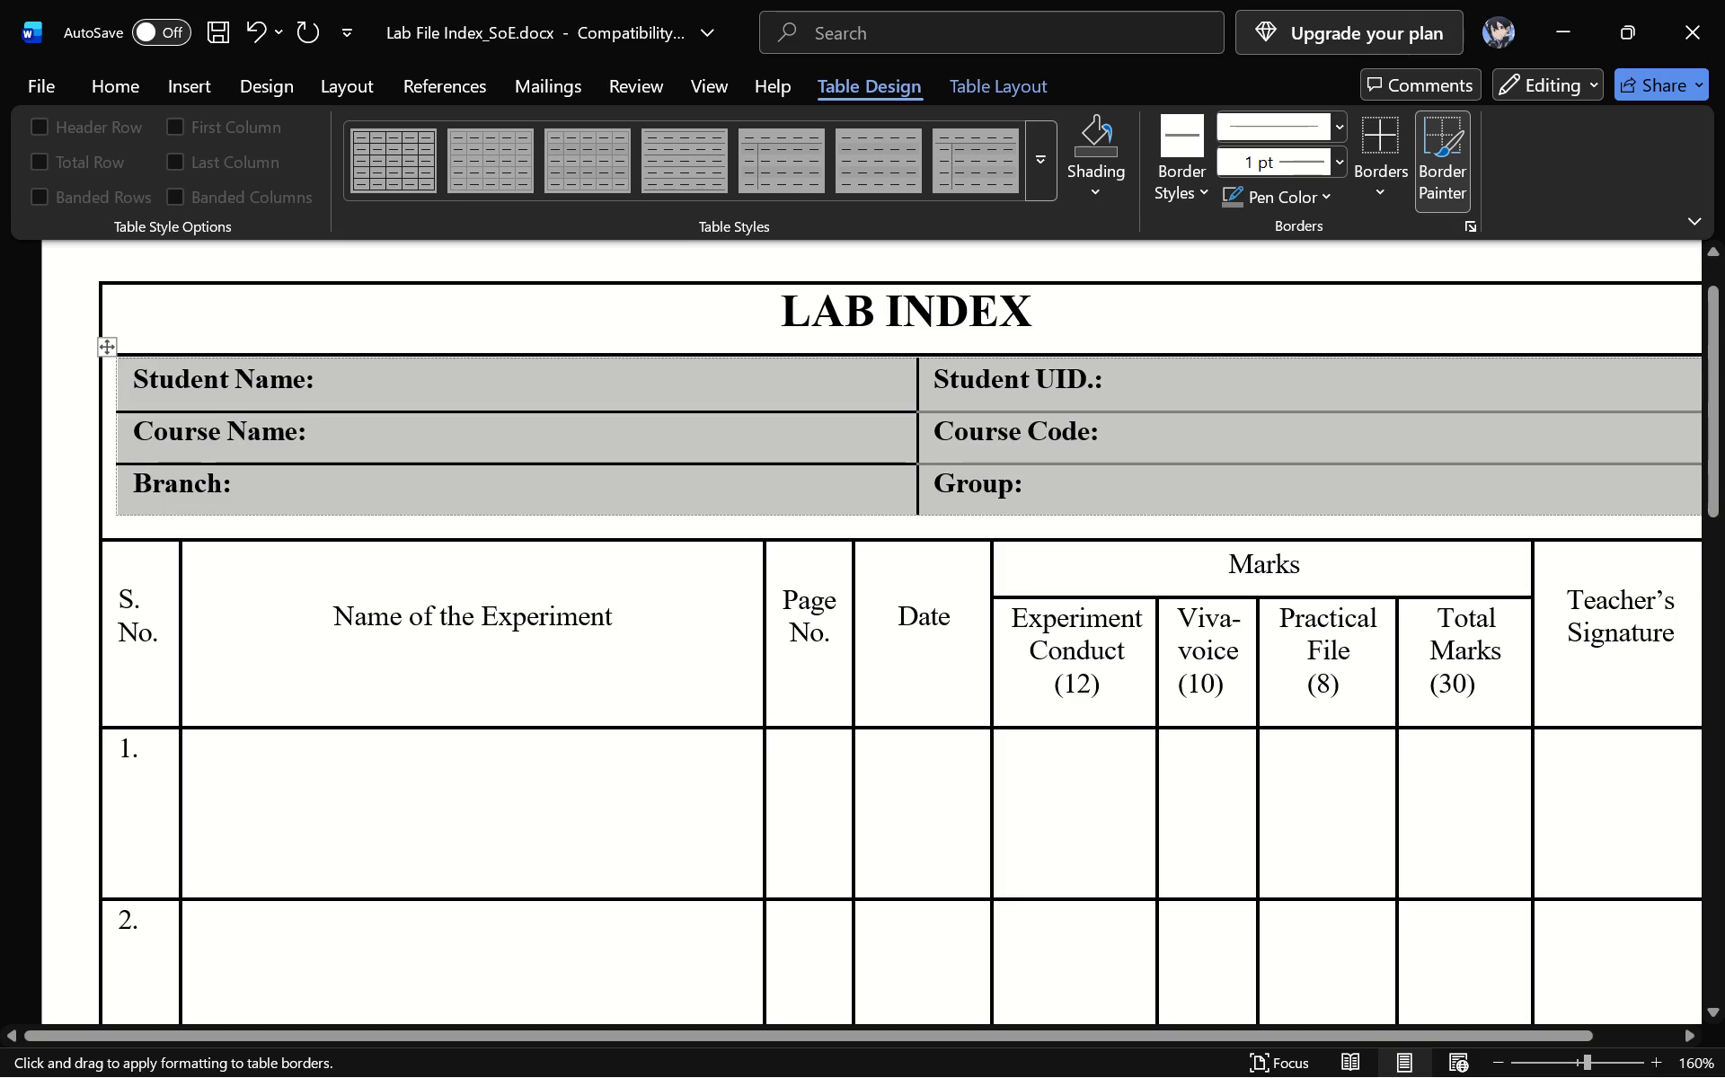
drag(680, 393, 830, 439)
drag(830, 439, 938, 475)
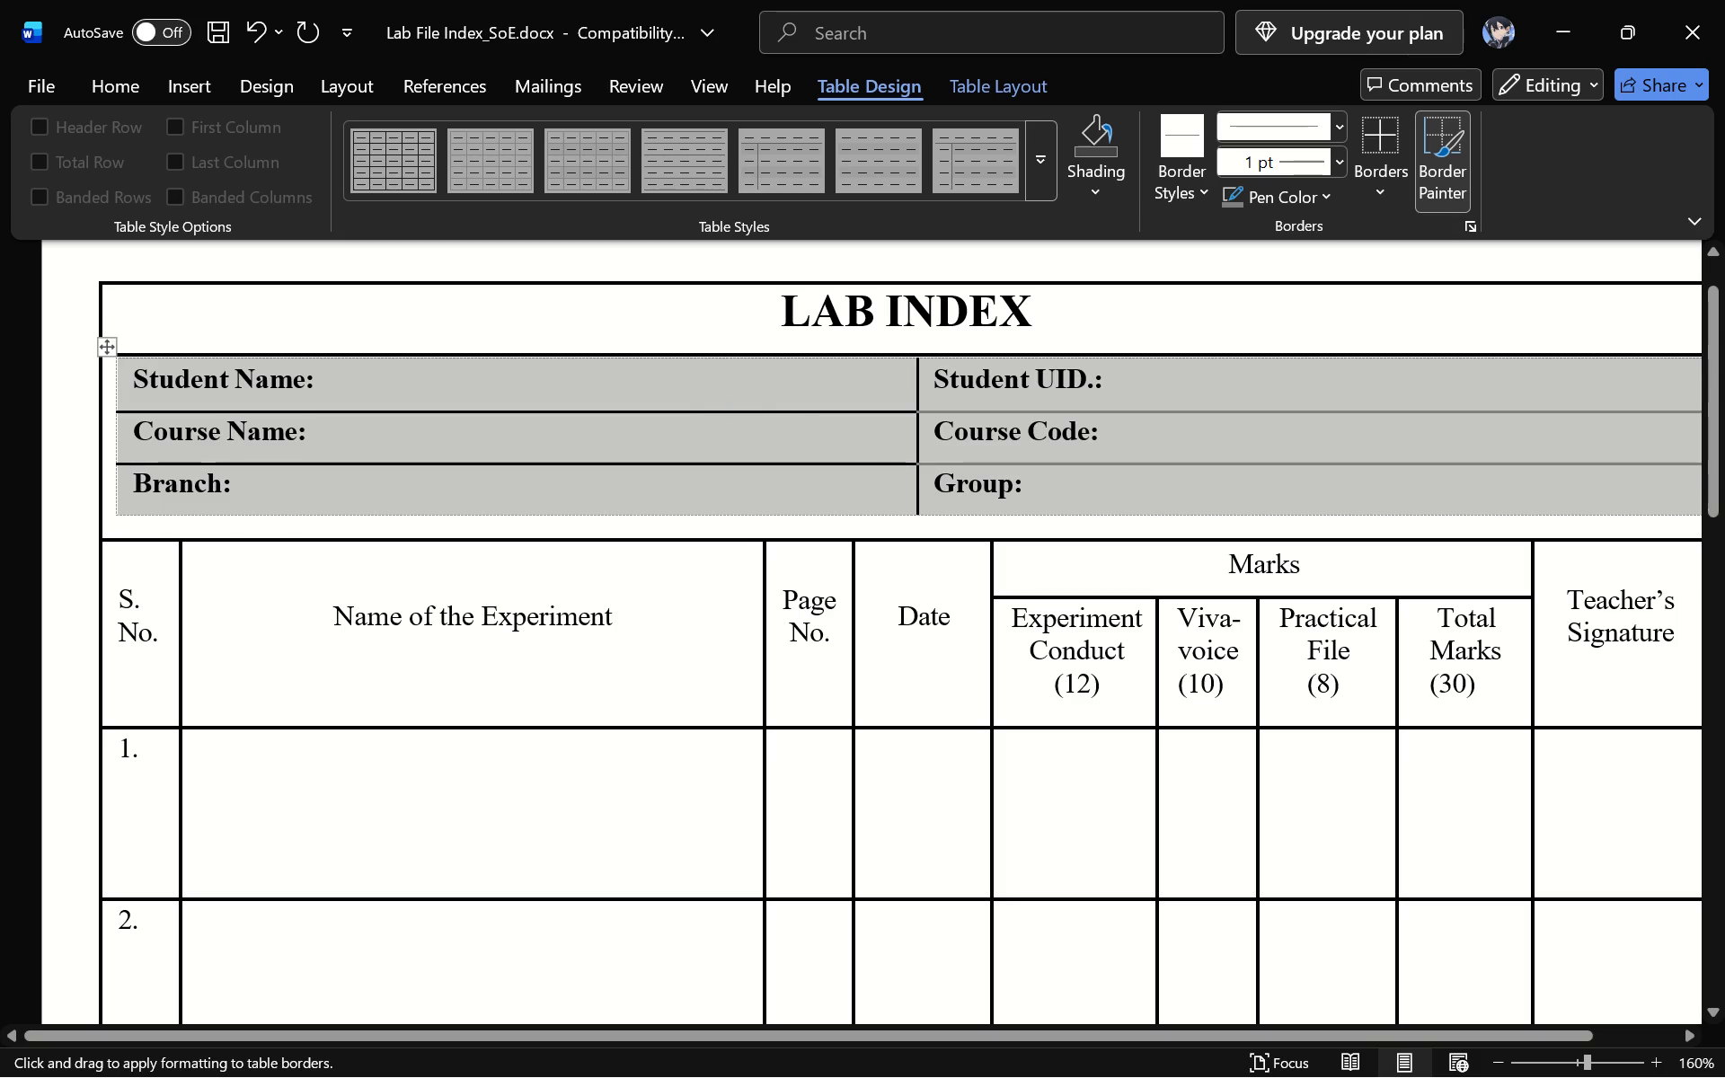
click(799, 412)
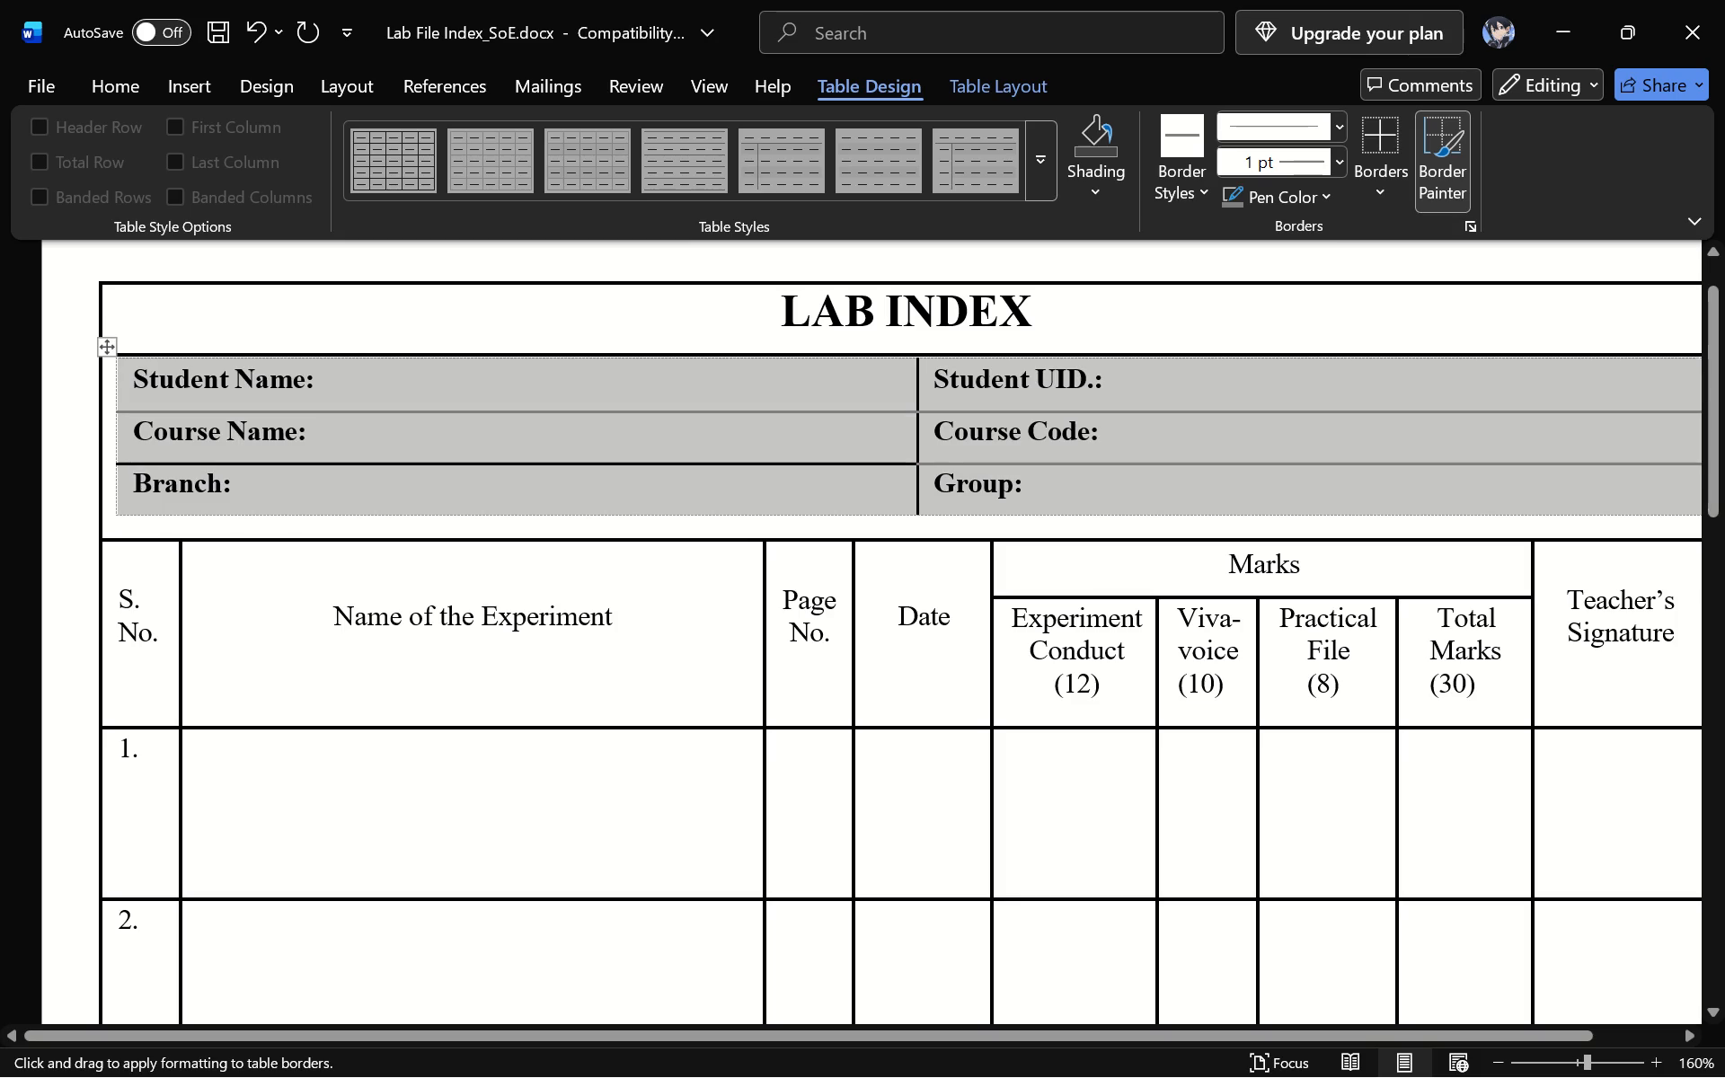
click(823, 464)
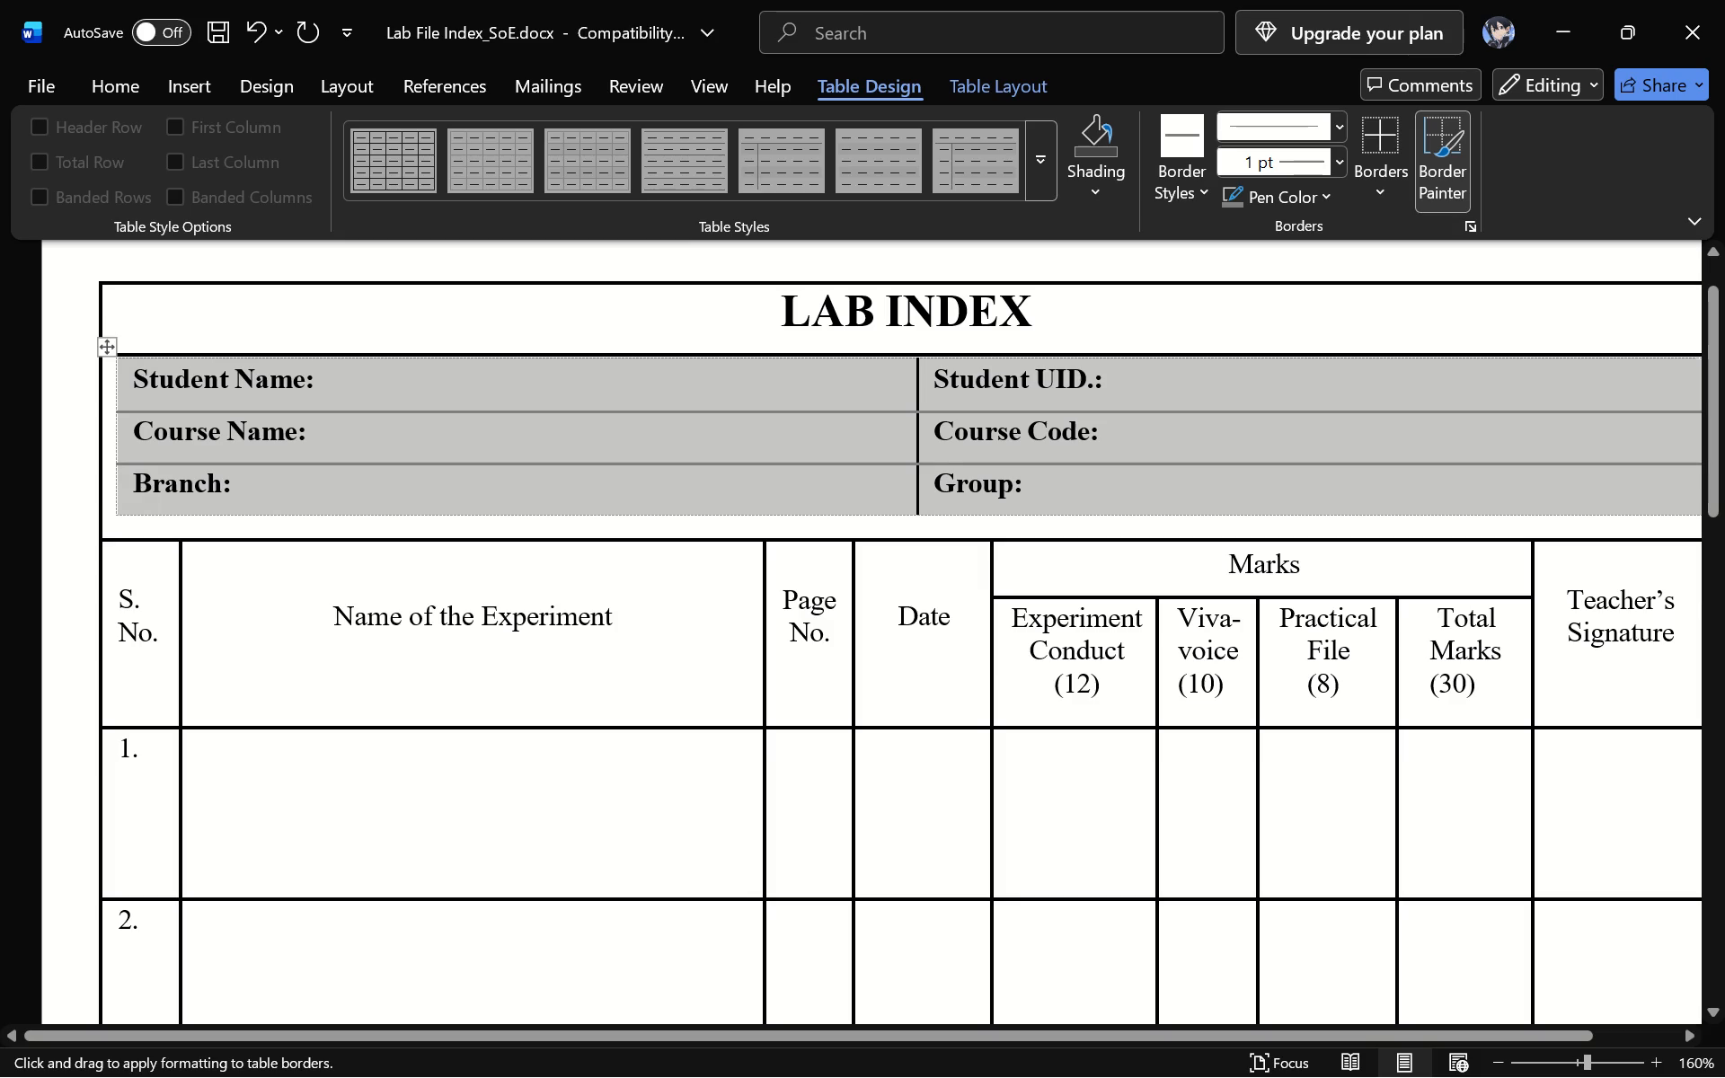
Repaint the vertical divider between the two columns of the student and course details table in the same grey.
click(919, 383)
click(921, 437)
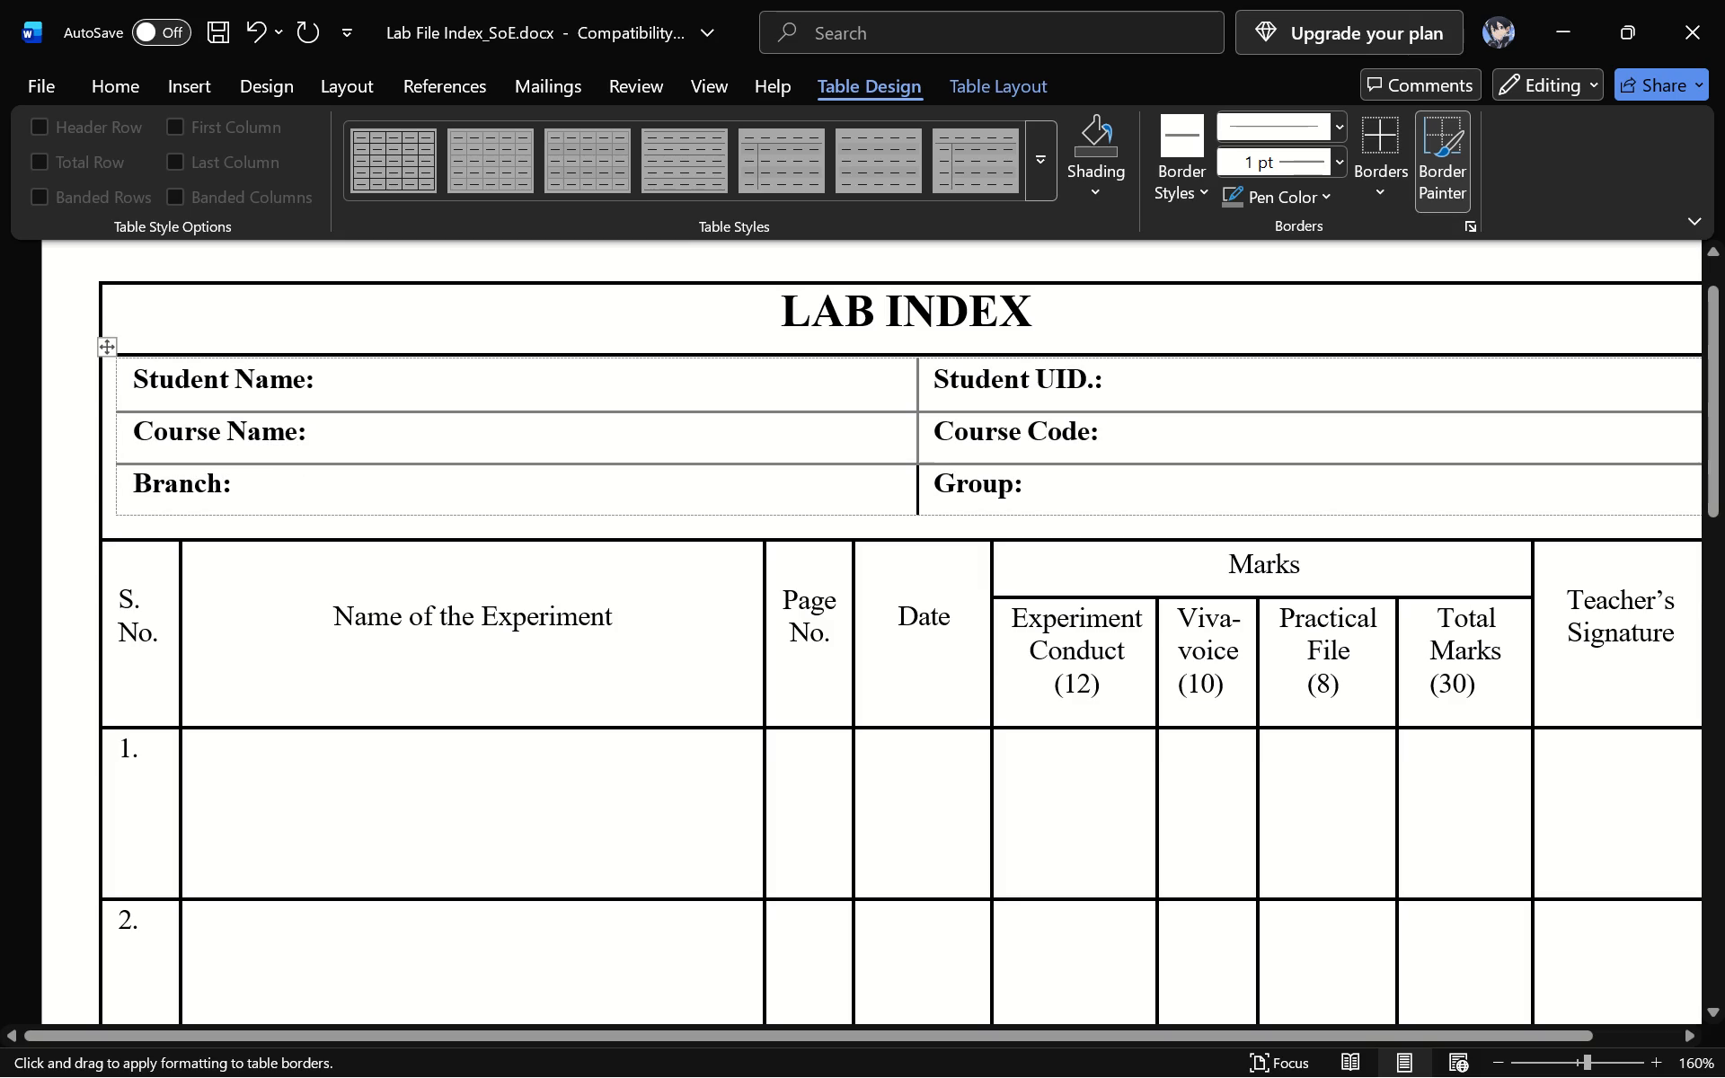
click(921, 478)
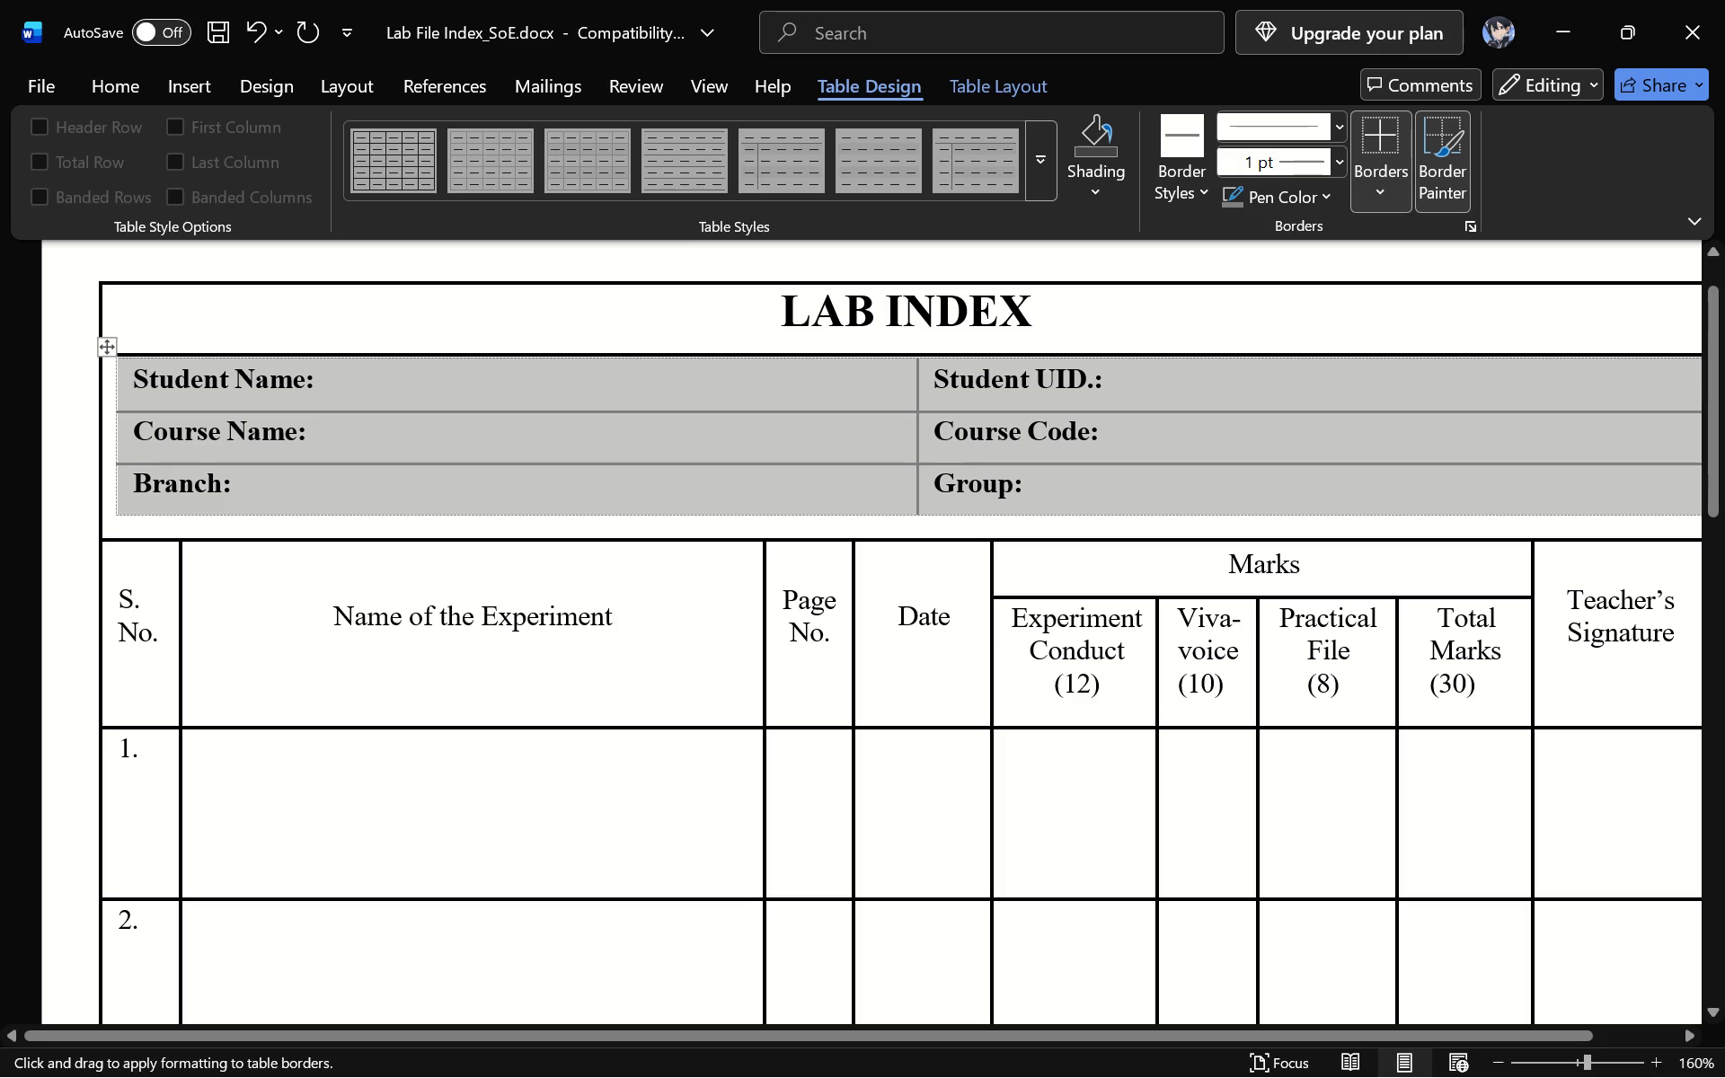
Replace the student and course details table's borders with 1 pt inside borders in White, Background 1, Darker 35%.
click(1203, 187)
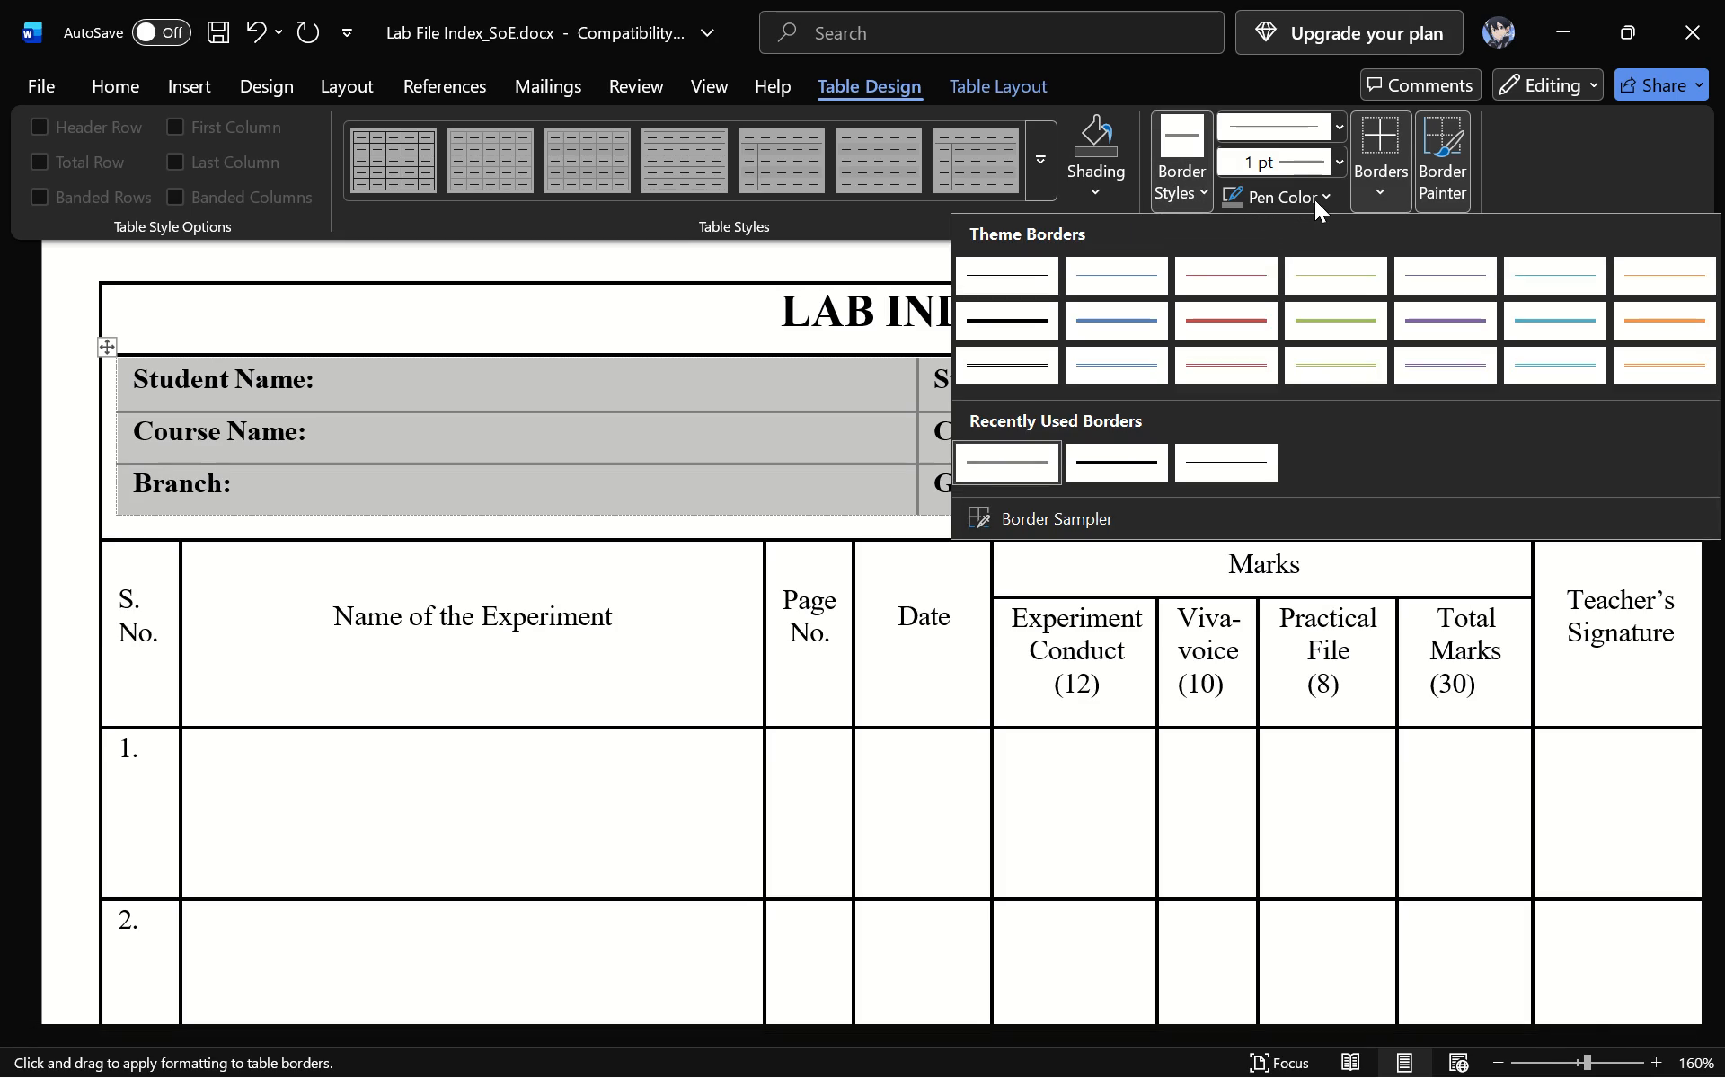
click(1322, 199)
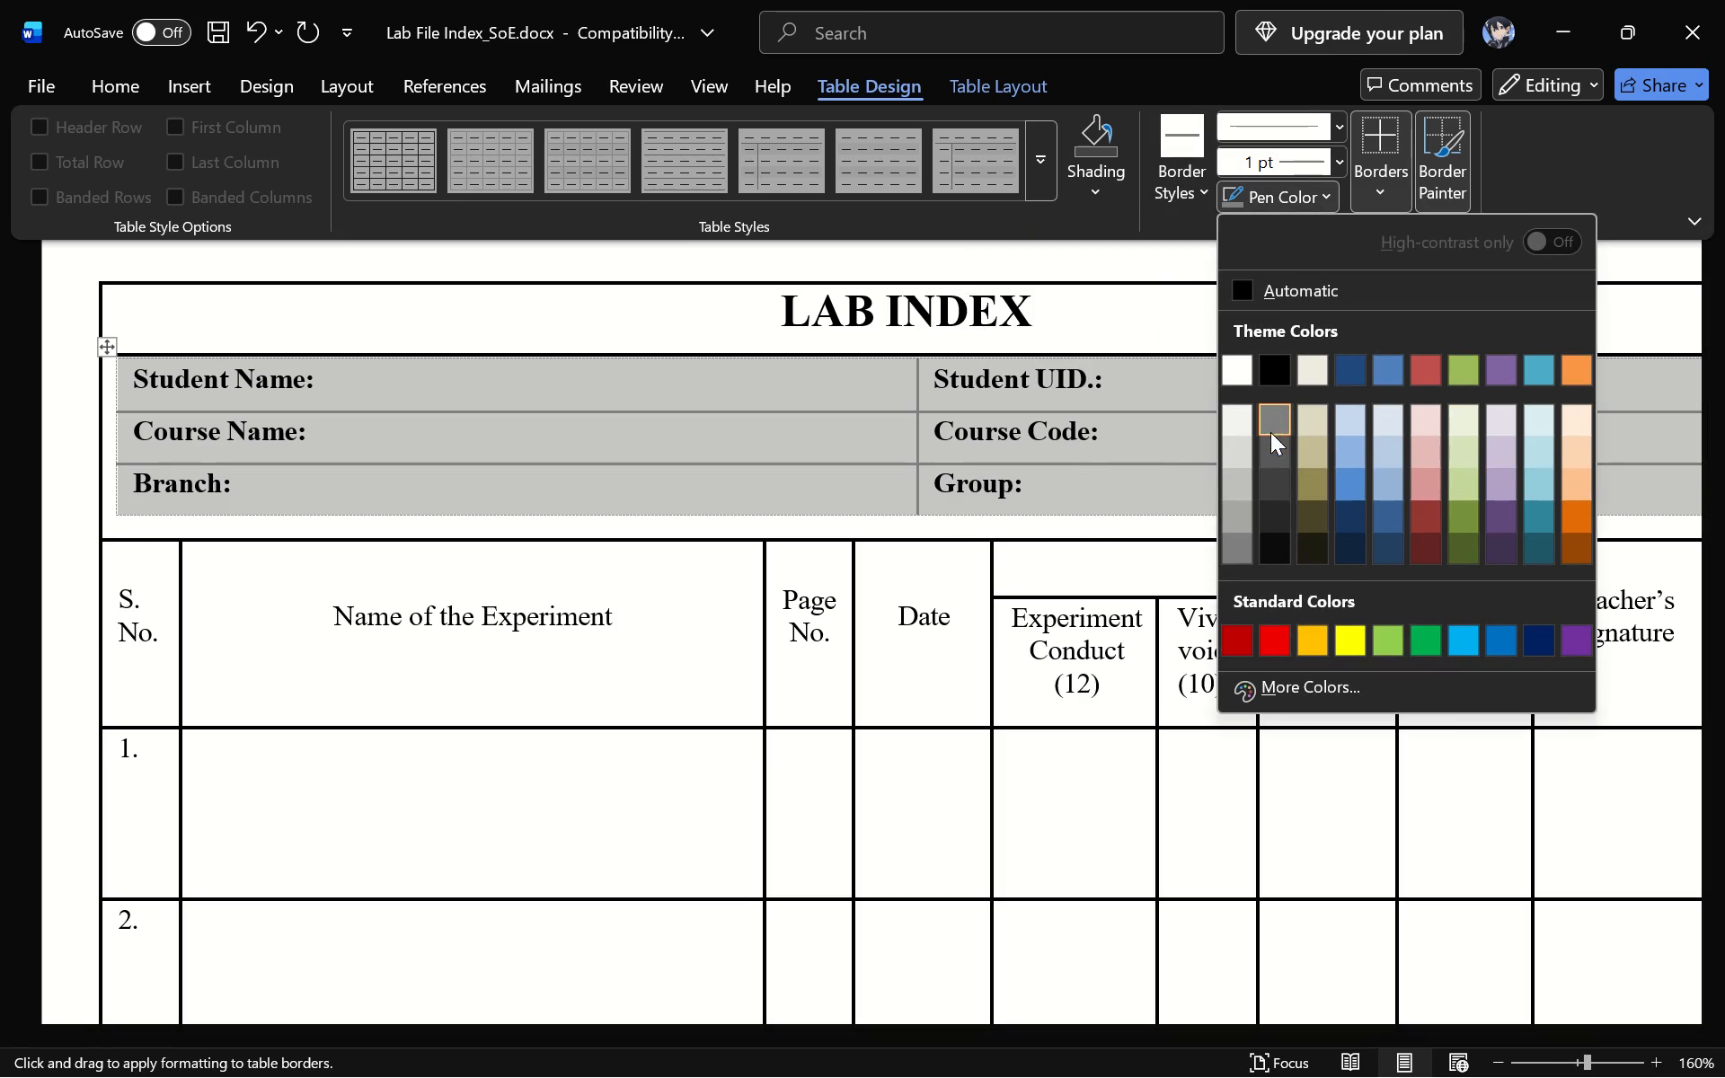
click(1238, 521)
click(1383, 182)
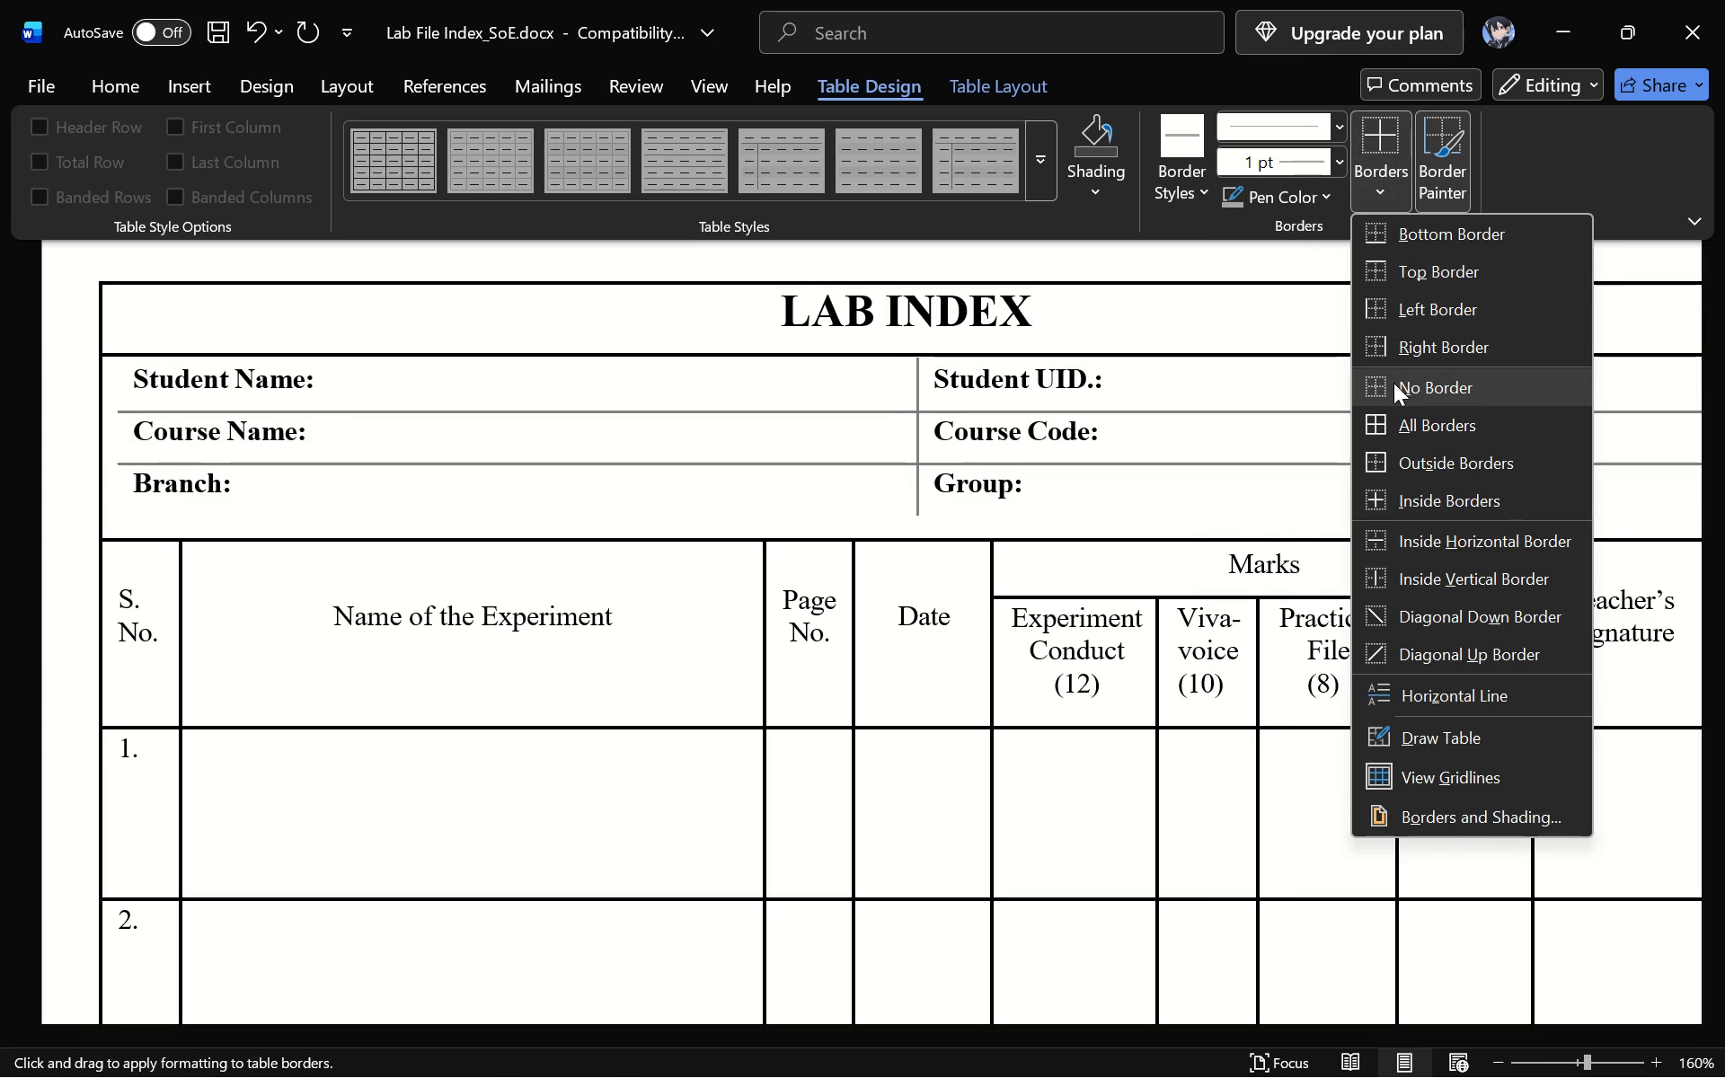
click(1393, 383)
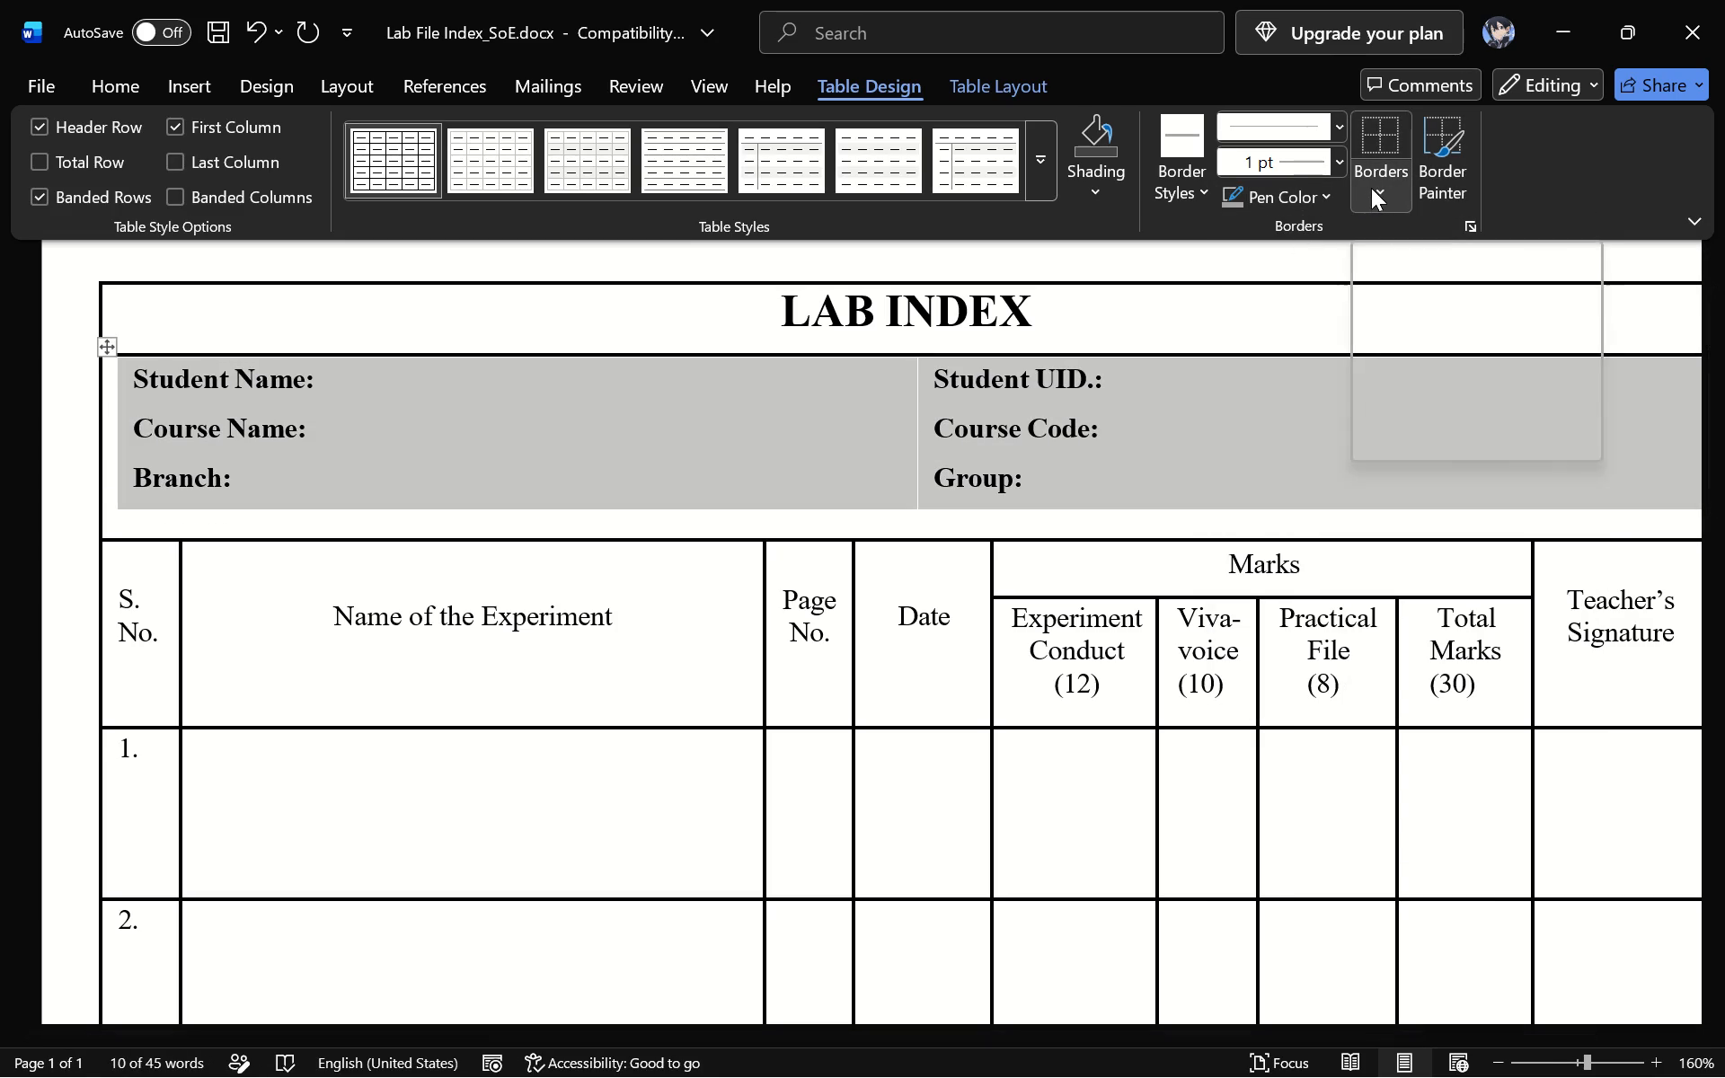
click(1371, 188)
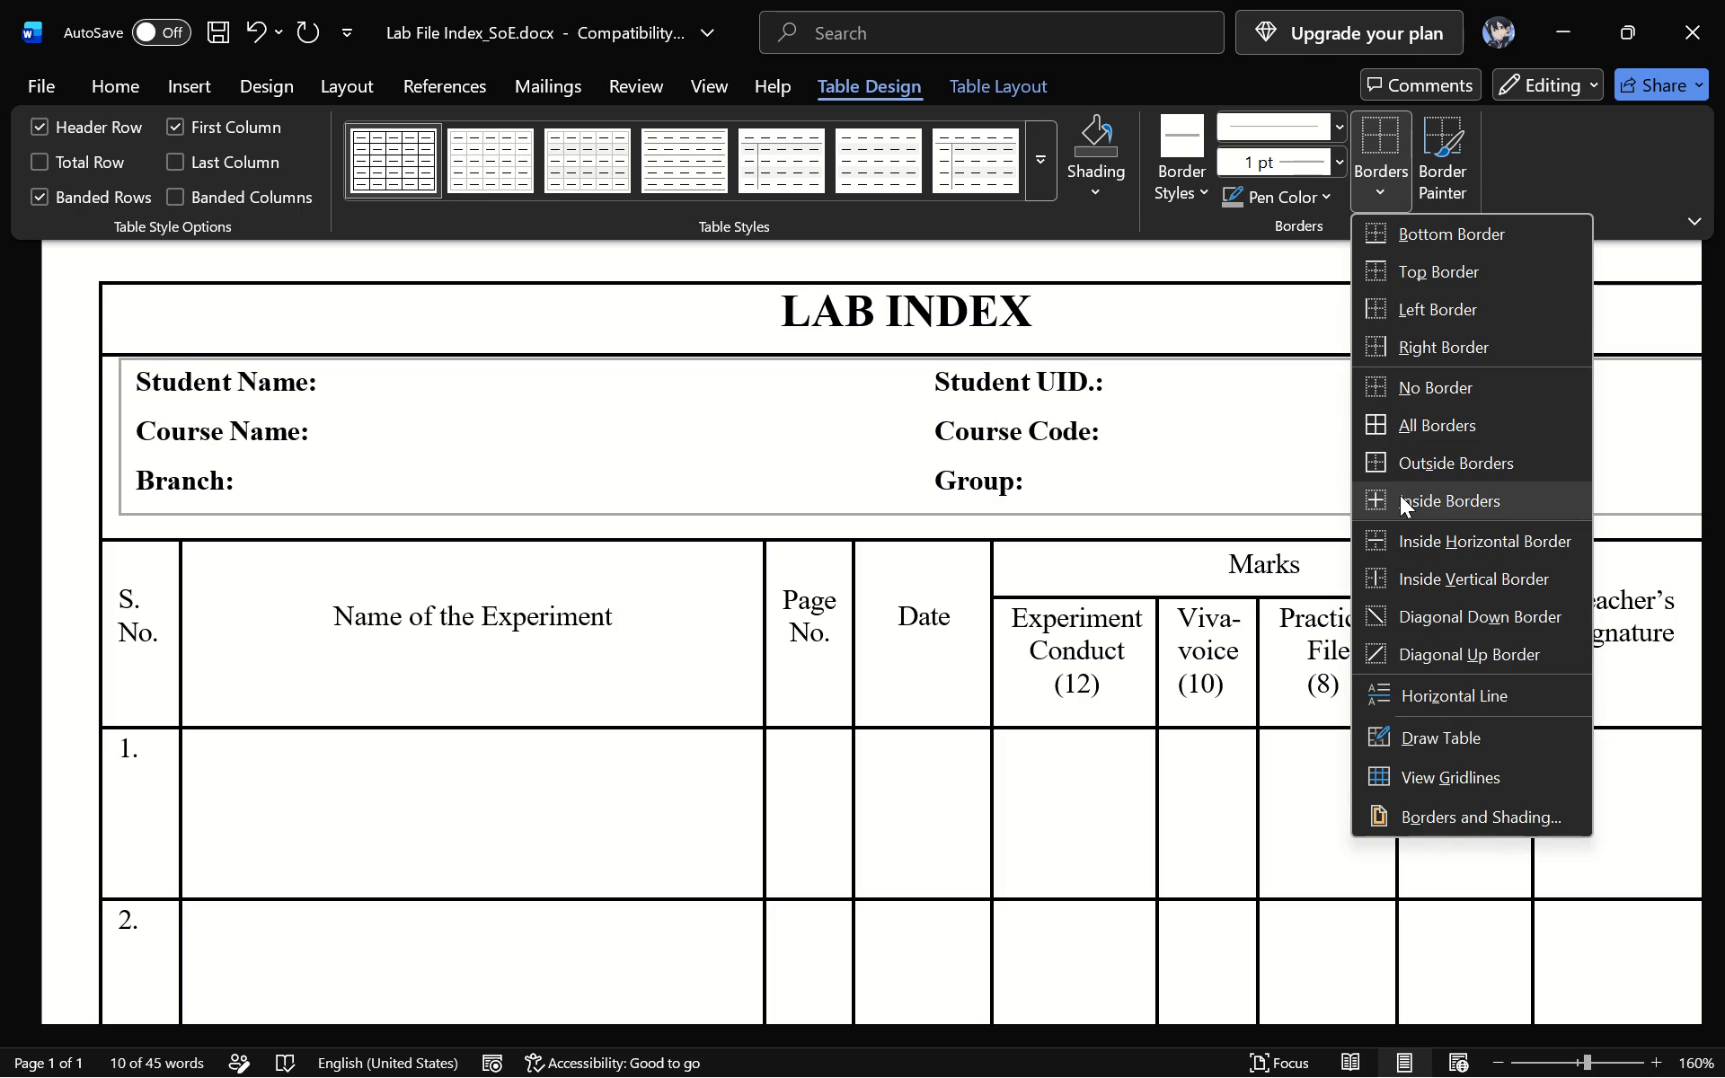
click(1400, 495)
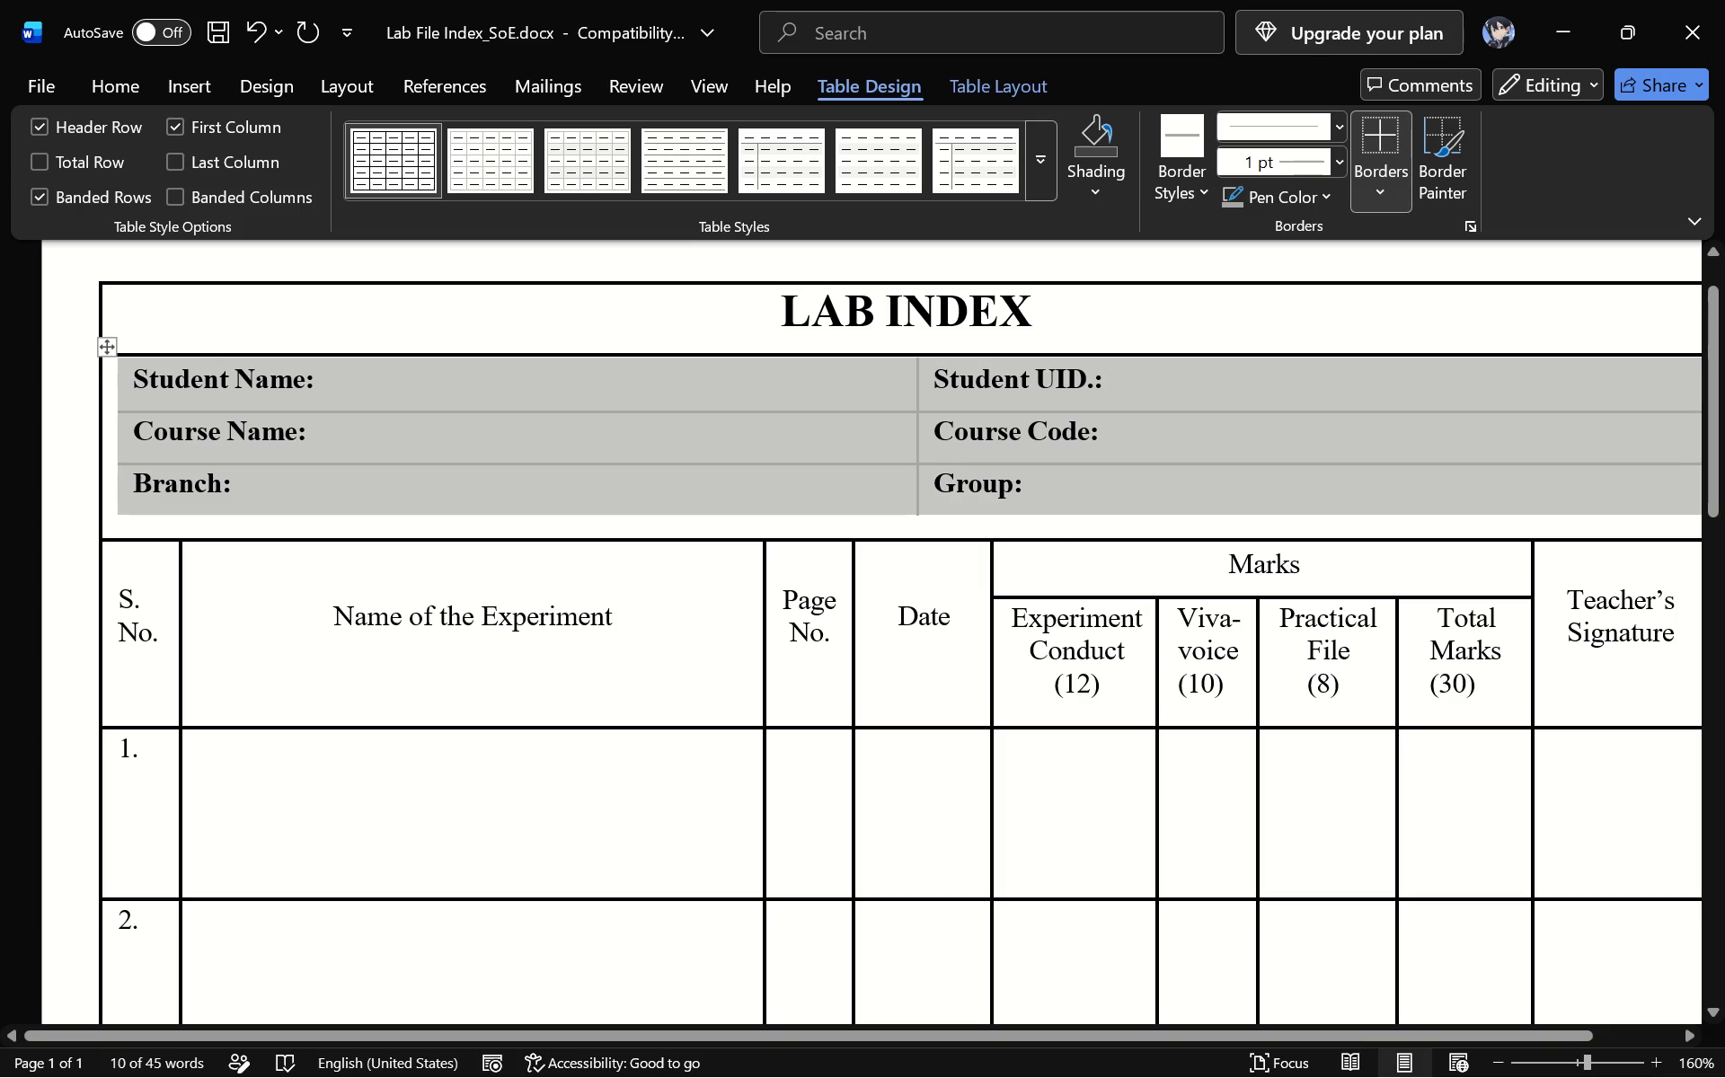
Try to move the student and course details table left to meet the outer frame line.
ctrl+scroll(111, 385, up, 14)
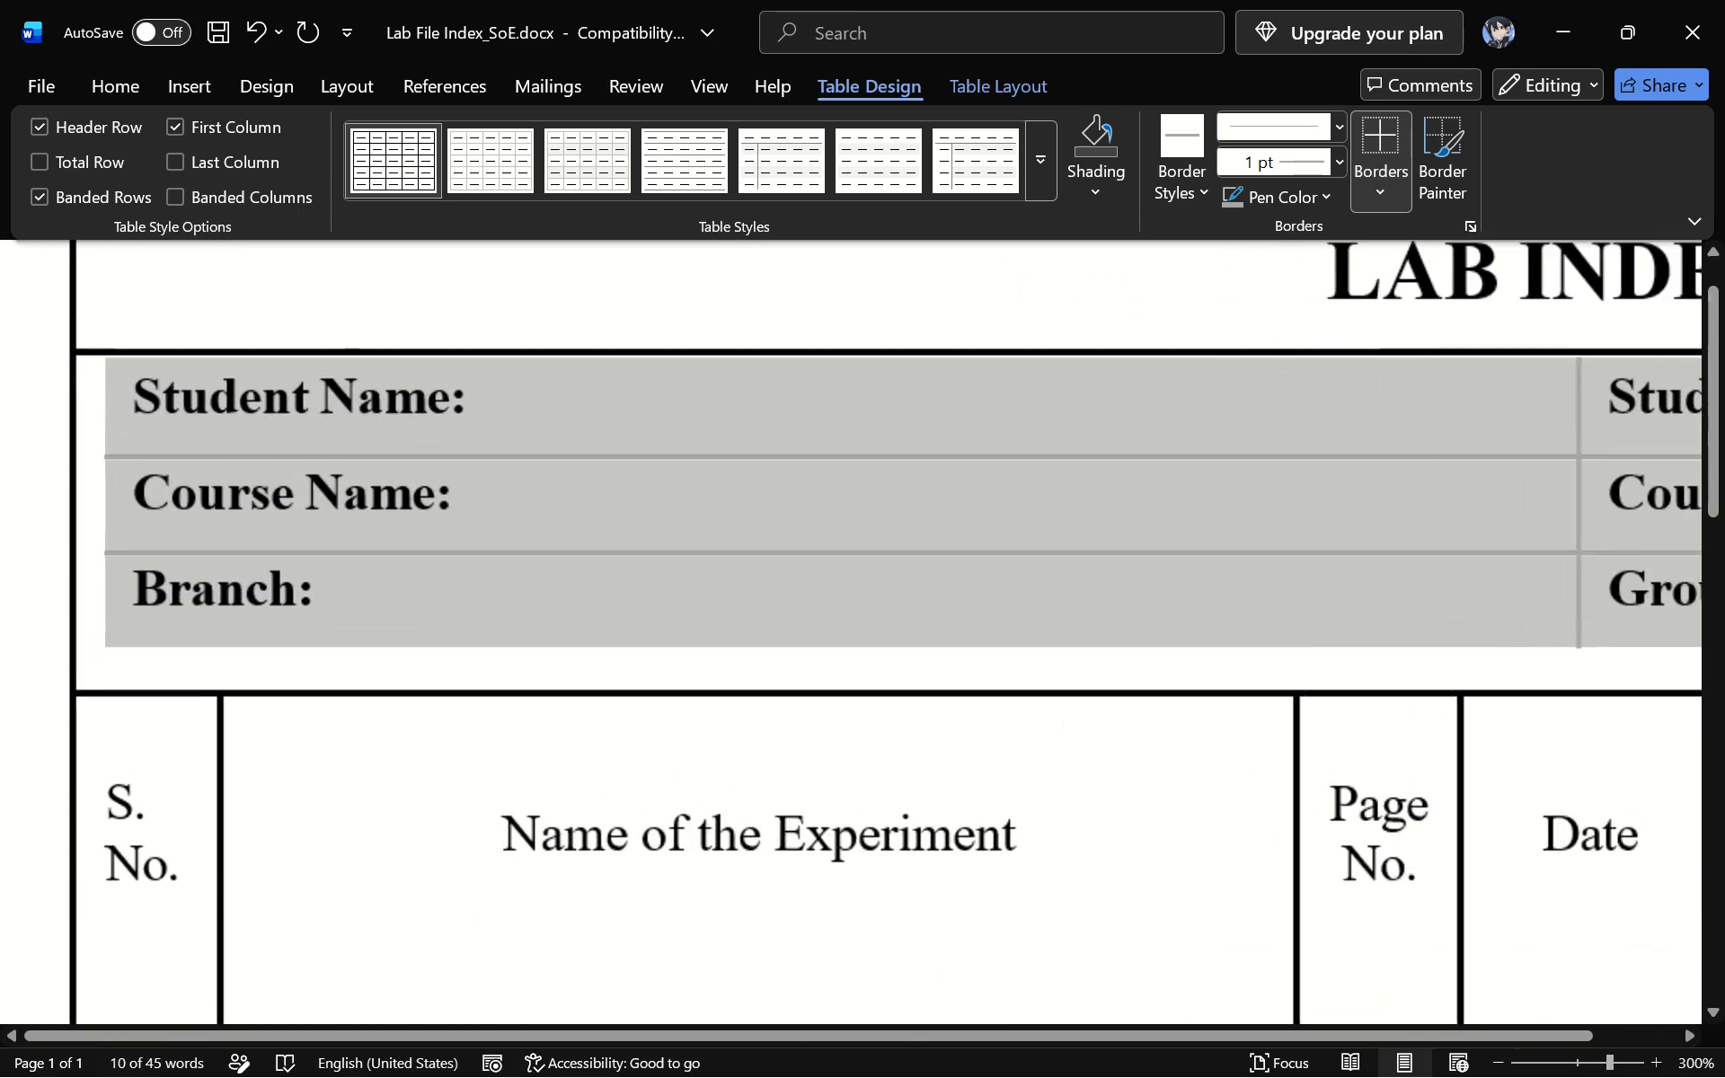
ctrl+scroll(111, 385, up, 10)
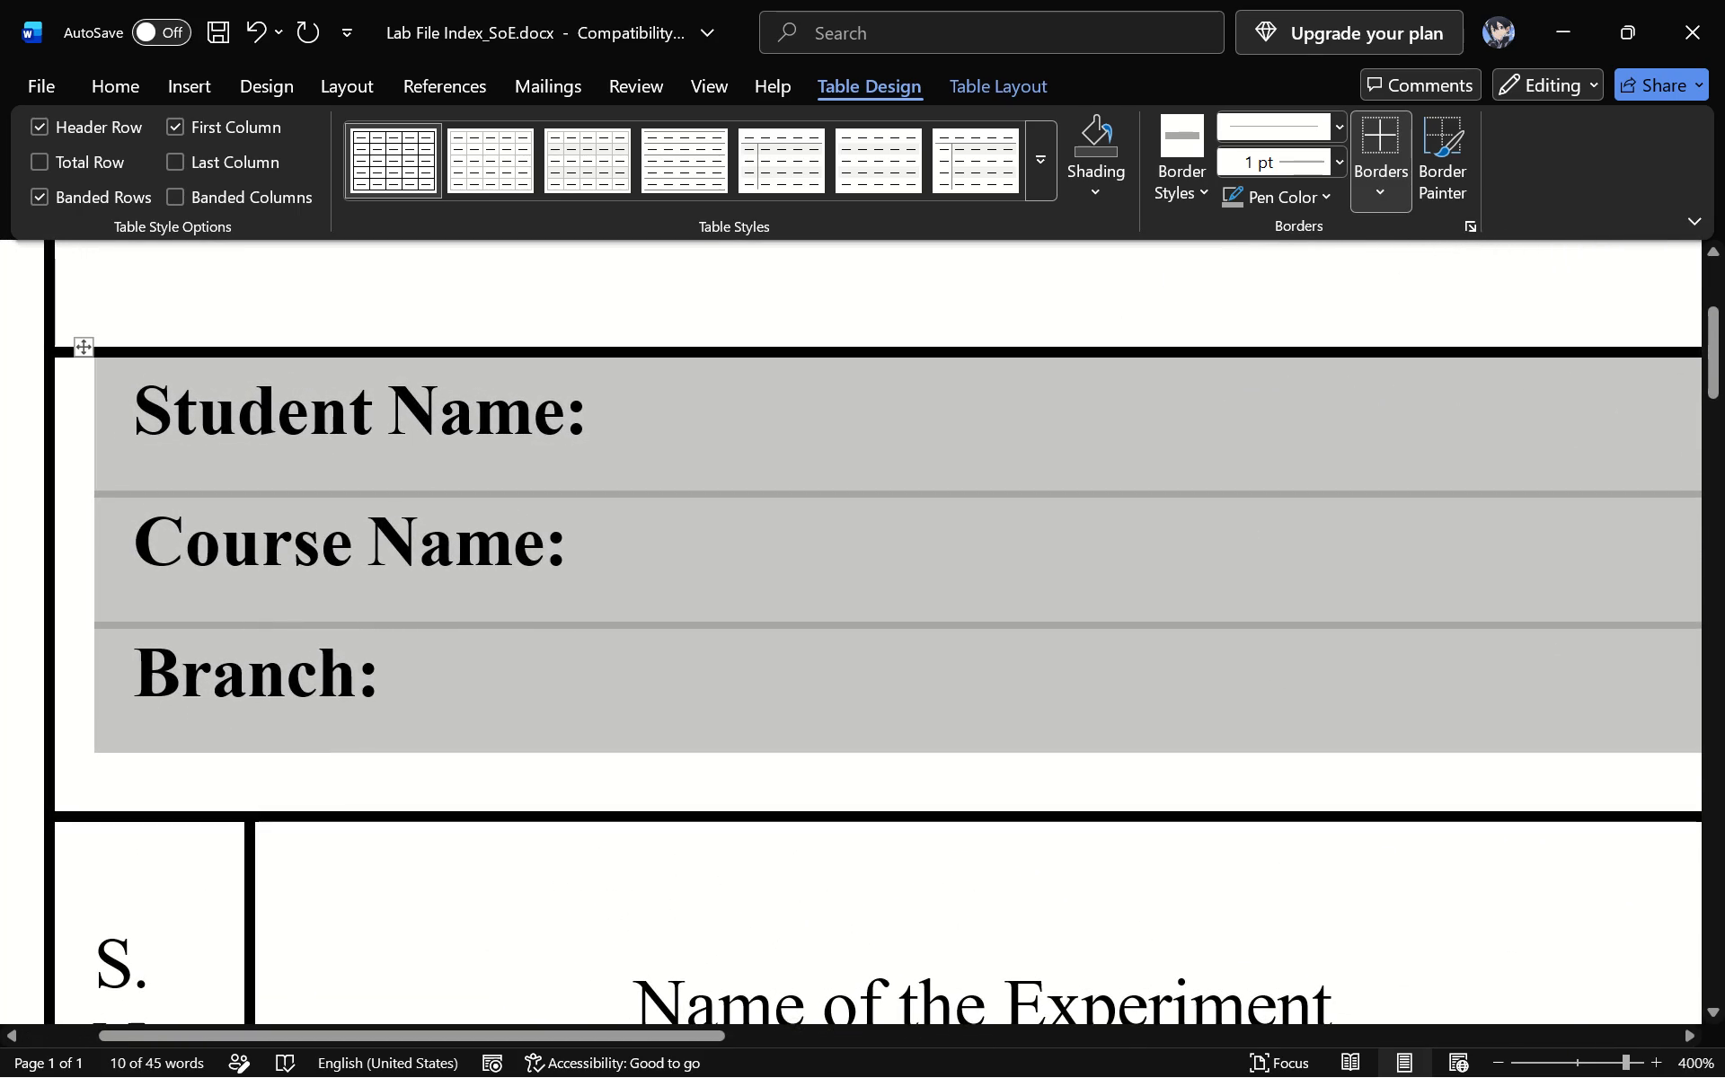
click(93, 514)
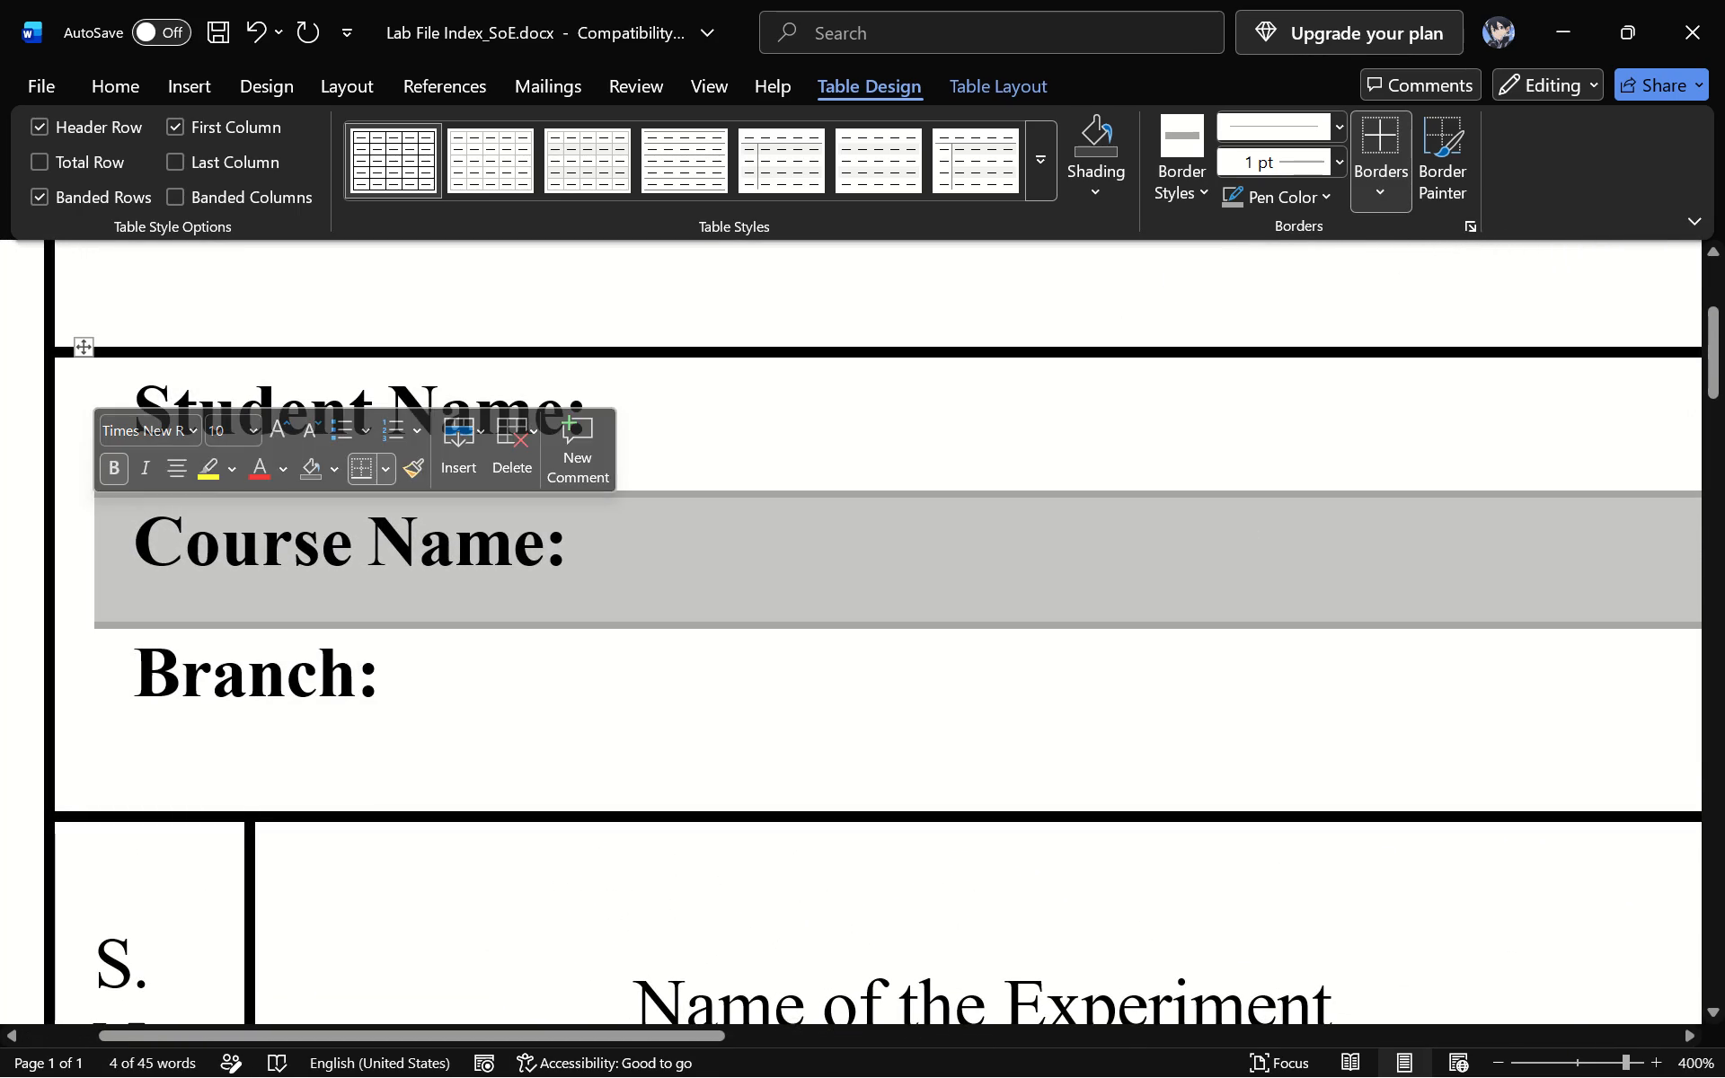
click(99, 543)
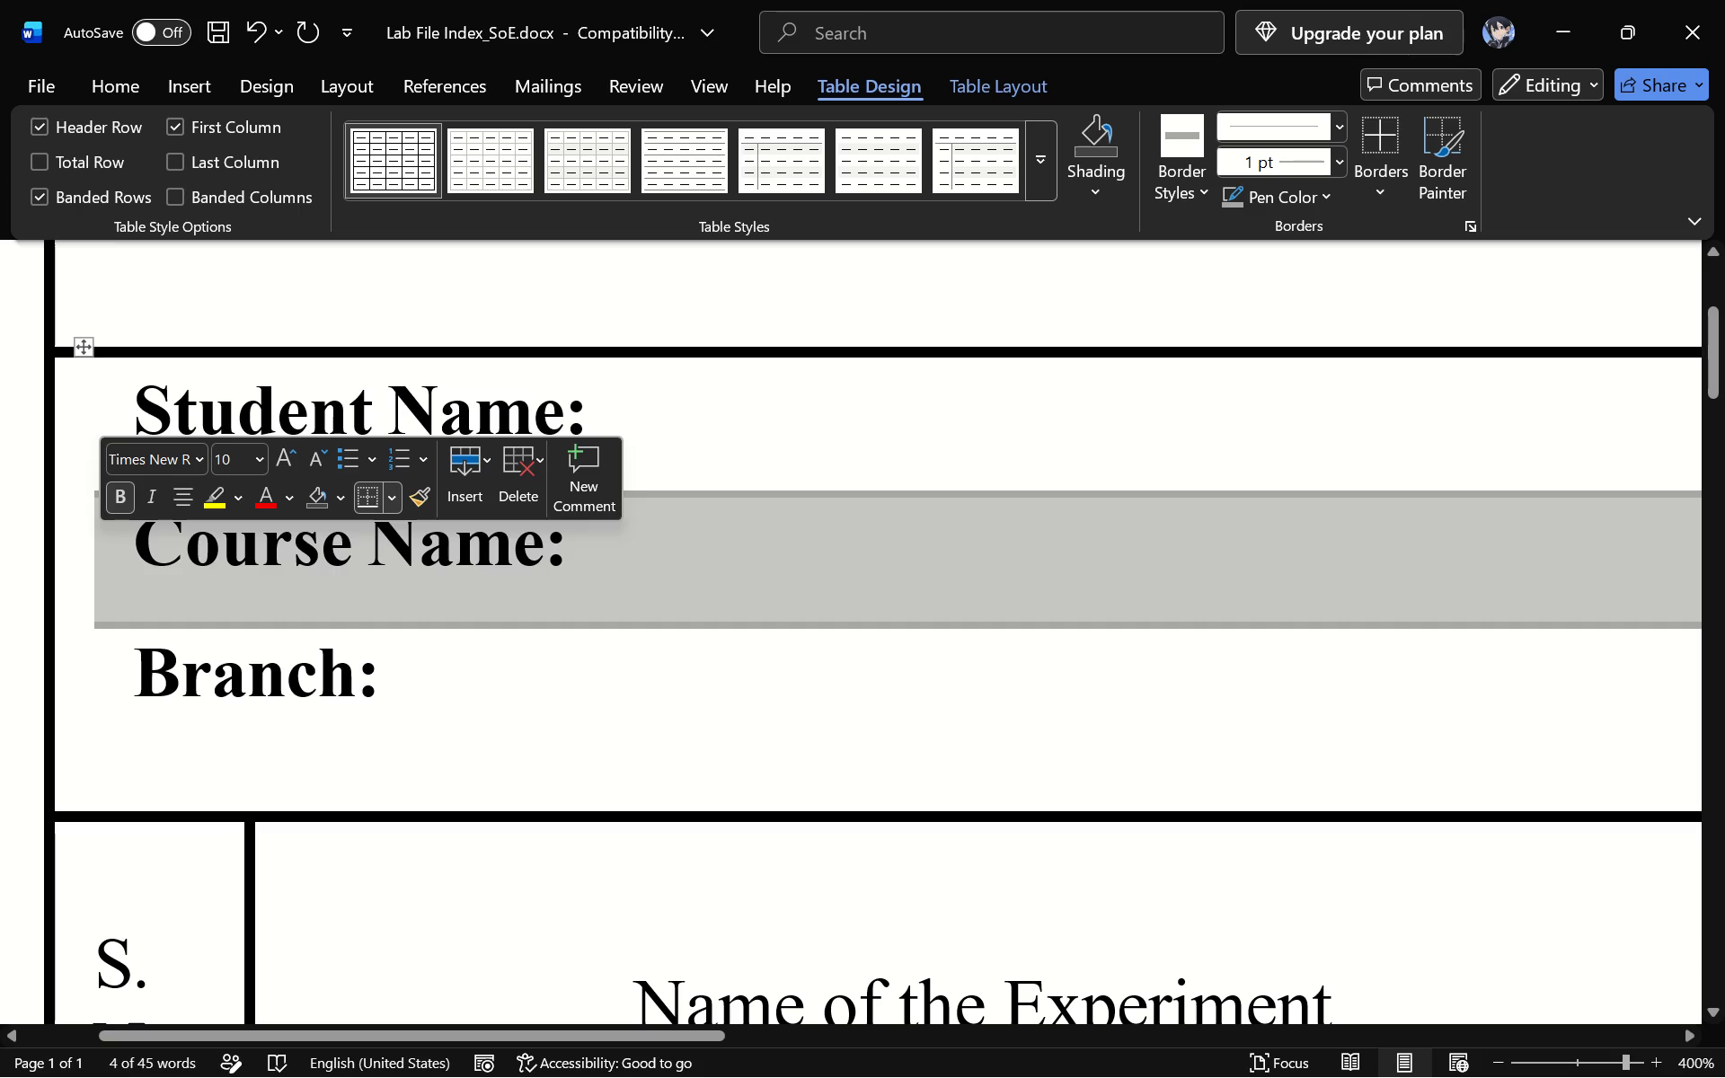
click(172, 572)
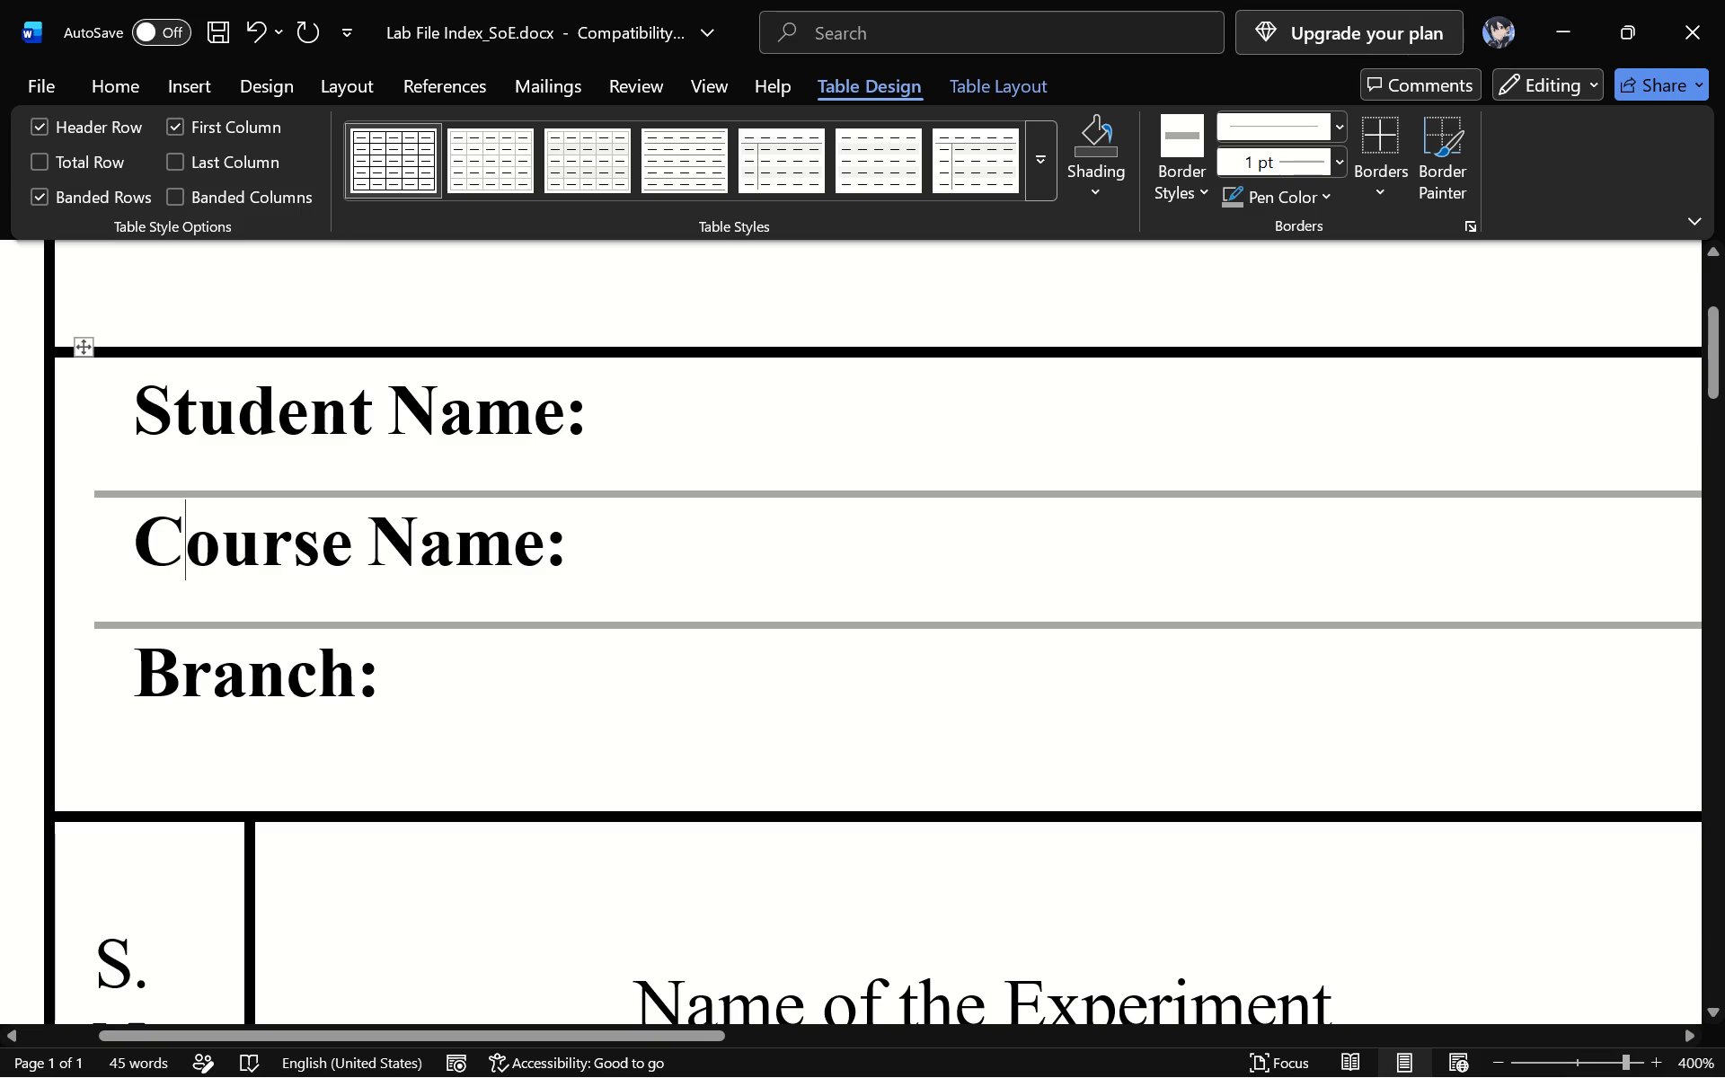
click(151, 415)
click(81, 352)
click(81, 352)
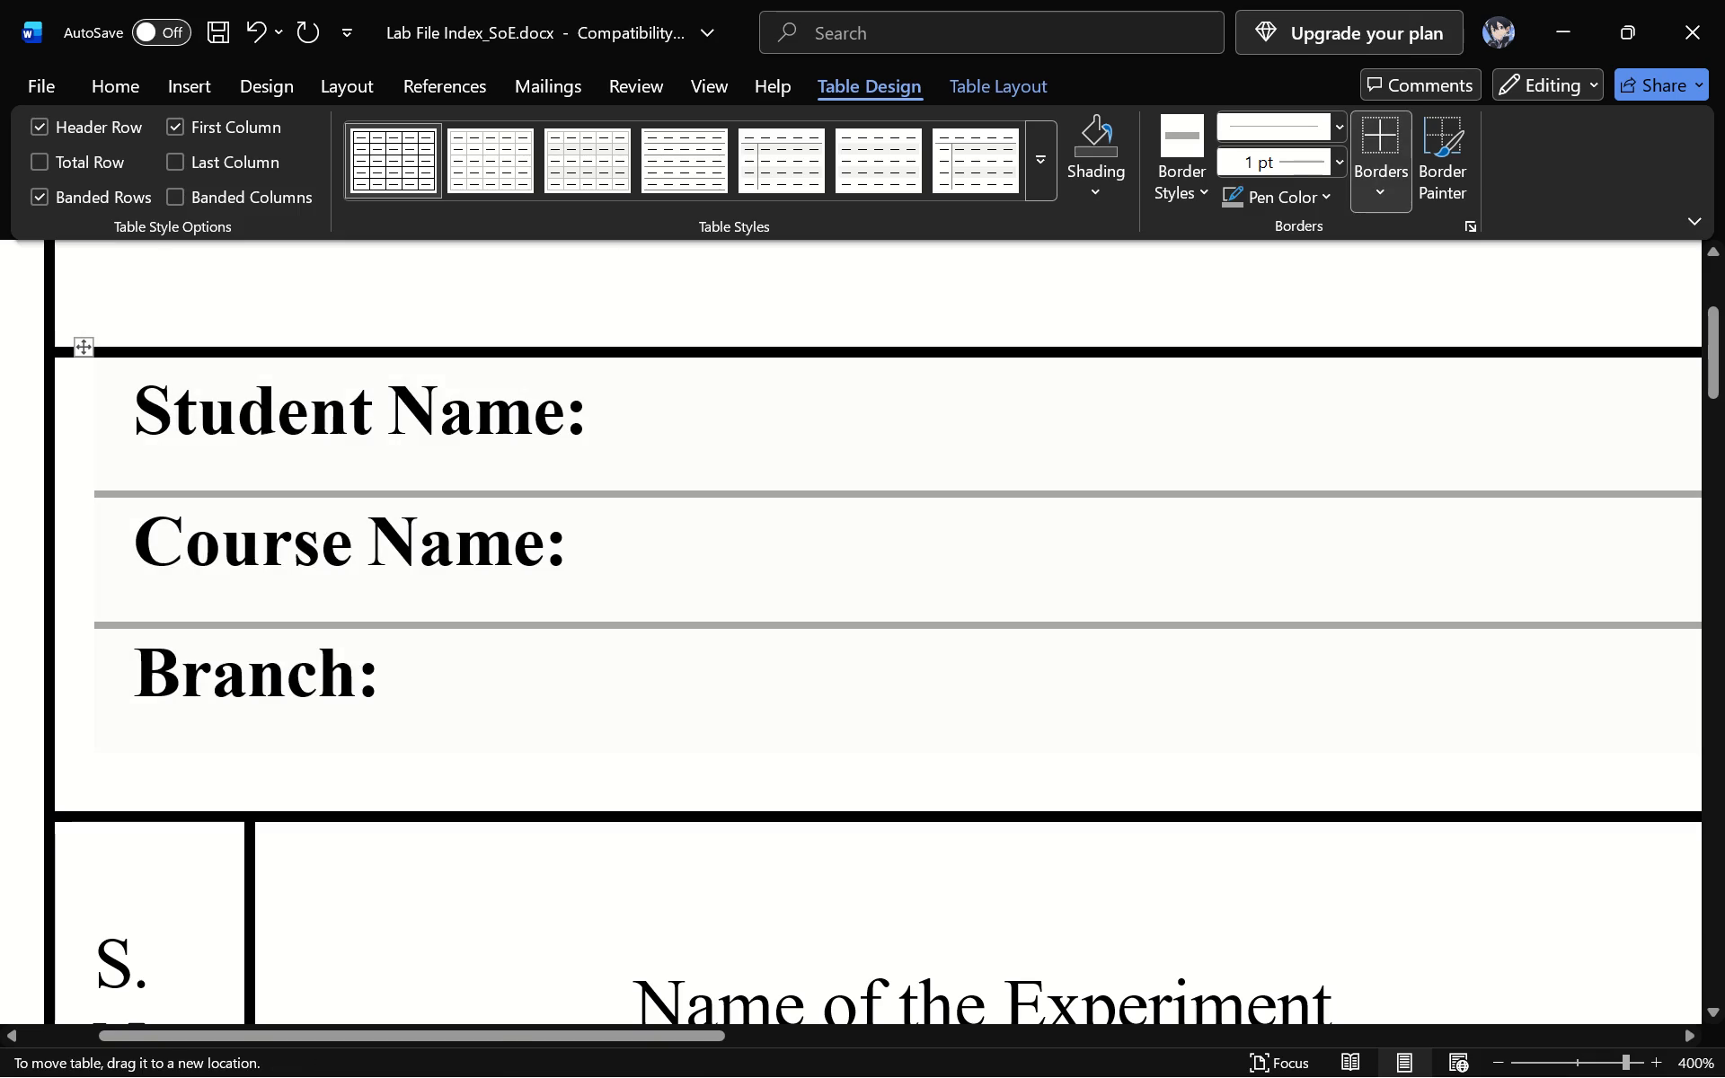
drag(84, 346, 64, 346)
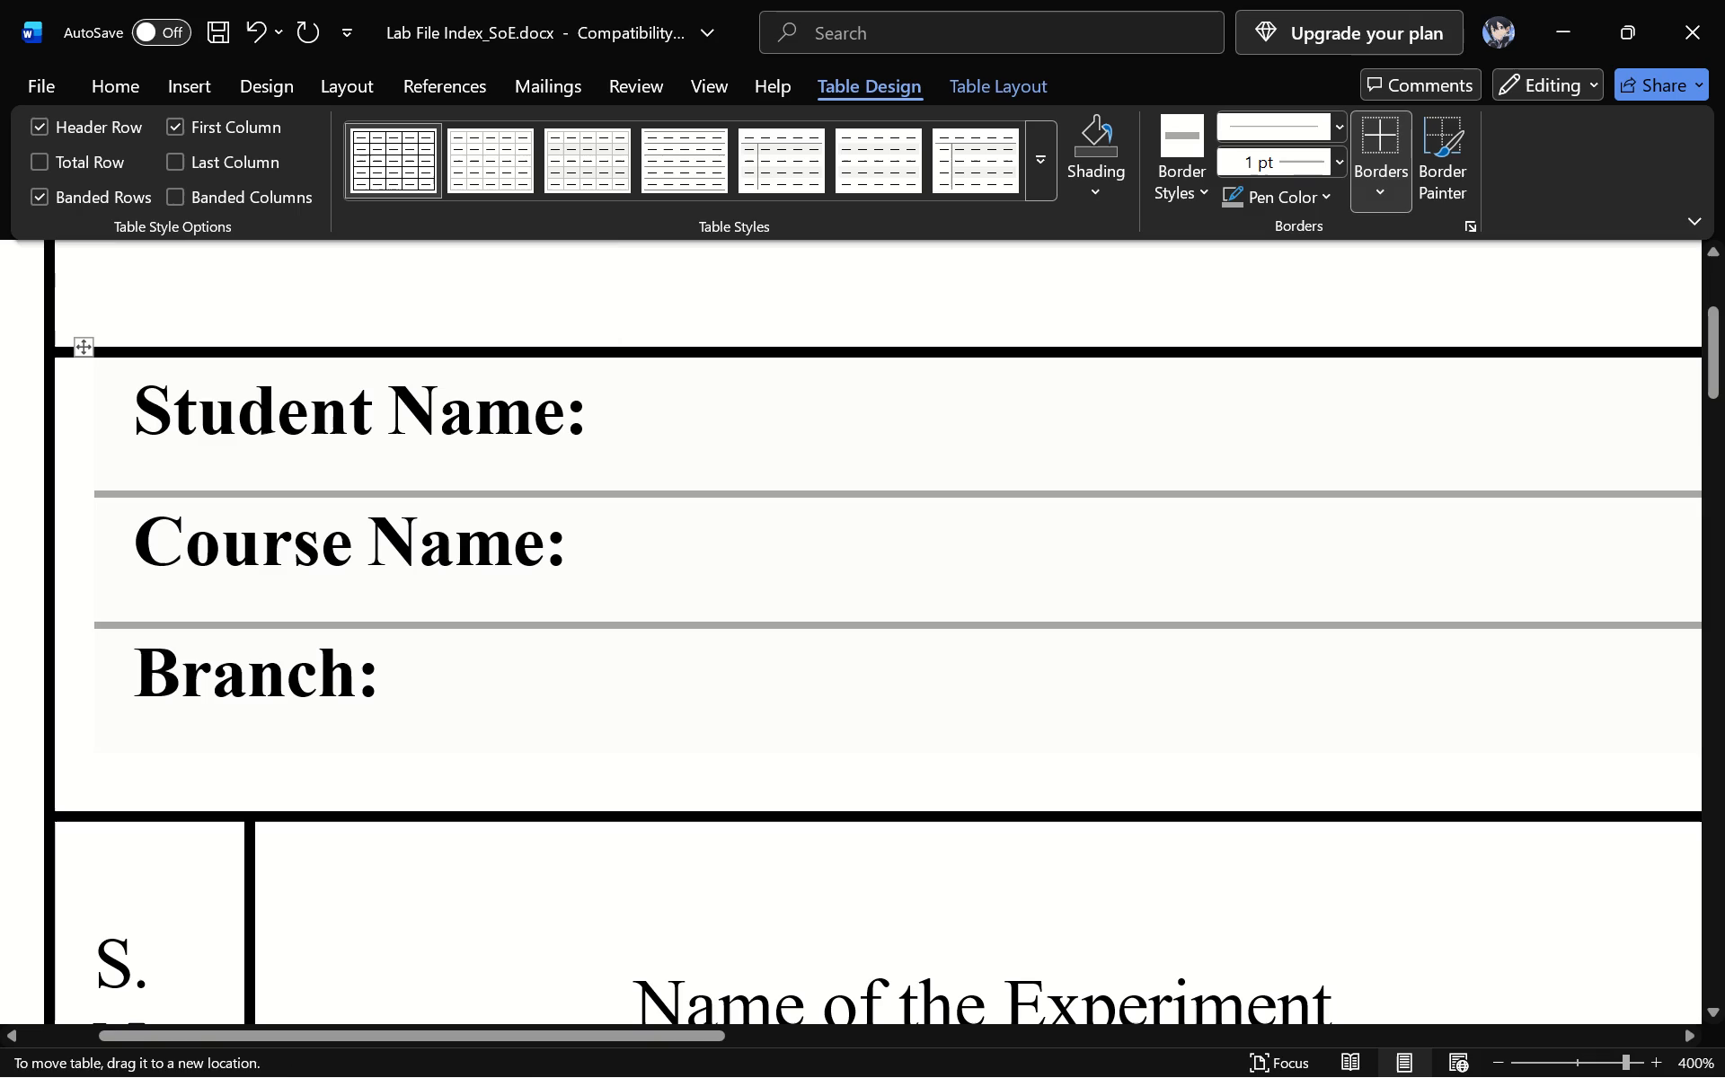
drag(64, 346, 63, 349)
Select the whole student and course details table and AutoFit it to the window.
click(85, 345)
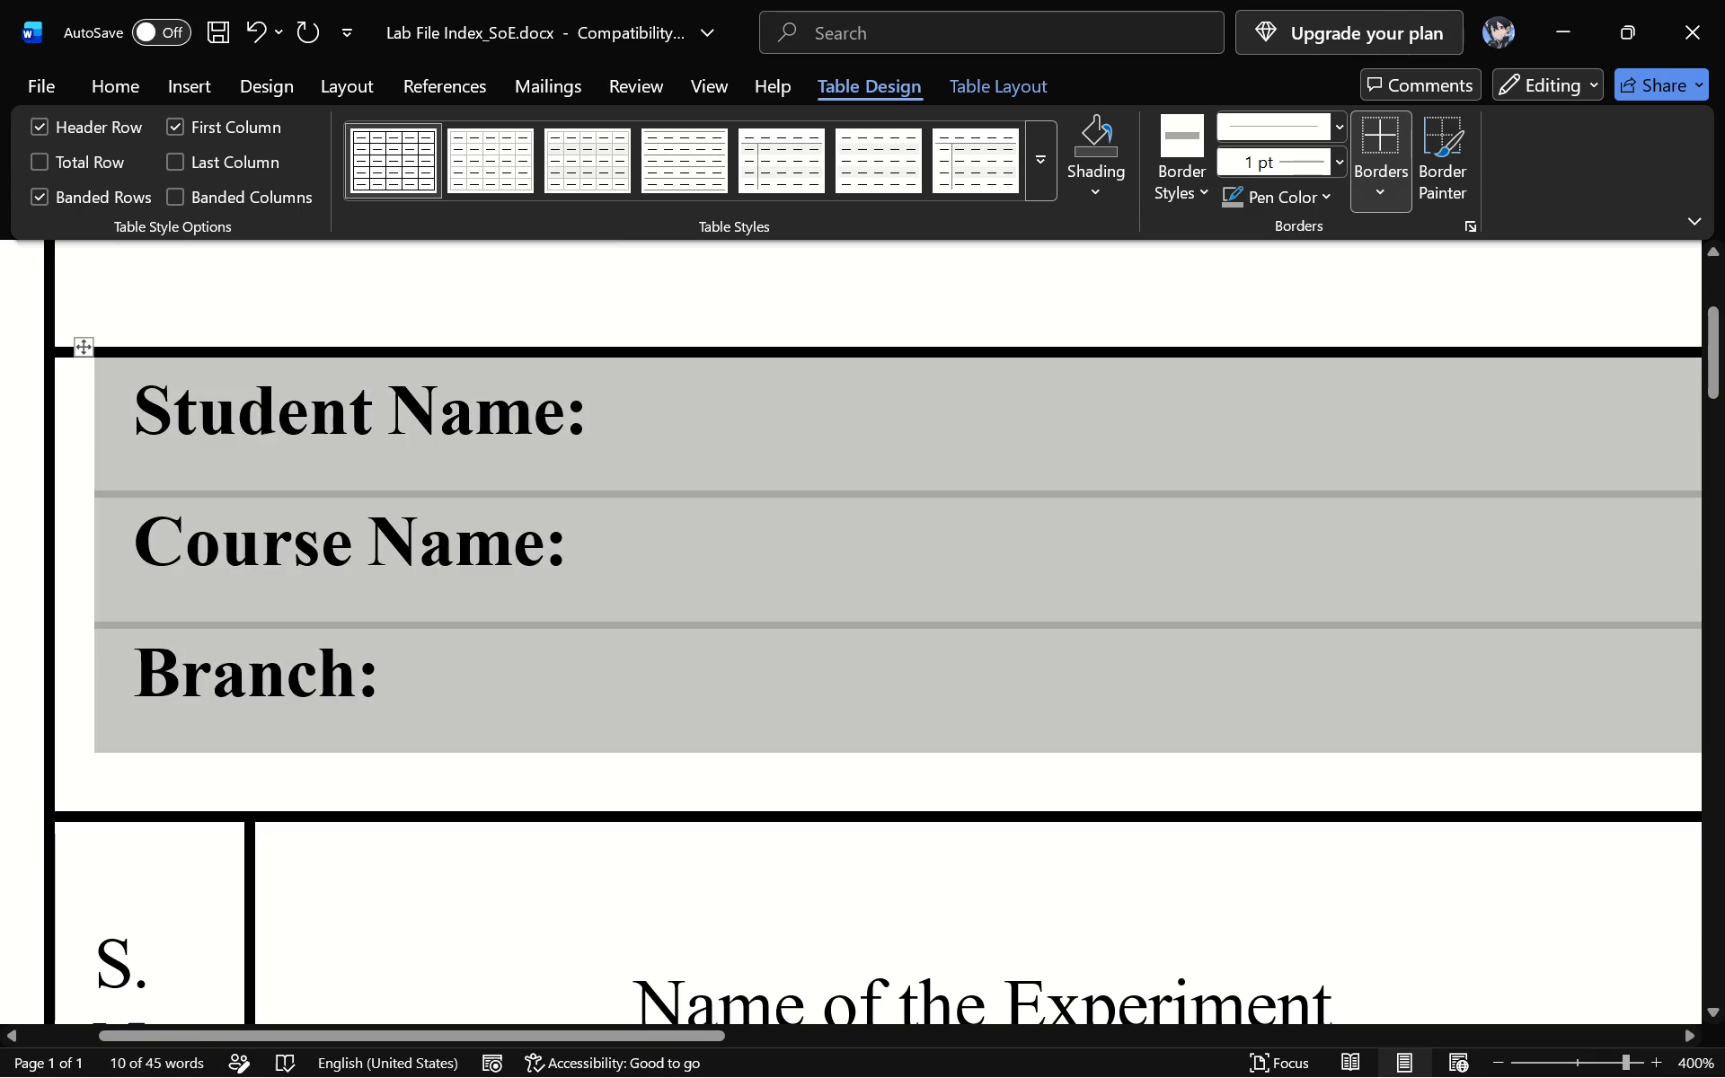
right_click(83, 349)
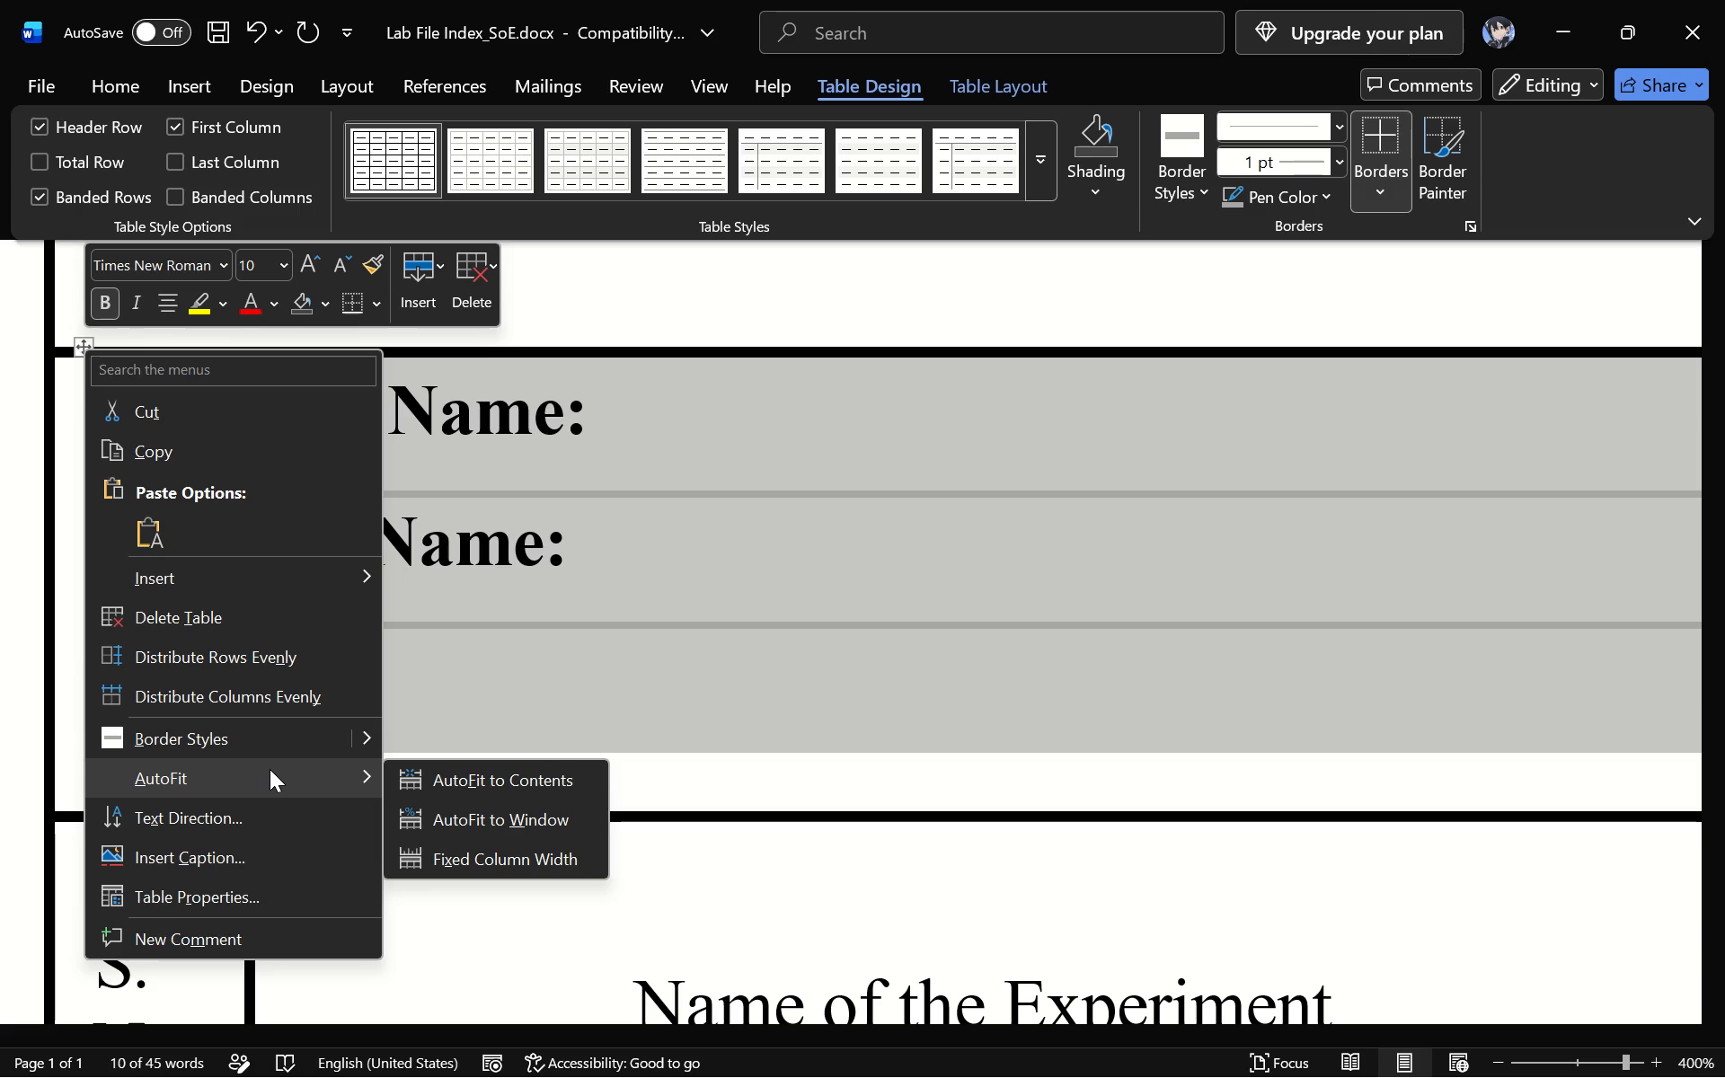
click(450, 817)
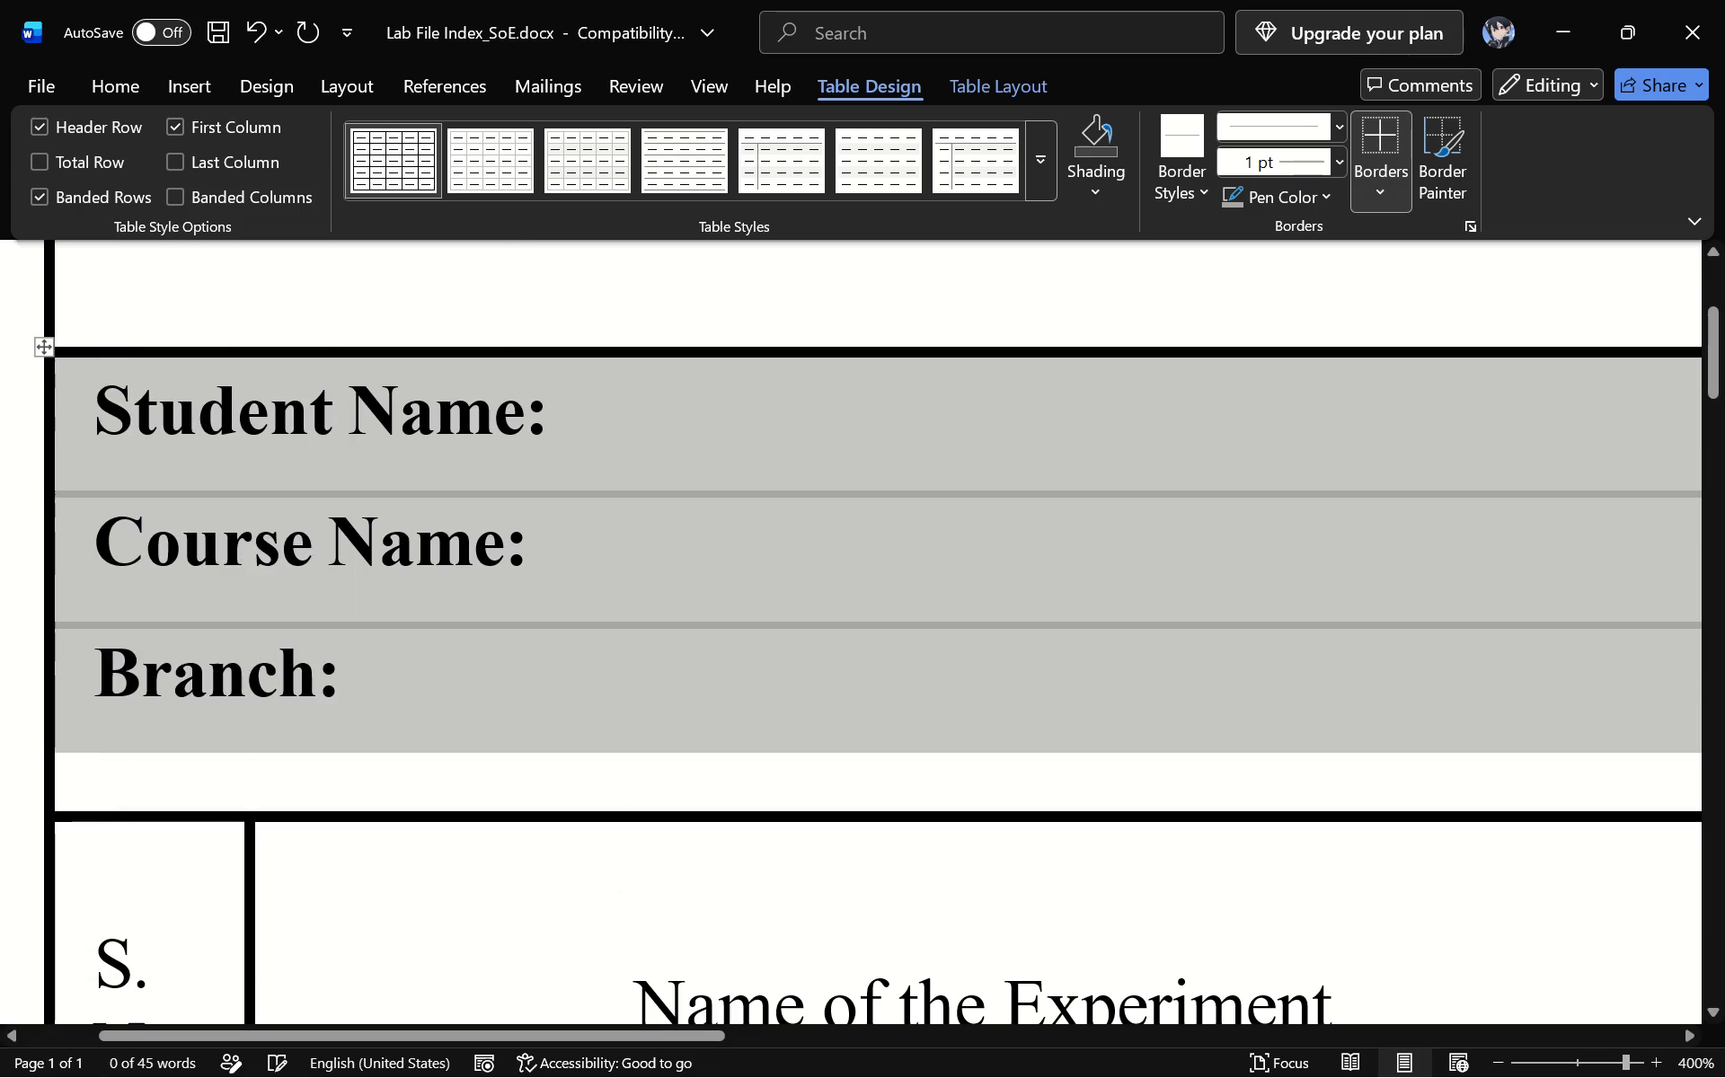
Extend the lower edge of the Branch and Group row slightly down towards the outer frame line.
ctrl+scroll(748, 717, down, 7)
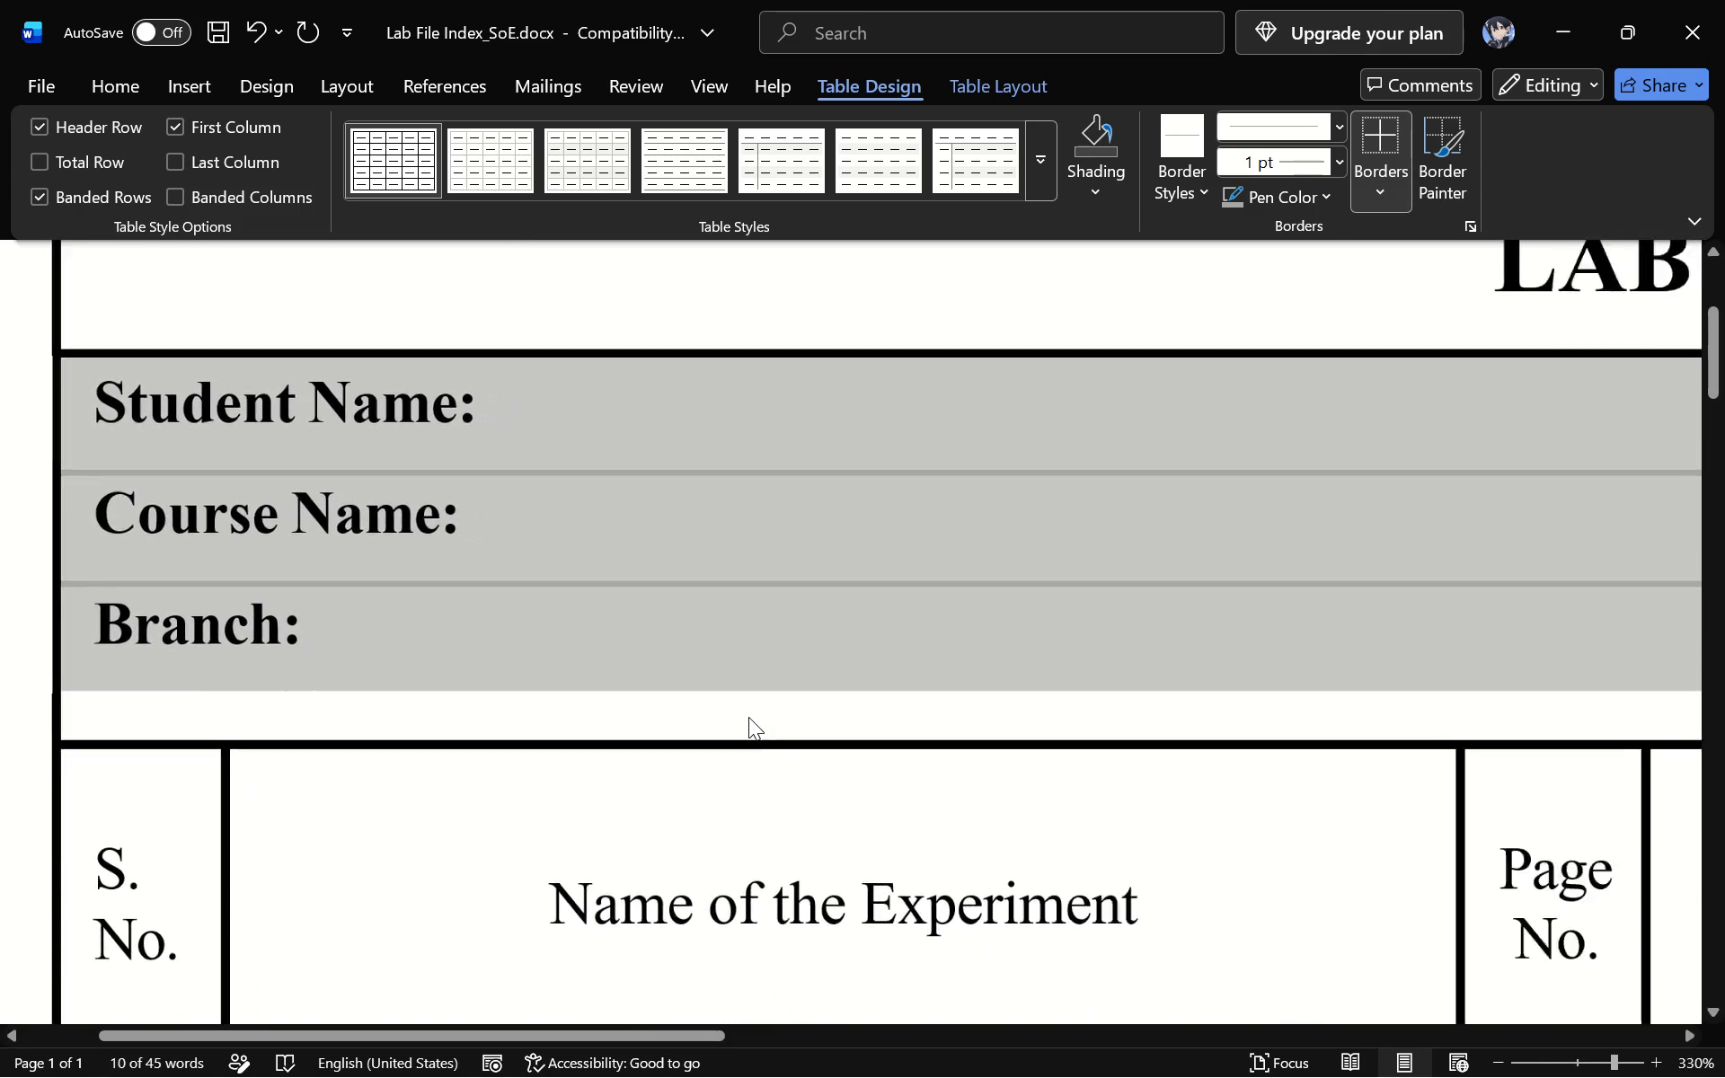
ctrl+scroll(748, 717, down, 12)
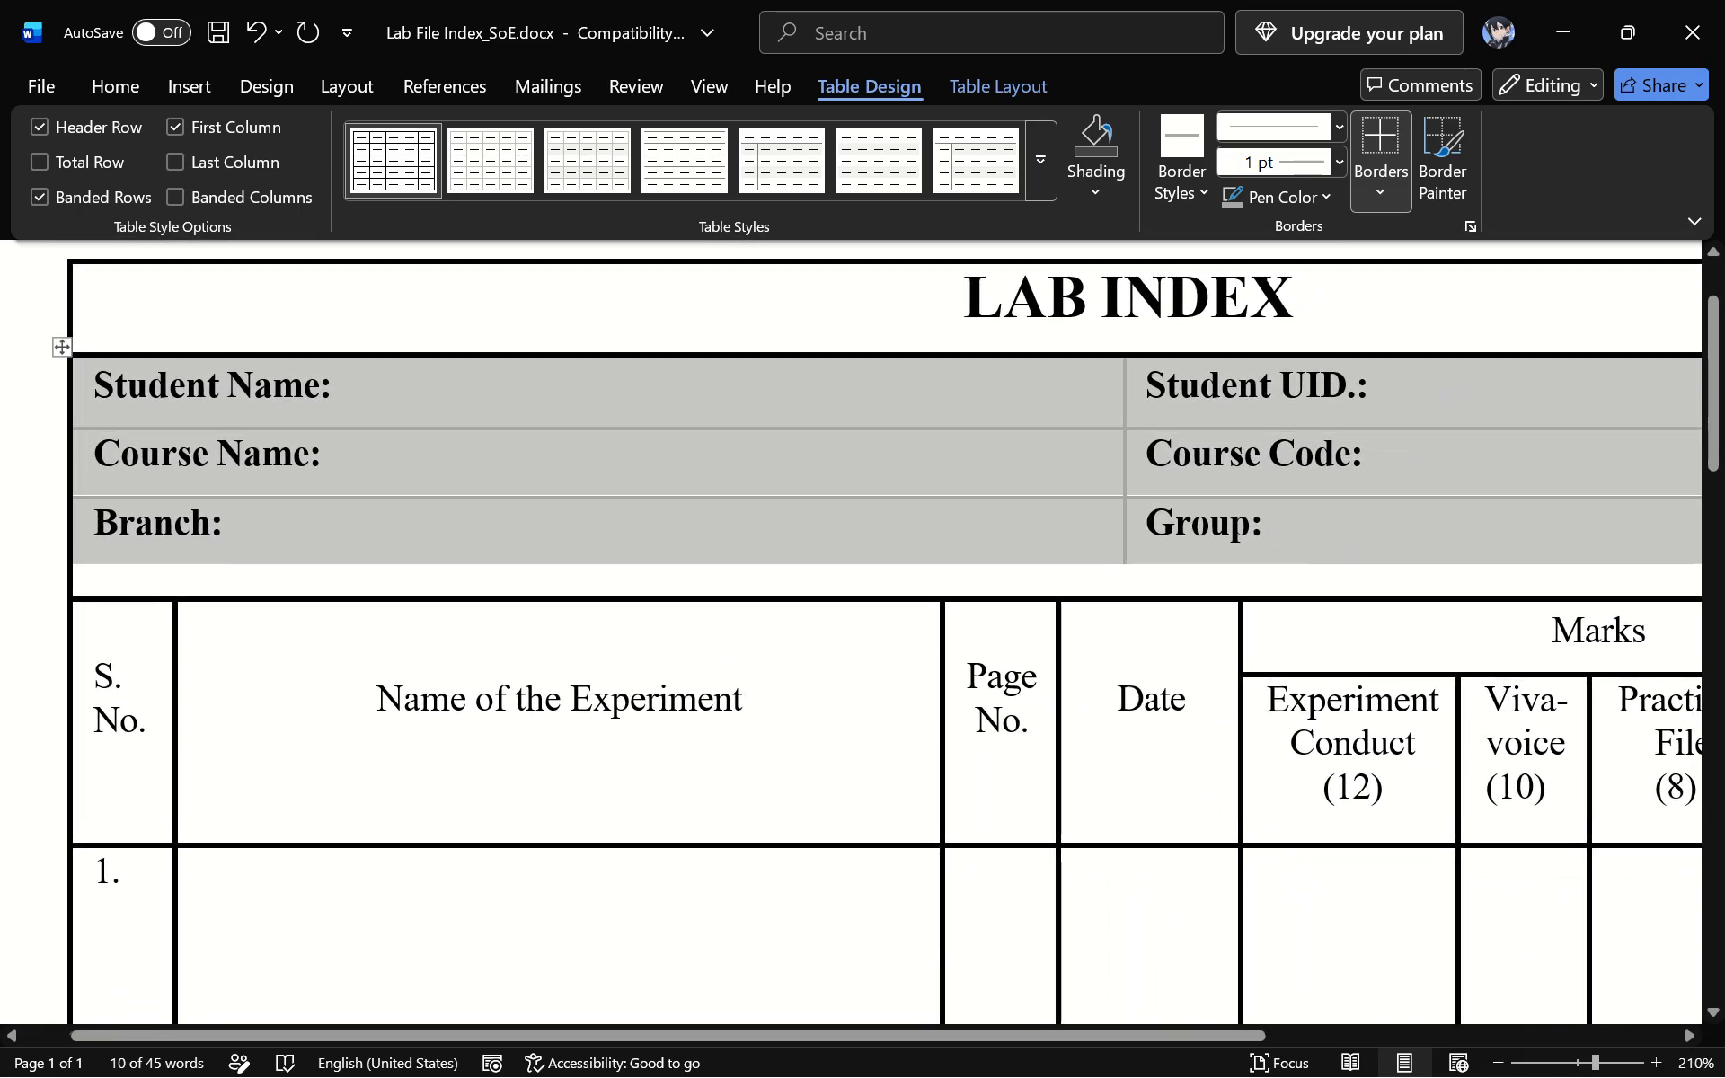
ctrl+scroll(748, 717, down, 6)
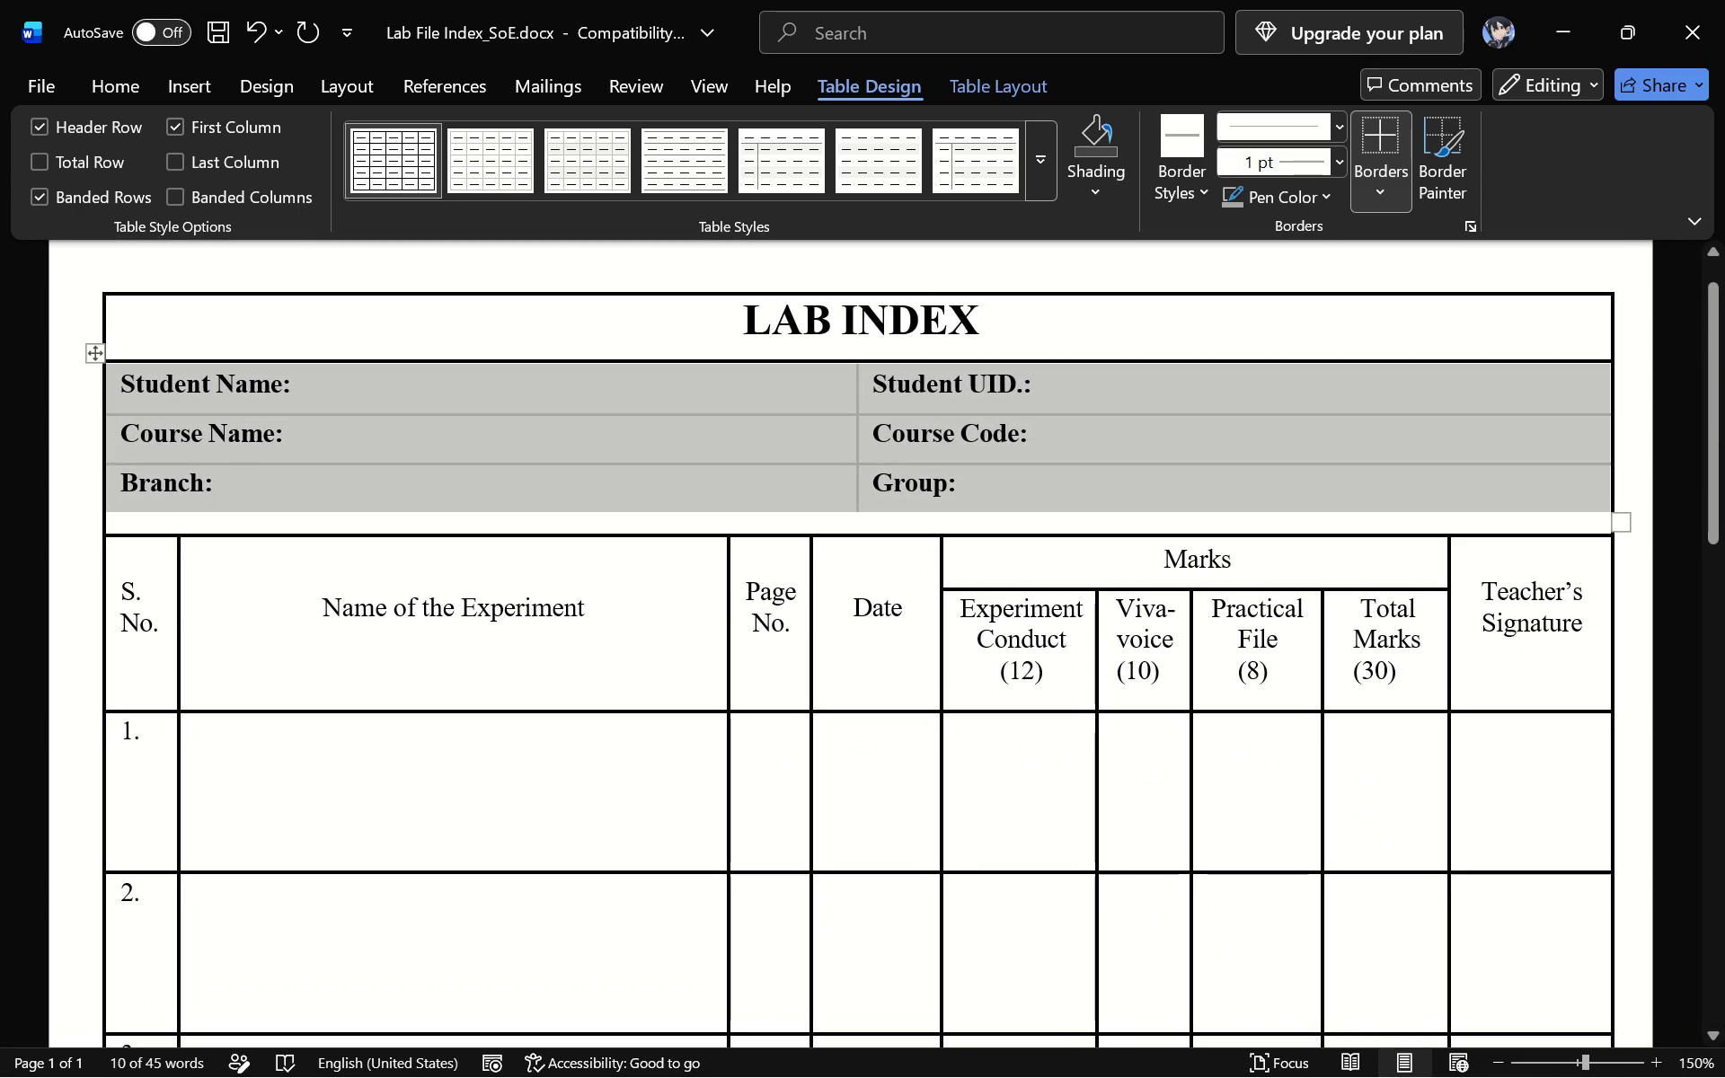
drag(837, 509, 836, 526)
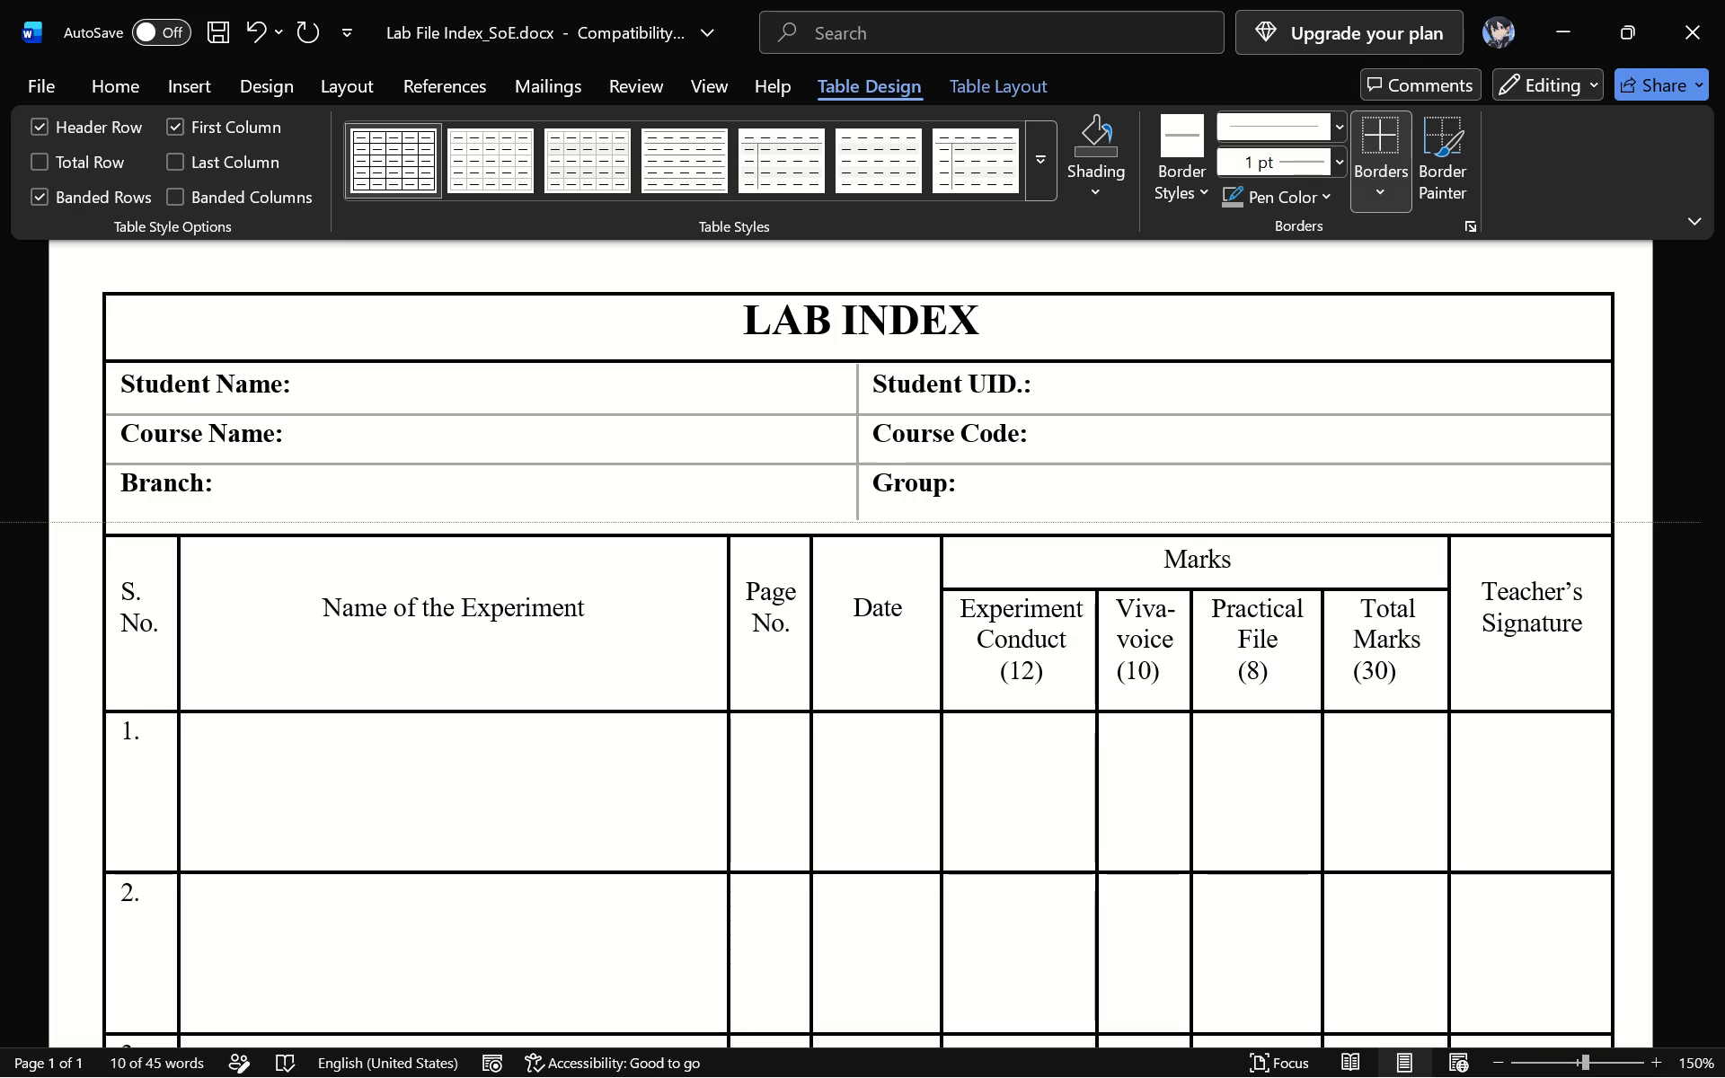
drag(836, 526, 836, 531)
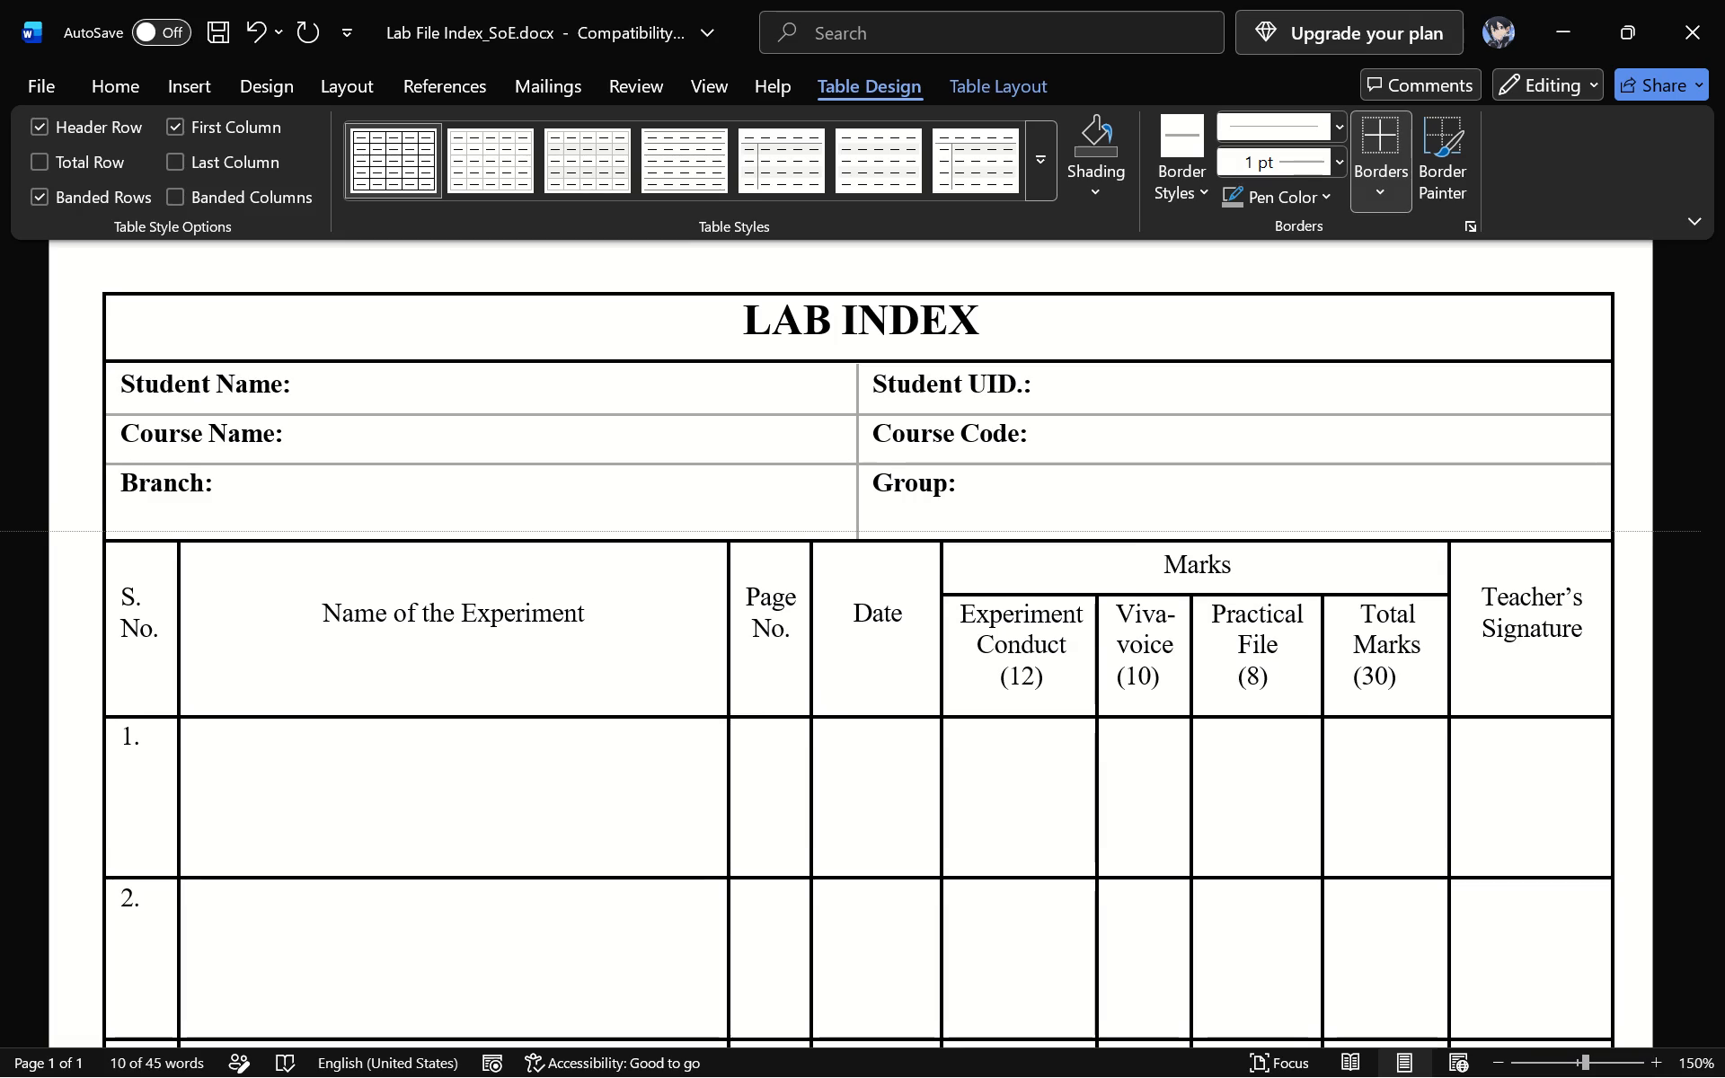
drag(836, 531, 835, 524)
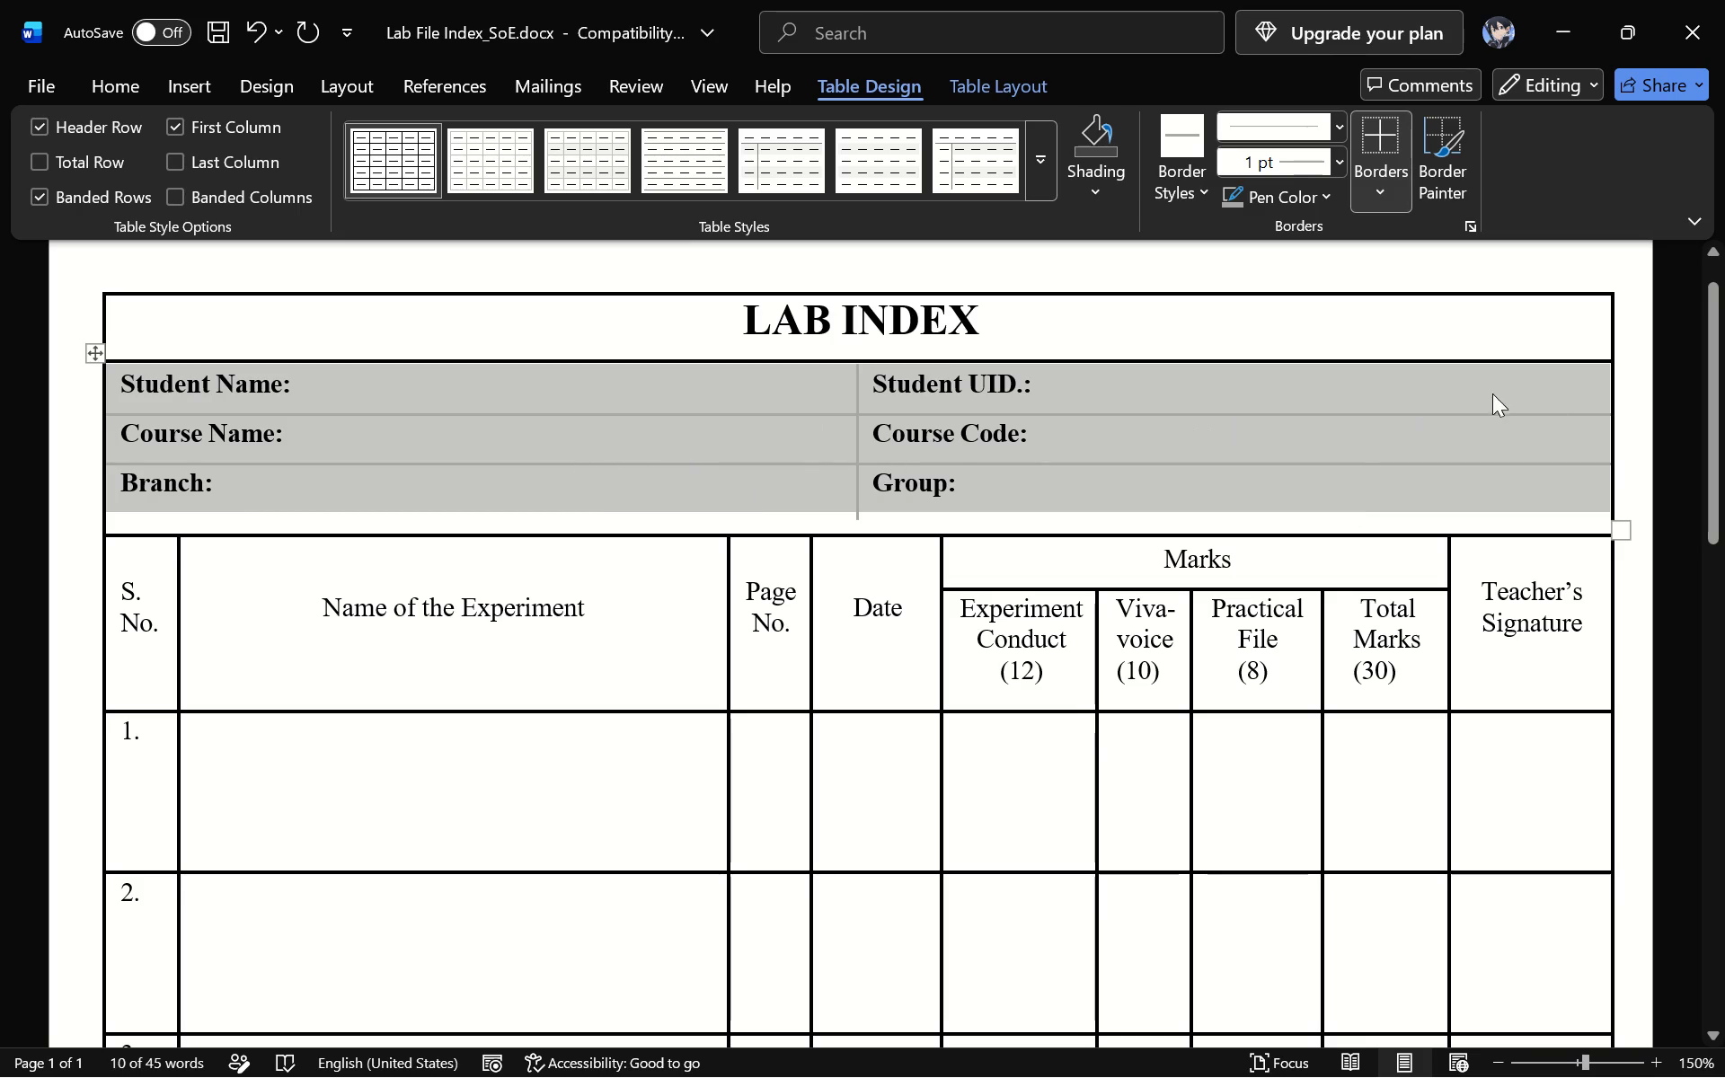
click(1634, 391)
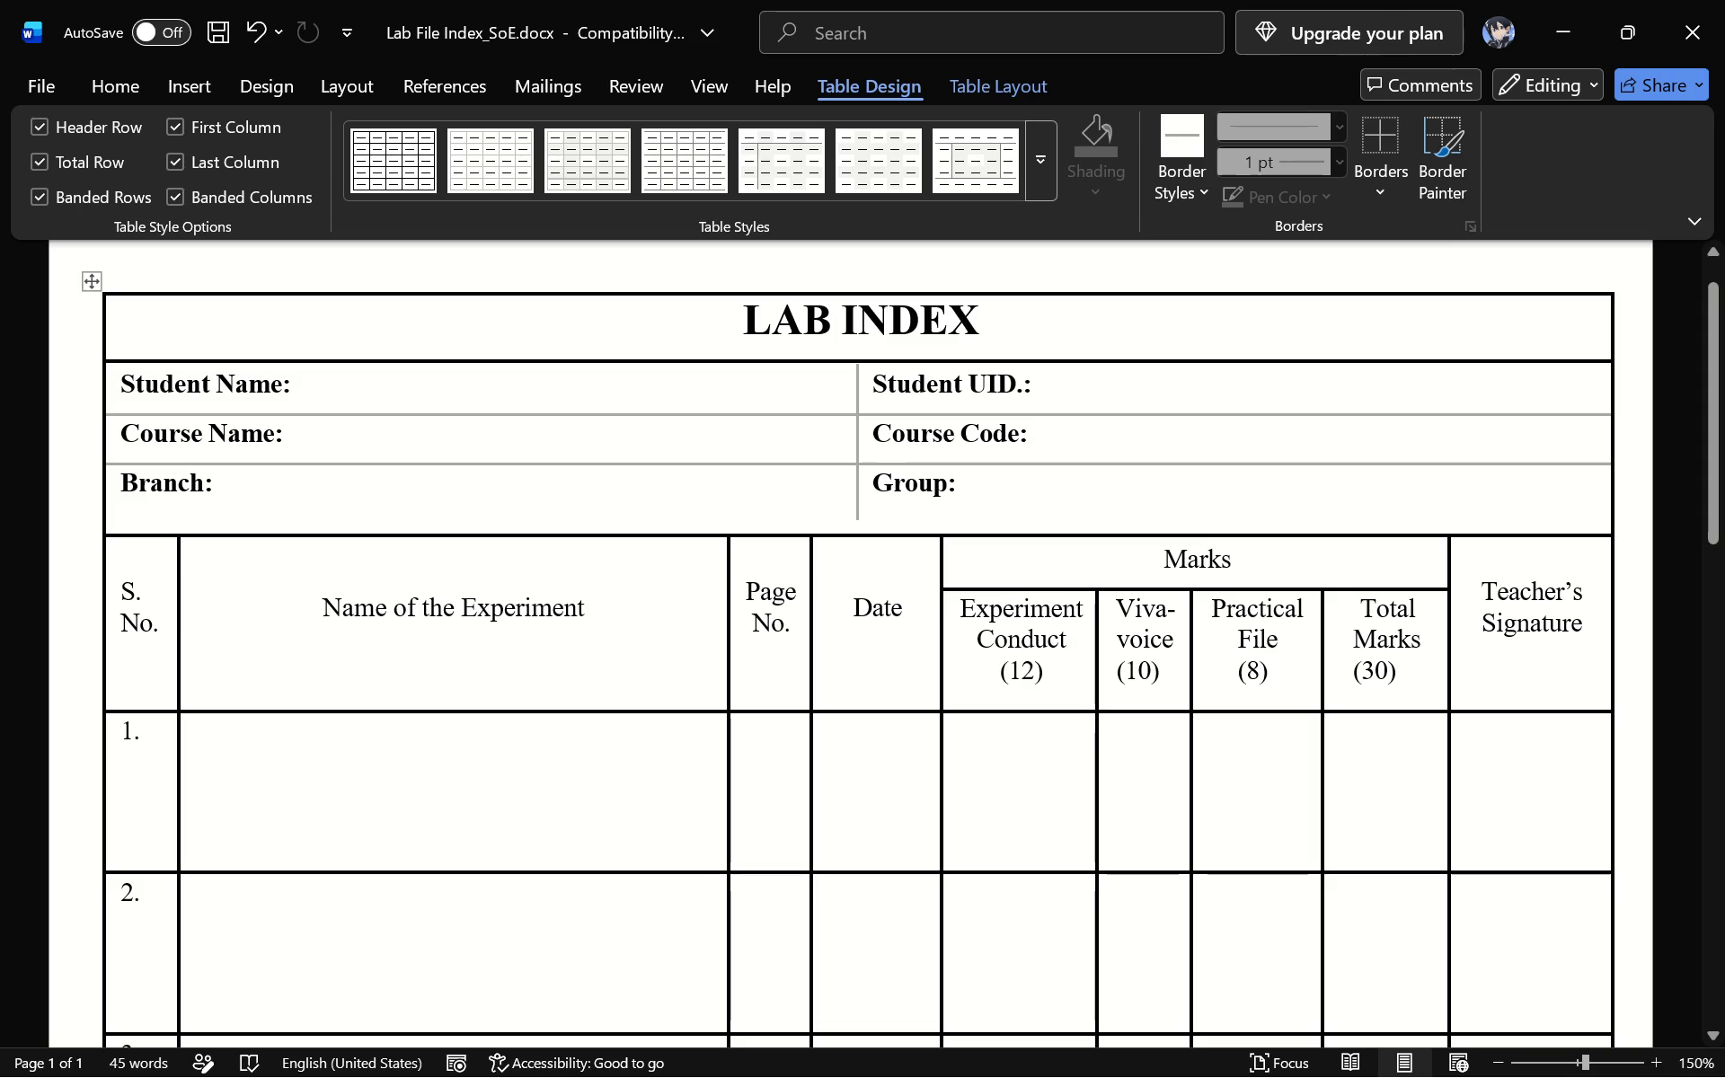
Raise the outer frame line below the student and course details table to meet the end of its grey vertical divider.
ctrl+scroll(730, 555, up, 5)
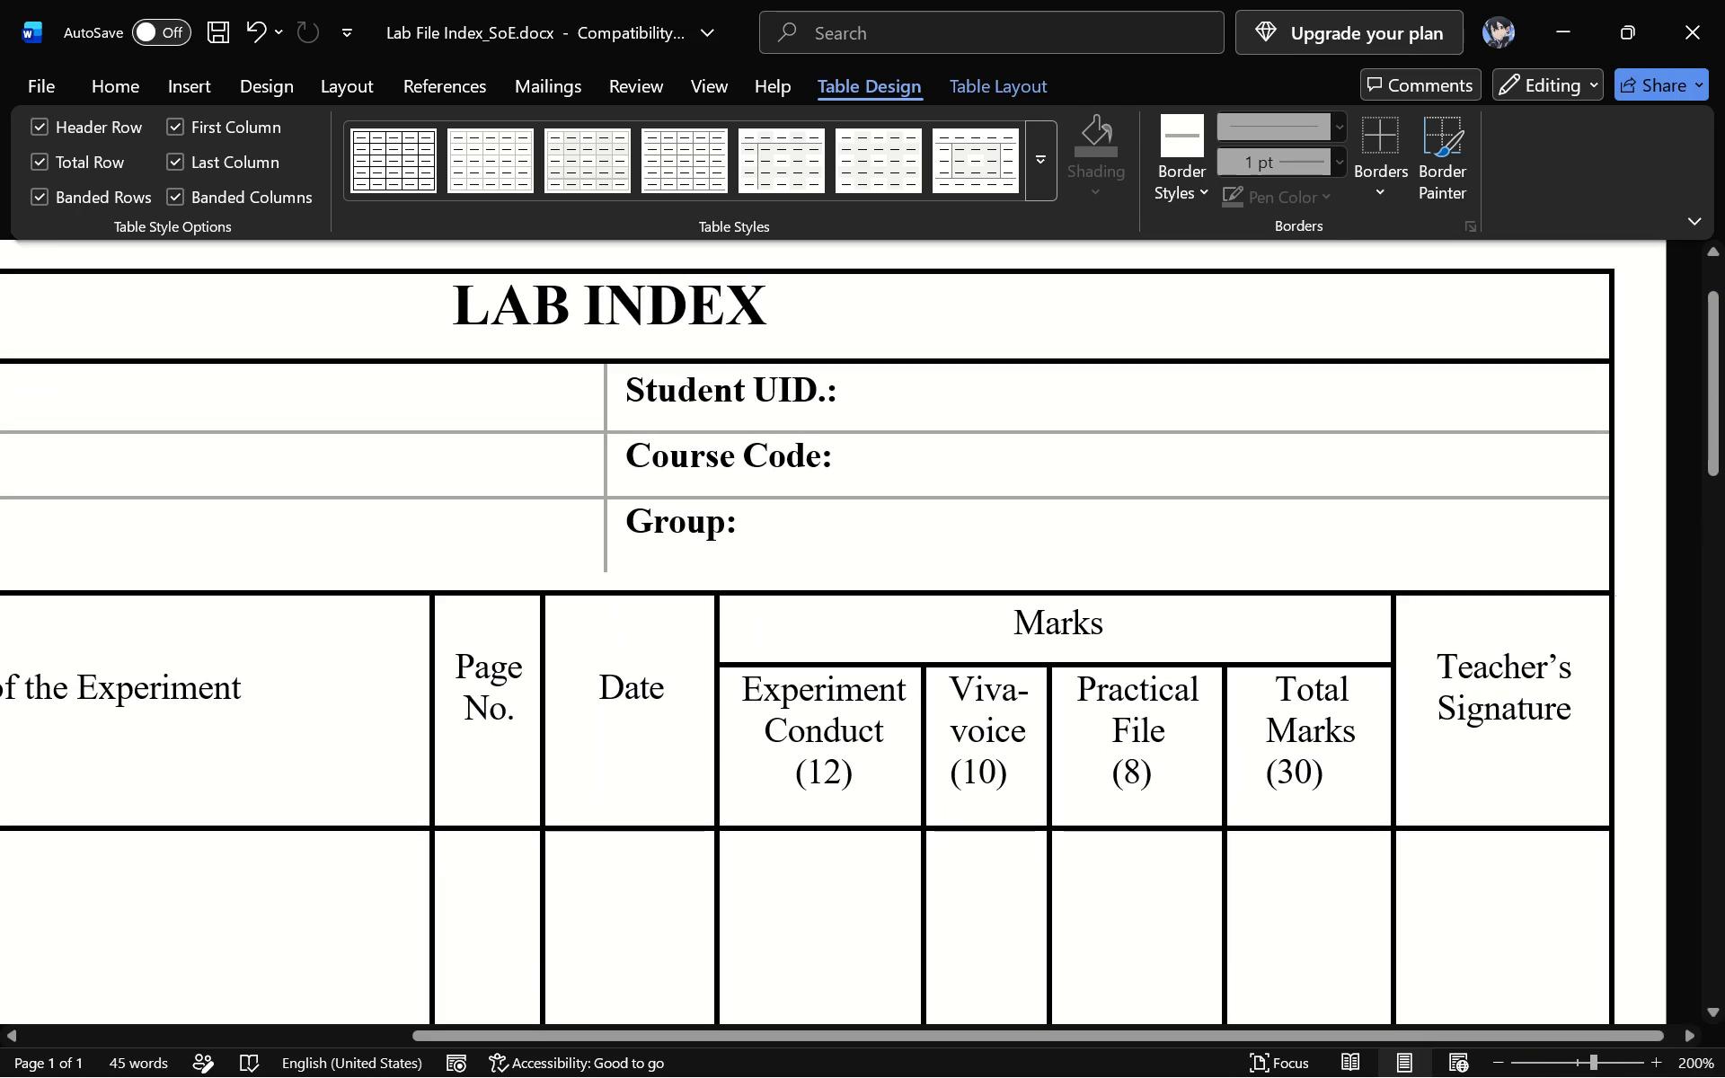
drag(592, 592, 592, 584)
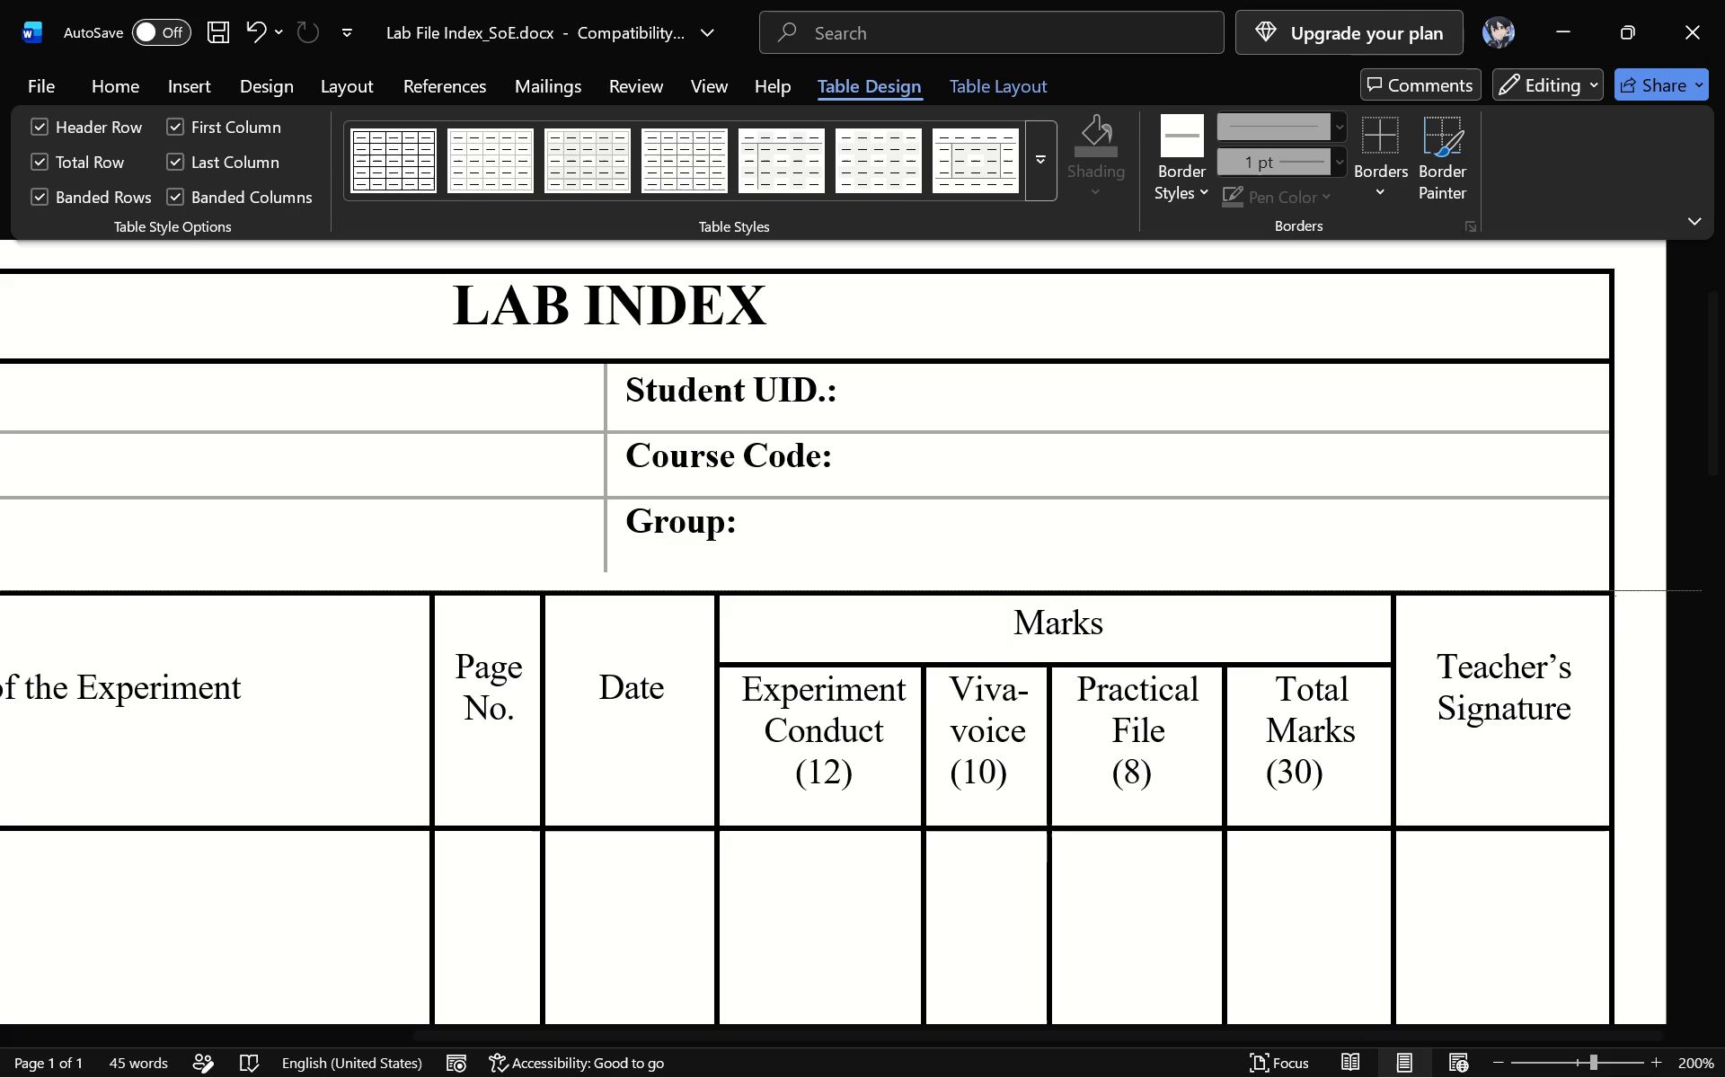
drag(592, 584, 592, 575)
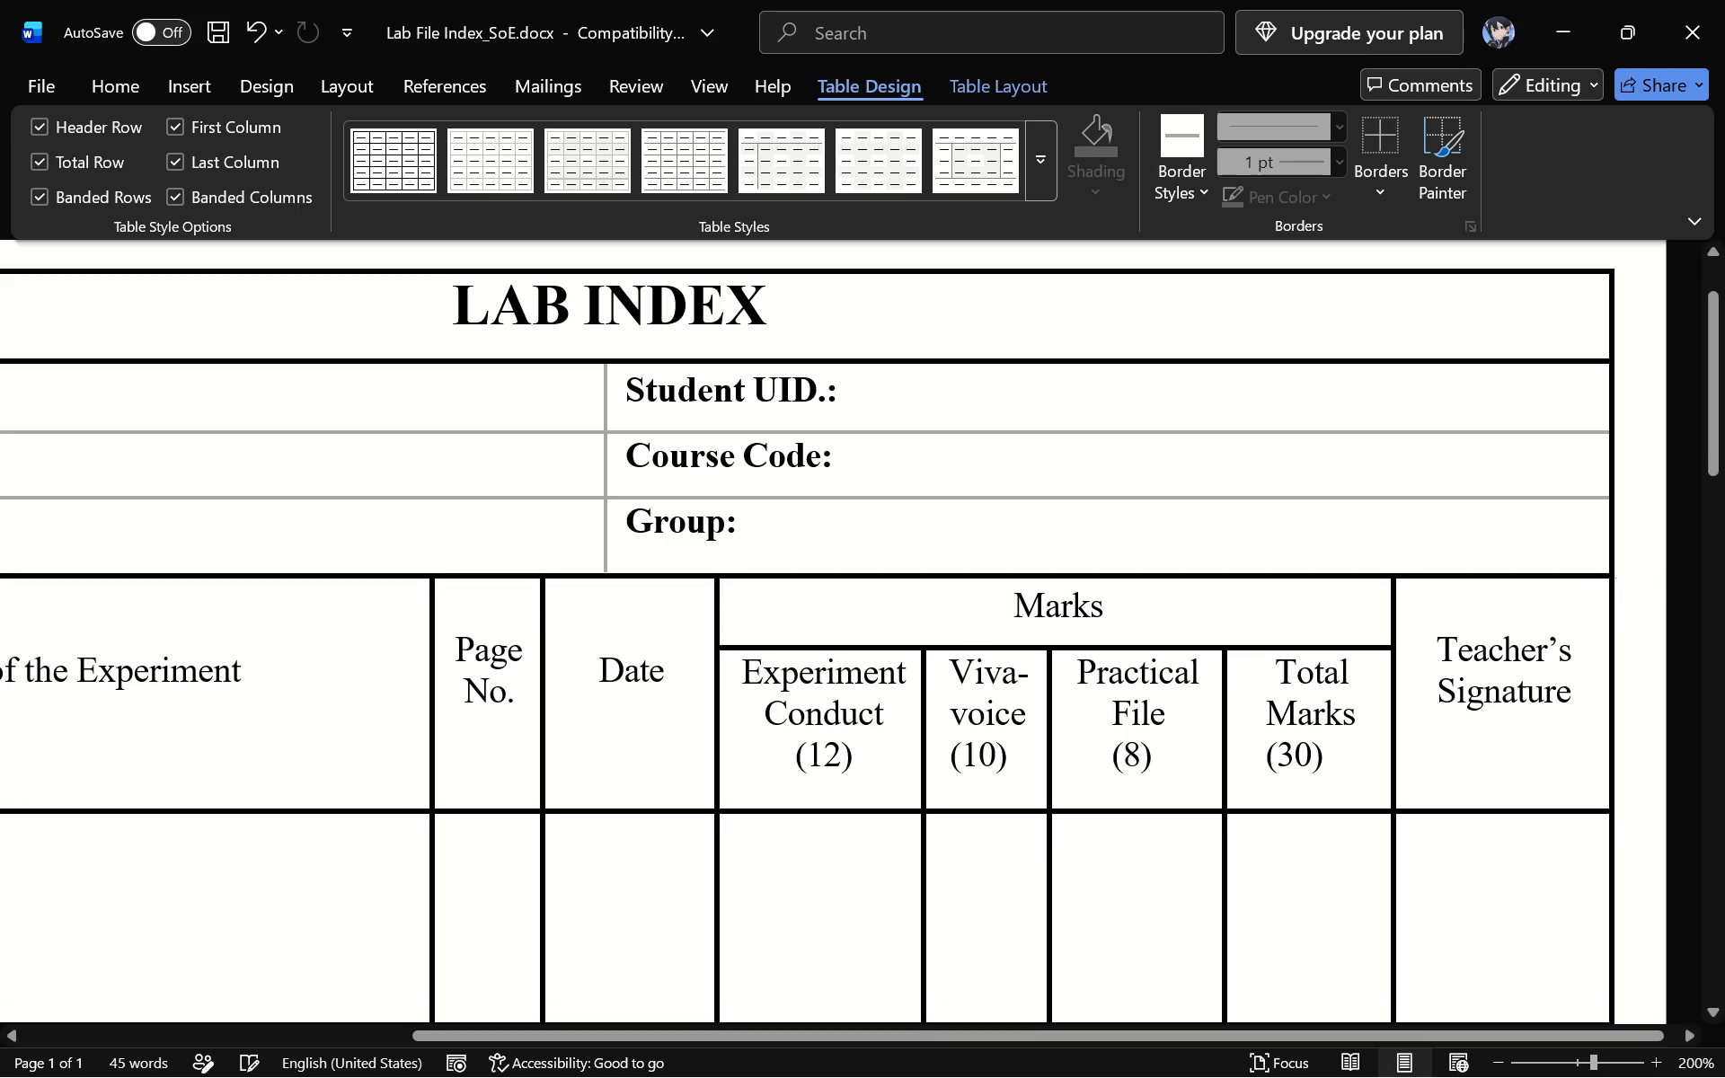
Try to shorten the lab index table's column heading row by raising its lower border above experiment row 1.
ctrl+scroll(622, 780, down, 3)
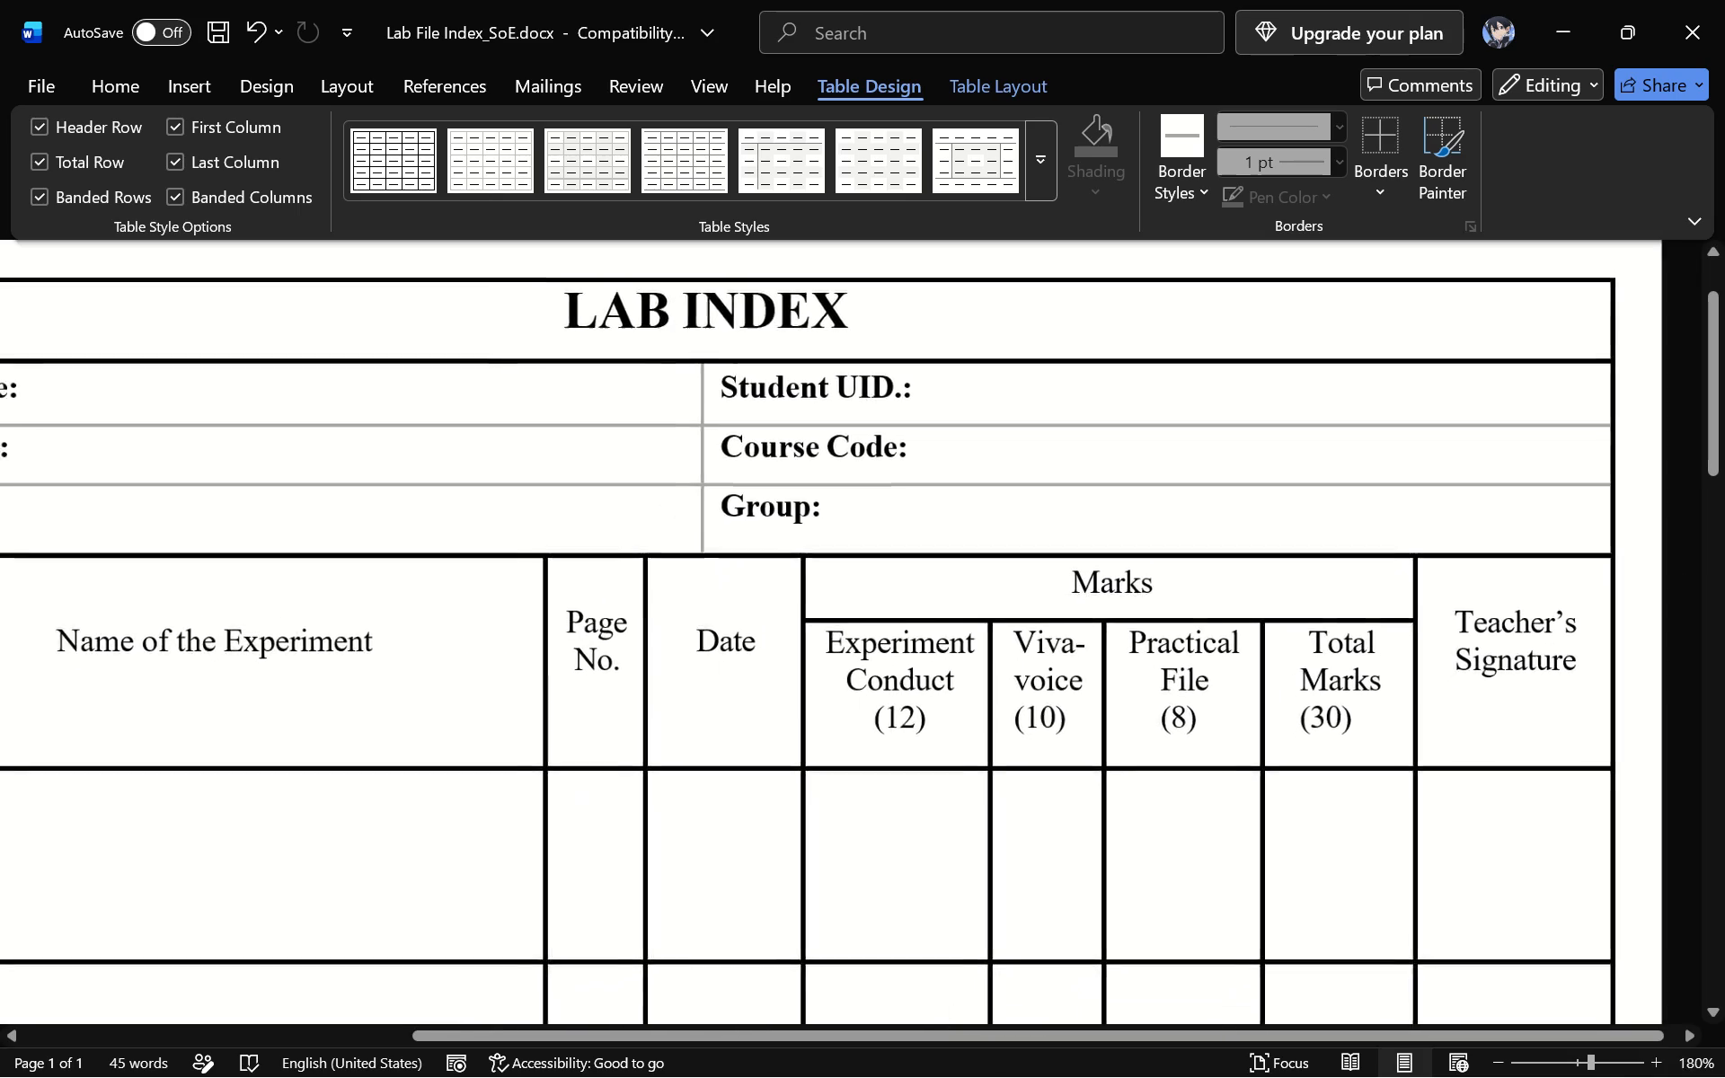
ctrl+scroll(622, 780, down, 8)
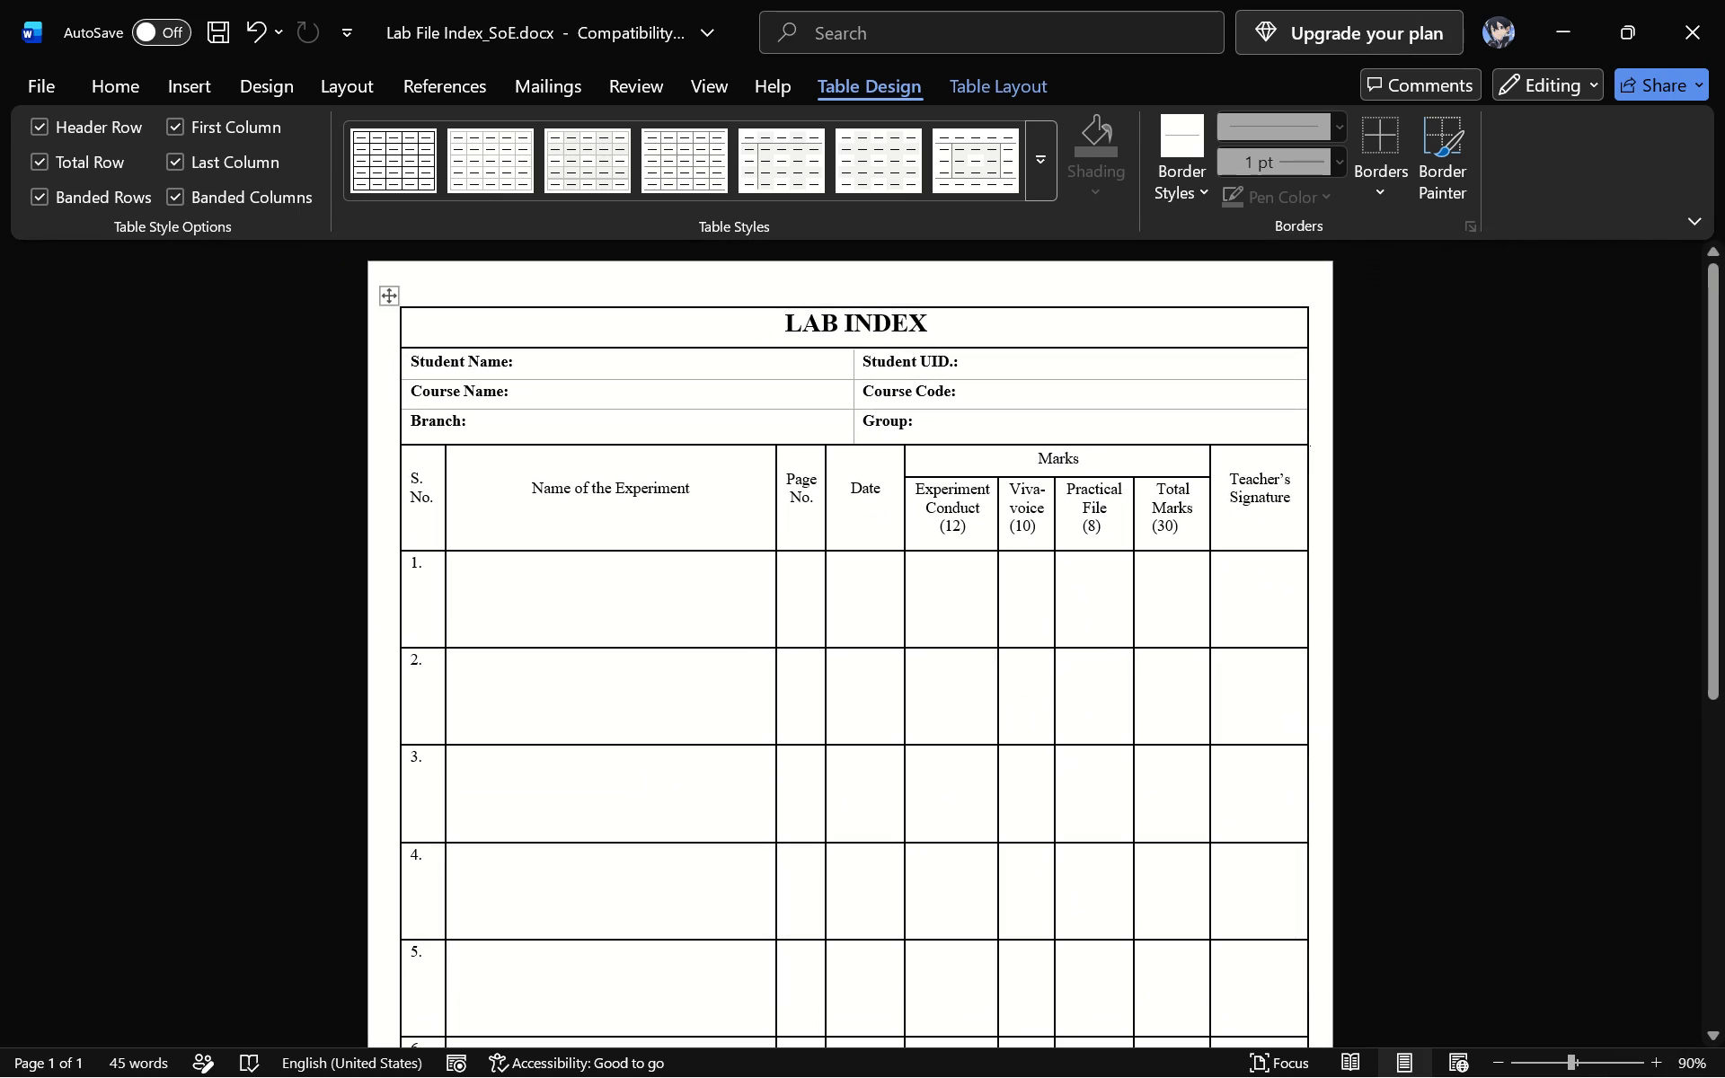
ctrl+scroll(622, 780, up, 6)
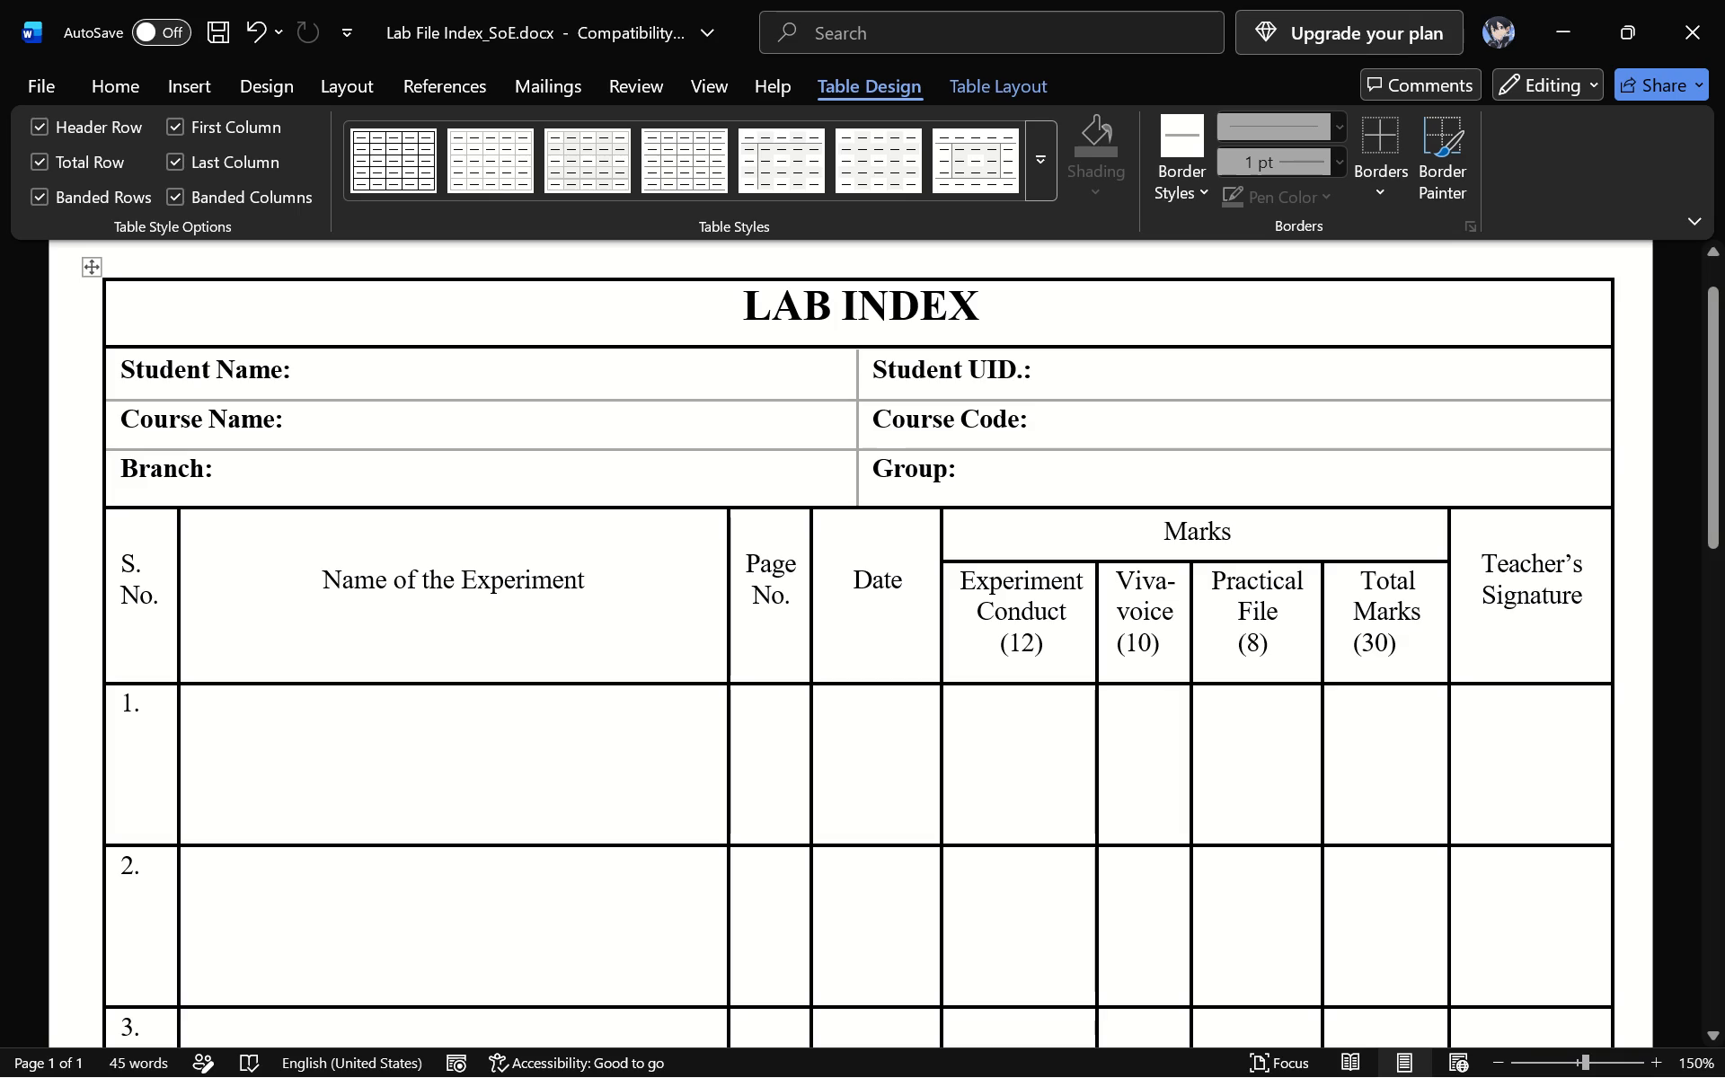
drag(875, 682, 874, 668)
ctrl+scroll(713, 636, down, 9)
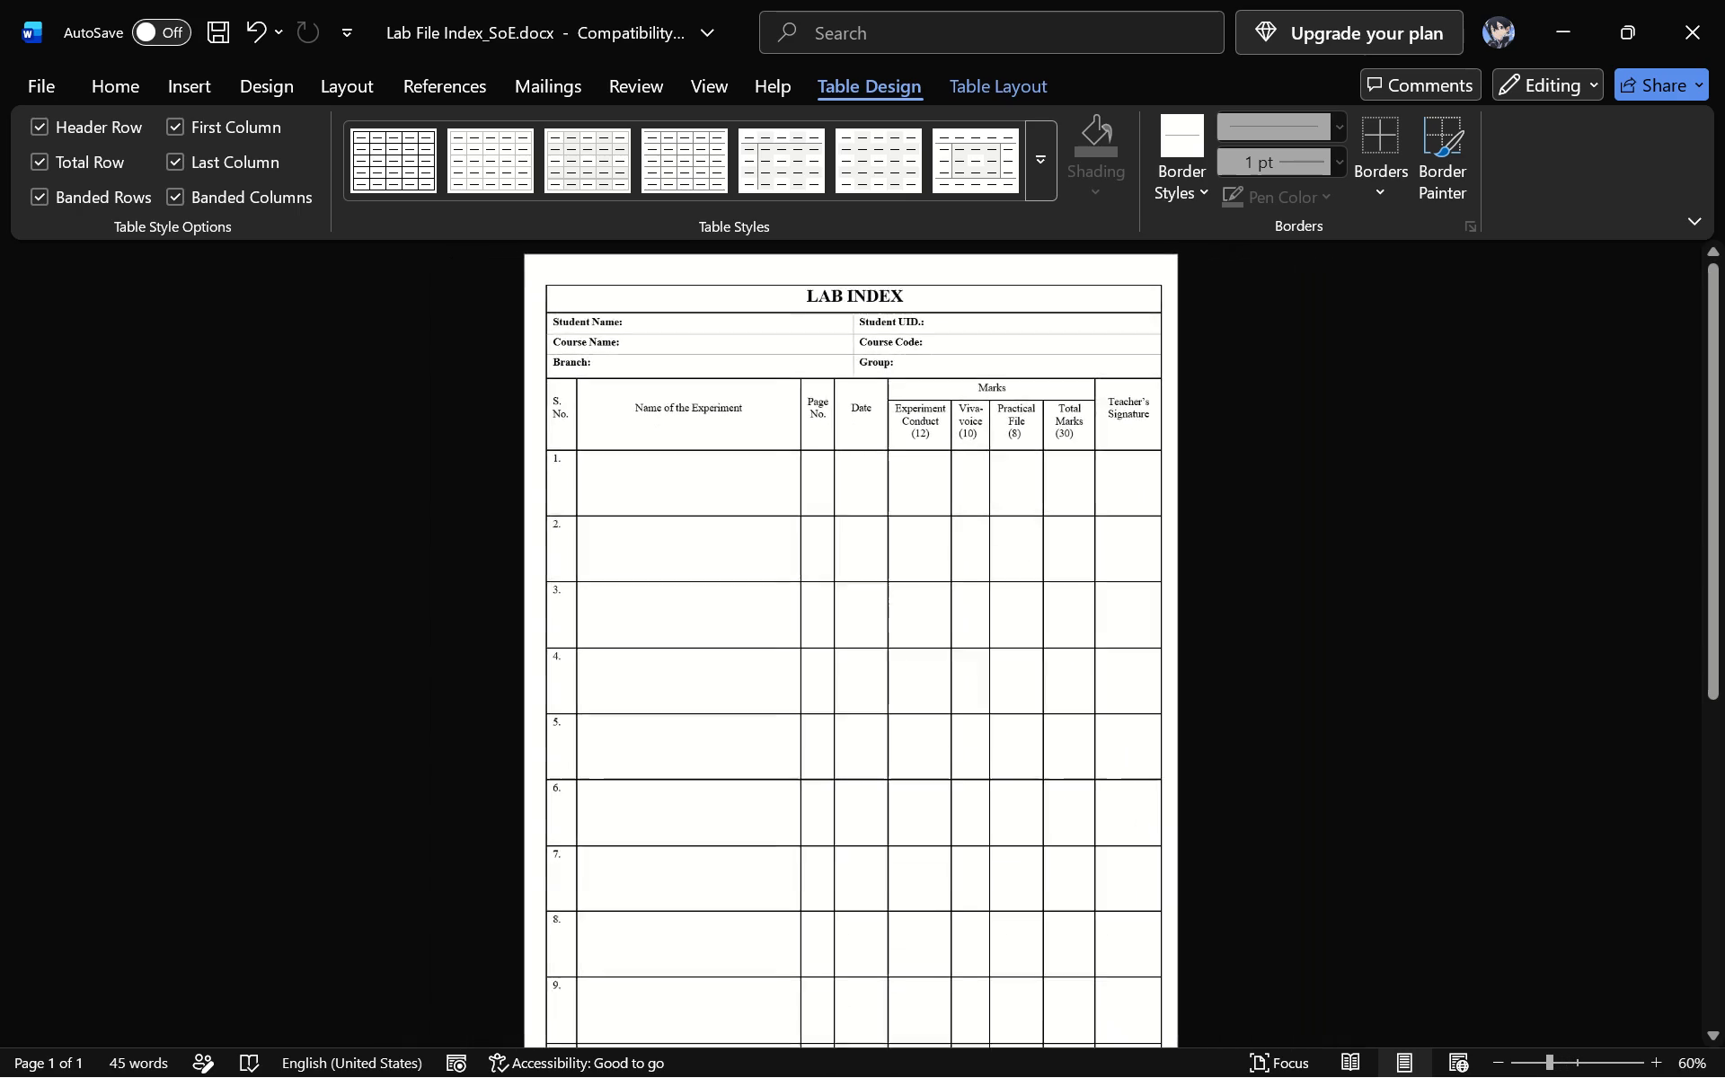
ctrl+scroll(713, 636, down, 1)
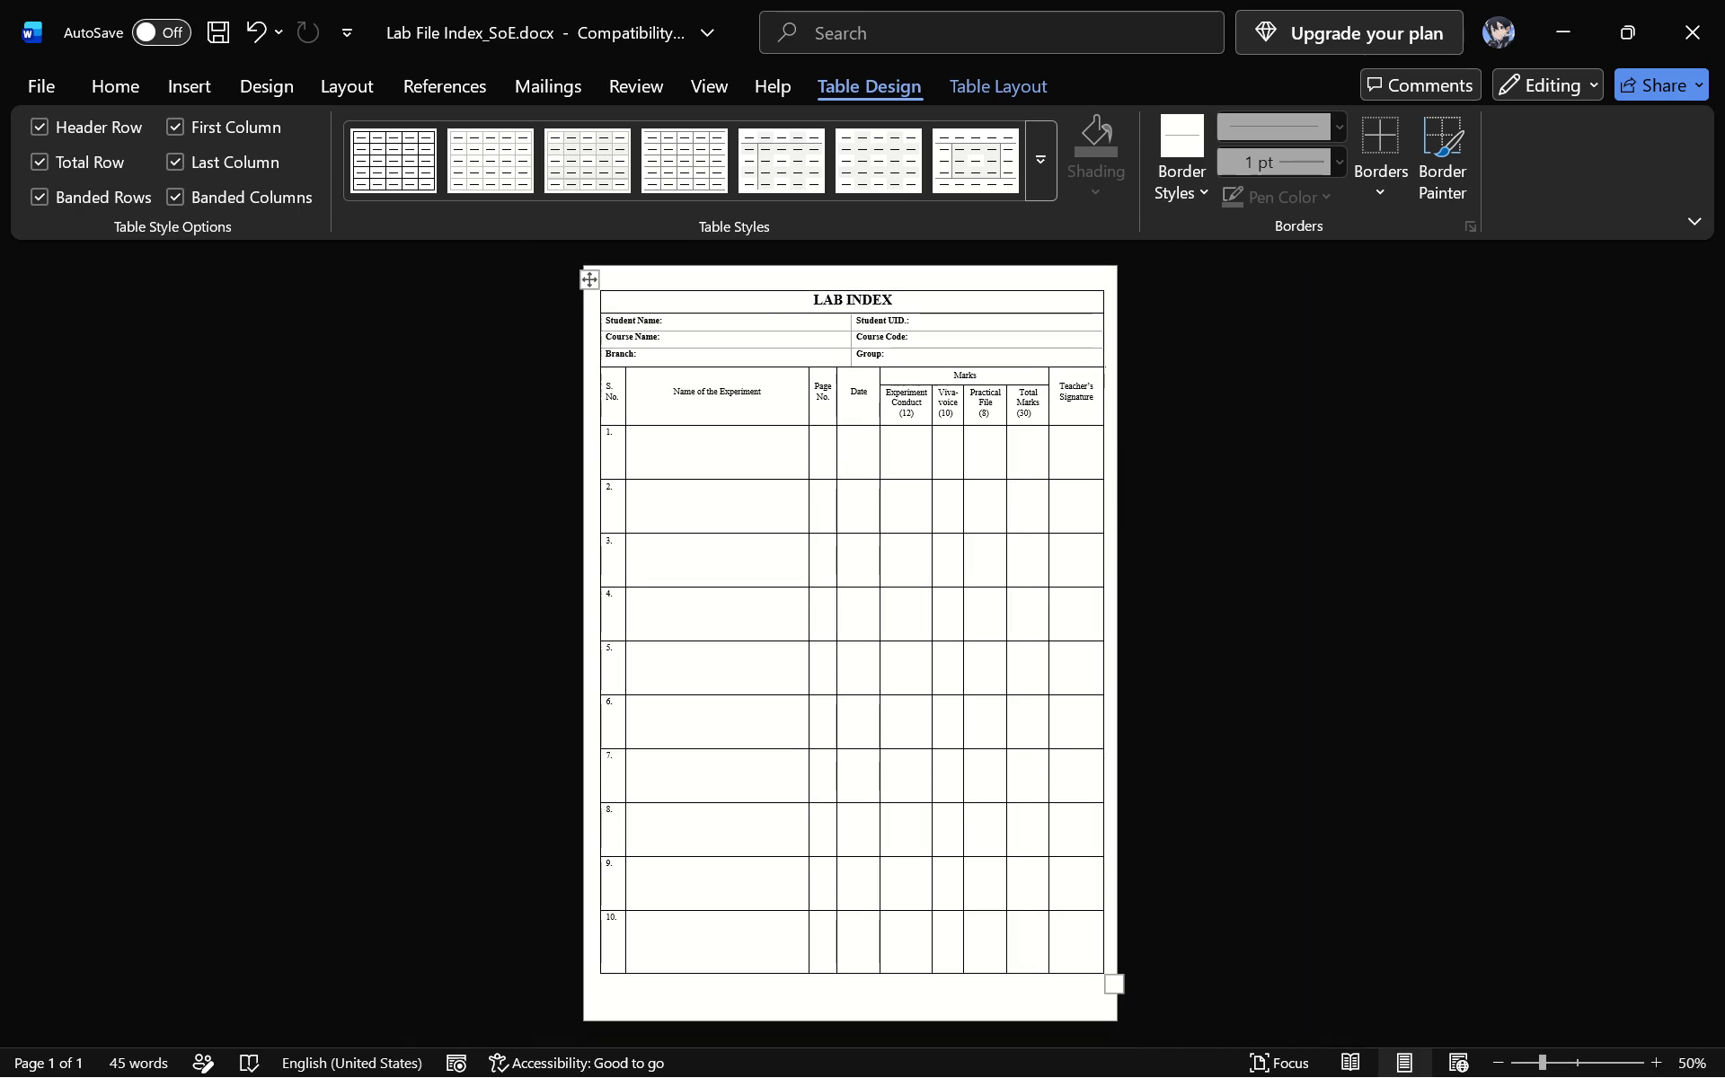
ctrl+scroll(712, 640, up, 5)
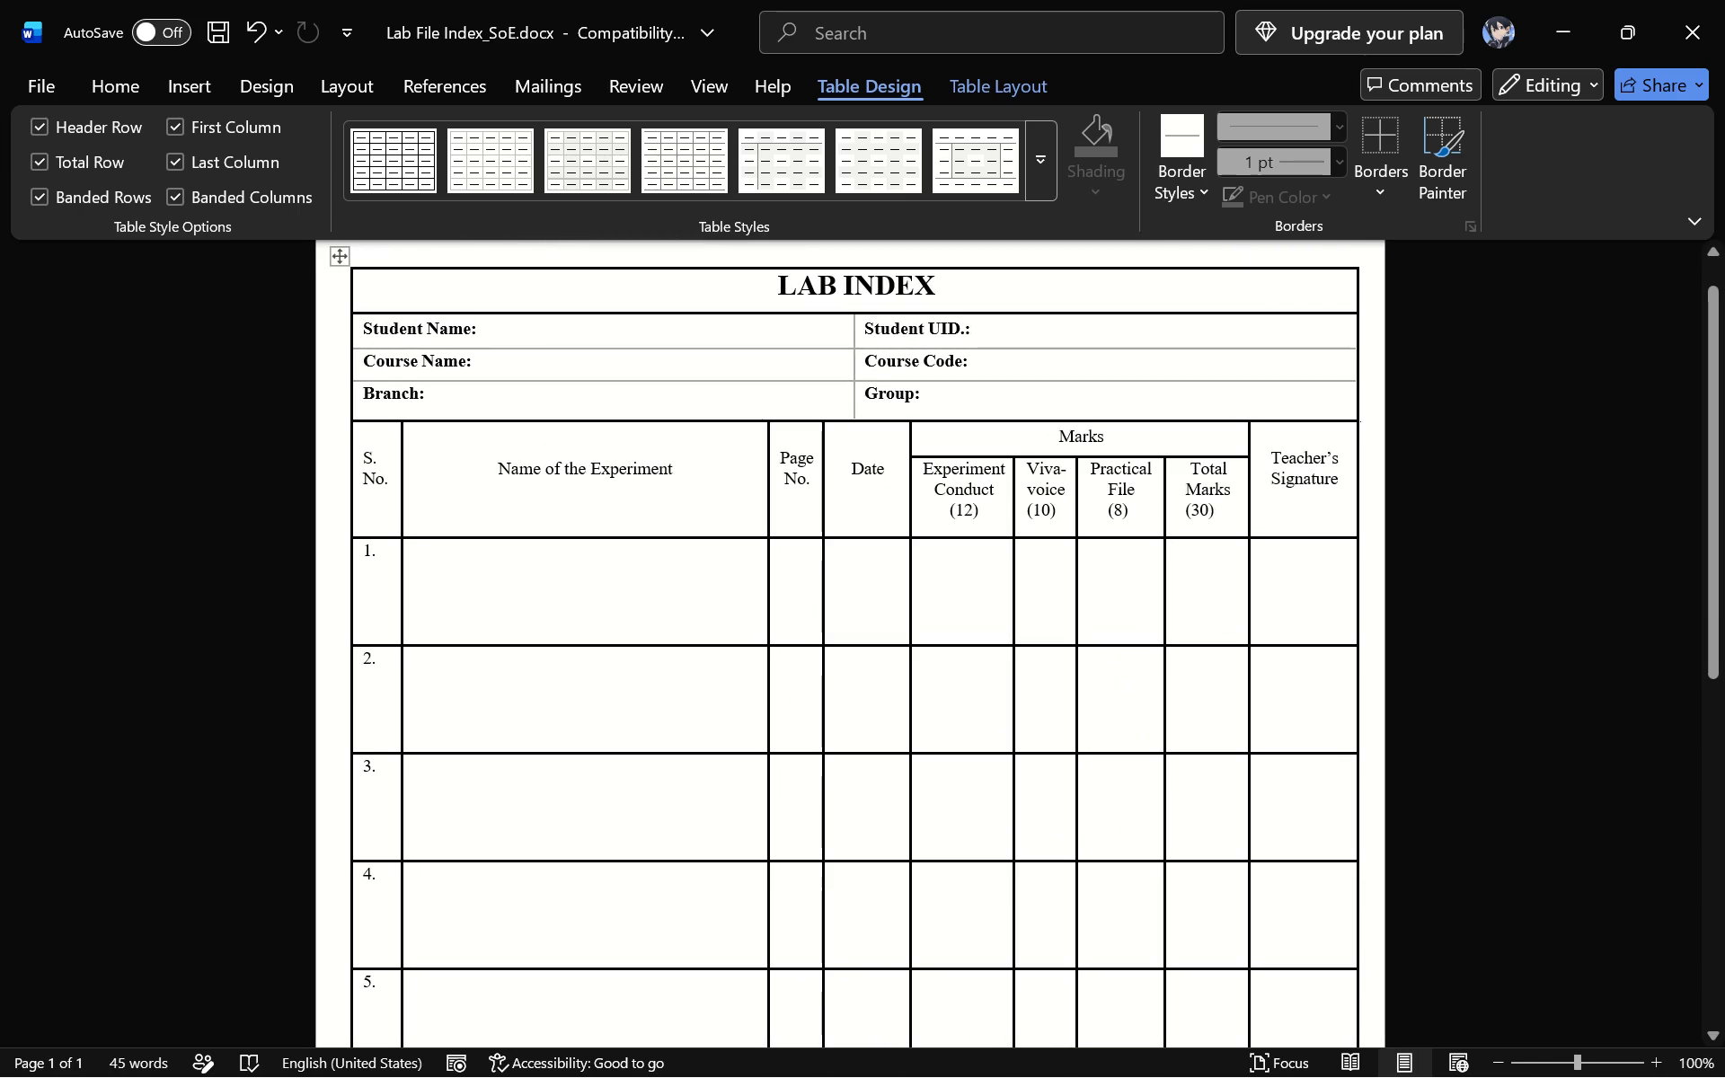
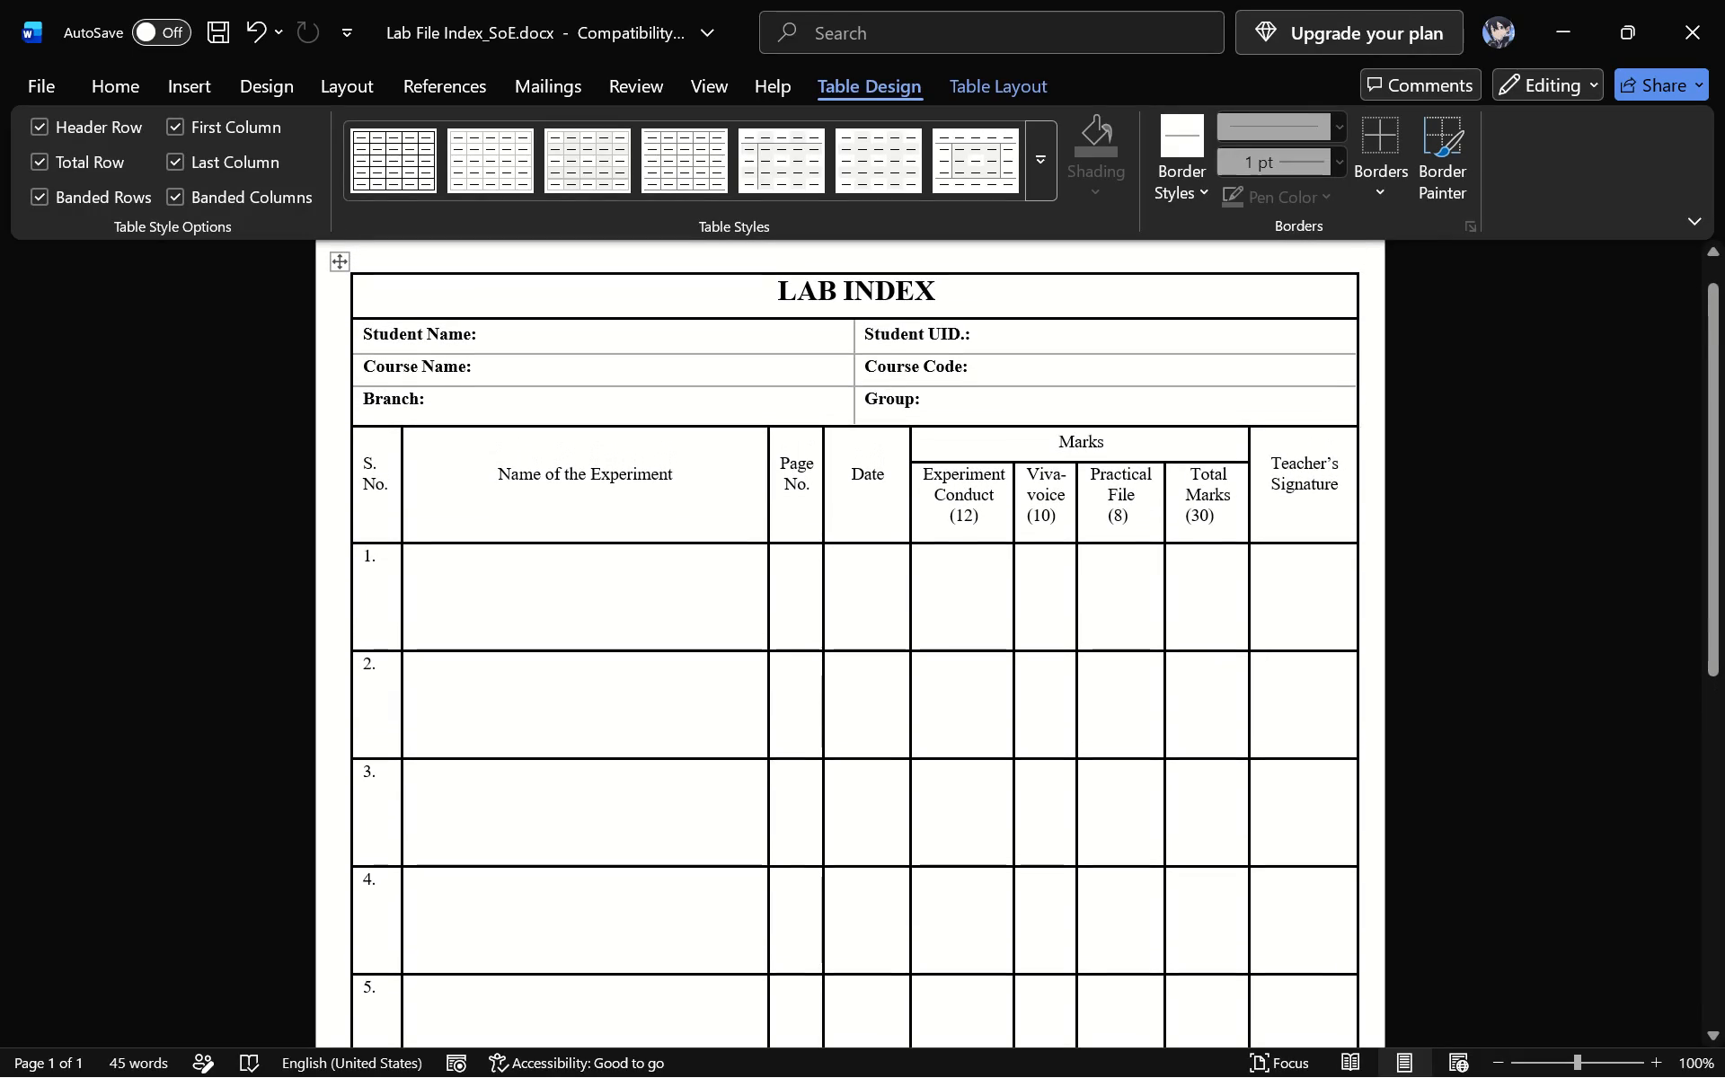
Review the whole lab index page from the LAB INDEX heading down to experiment row 10.
scroll(712, 640, down, 1)
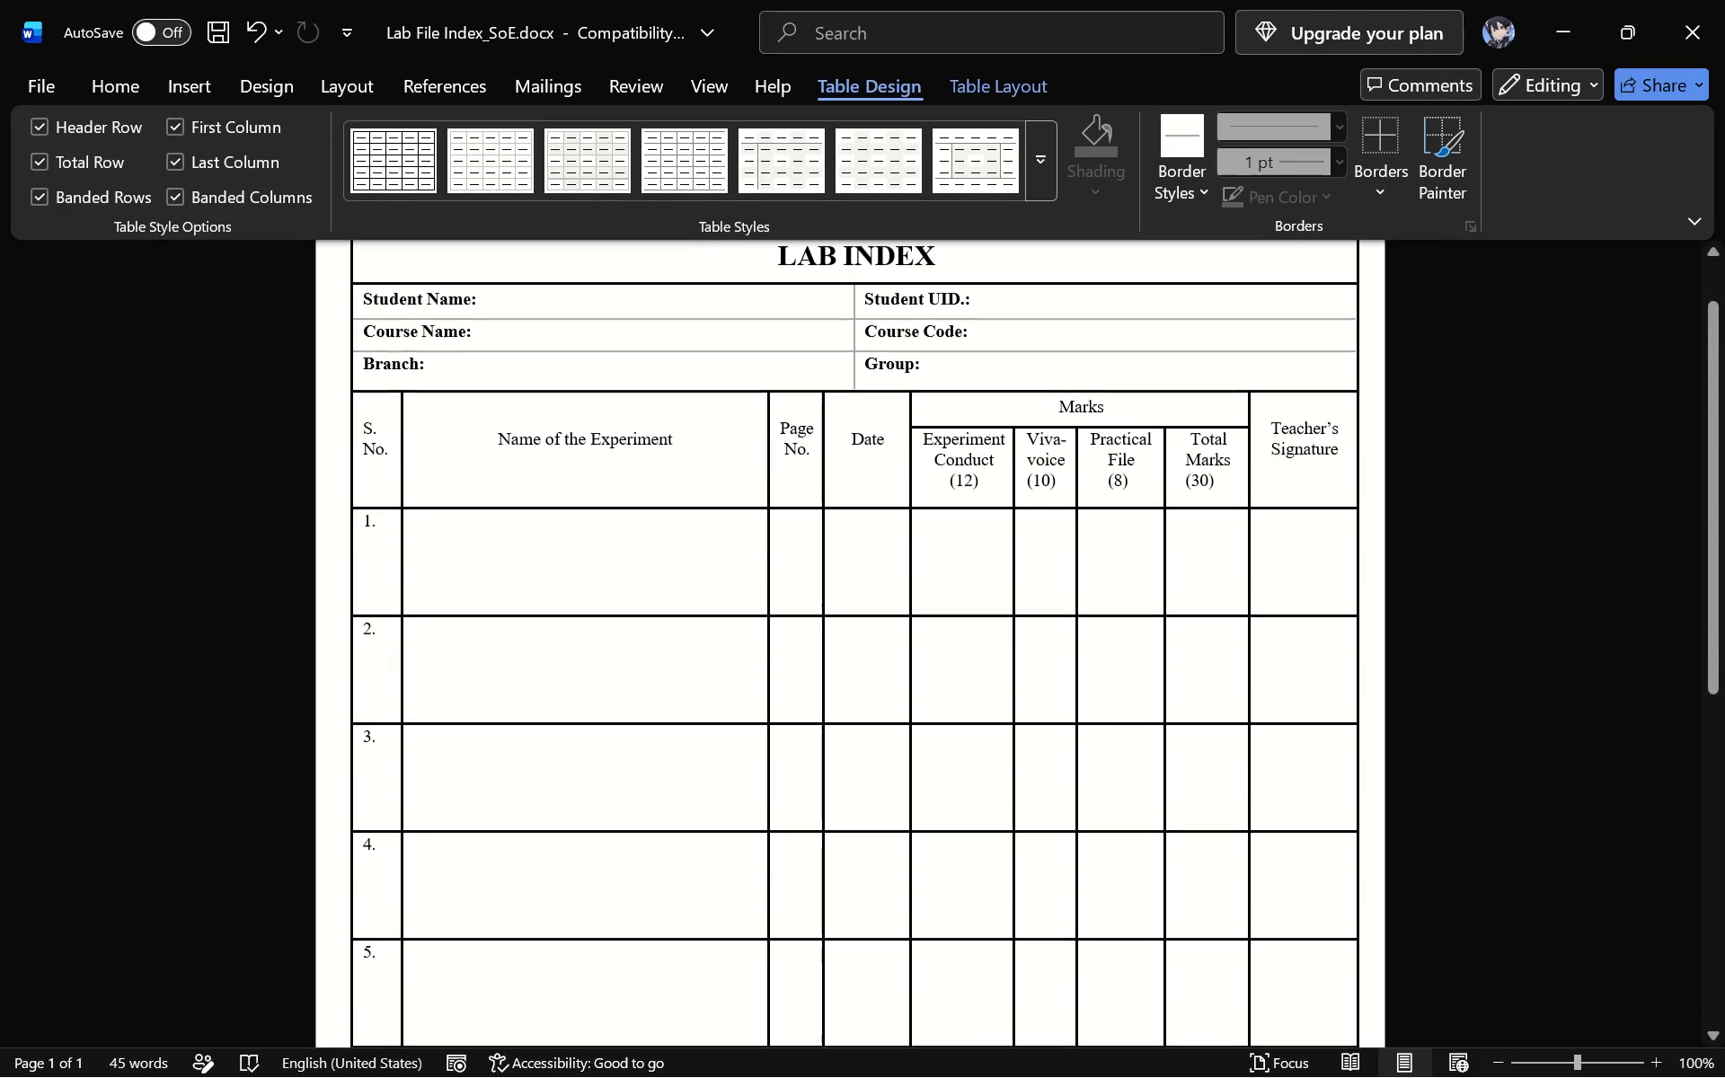
scroll(712, 640, down, 3)
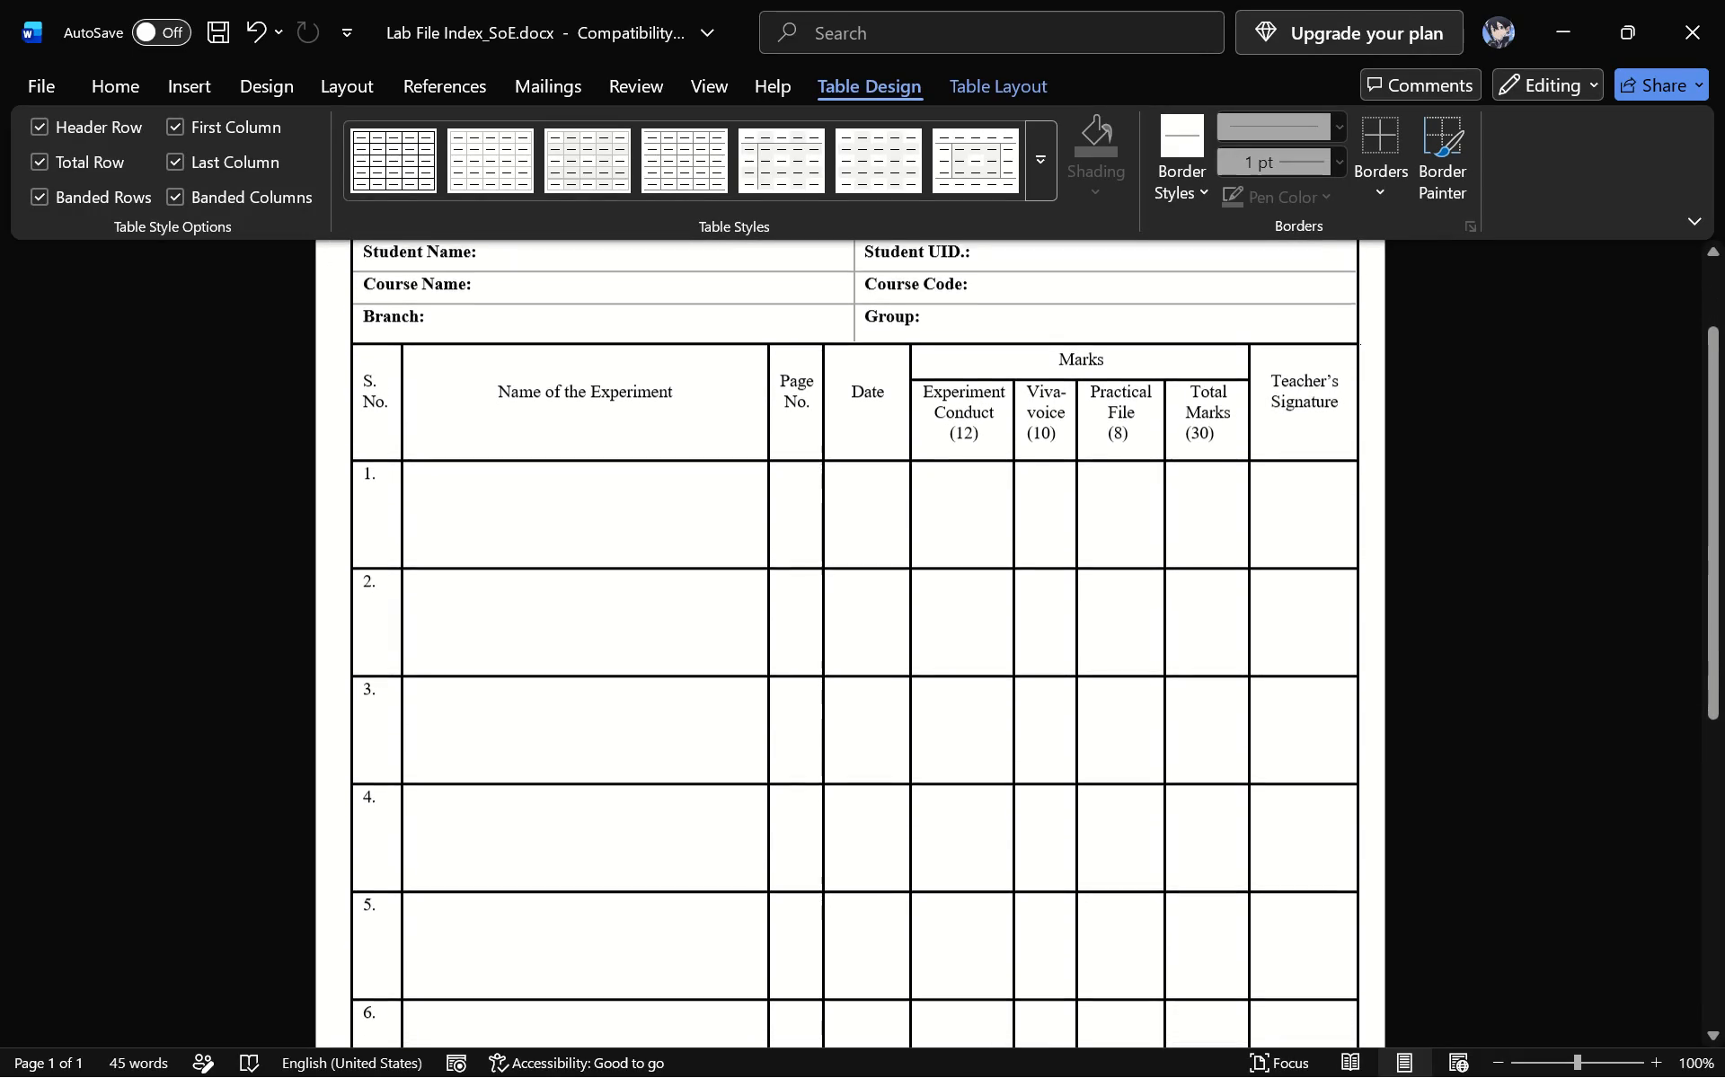
scroll(712, 640, down, 7)
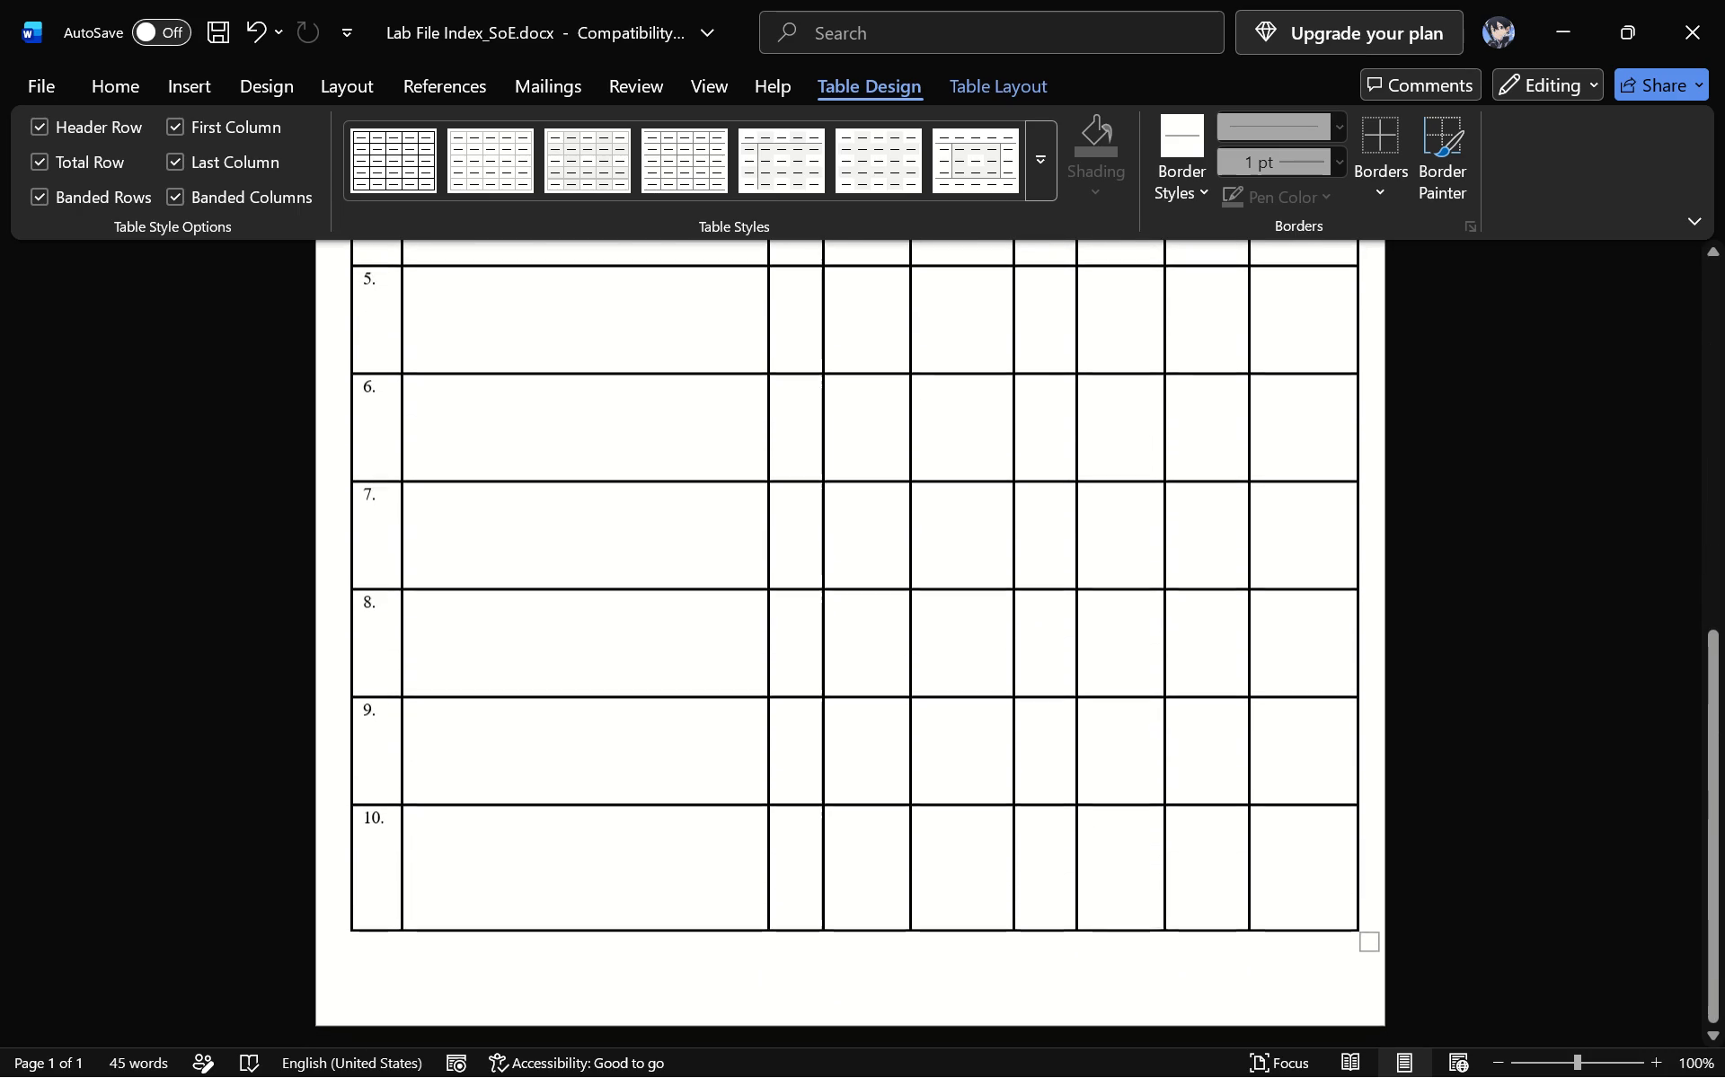
scroll(712, 640, down, 1)
scroll(712, 640, up, 7)
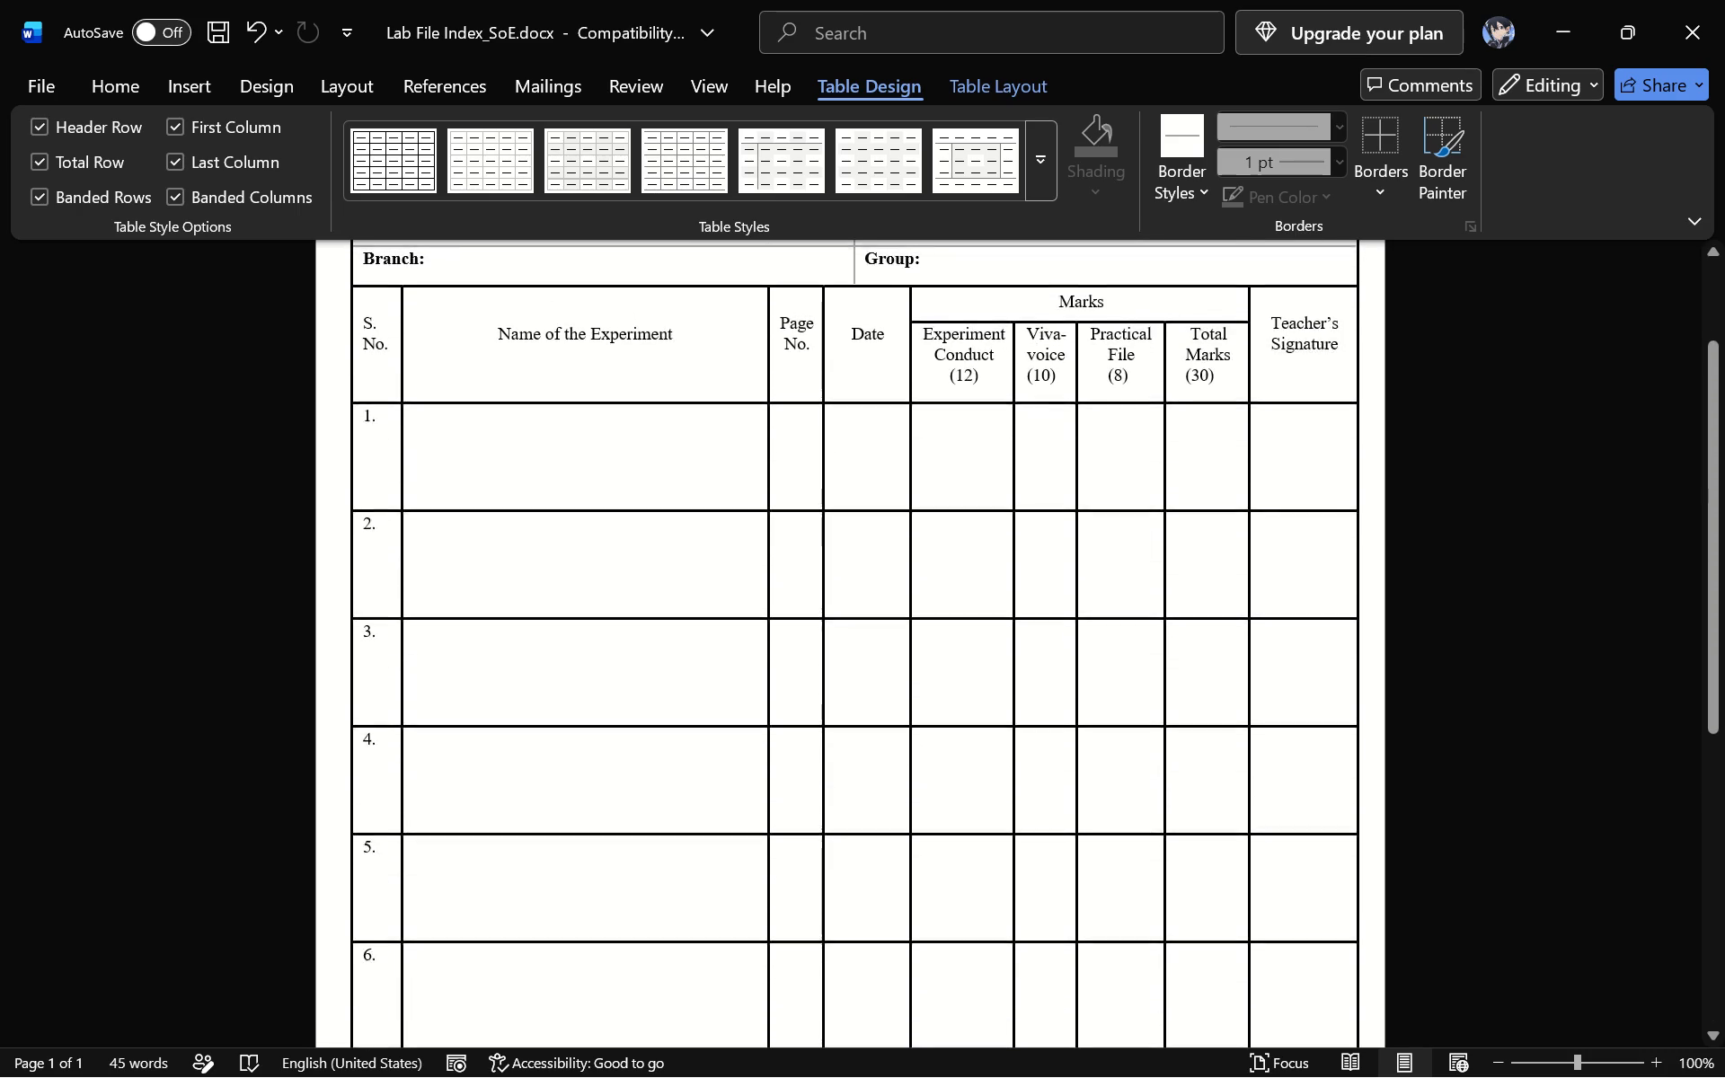
scroll(712, 640, up, 5)
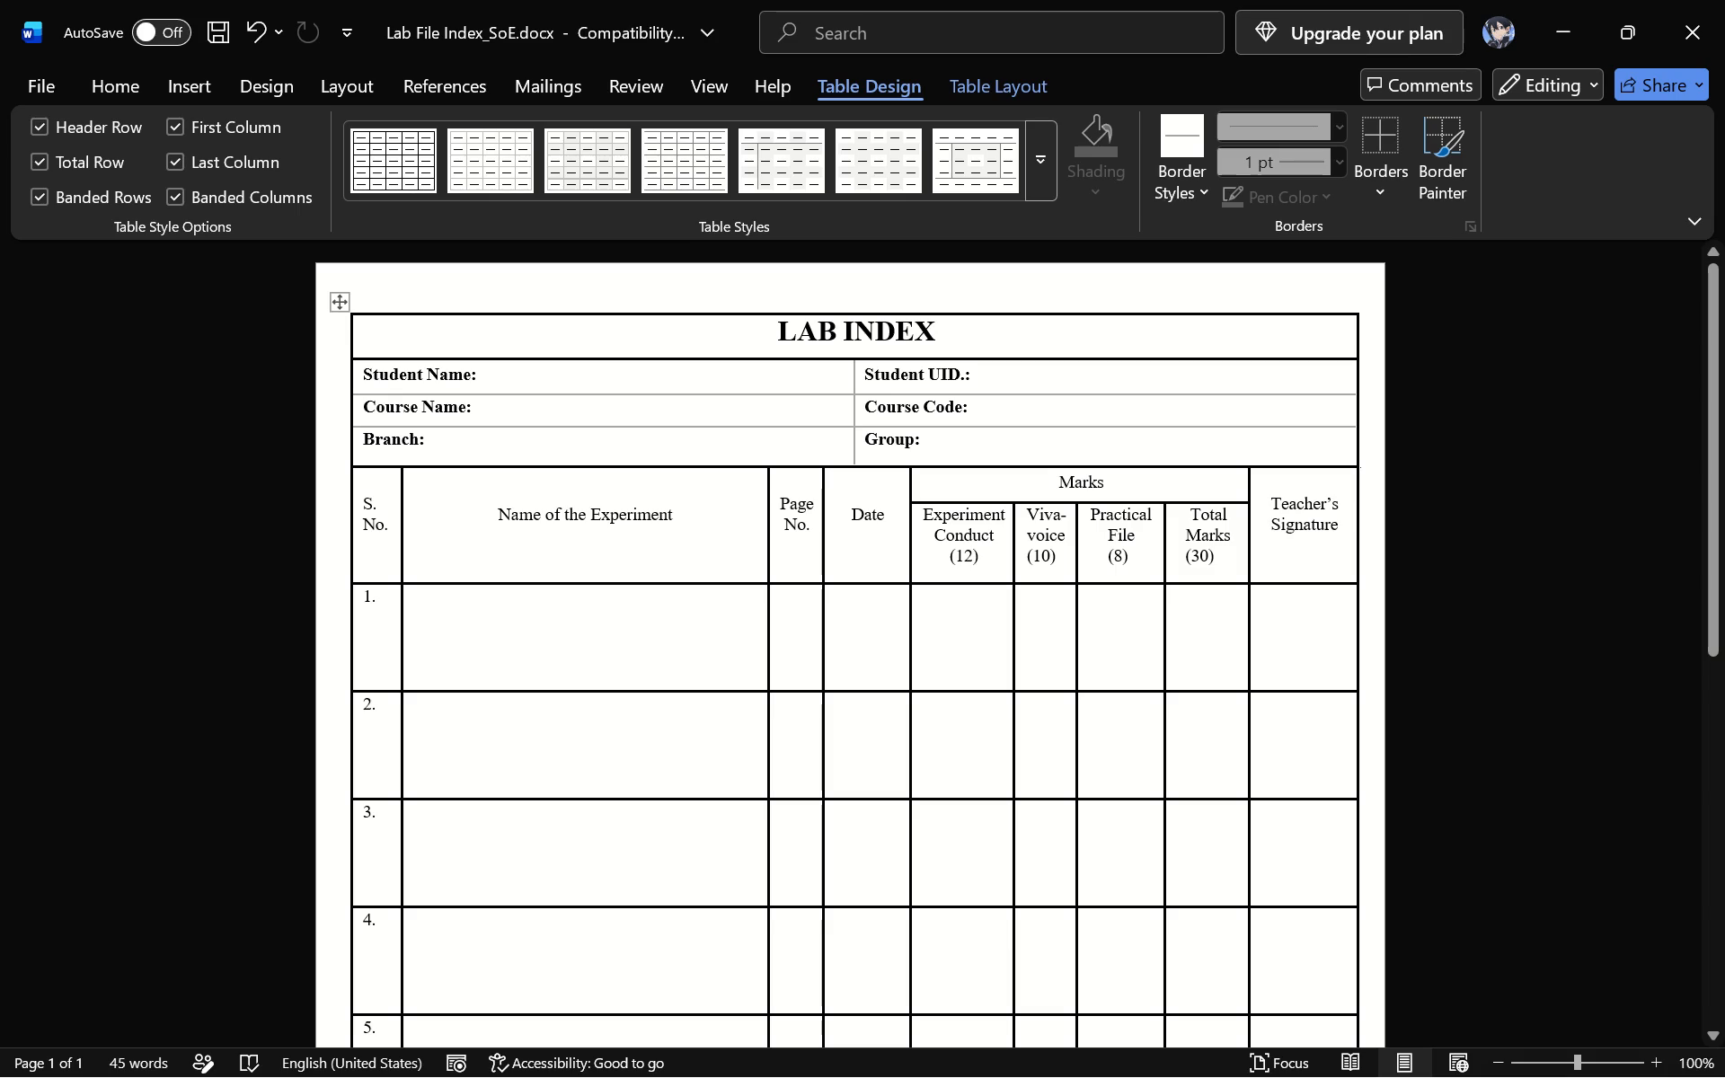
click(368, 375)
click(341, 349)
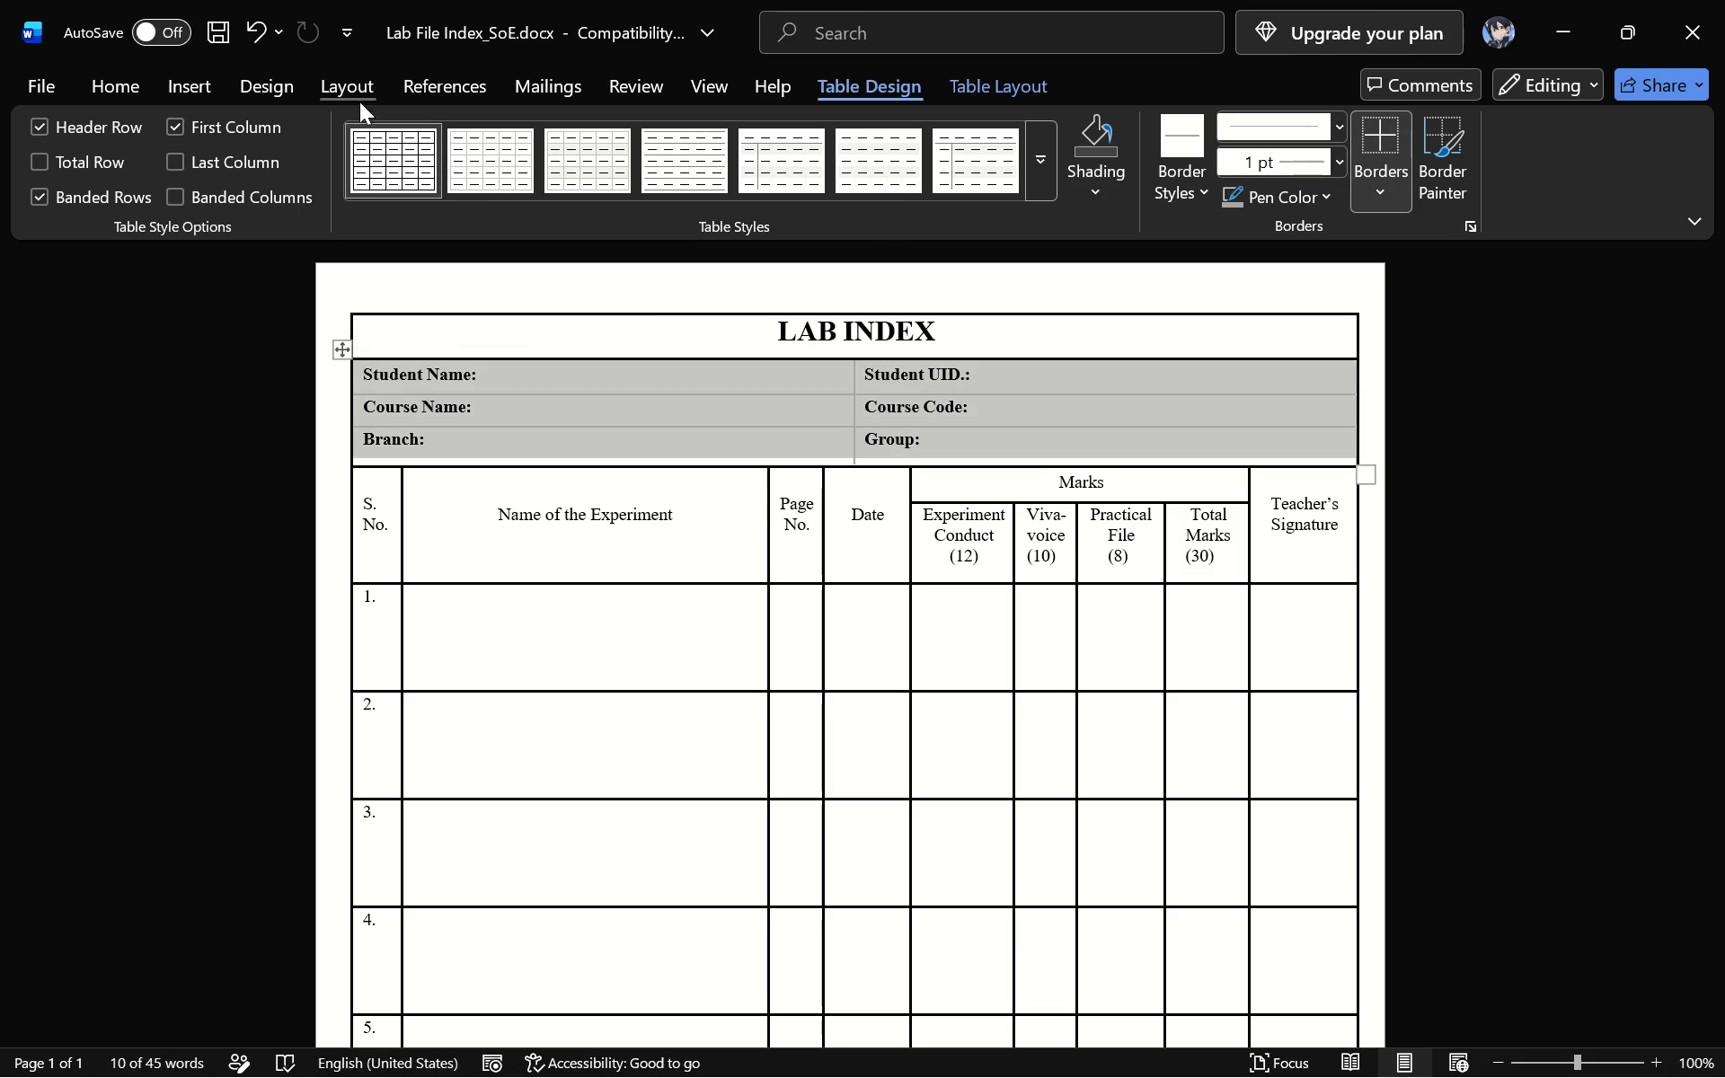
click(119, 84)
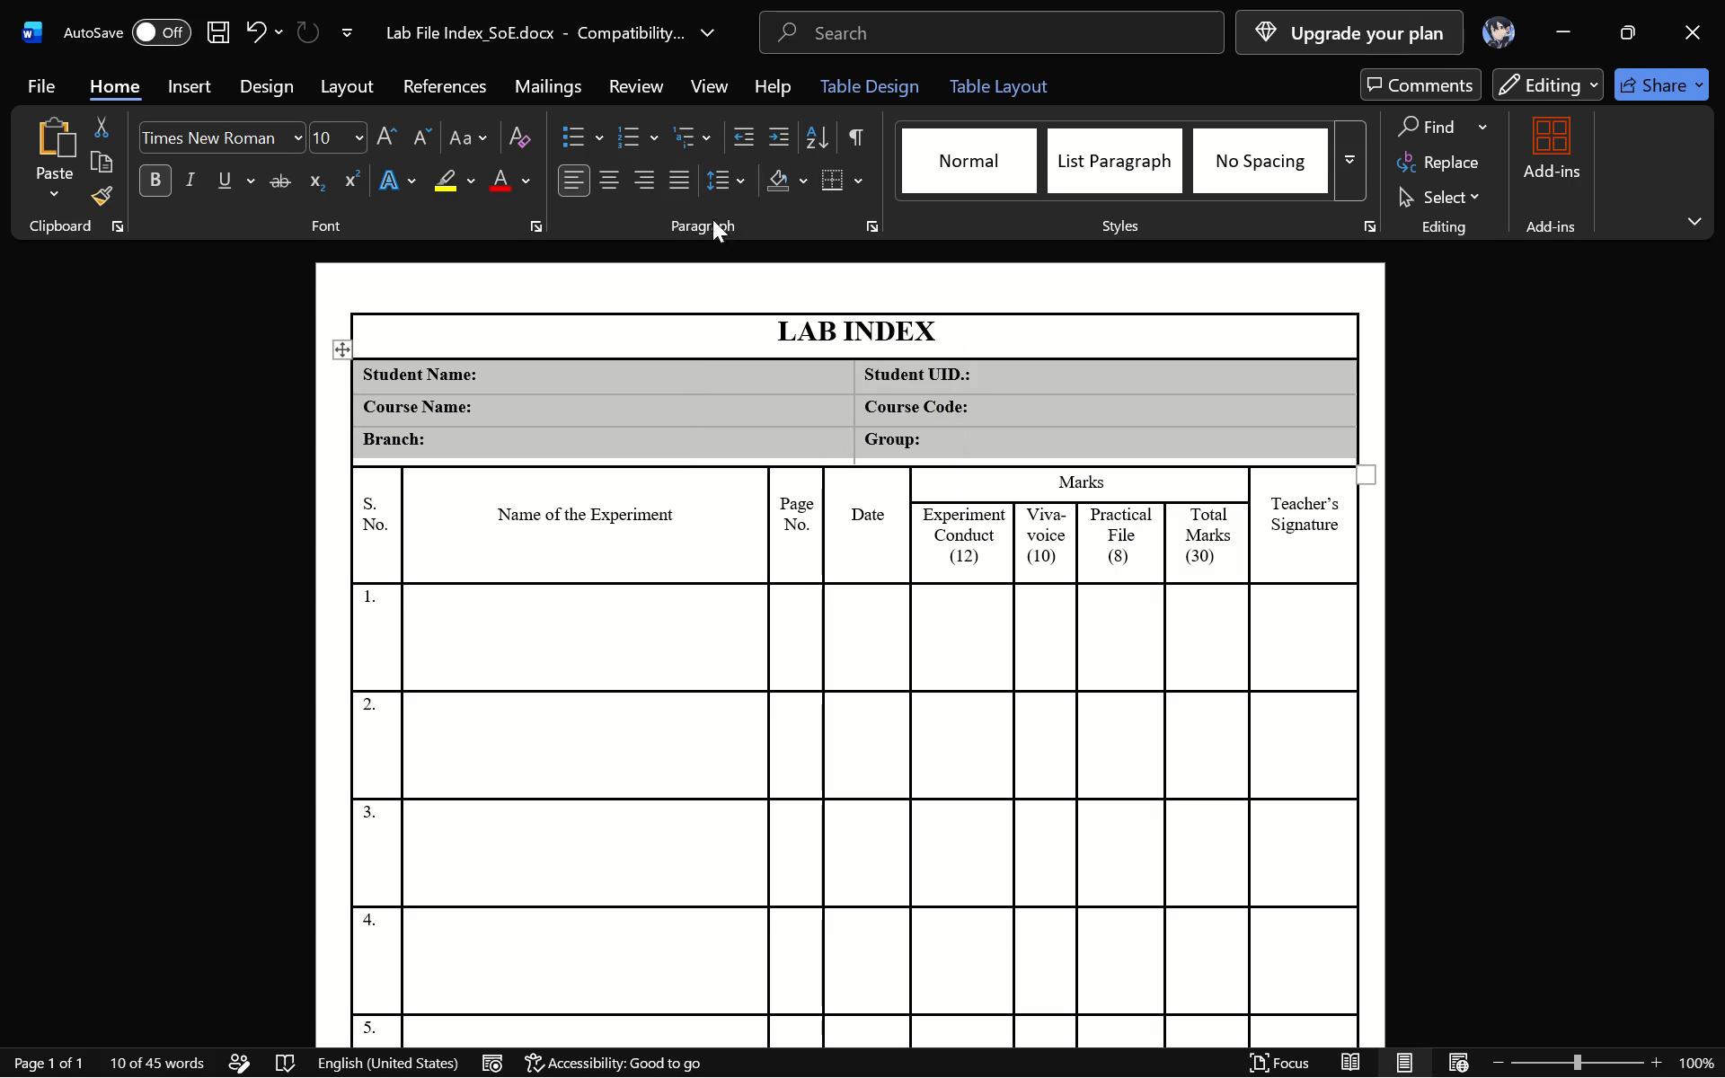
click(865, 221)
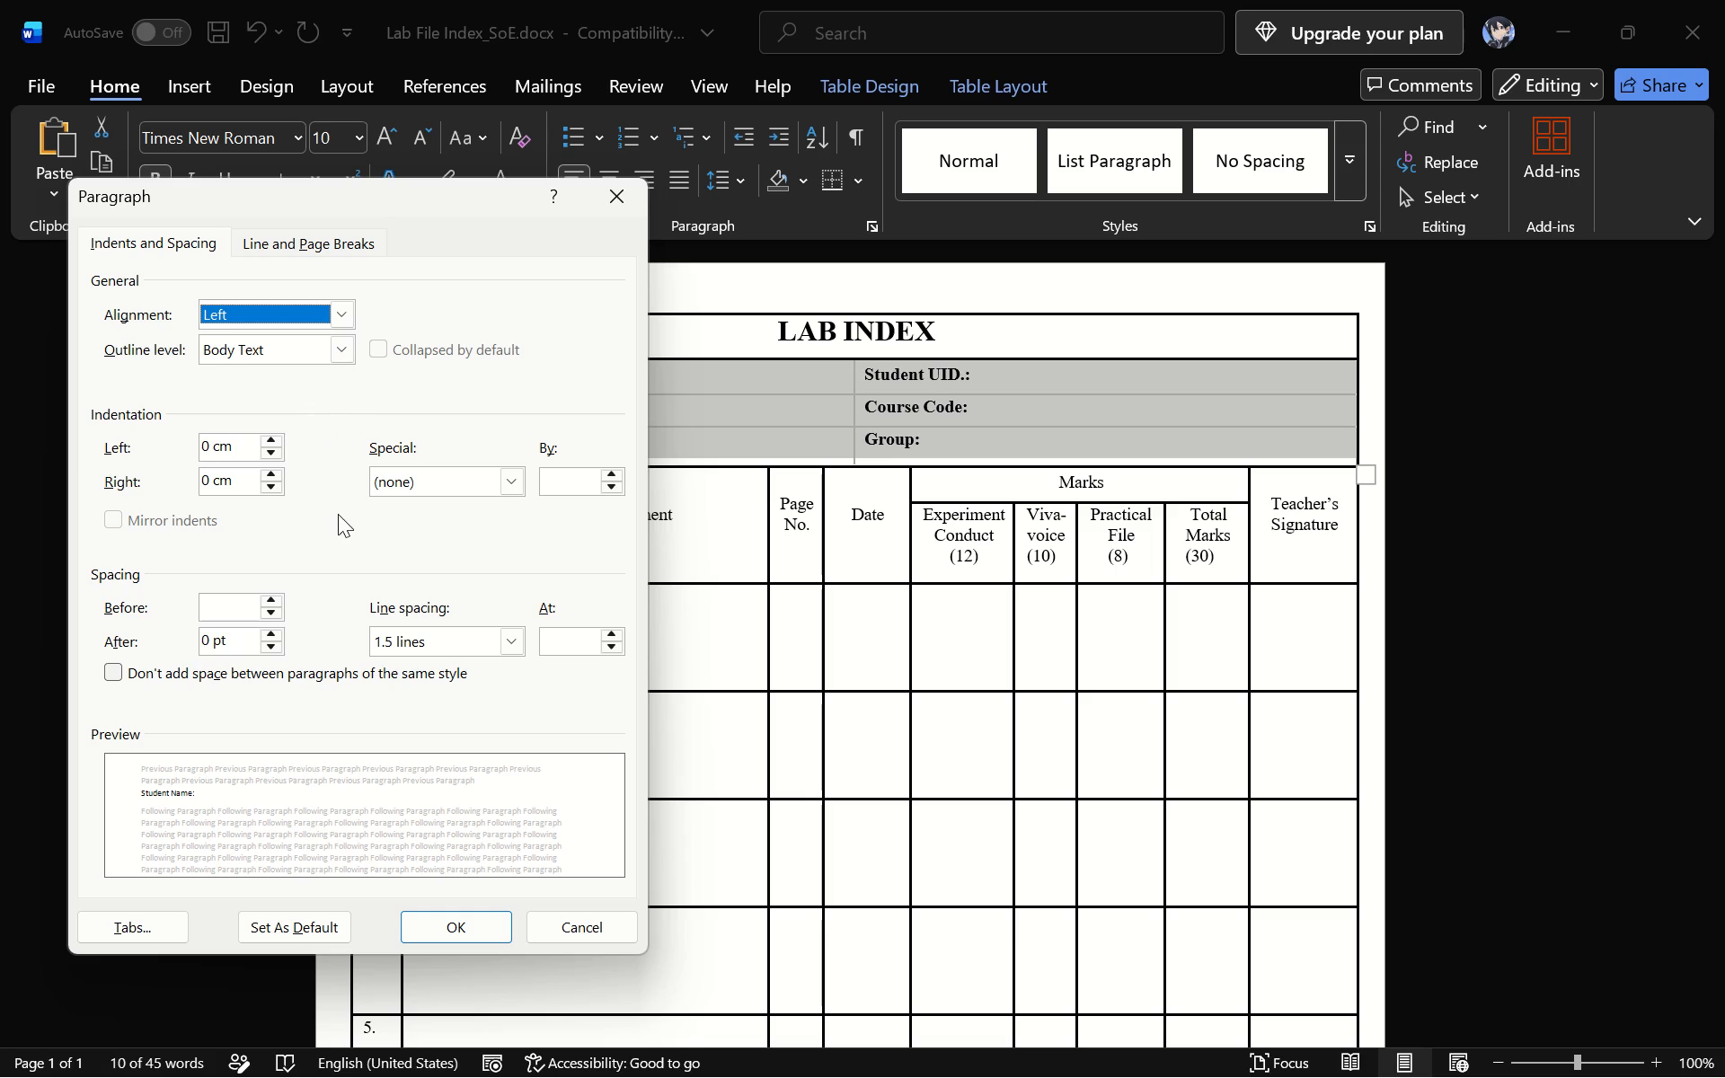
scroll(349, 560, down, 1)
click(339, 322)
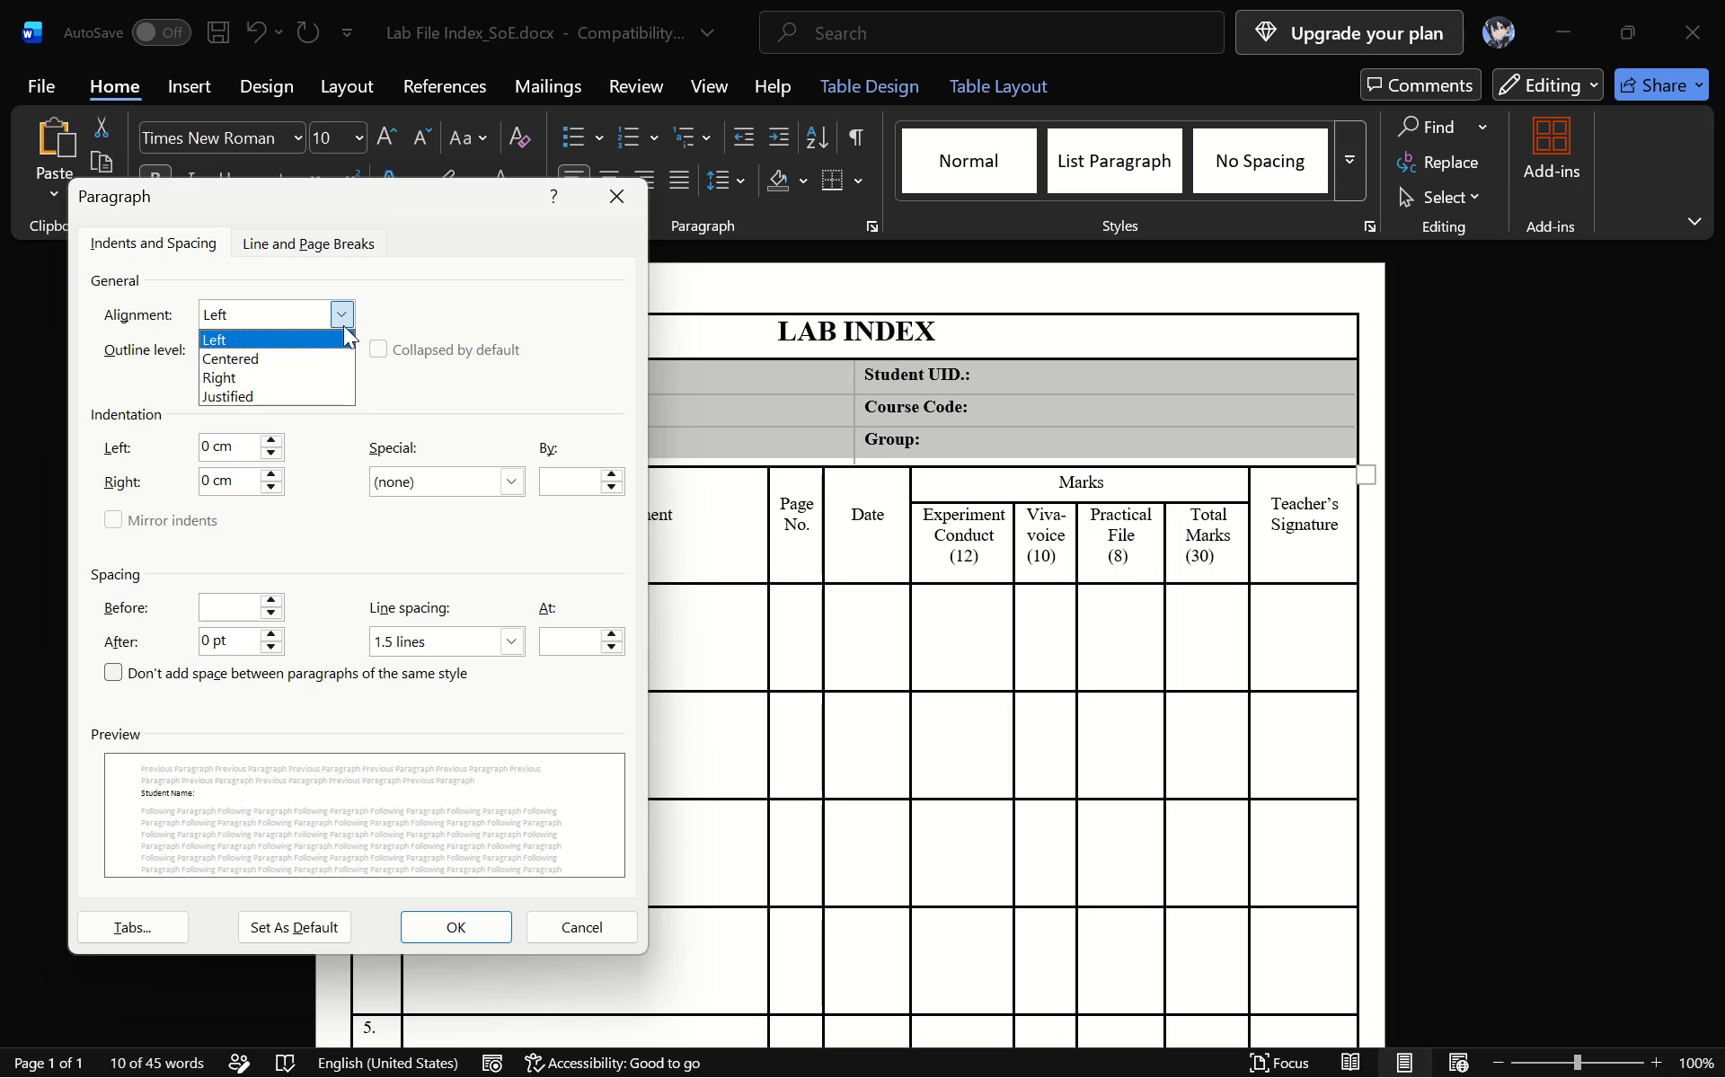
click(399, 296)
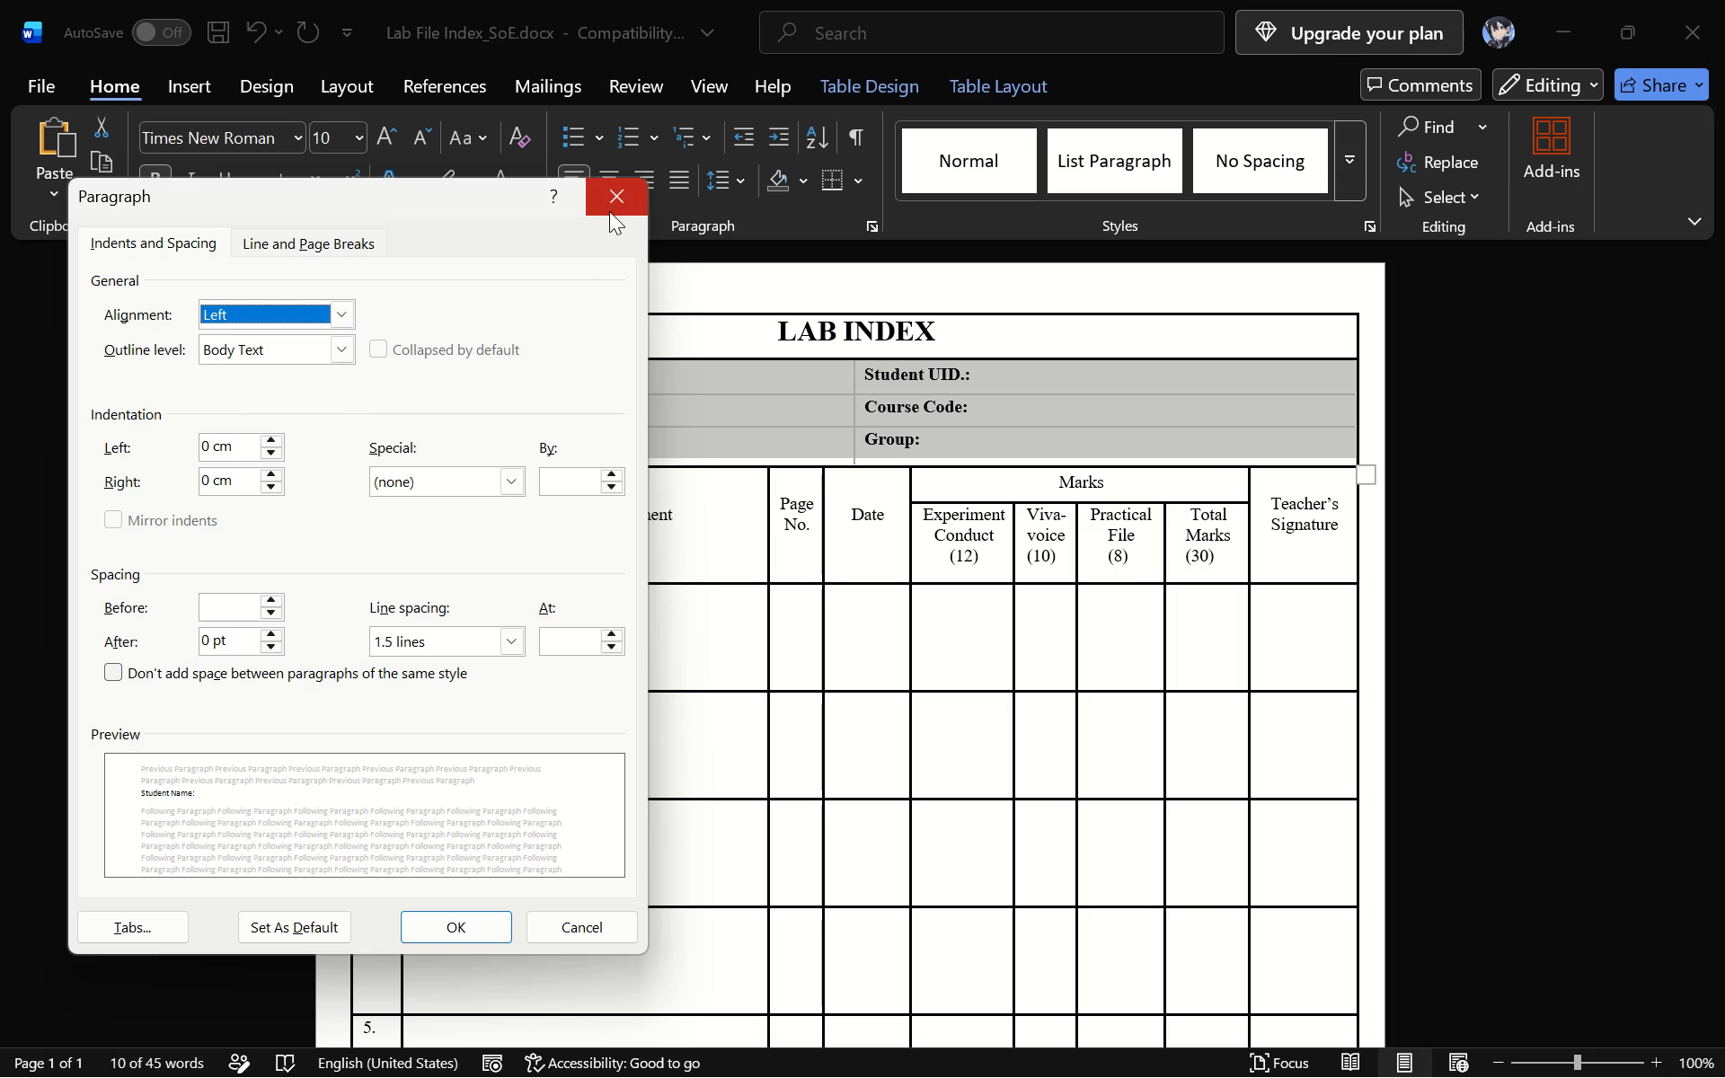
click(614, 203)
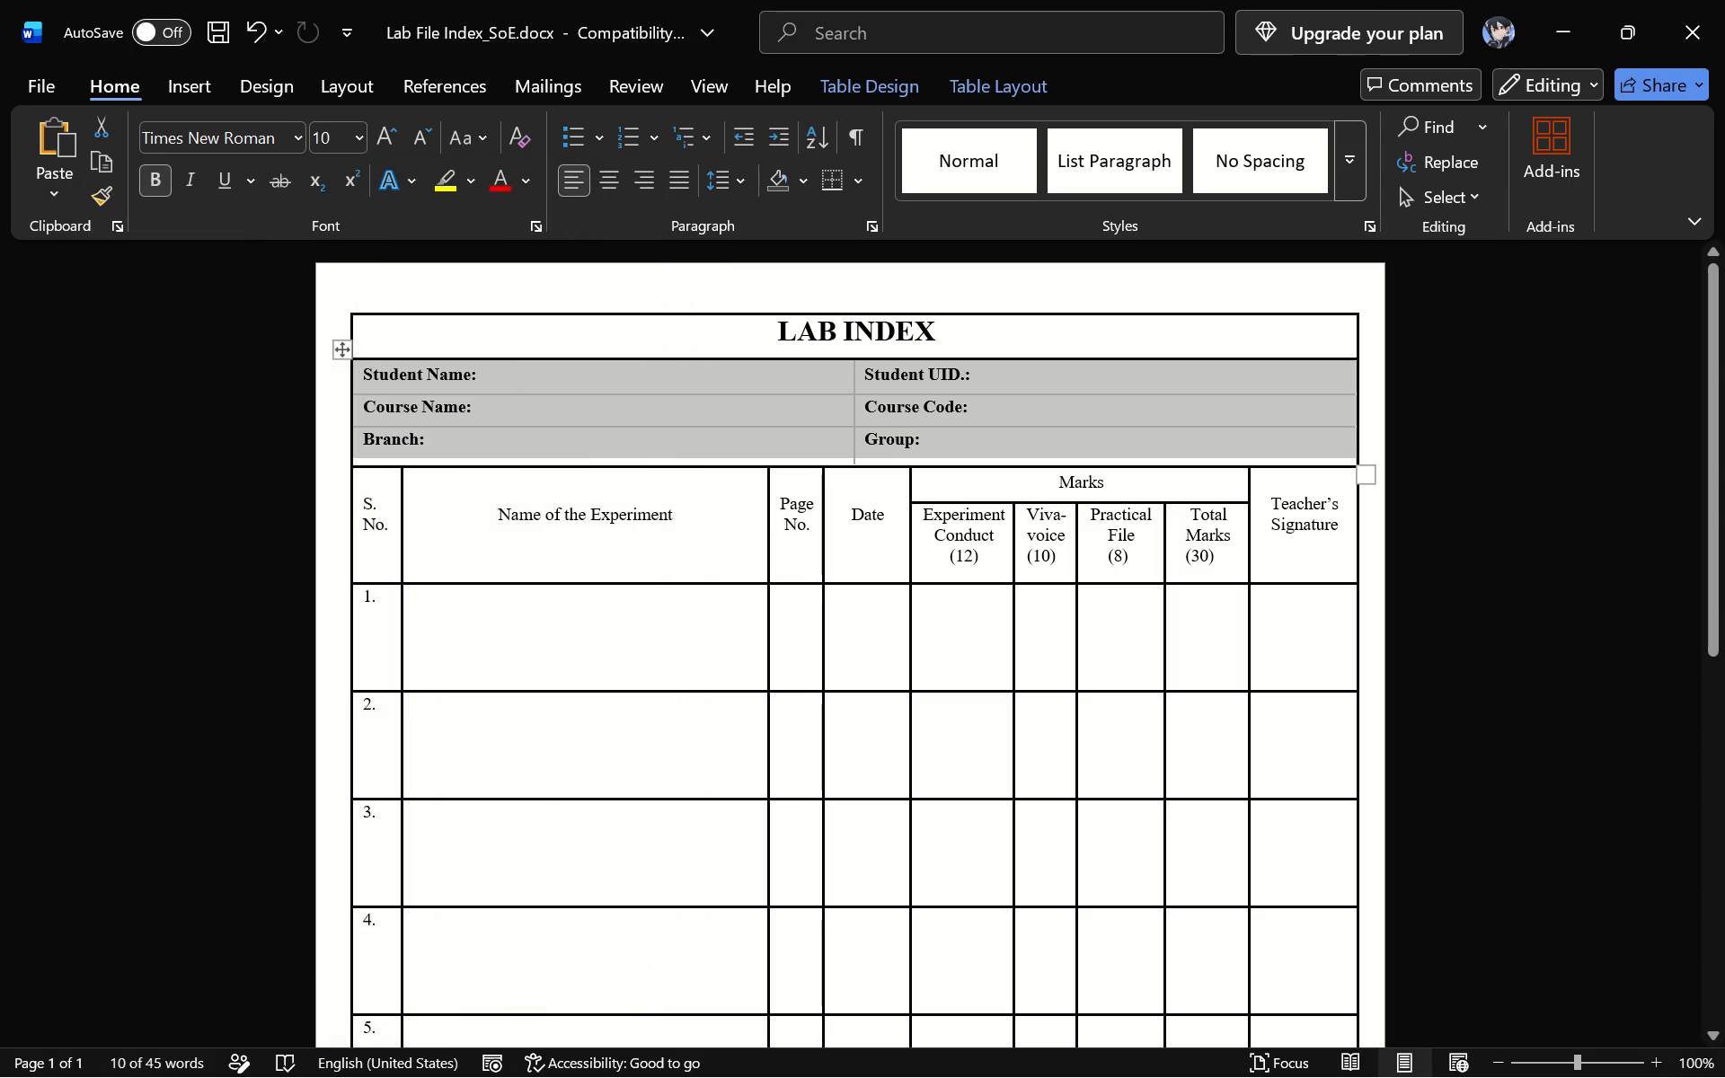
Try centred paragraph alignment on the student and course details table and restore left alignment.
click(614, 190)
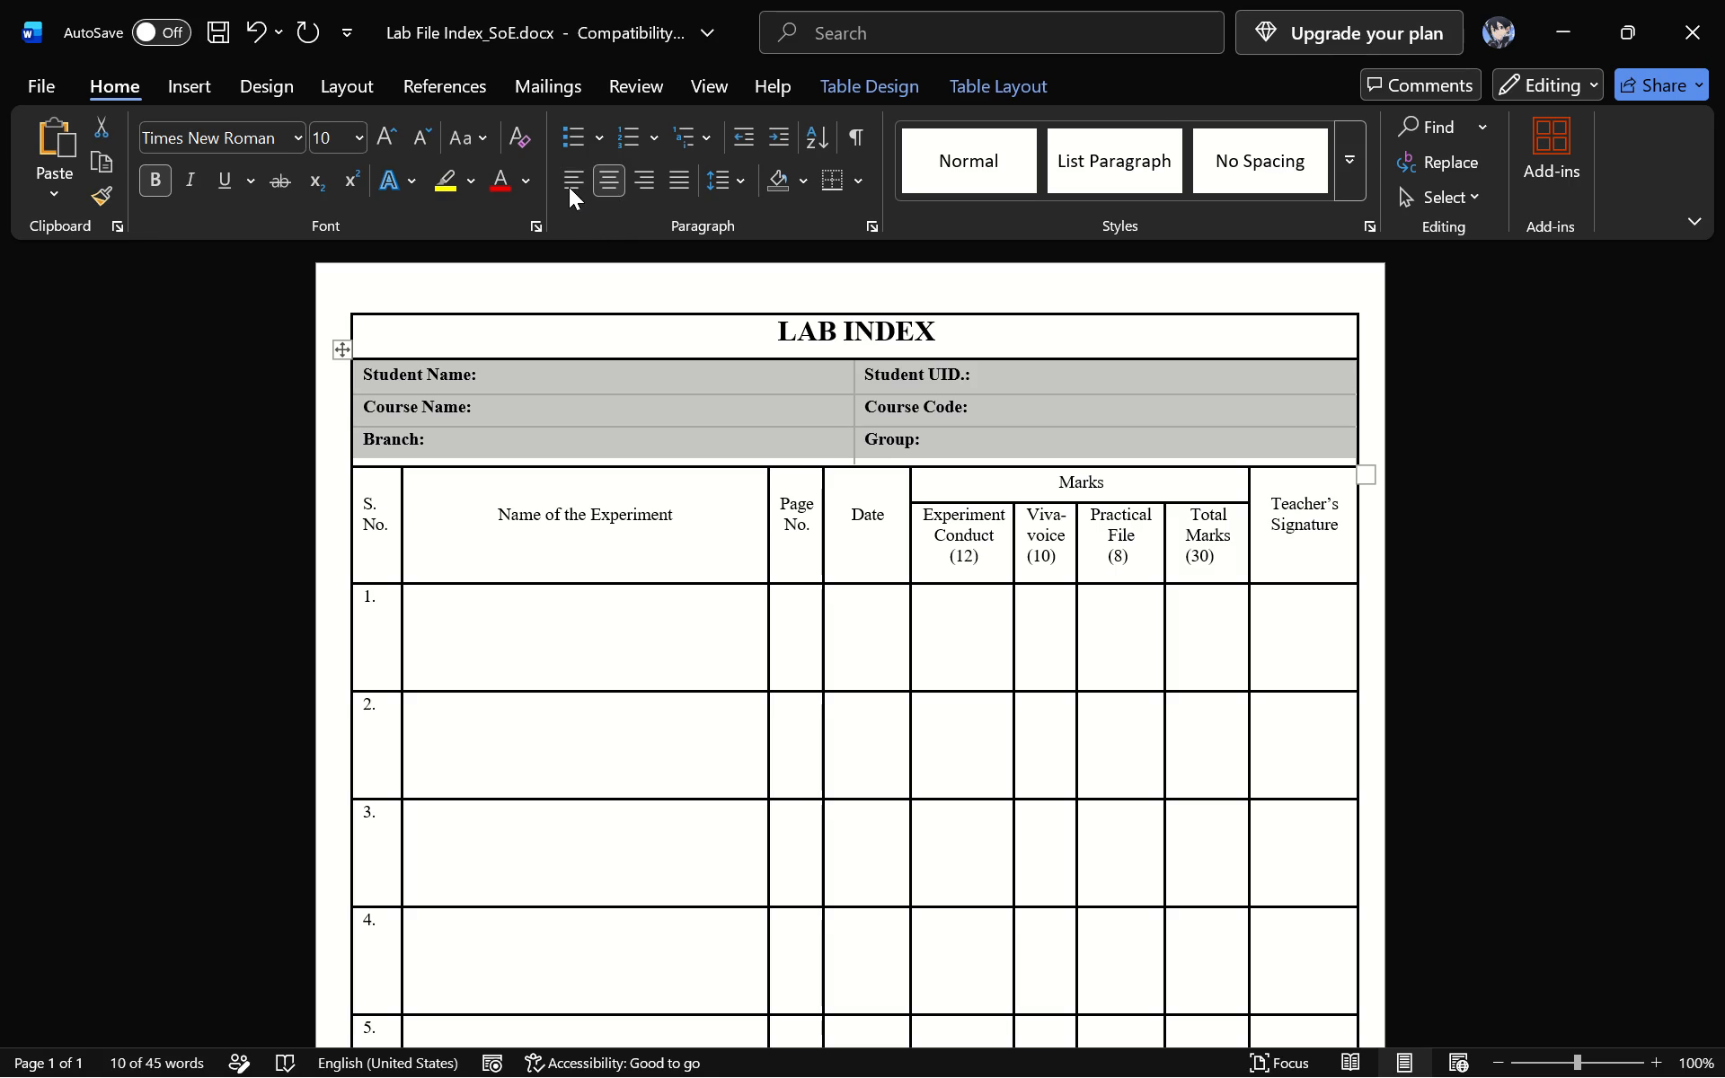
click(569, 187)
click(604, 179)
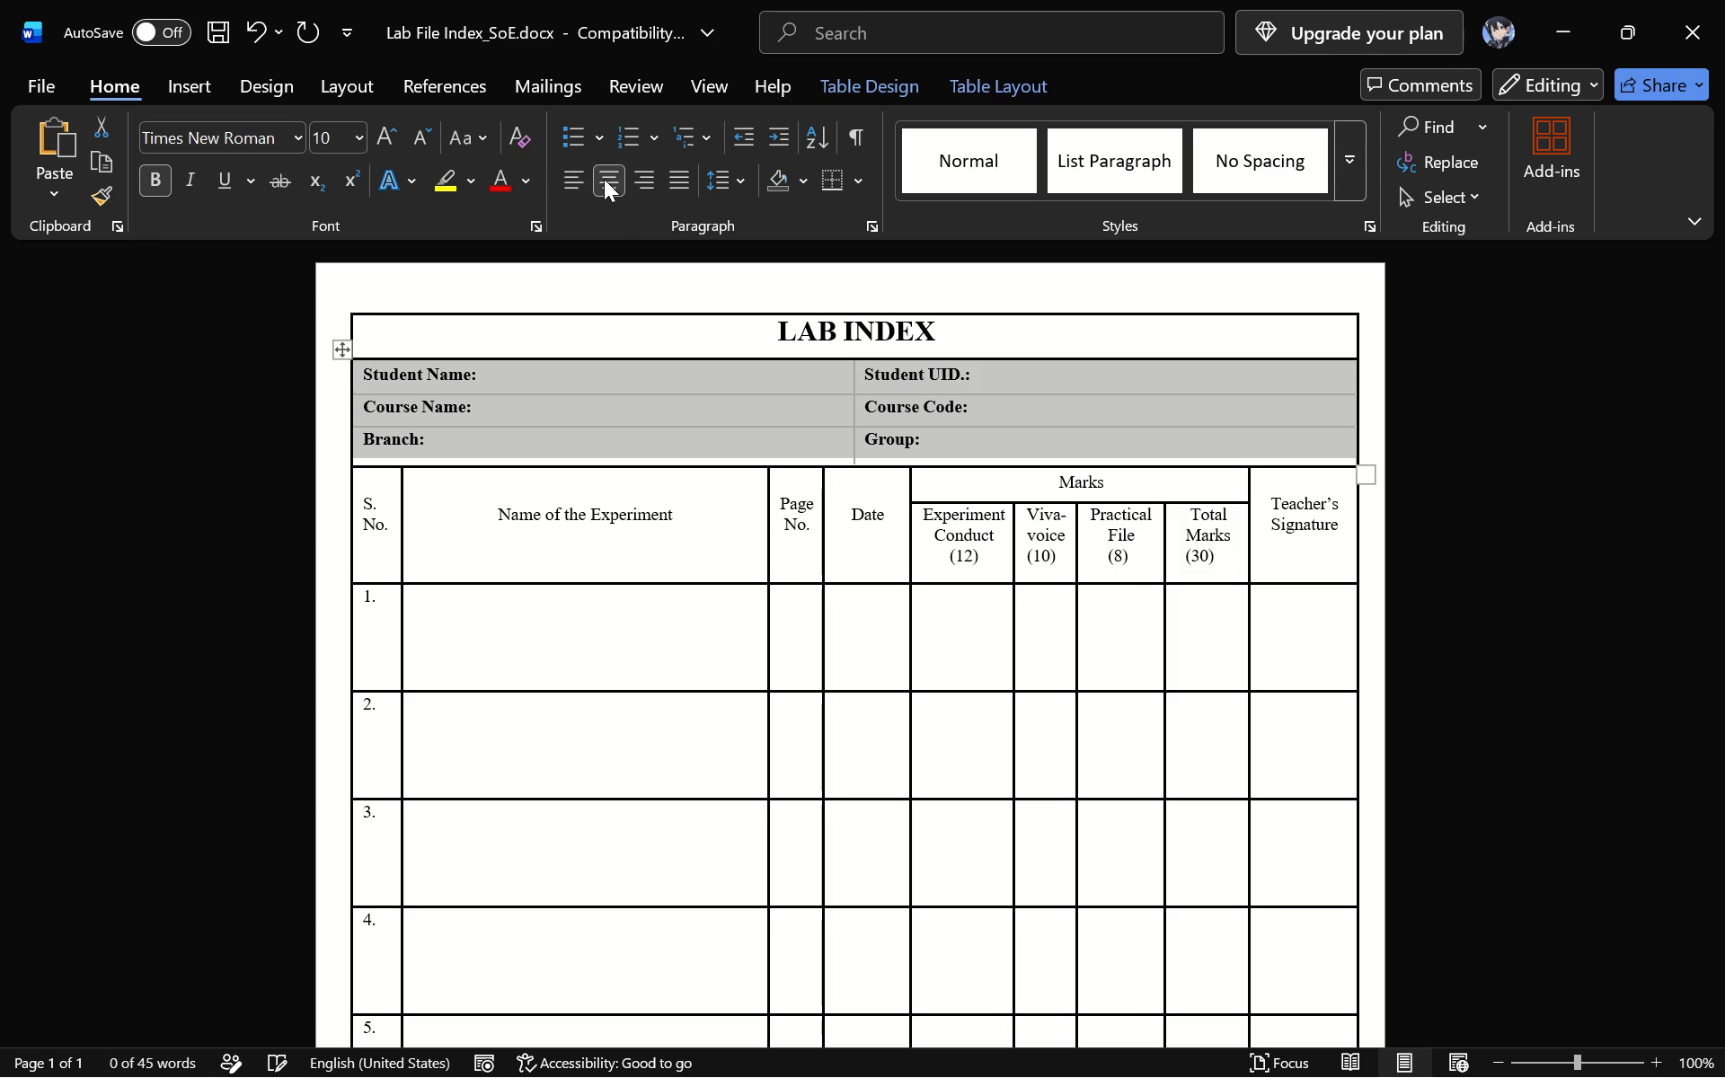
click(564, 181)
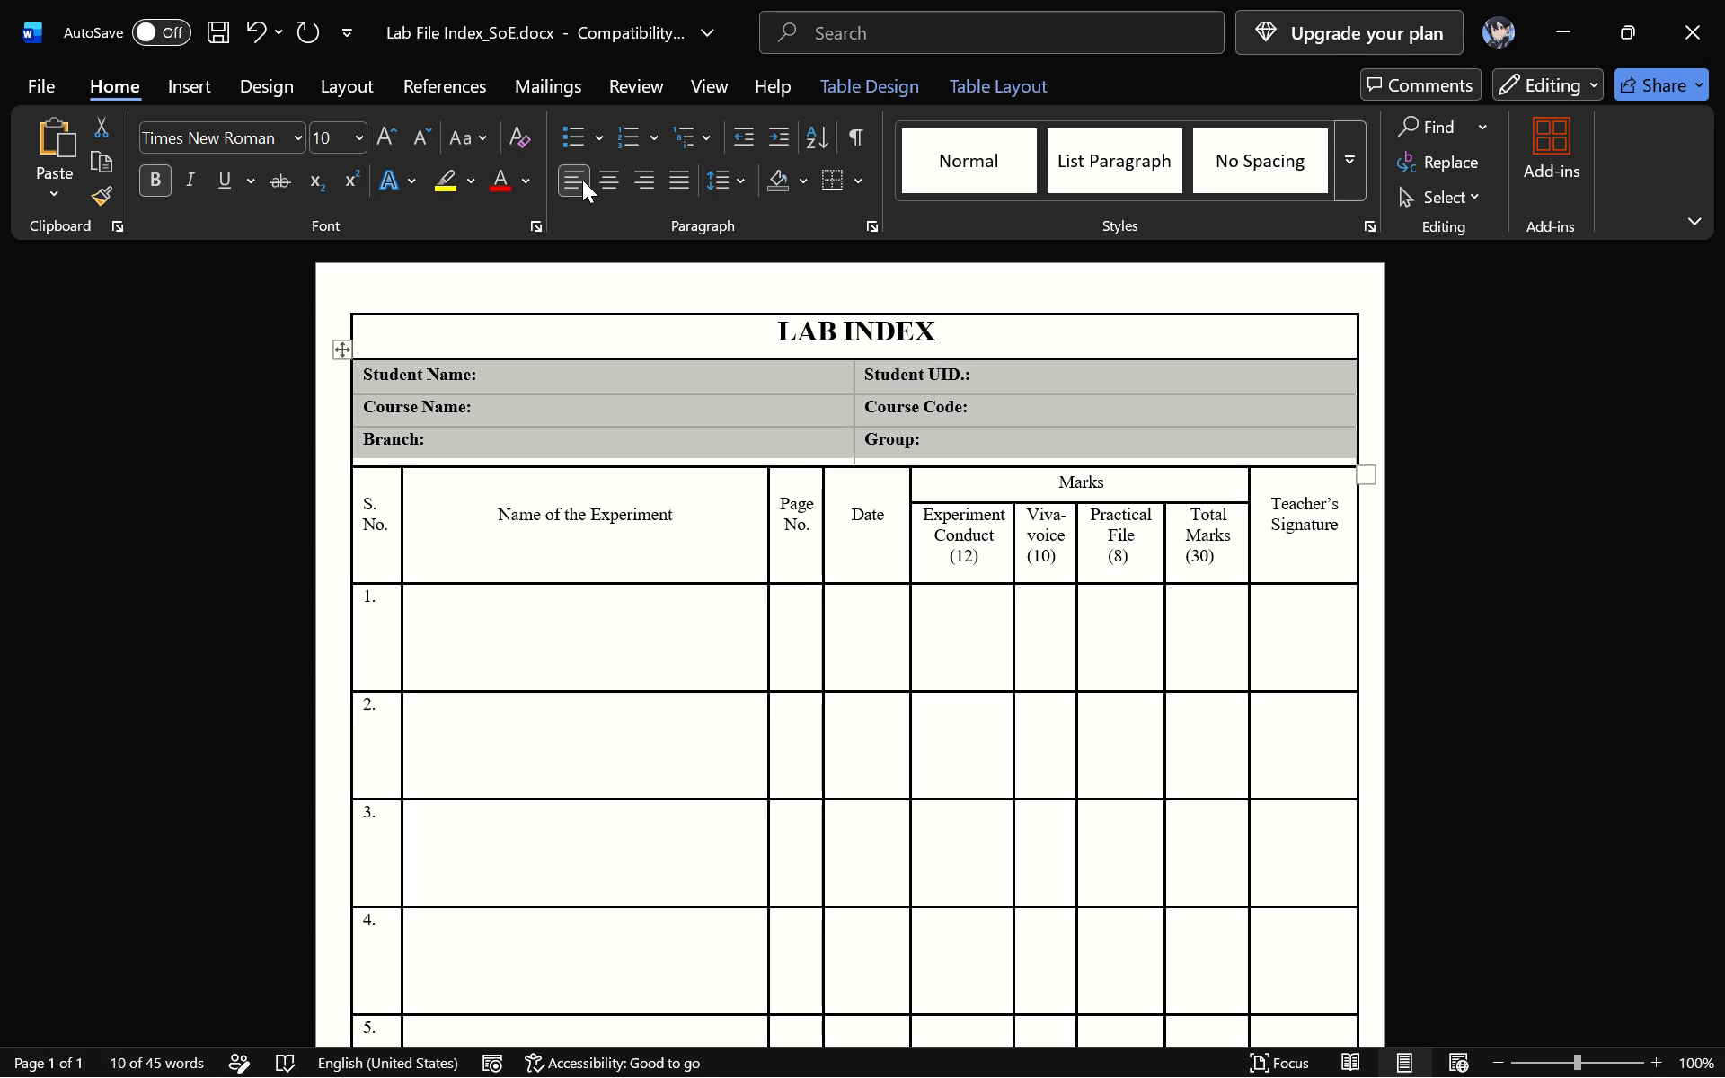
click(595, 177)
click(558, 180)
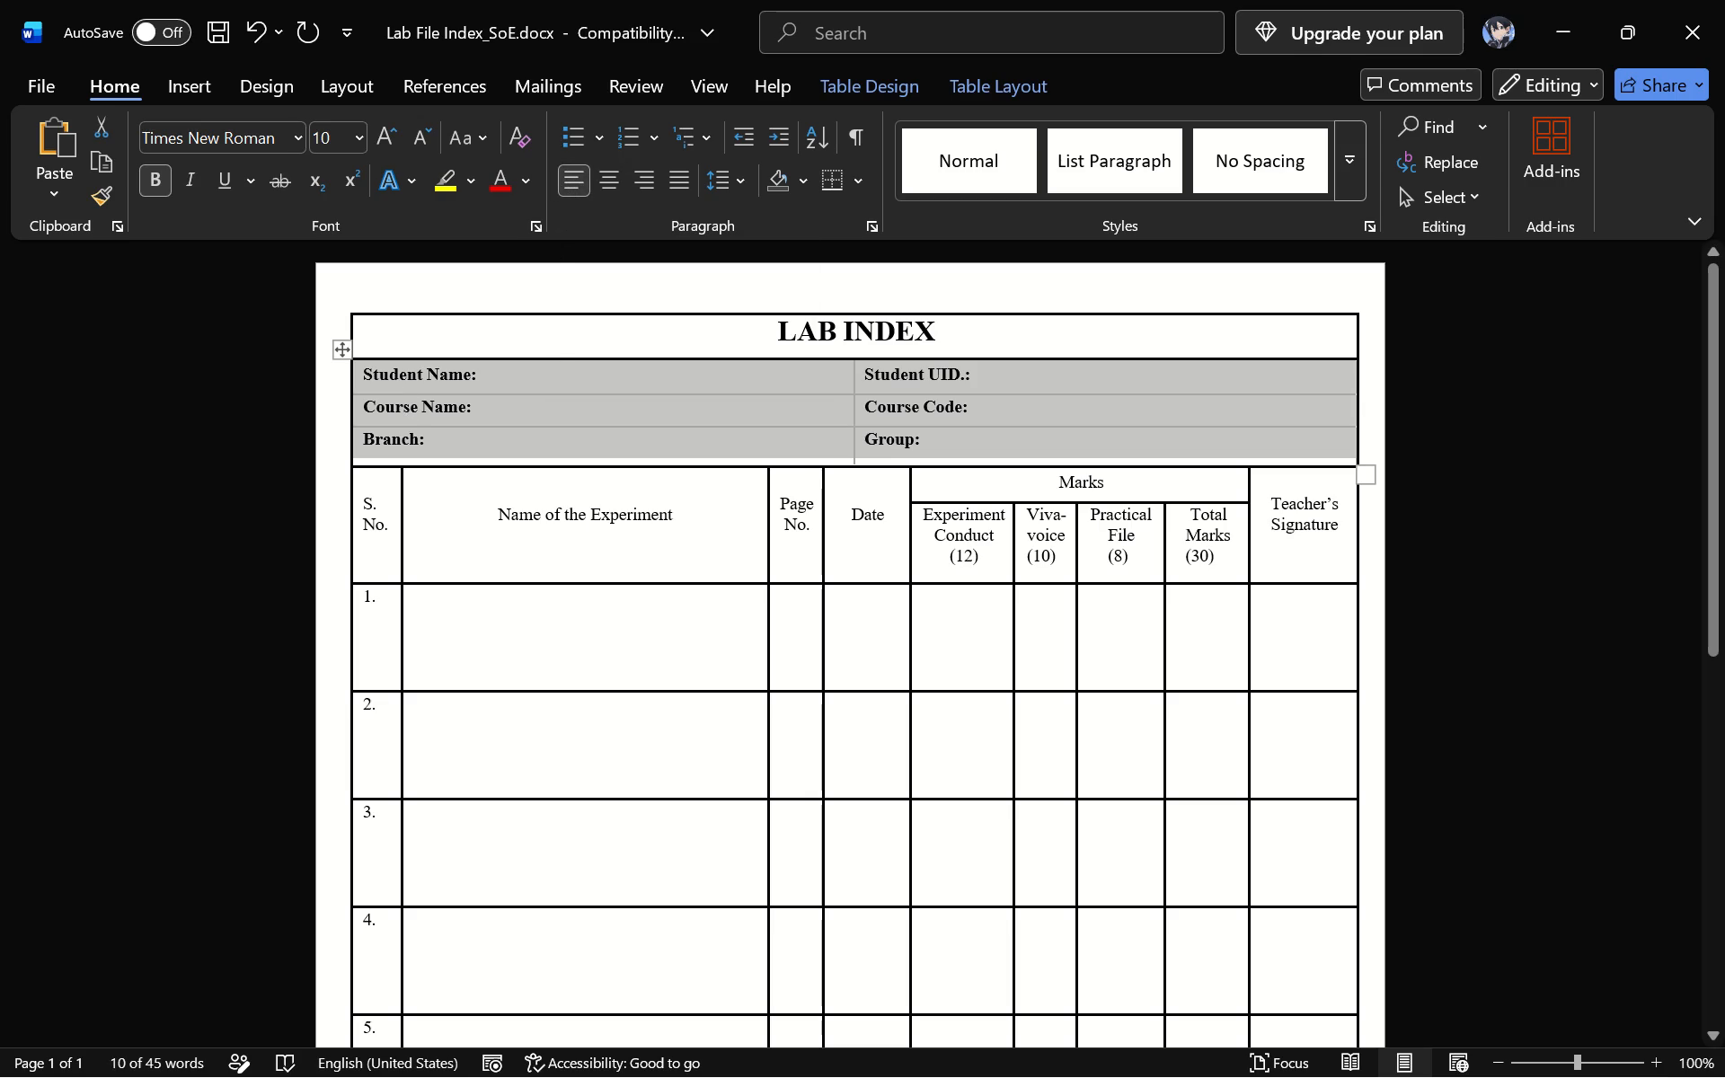
Select all student and course details cells and align their text vertically centred and left (Align Center Left).
click(450, 374)
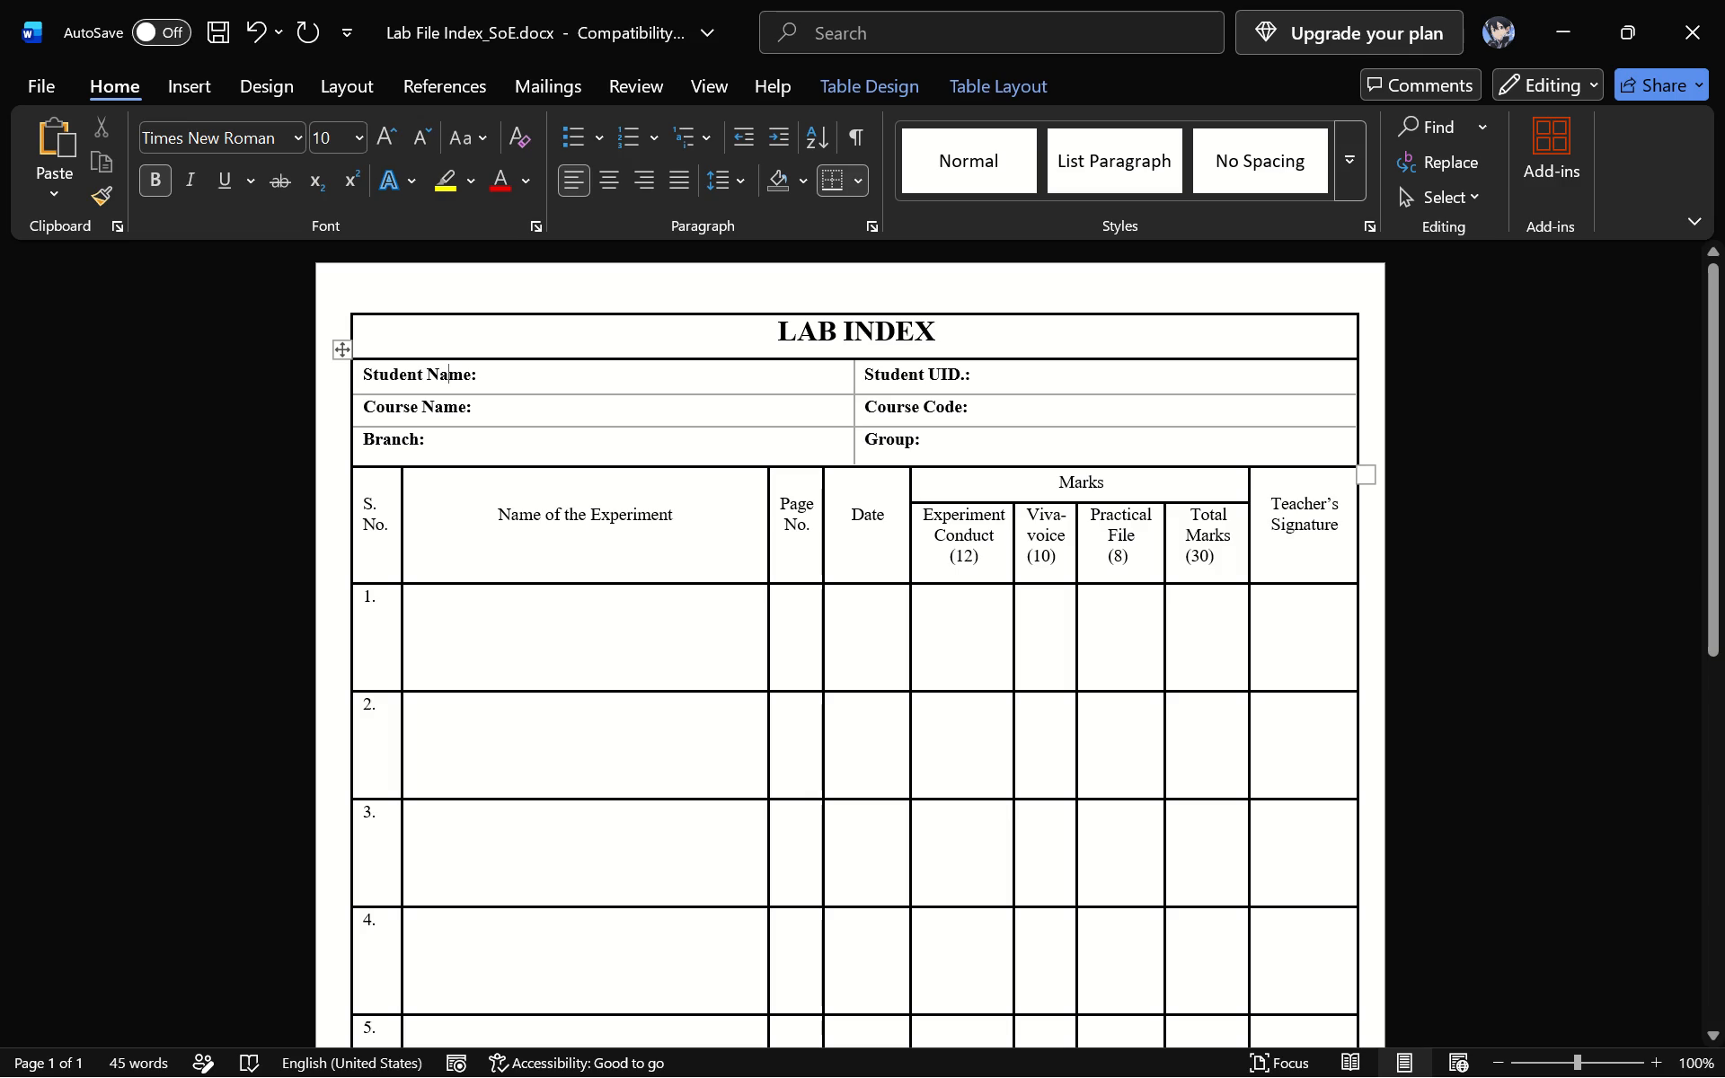
drag(366, 376, 385, 376)
drag(385, 376, 928, 439)
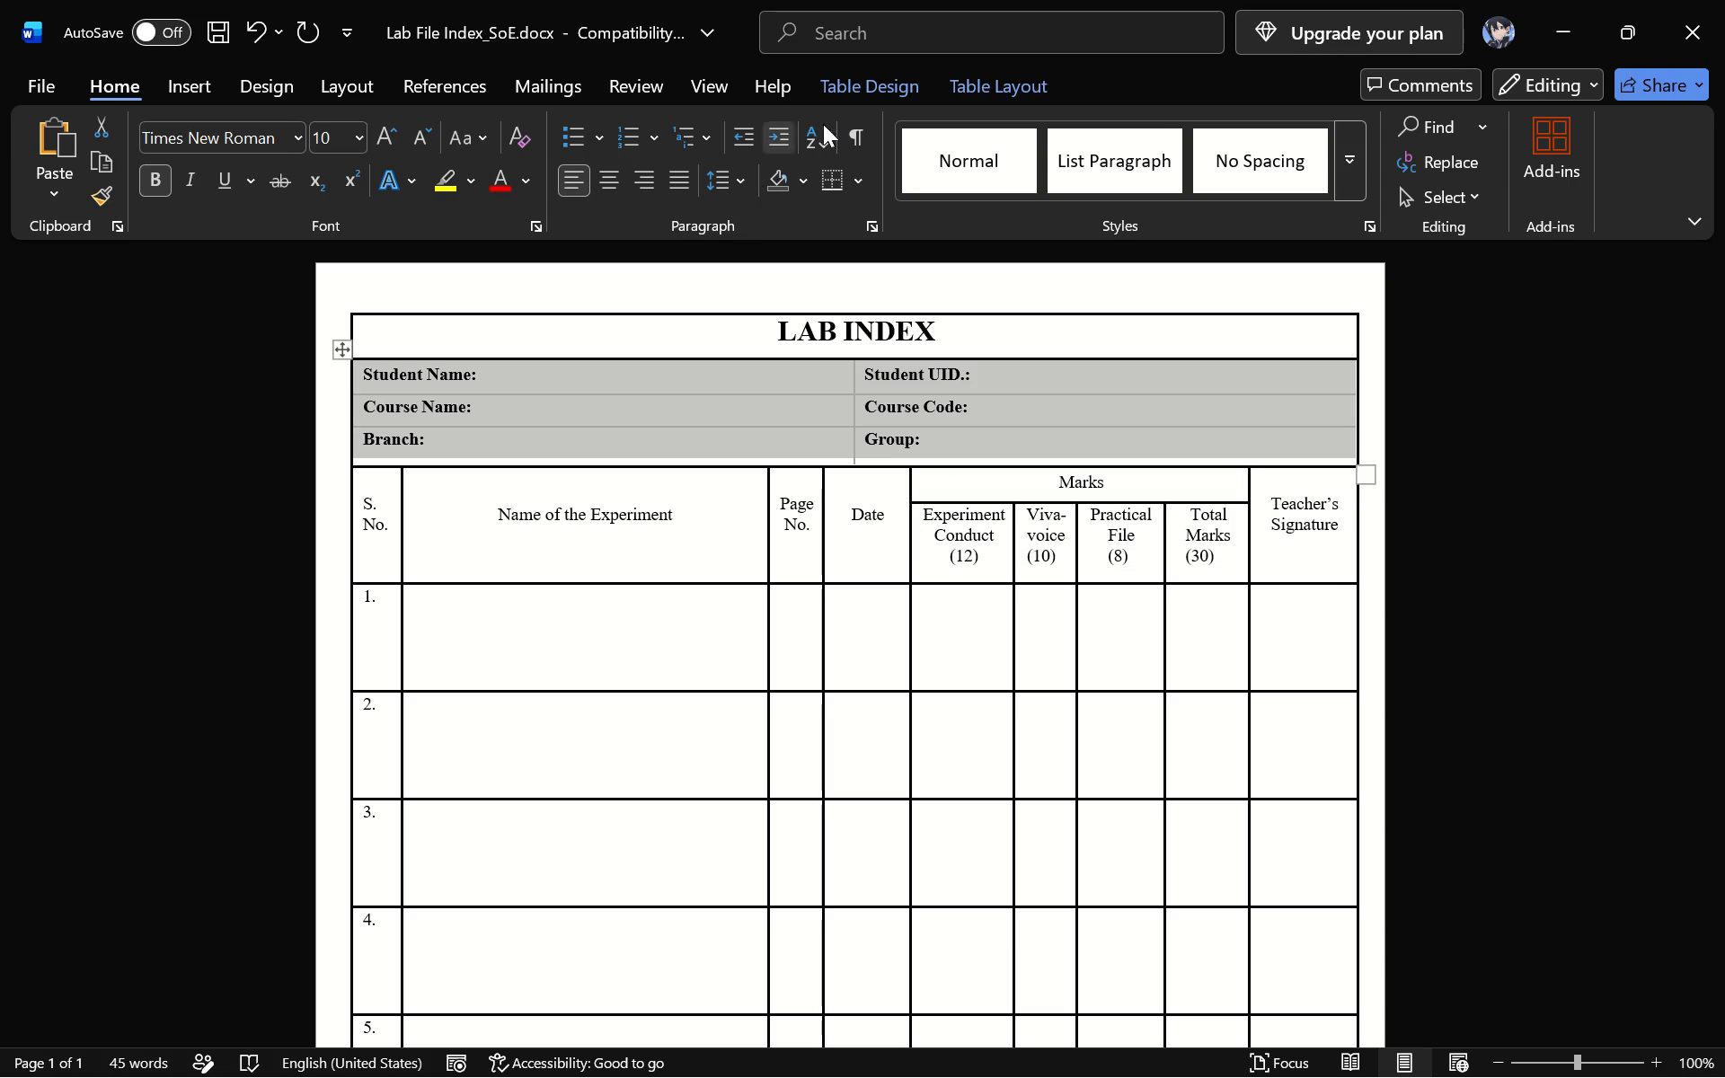
click(901, 70)
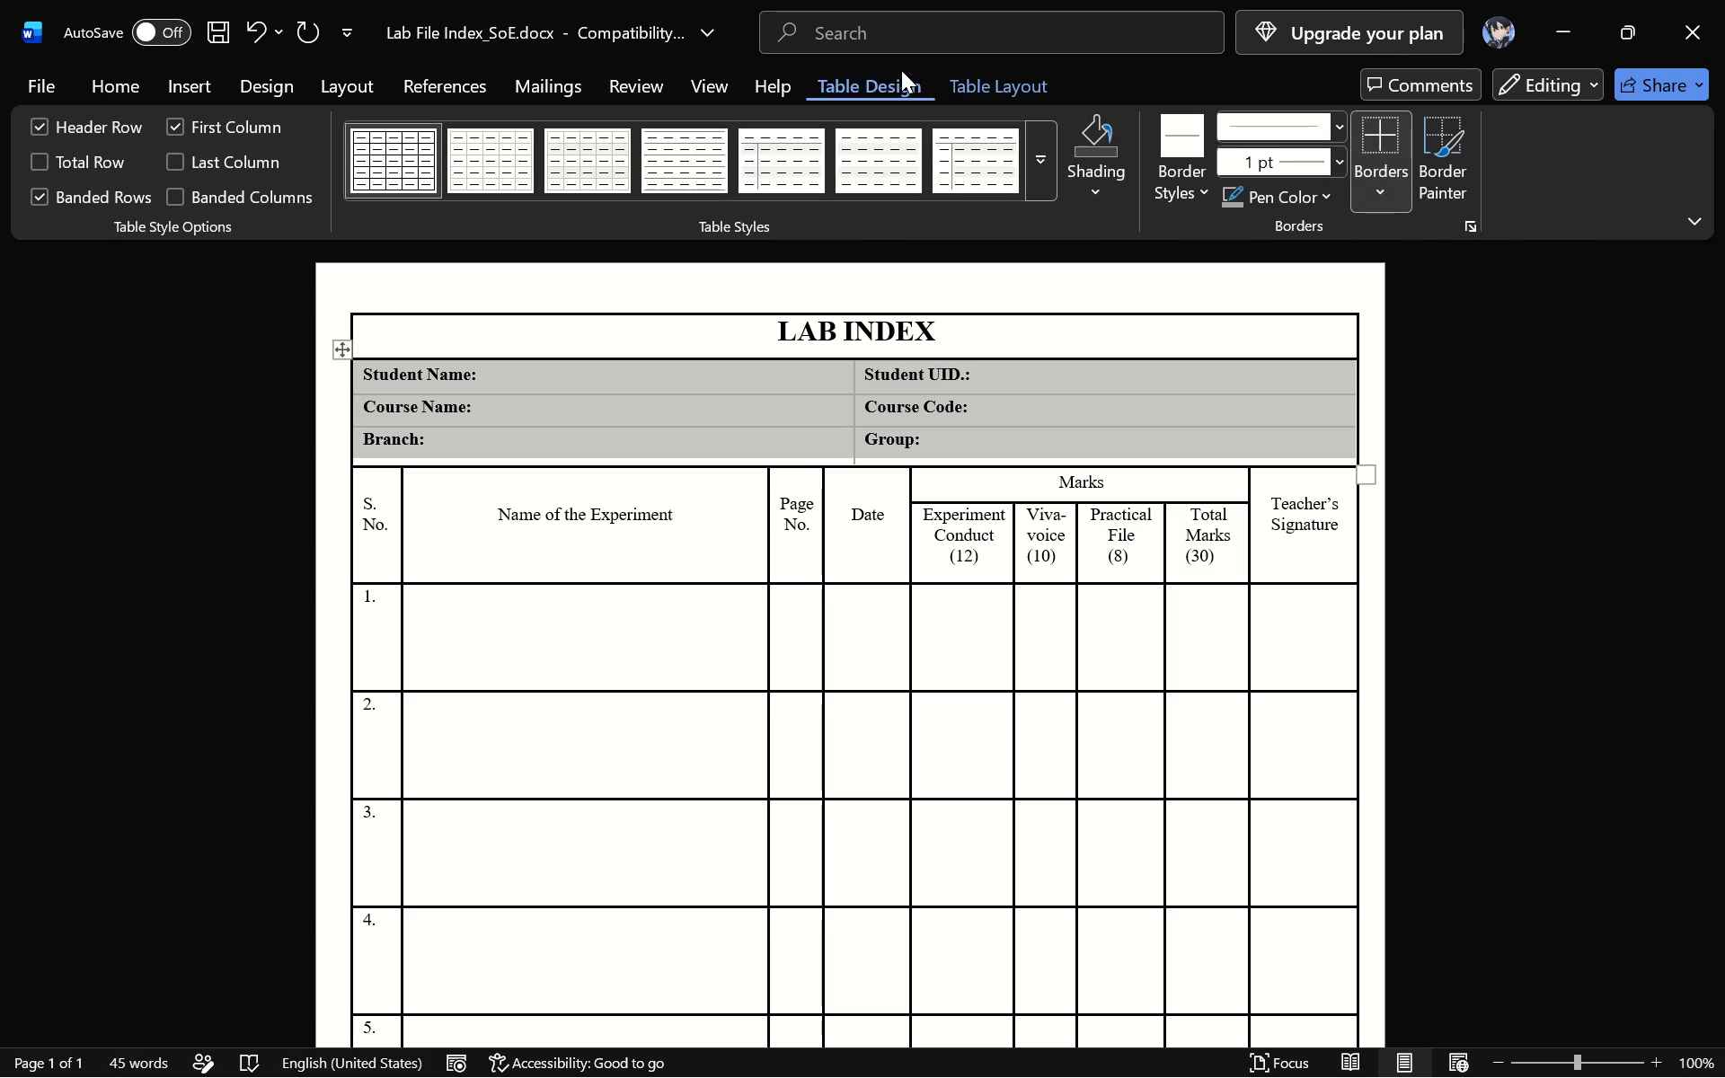
click(969, 80)
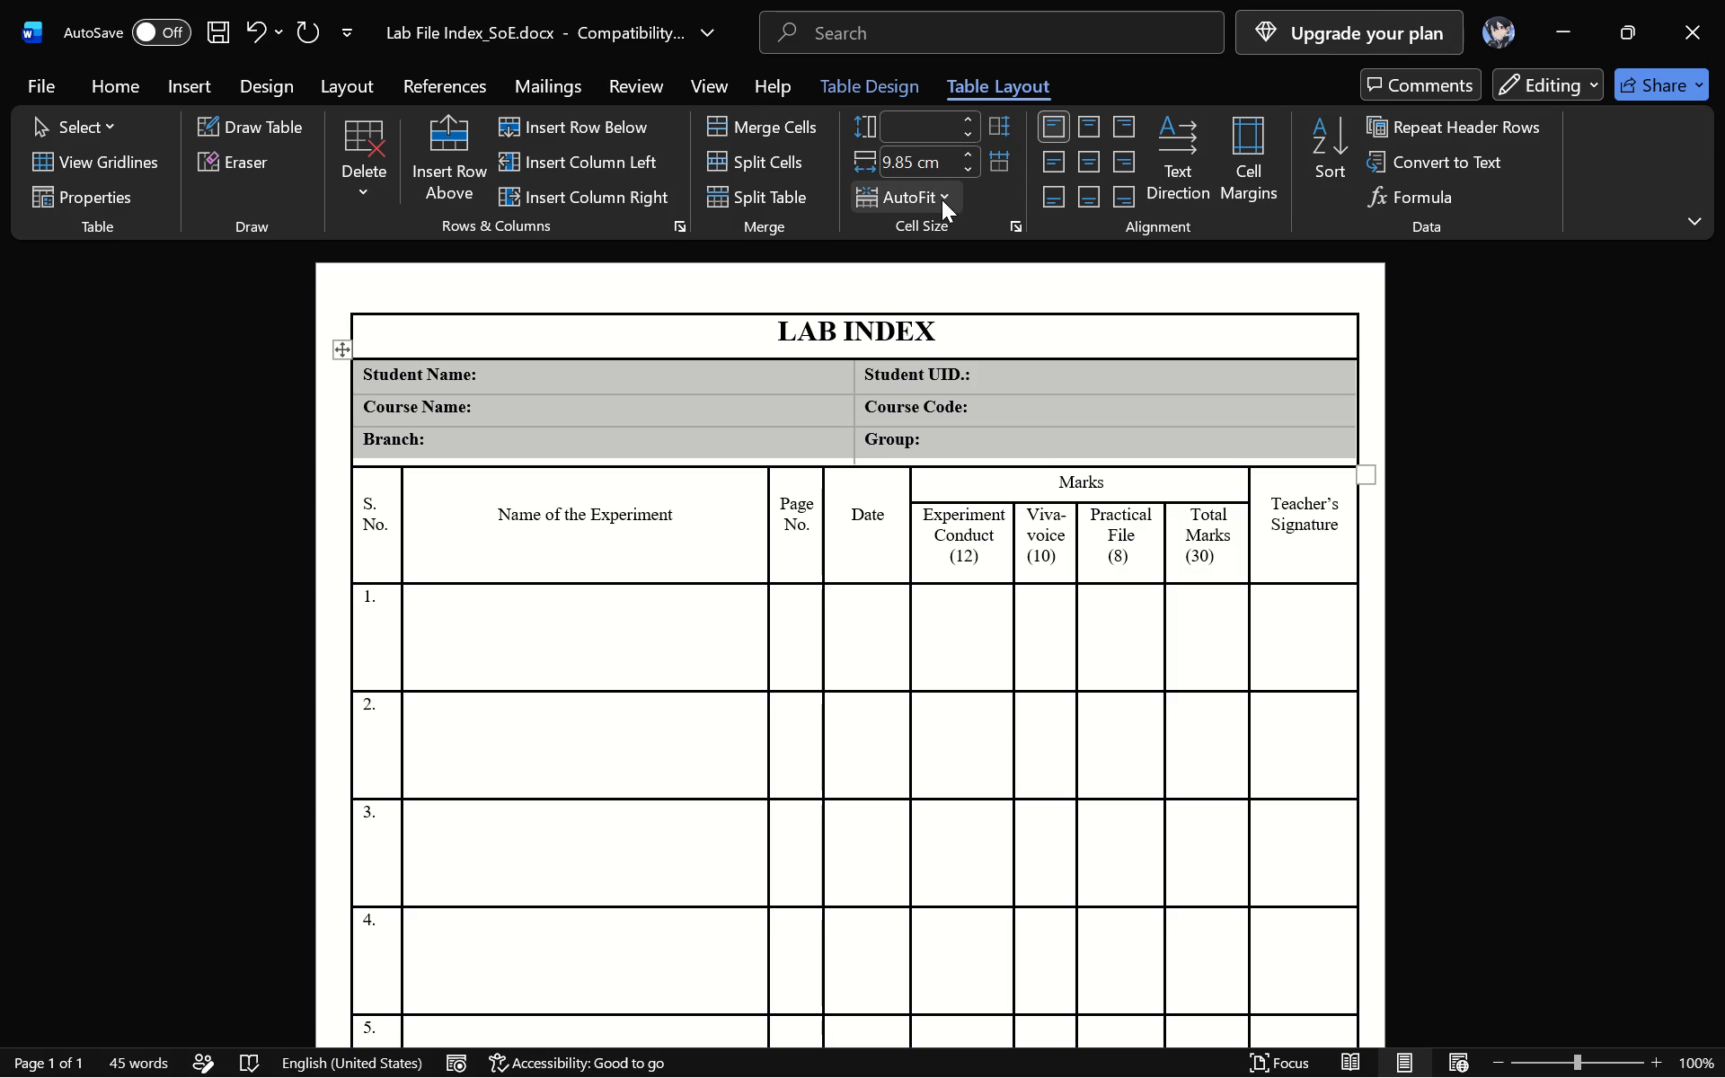
click(1092, 157)
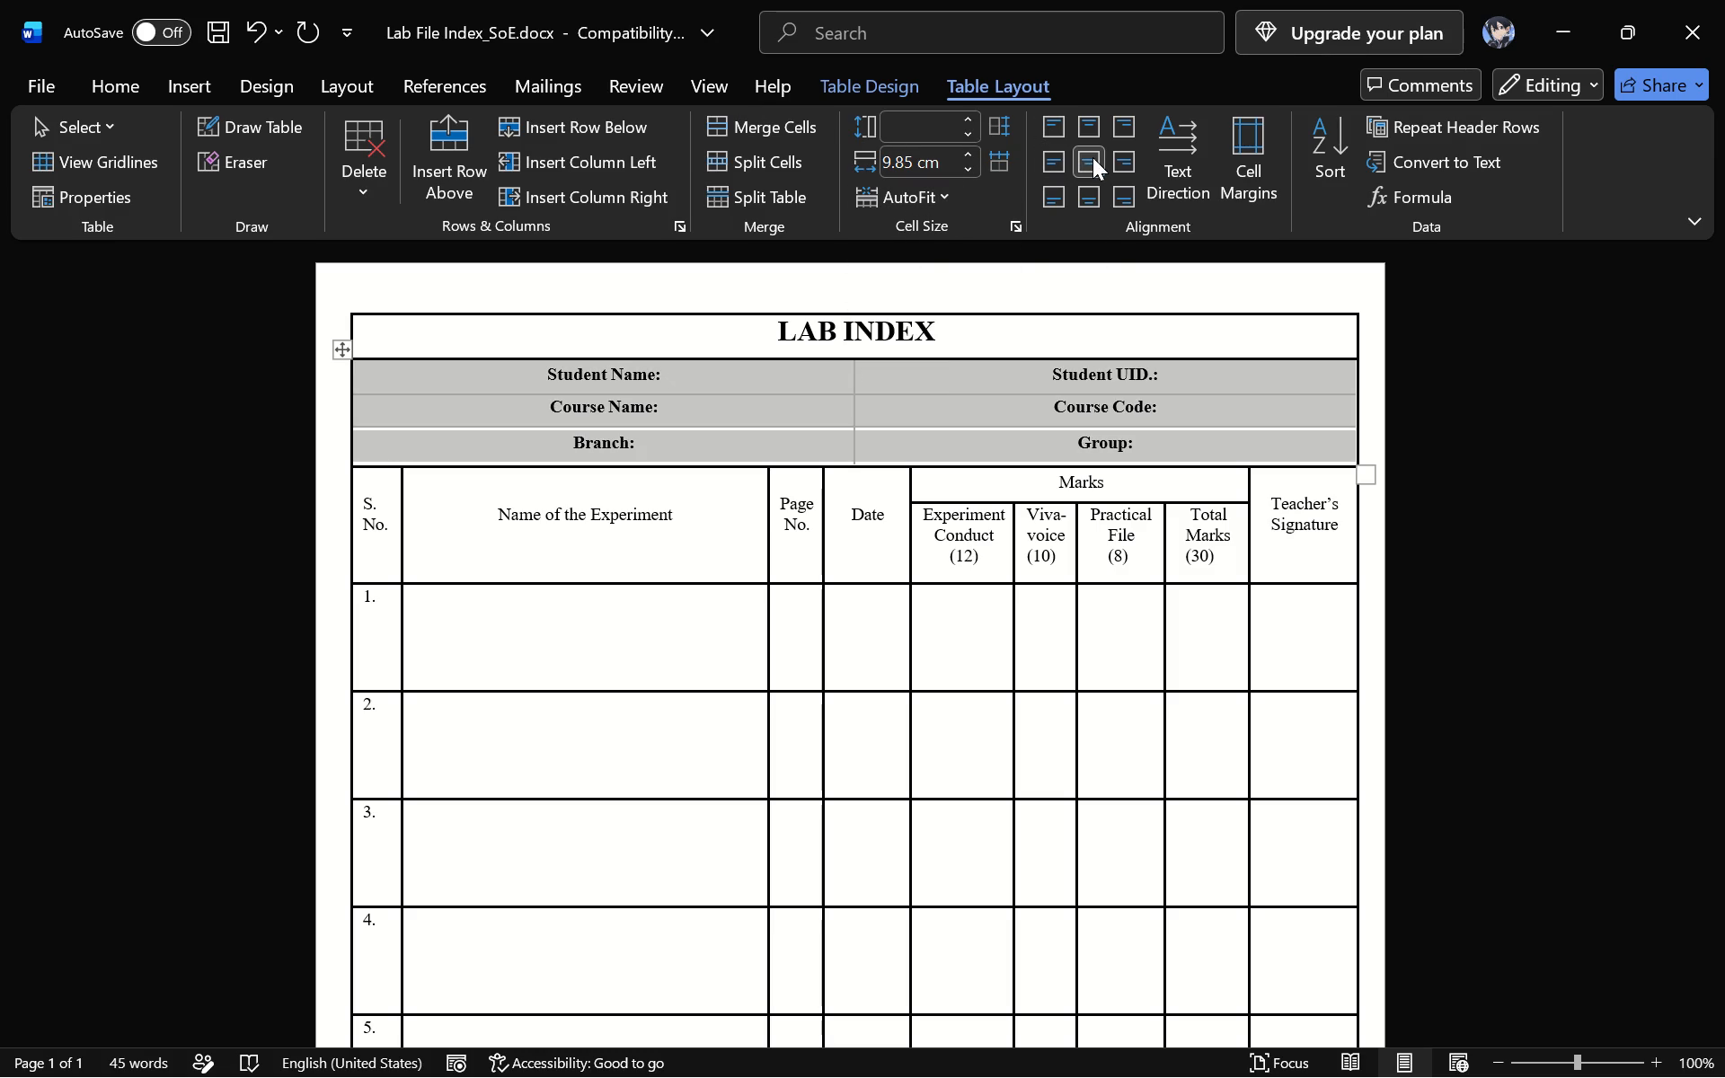
click(1062, 158)
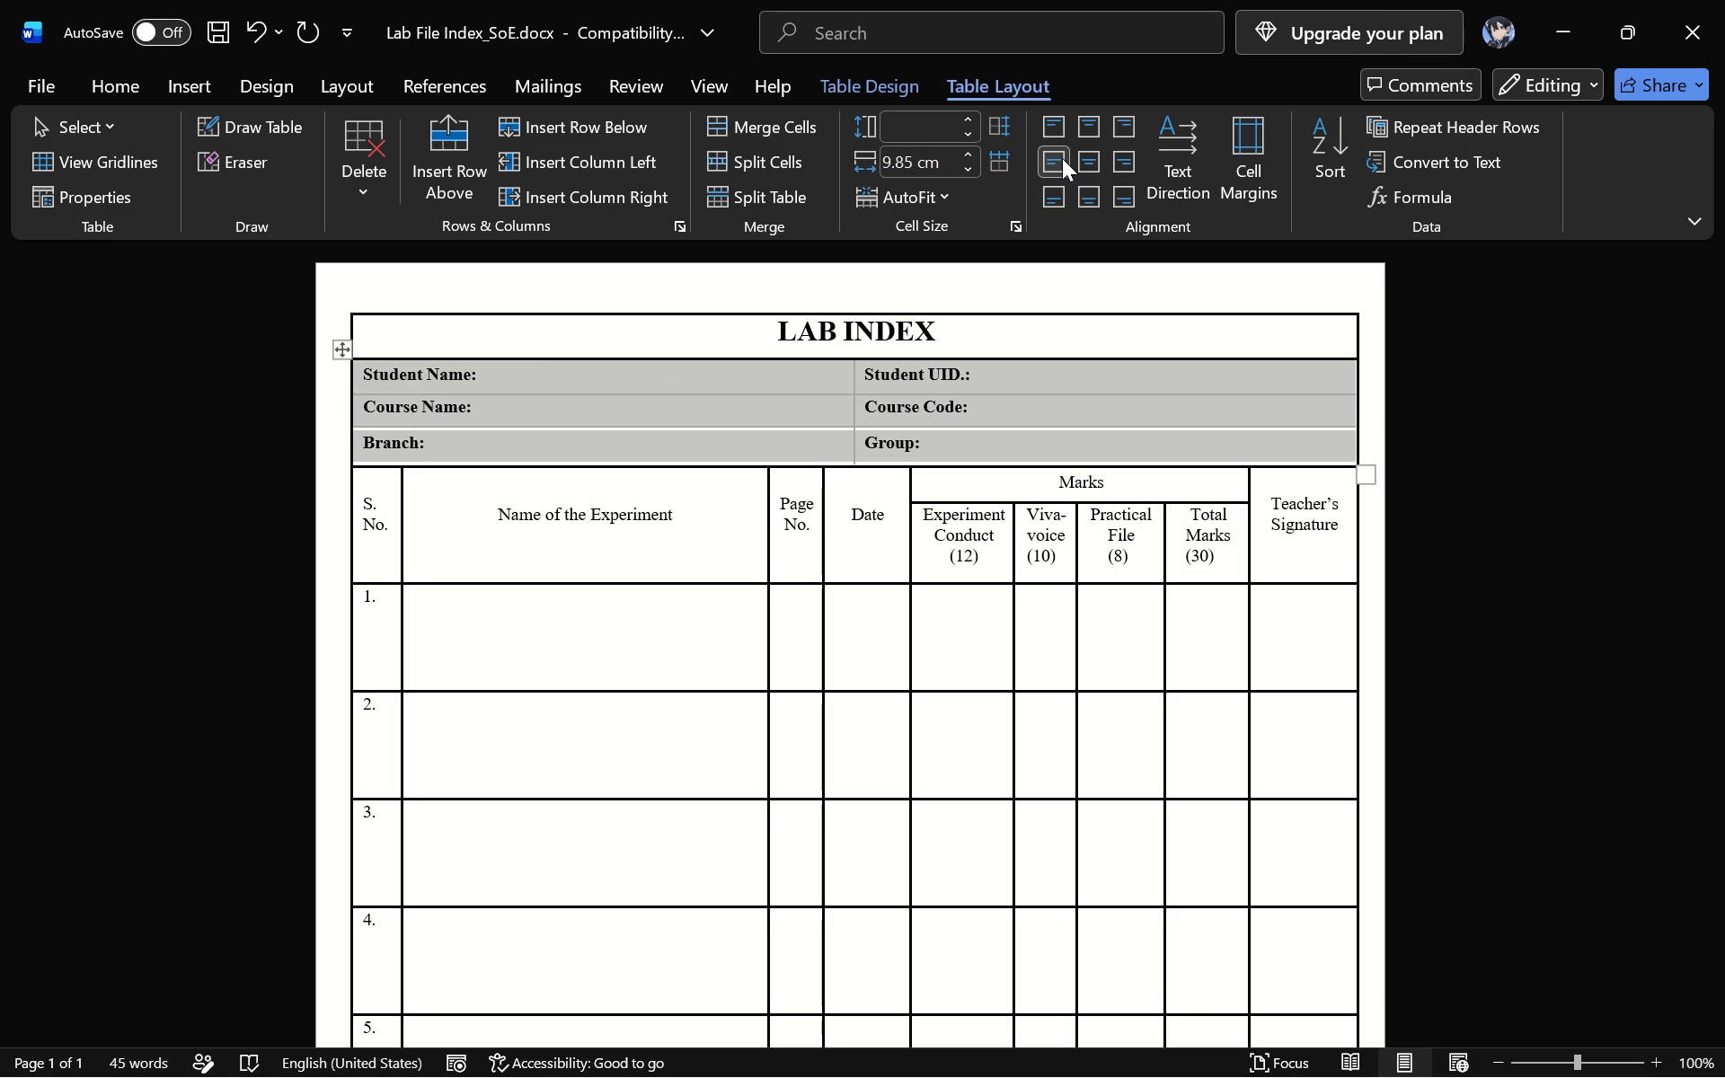
click(1055, 186)
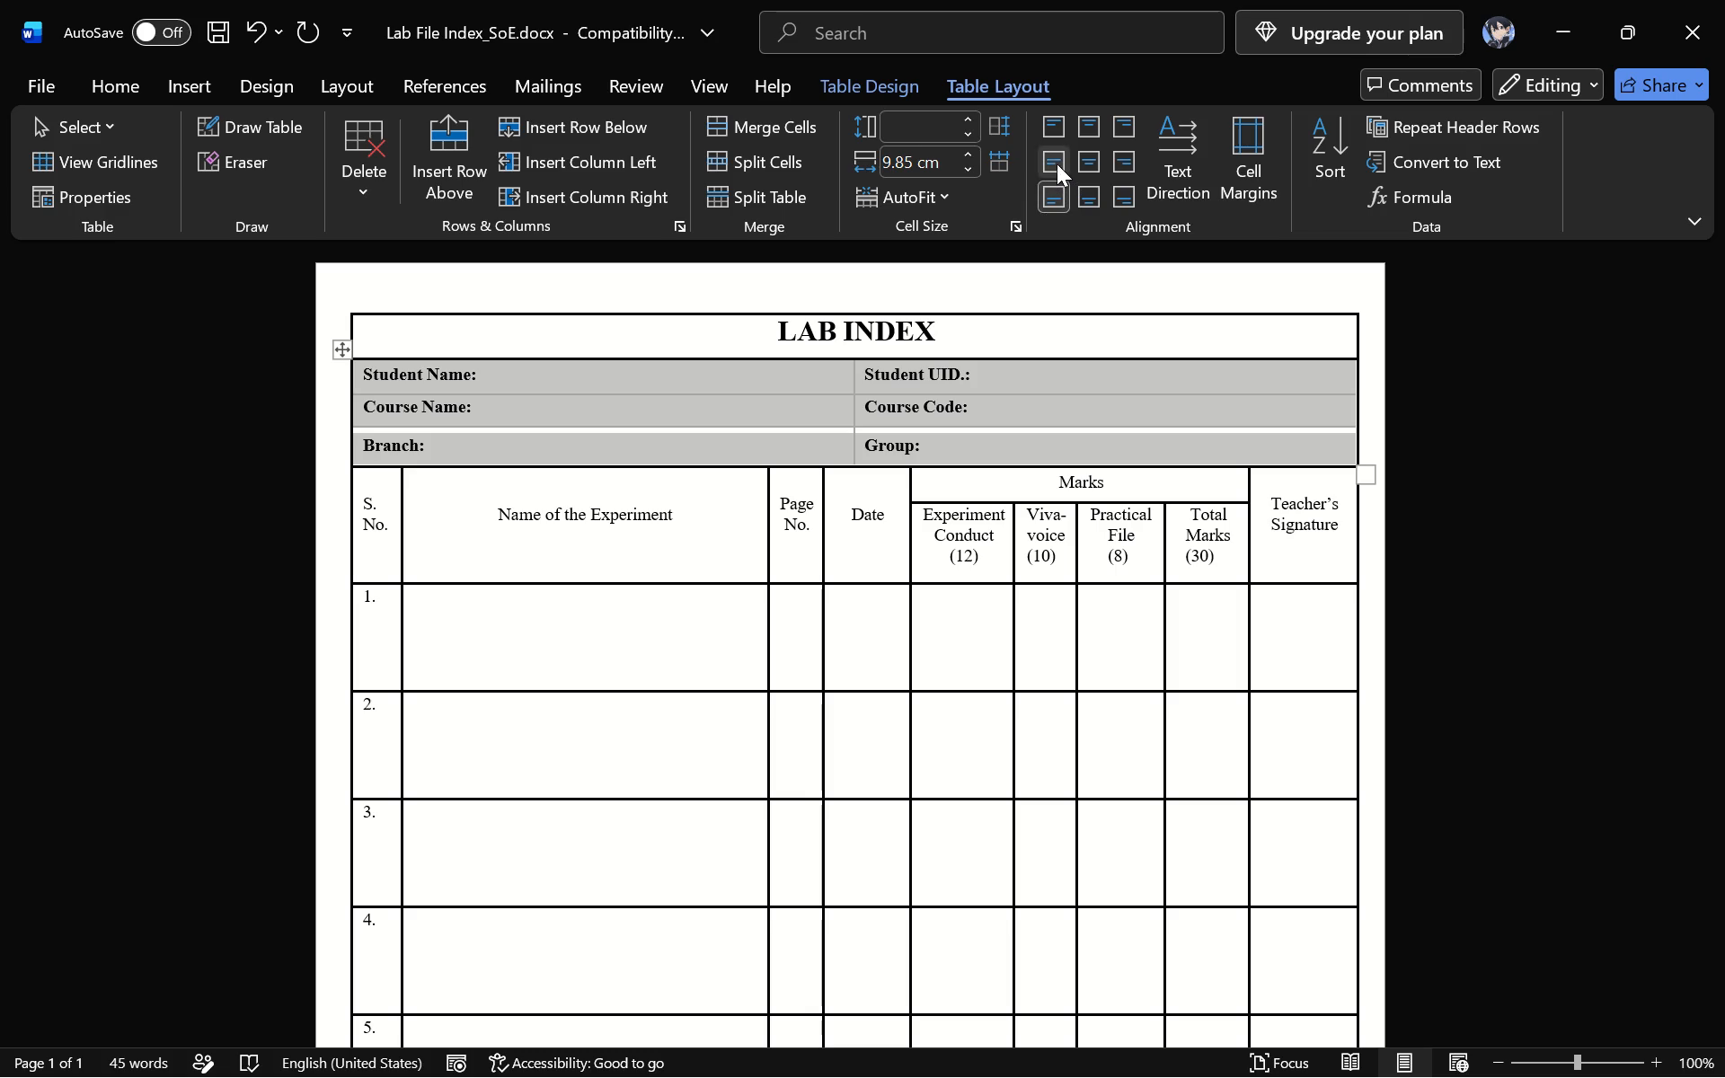
click(1056, 163)
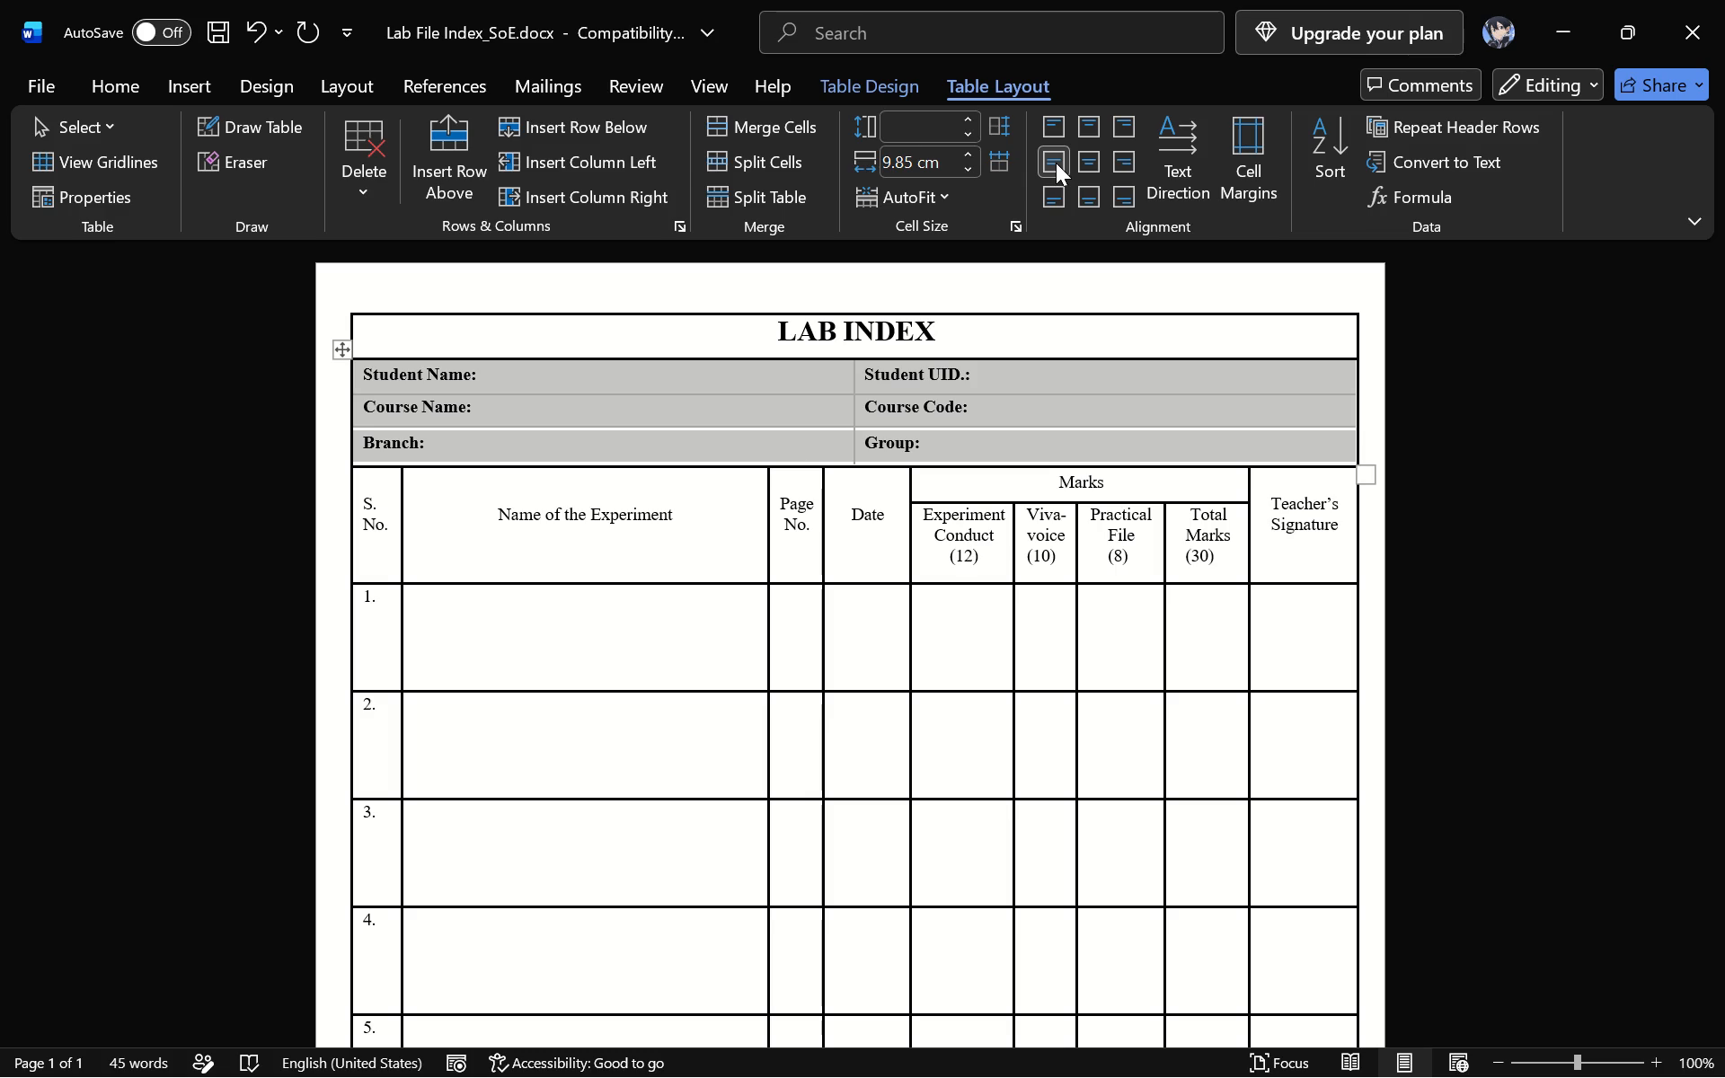
click(1483, 366)
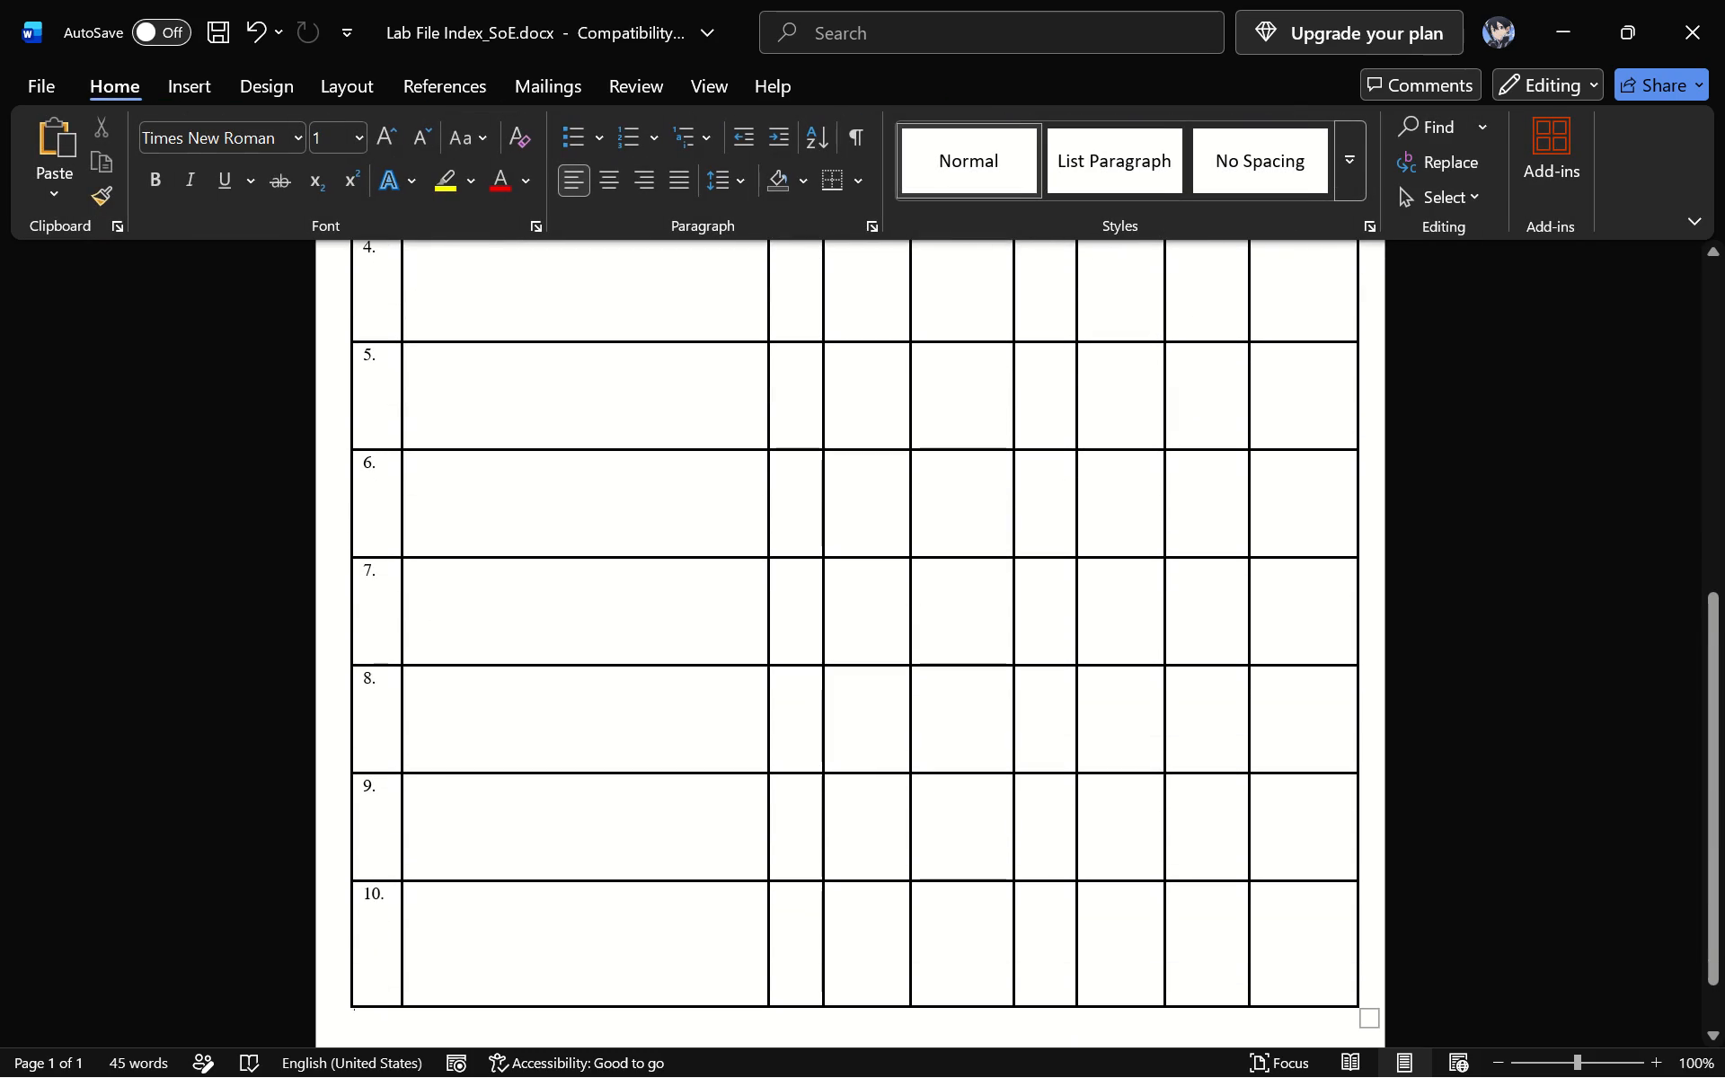
Lower the grey border between the Course Name and Branch rows very slightly to even out the row heights.
scroll(1059, 337, up, 9)
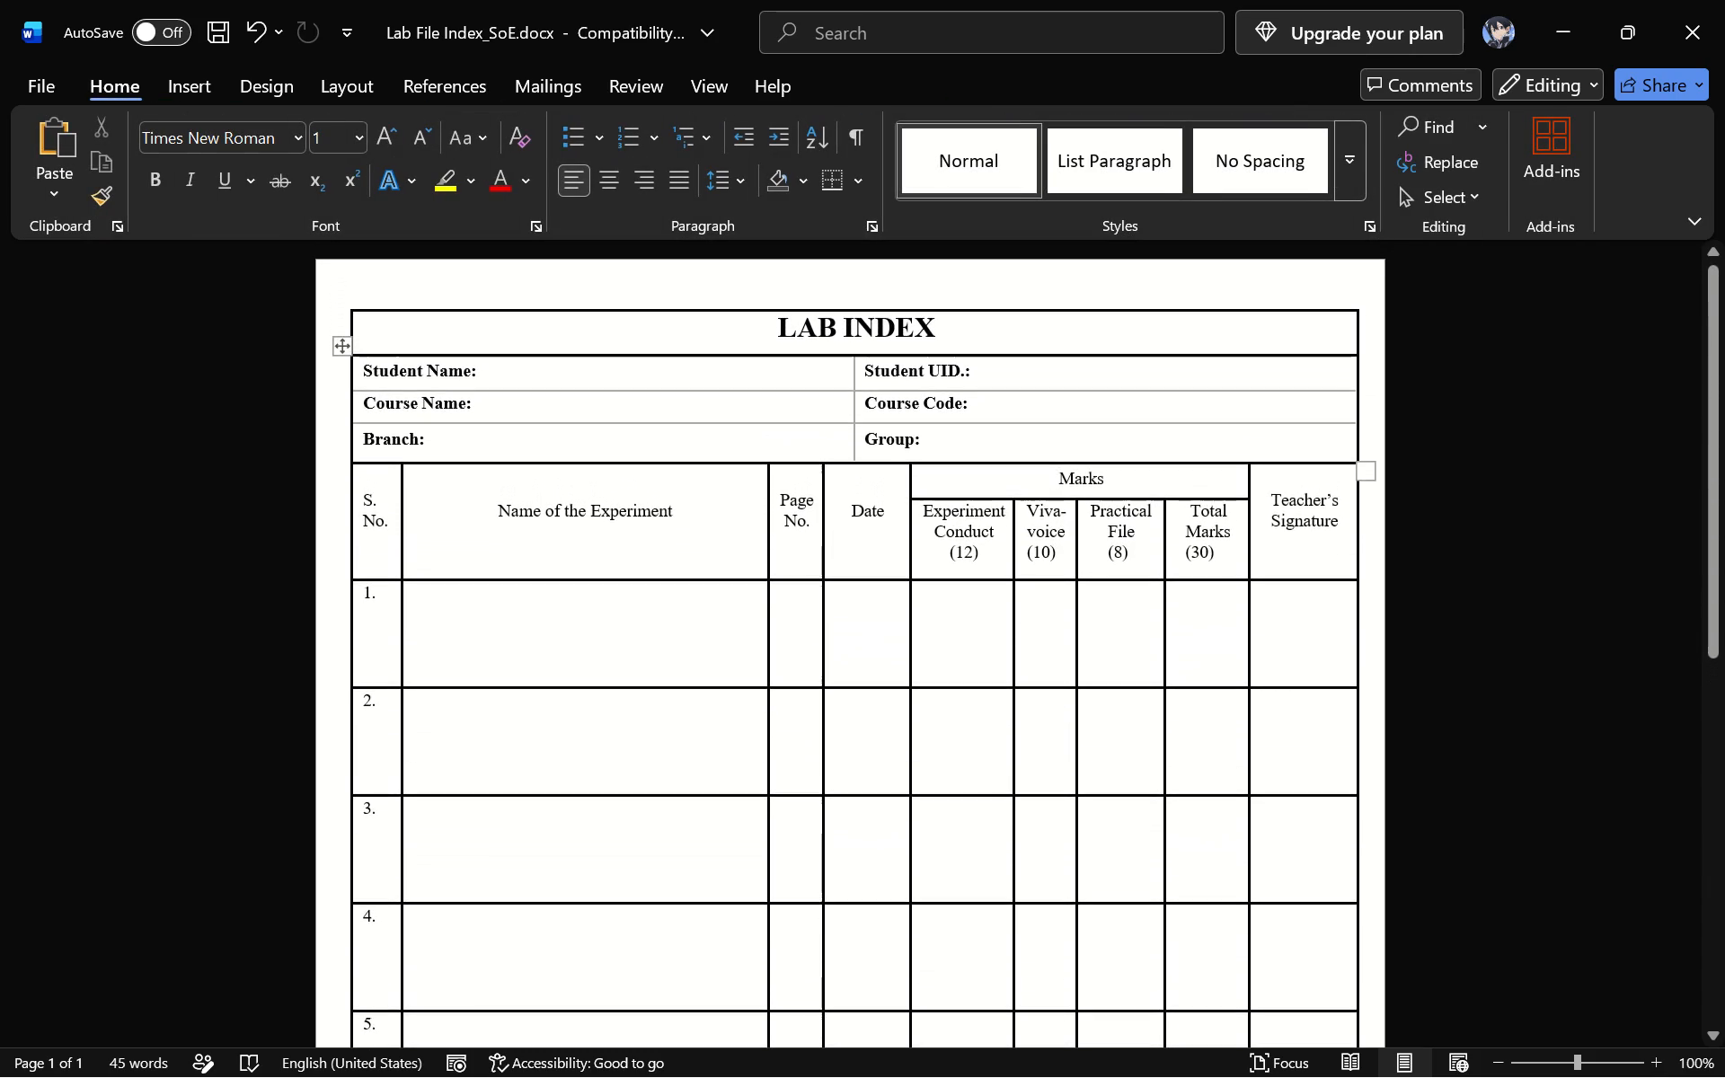
scroll(1059, 337, up, 2)
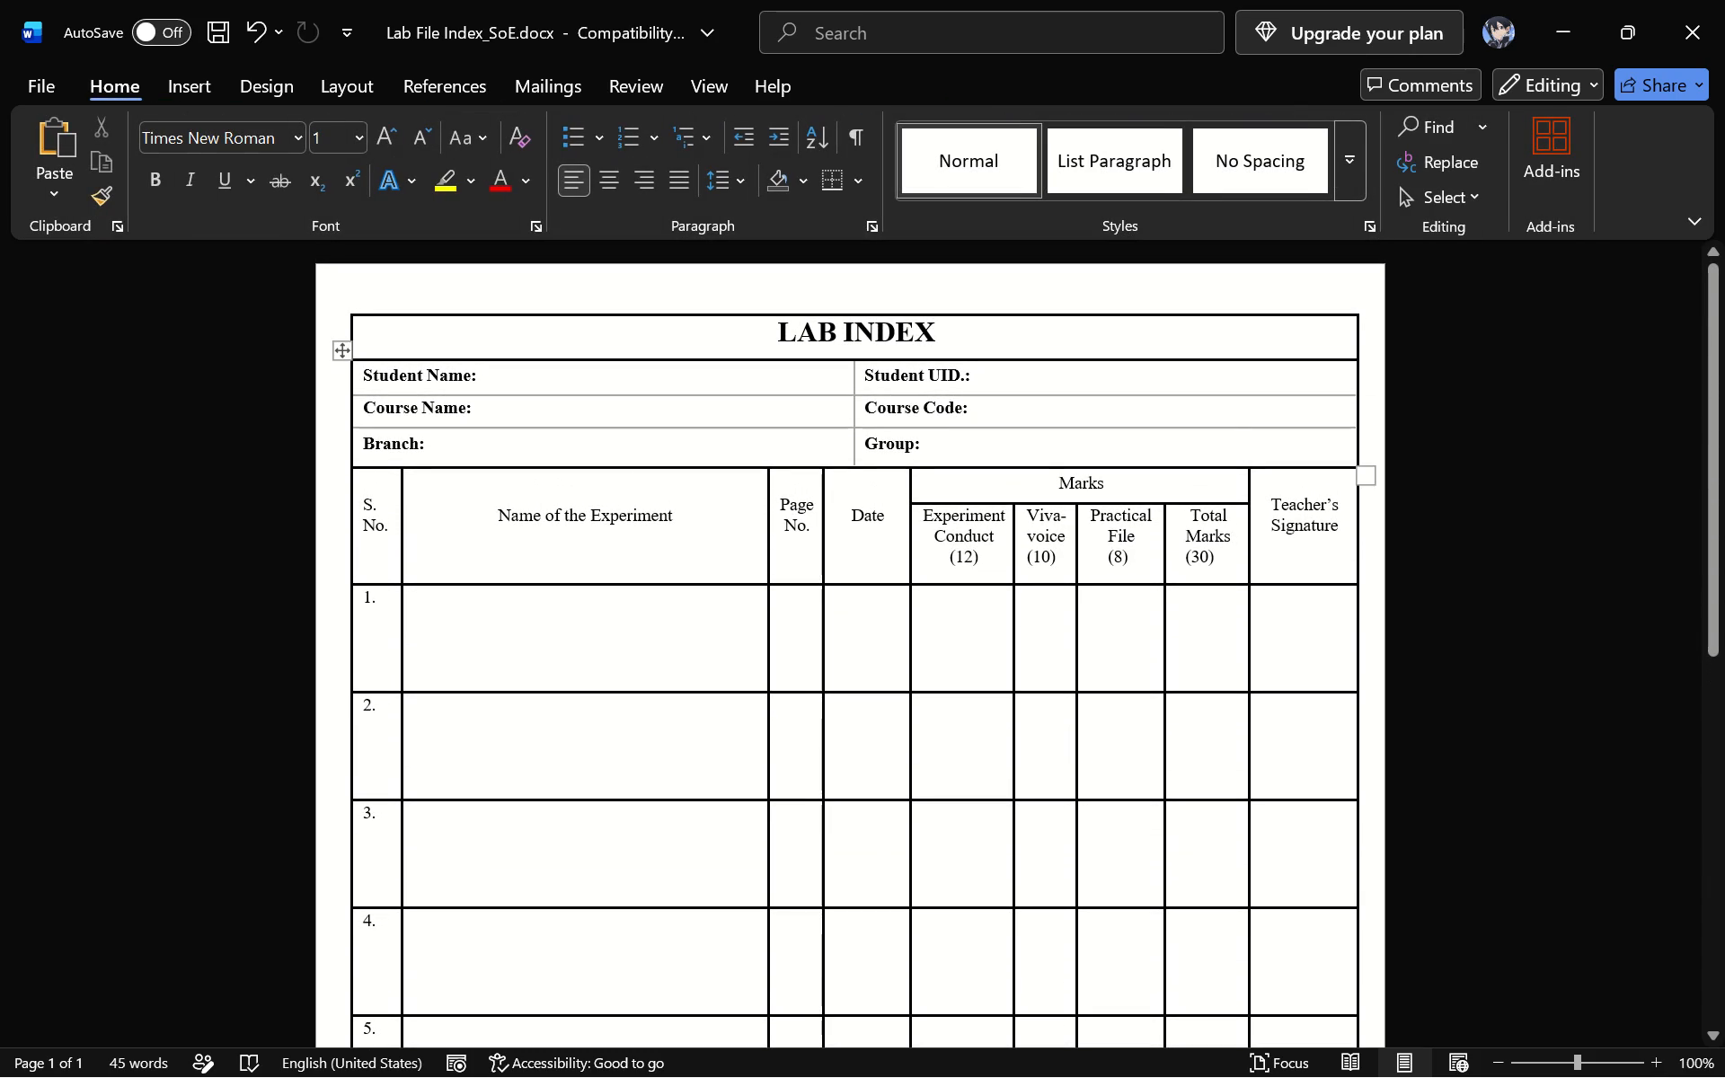
ctrl+scroll(826, 436, up, 3)
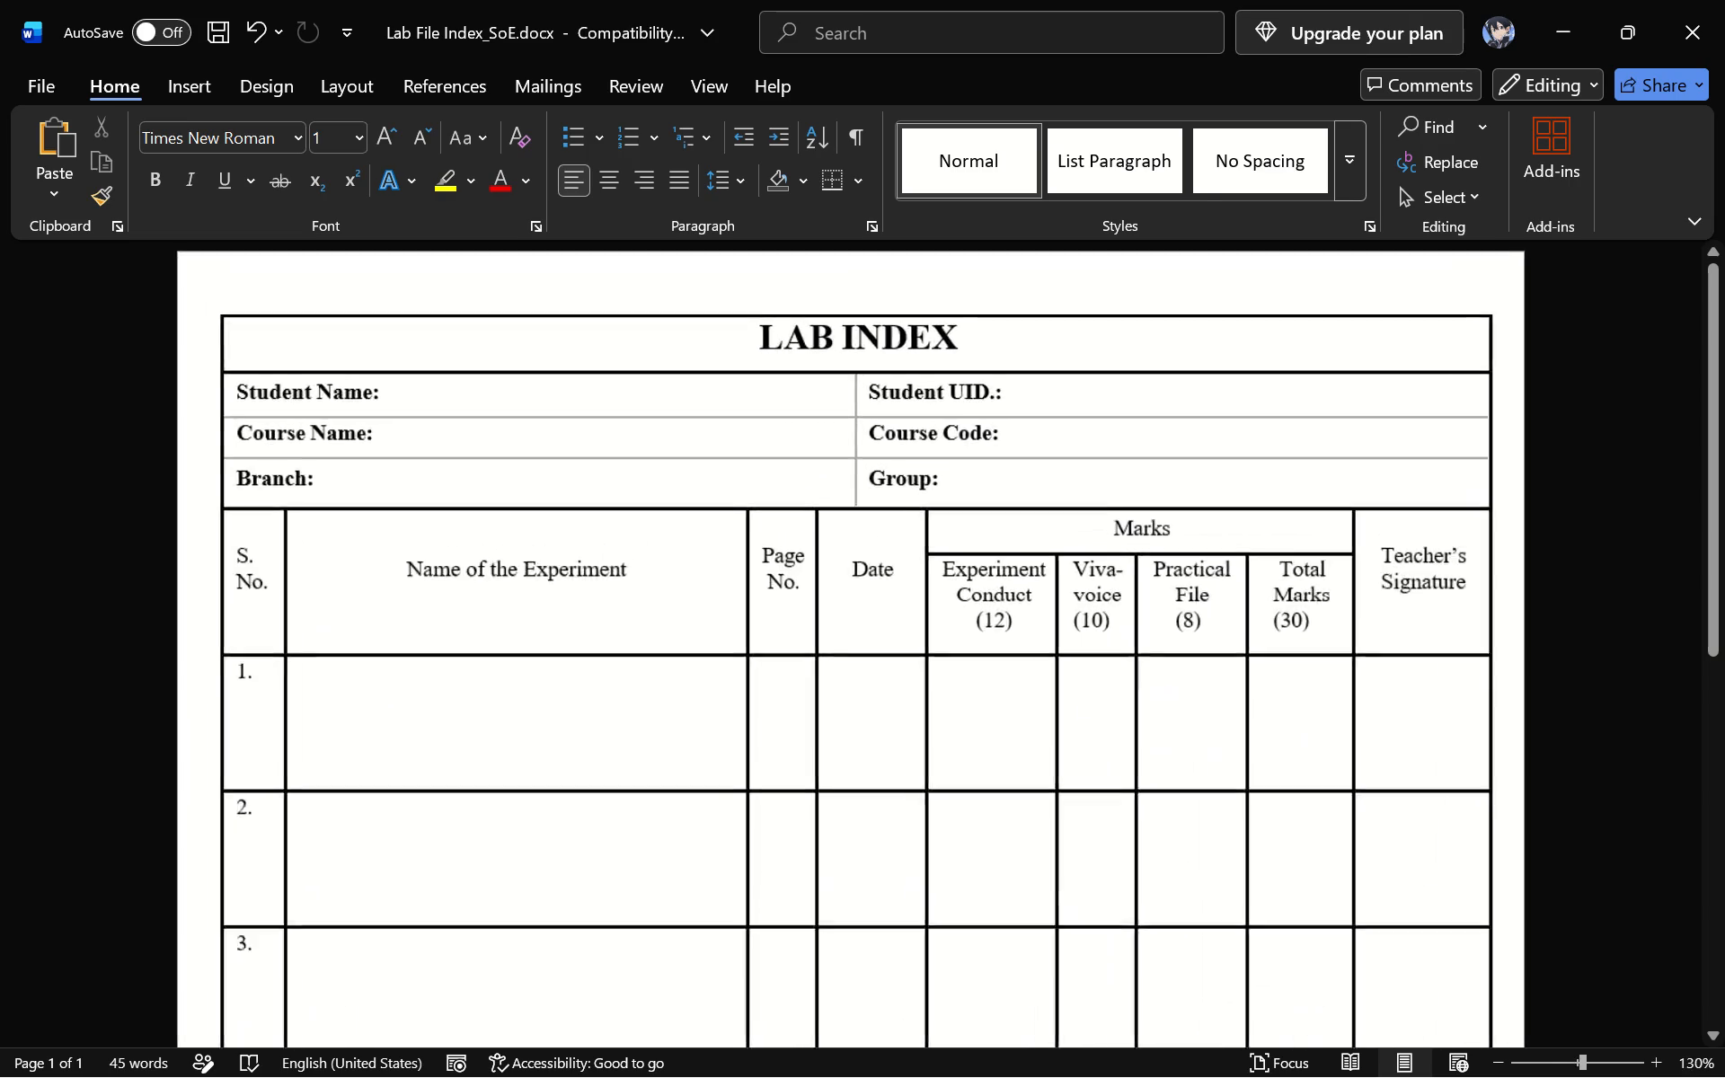
ctrl+scroll(826, 436, up, 5)
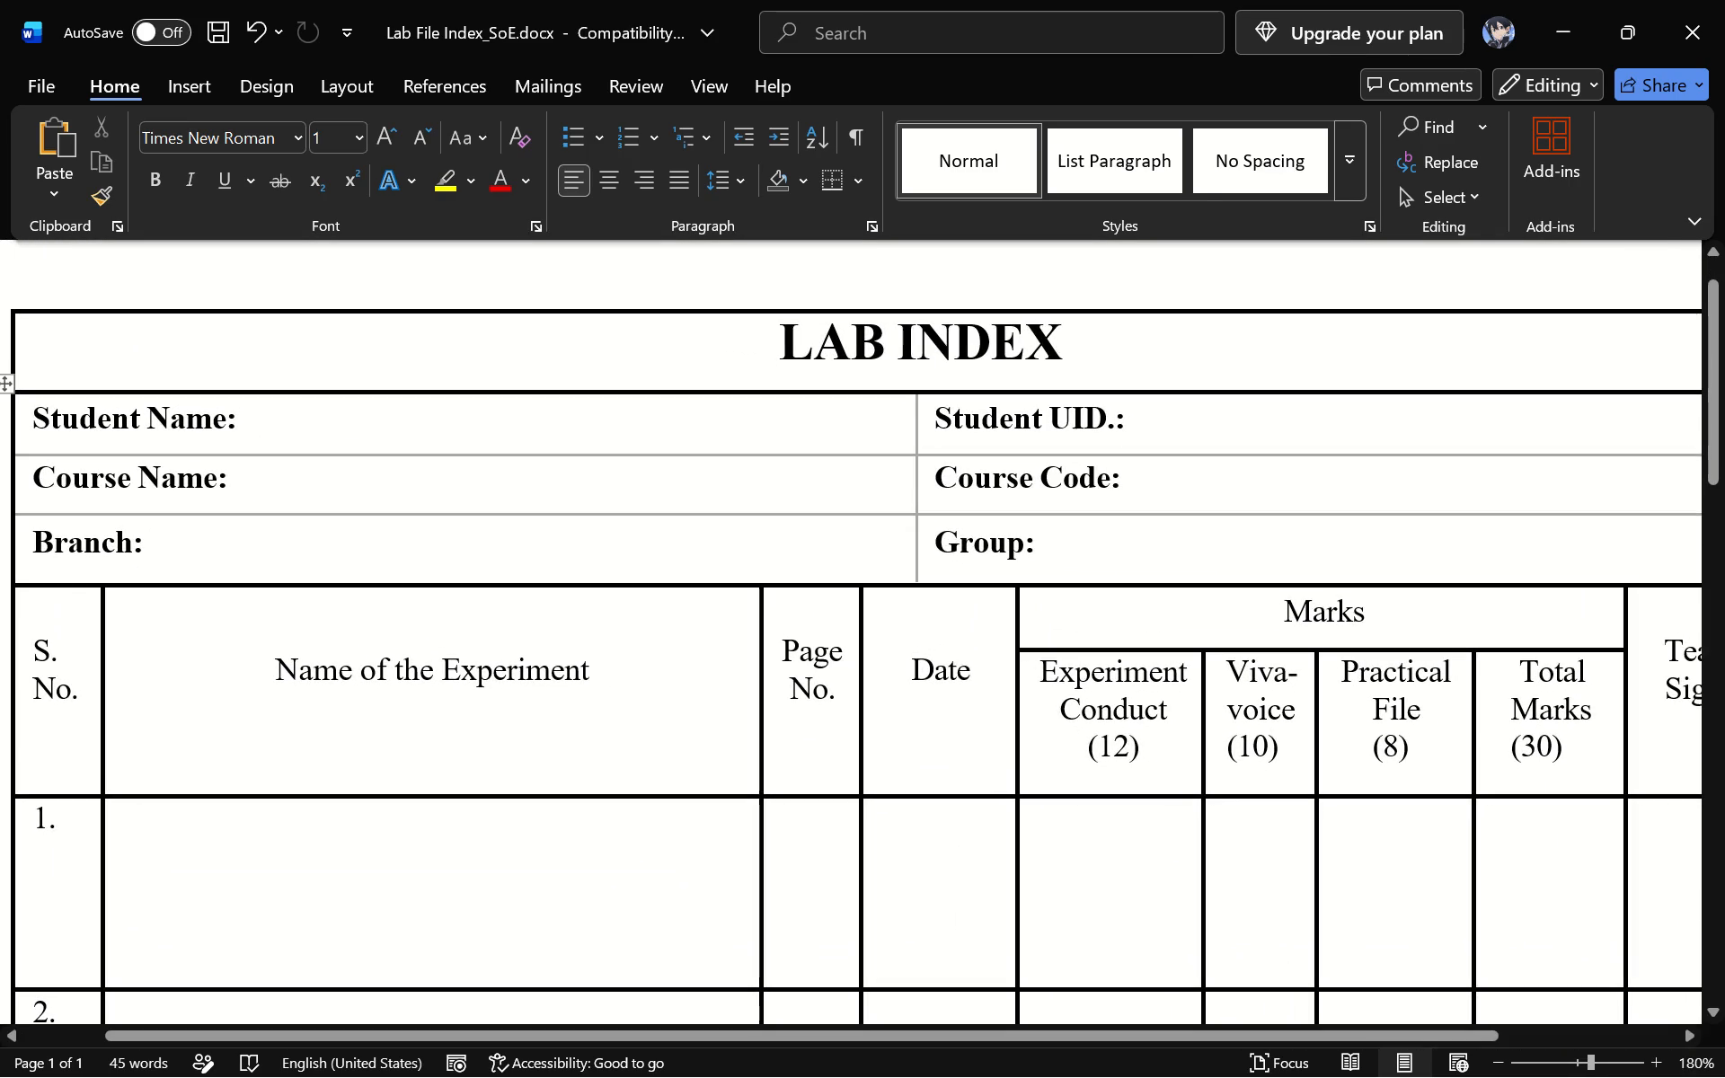
drag(784, 516, 783, 520)
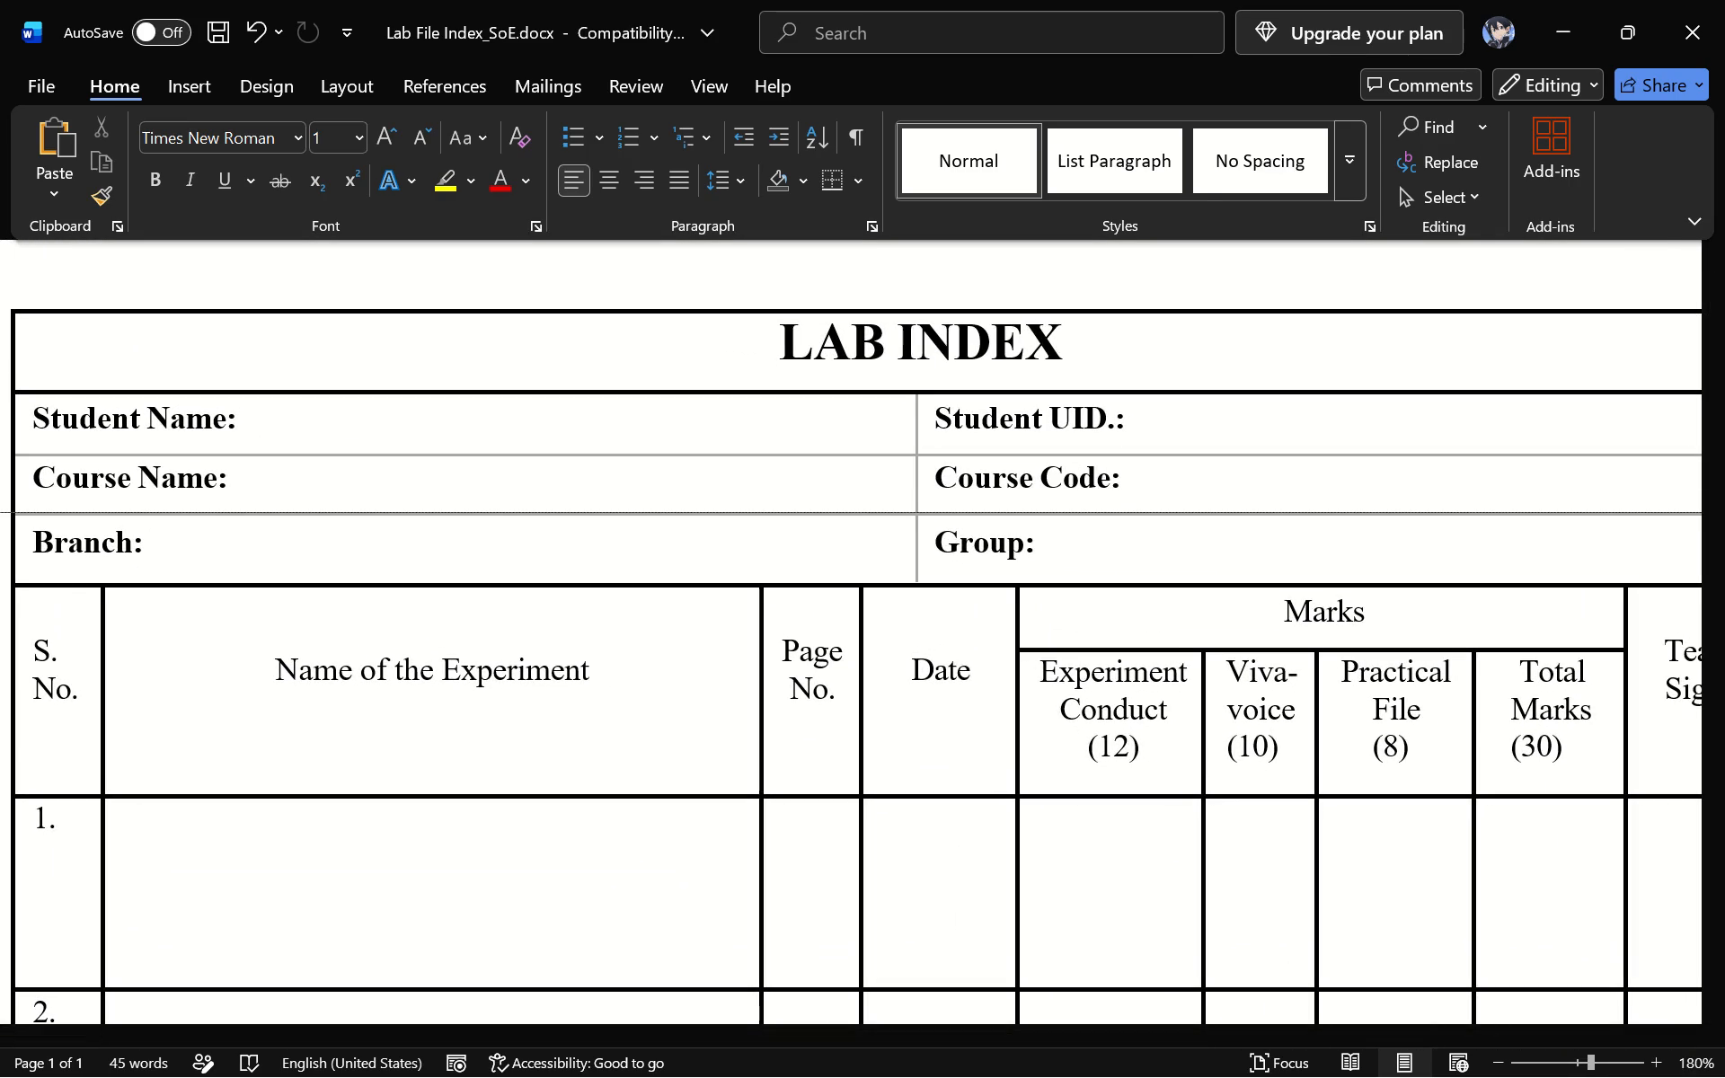
drag(783, 520, 781, 528)
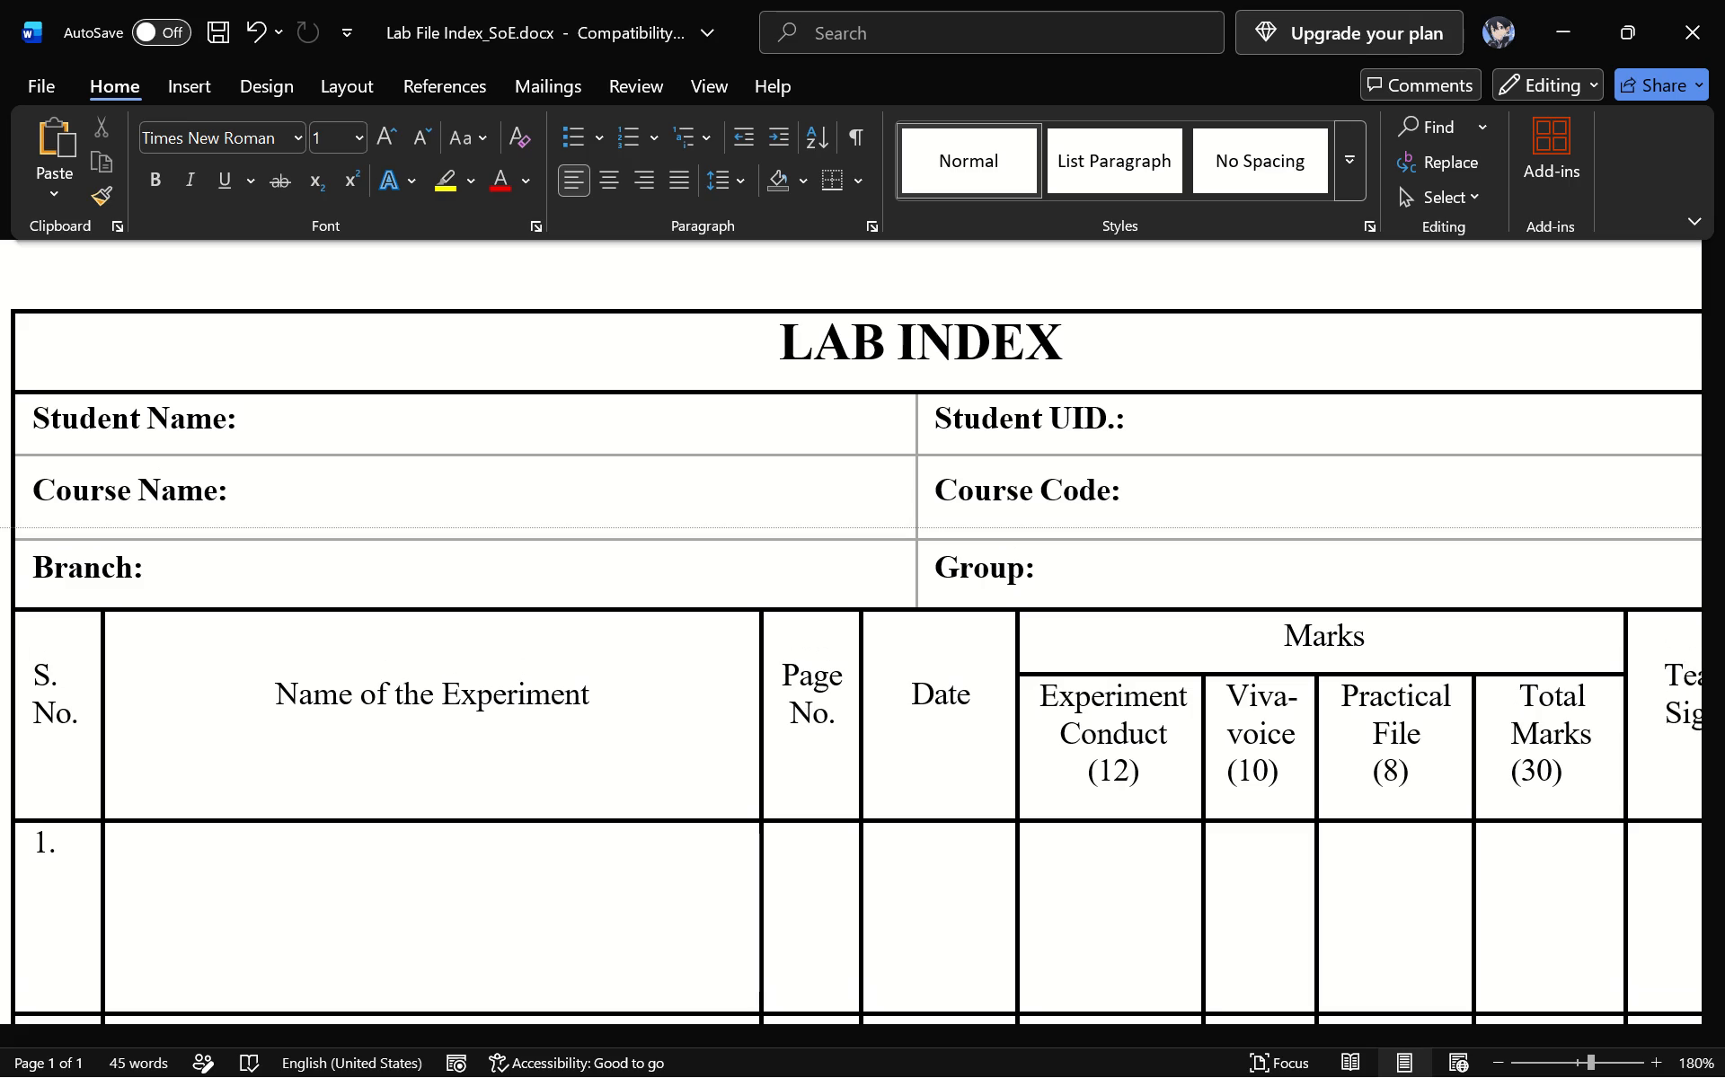
drag(781, 528, 782, 525)
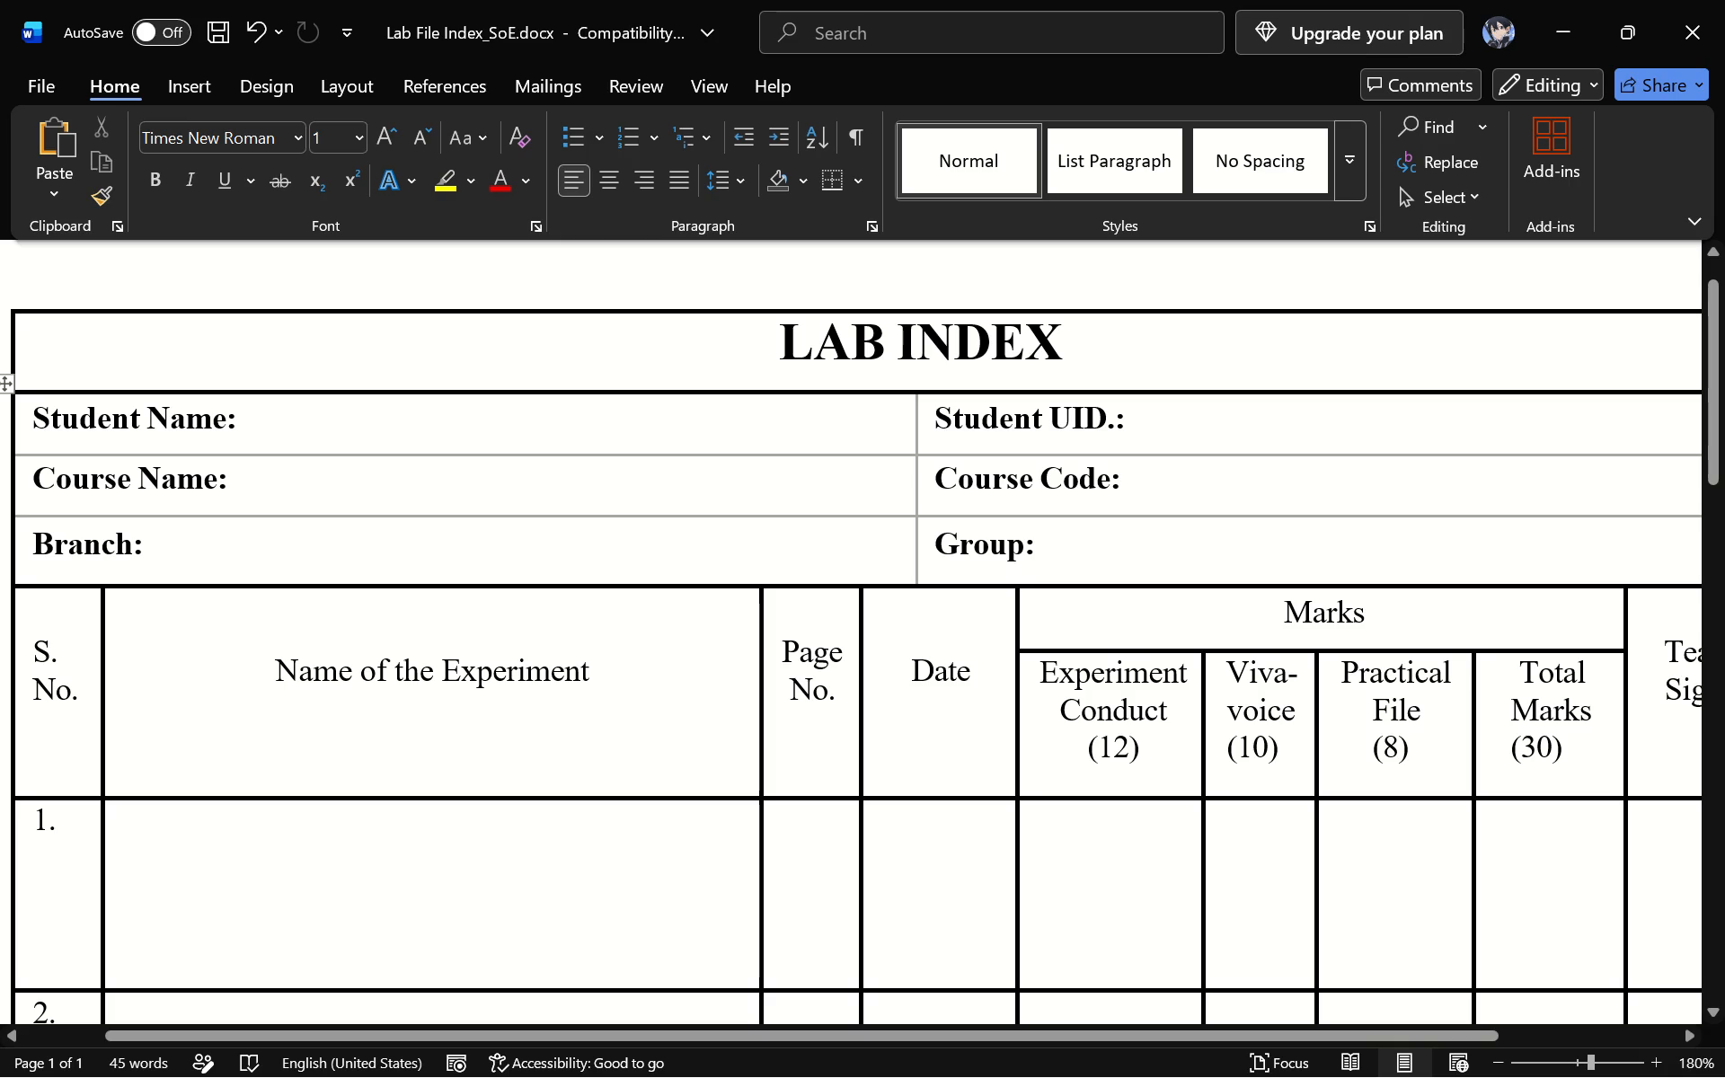
Select the student and course details table and raise the Branch and Group row's bottom edge slightly to match the other rows.
click(4, 380)
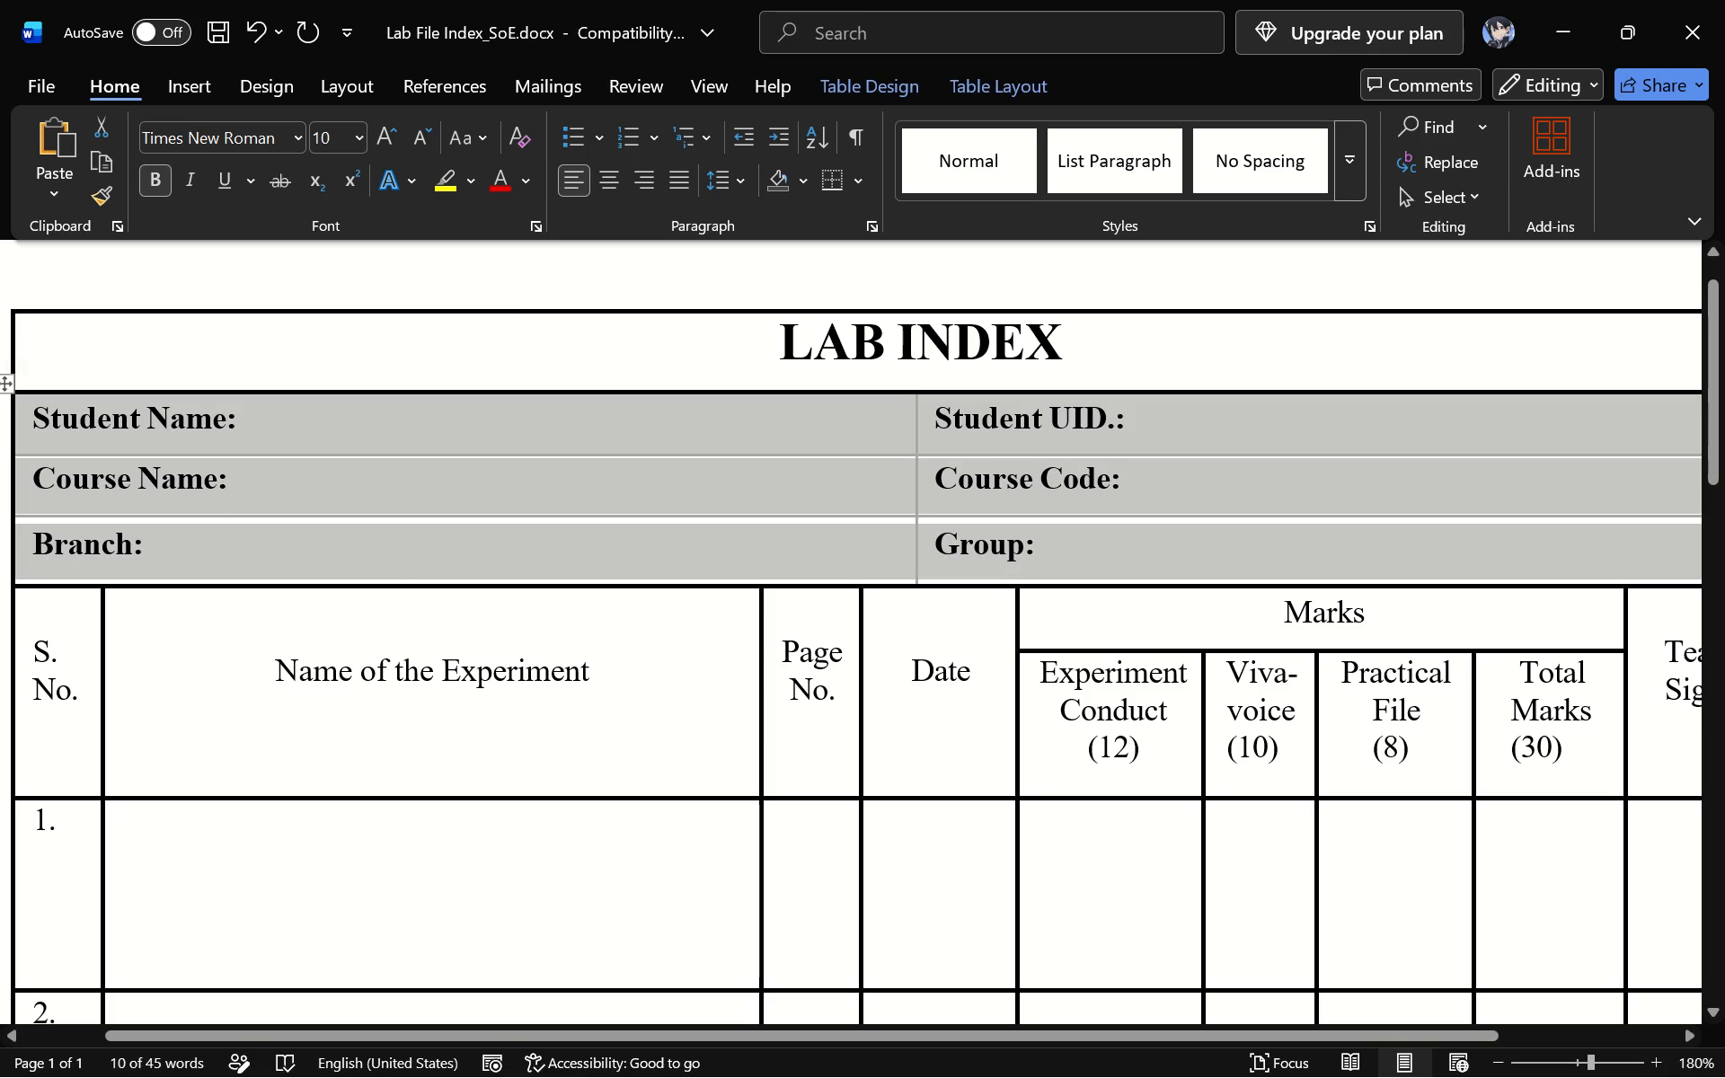
drag(701, 582, 701, 581)
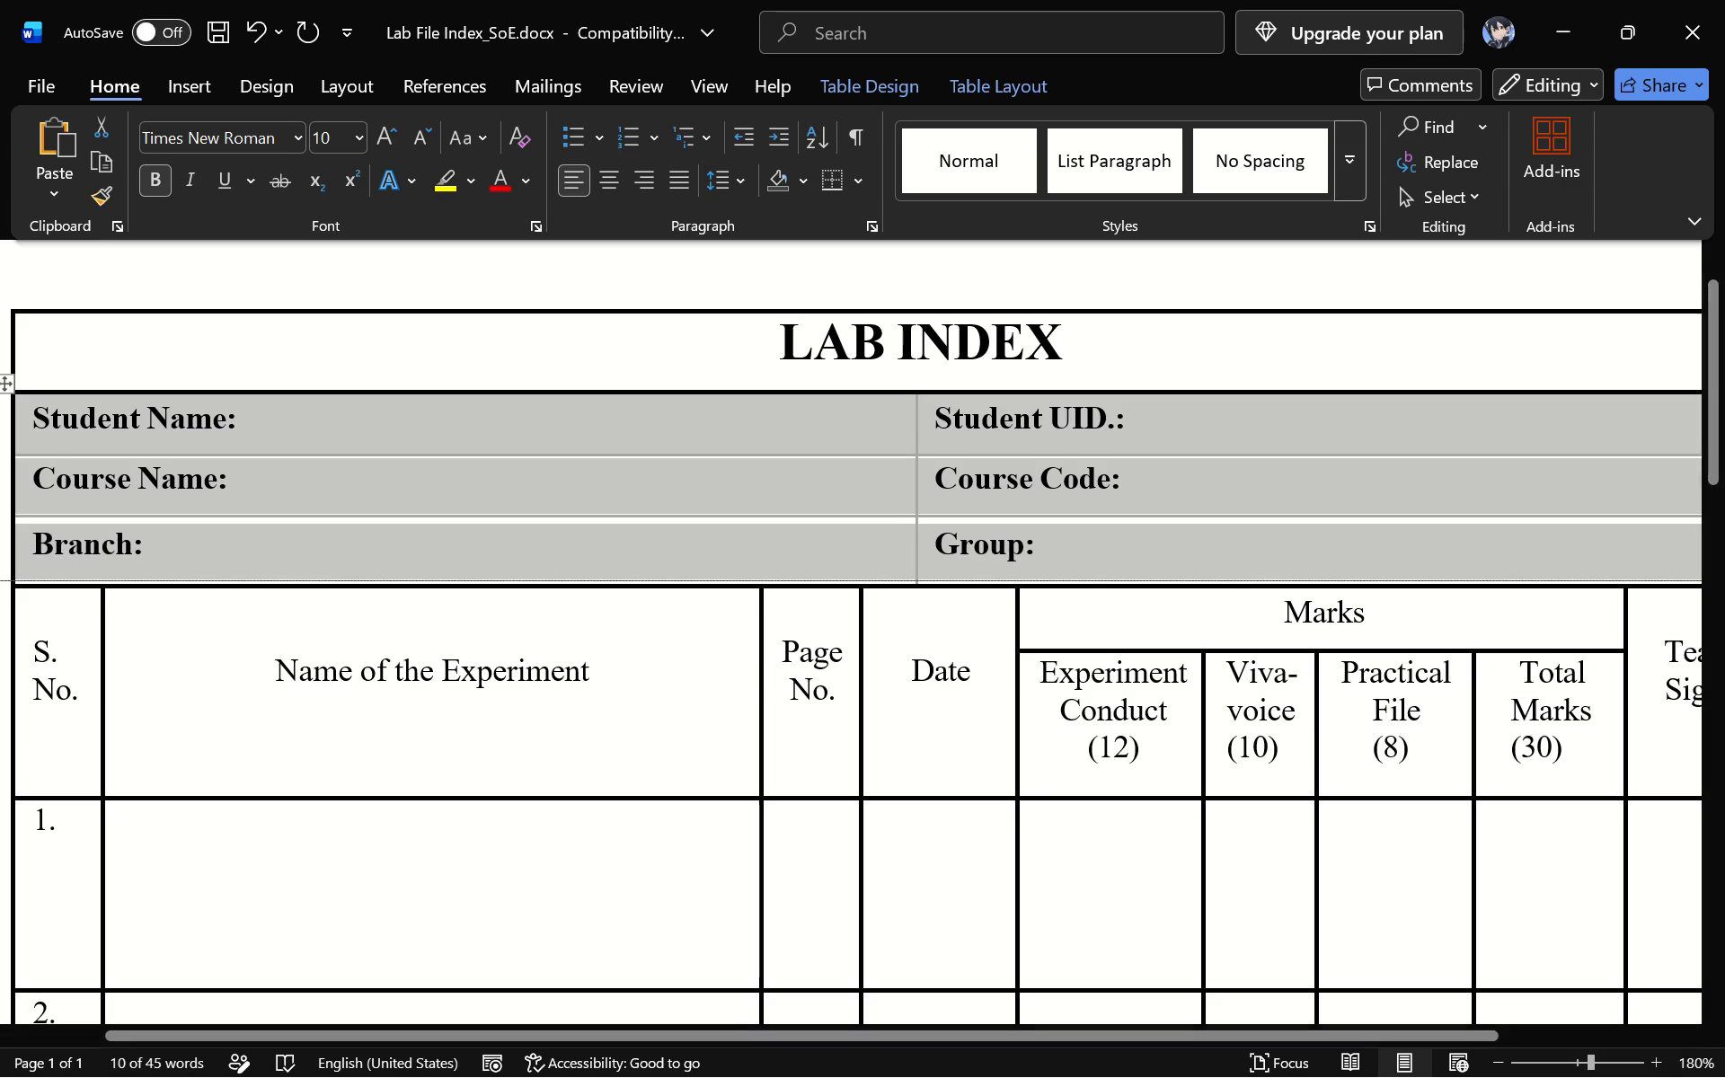
drag(701, 581, 701, 571)
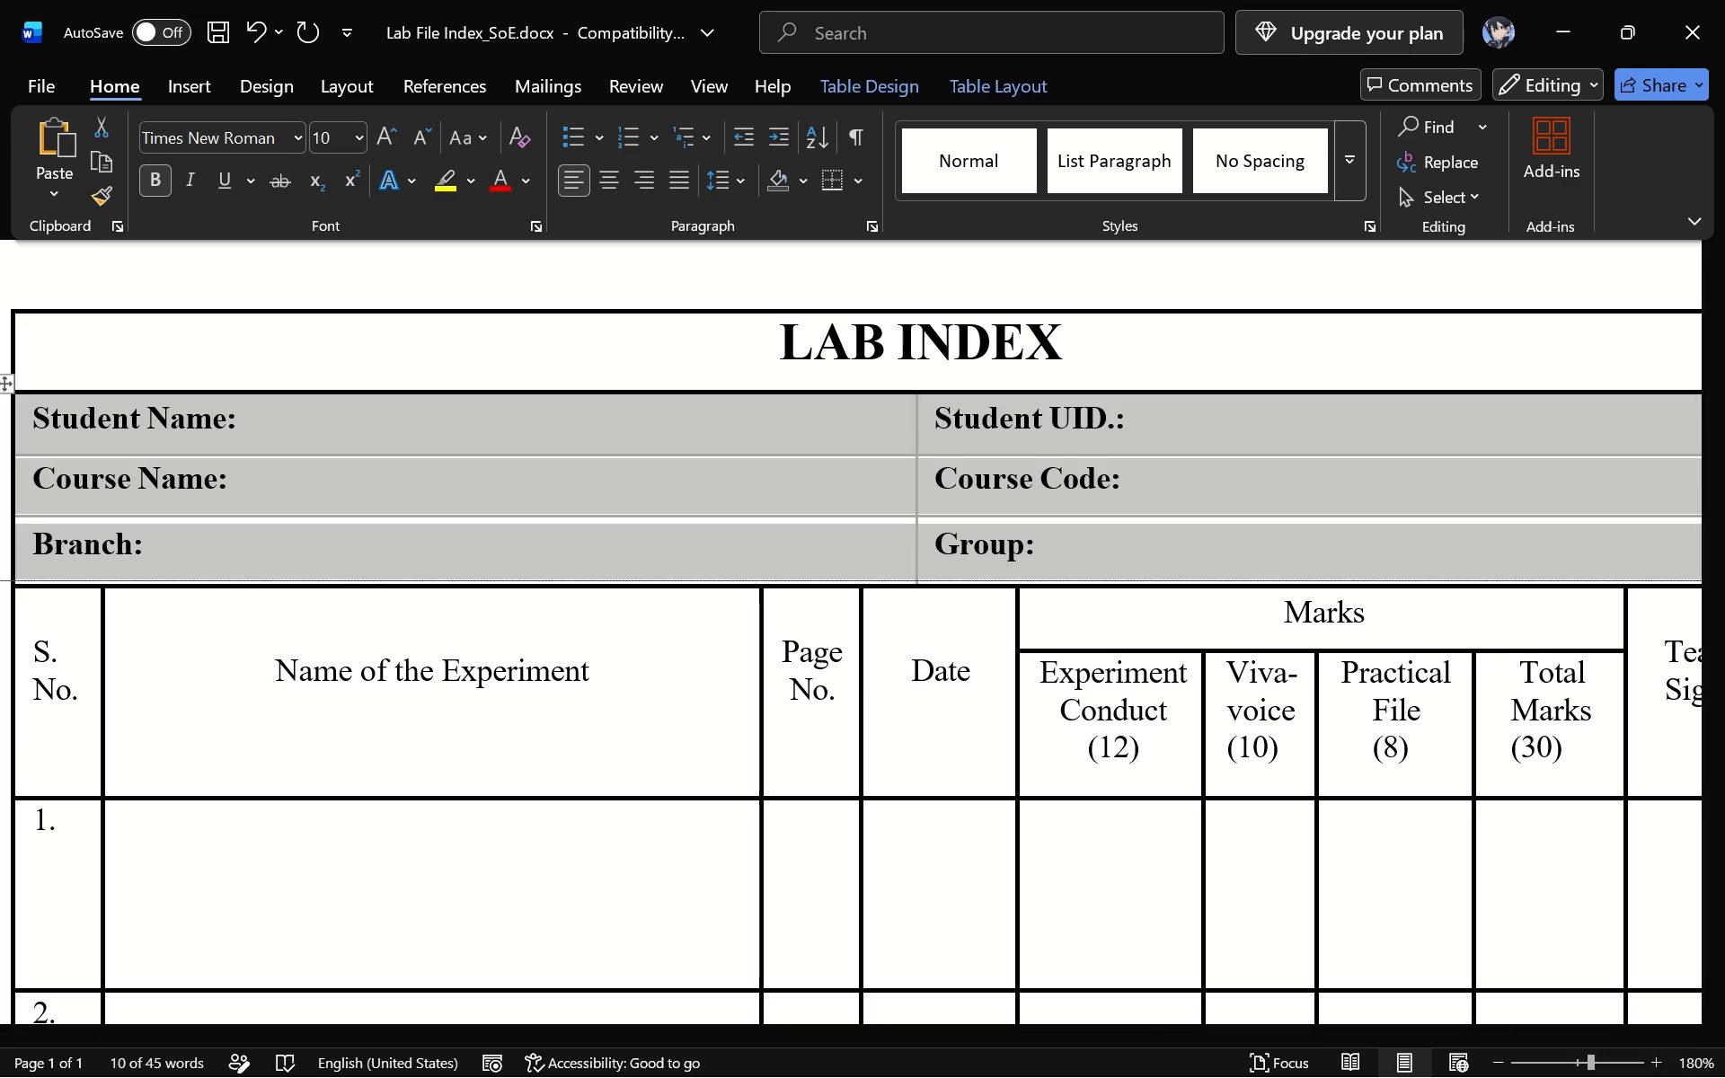
drag(701, 571, 702, 567)
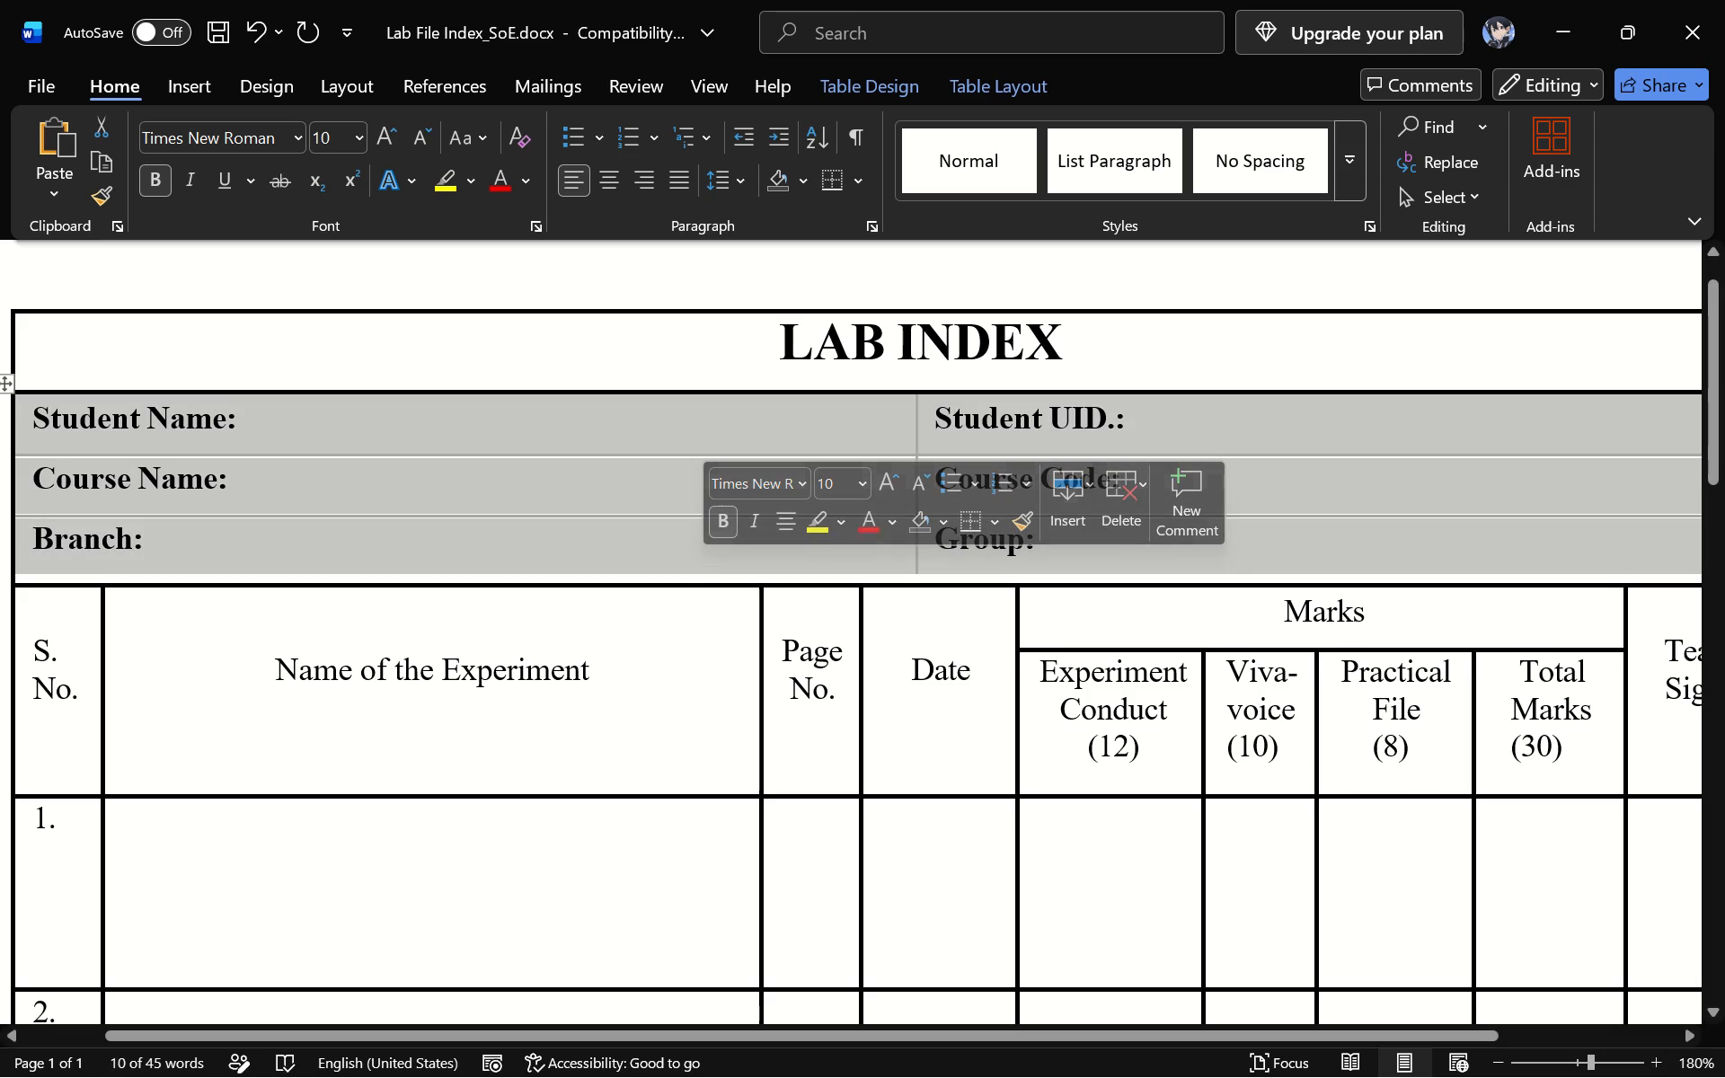
Raise the thick frame border under the student and course details to close the gap below the Branch and Group row.
click(817, 584)
click(817, 584)
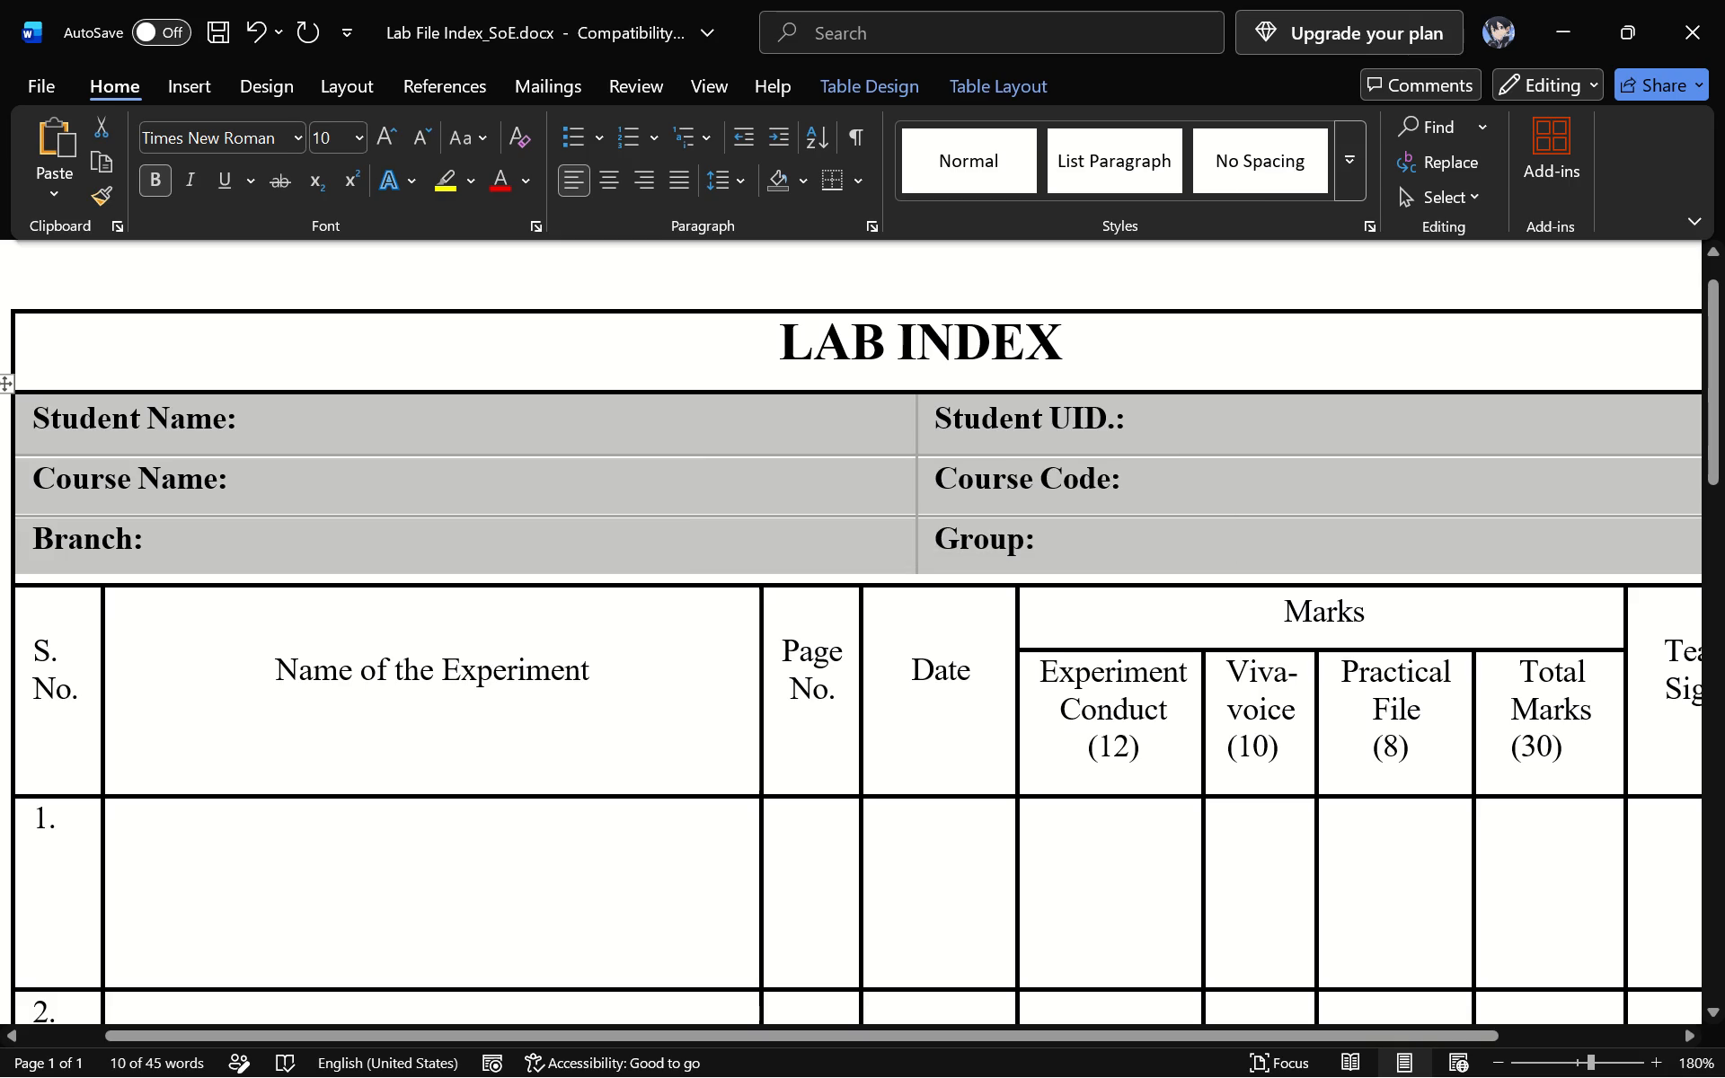
drag(817, 584, 817, 574)
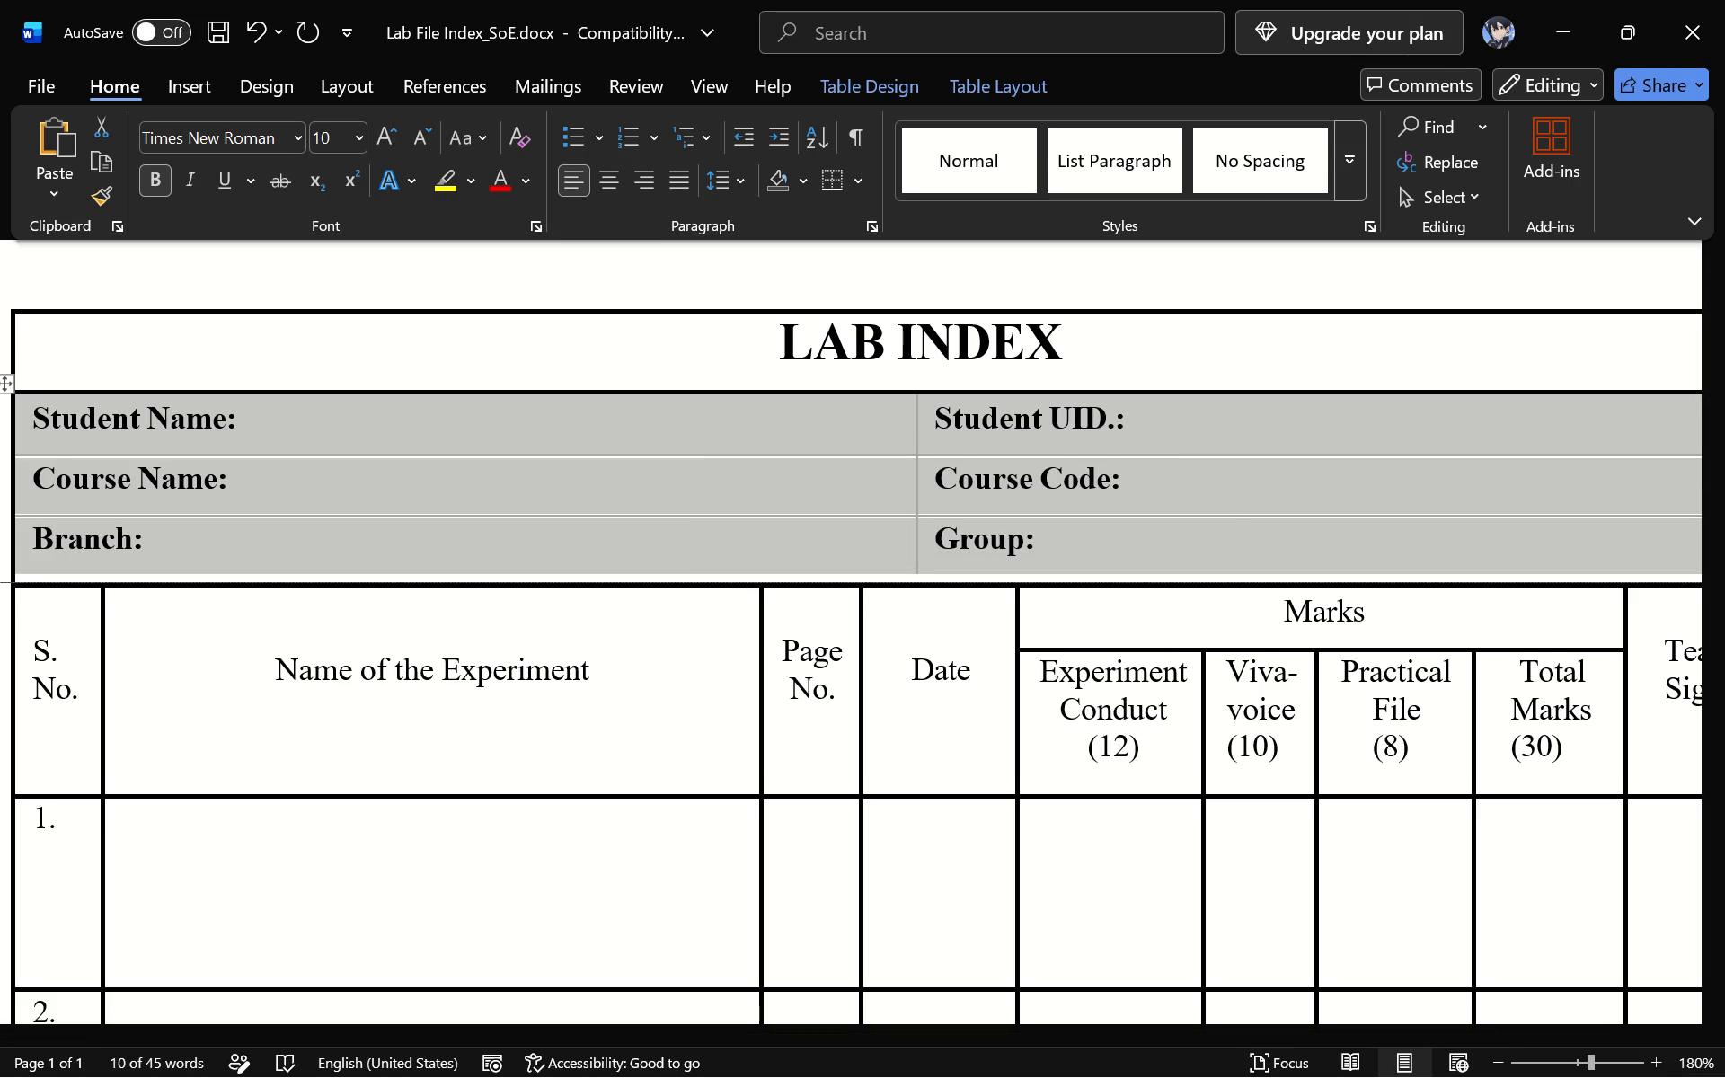
drag(817, 574, 817, 570)
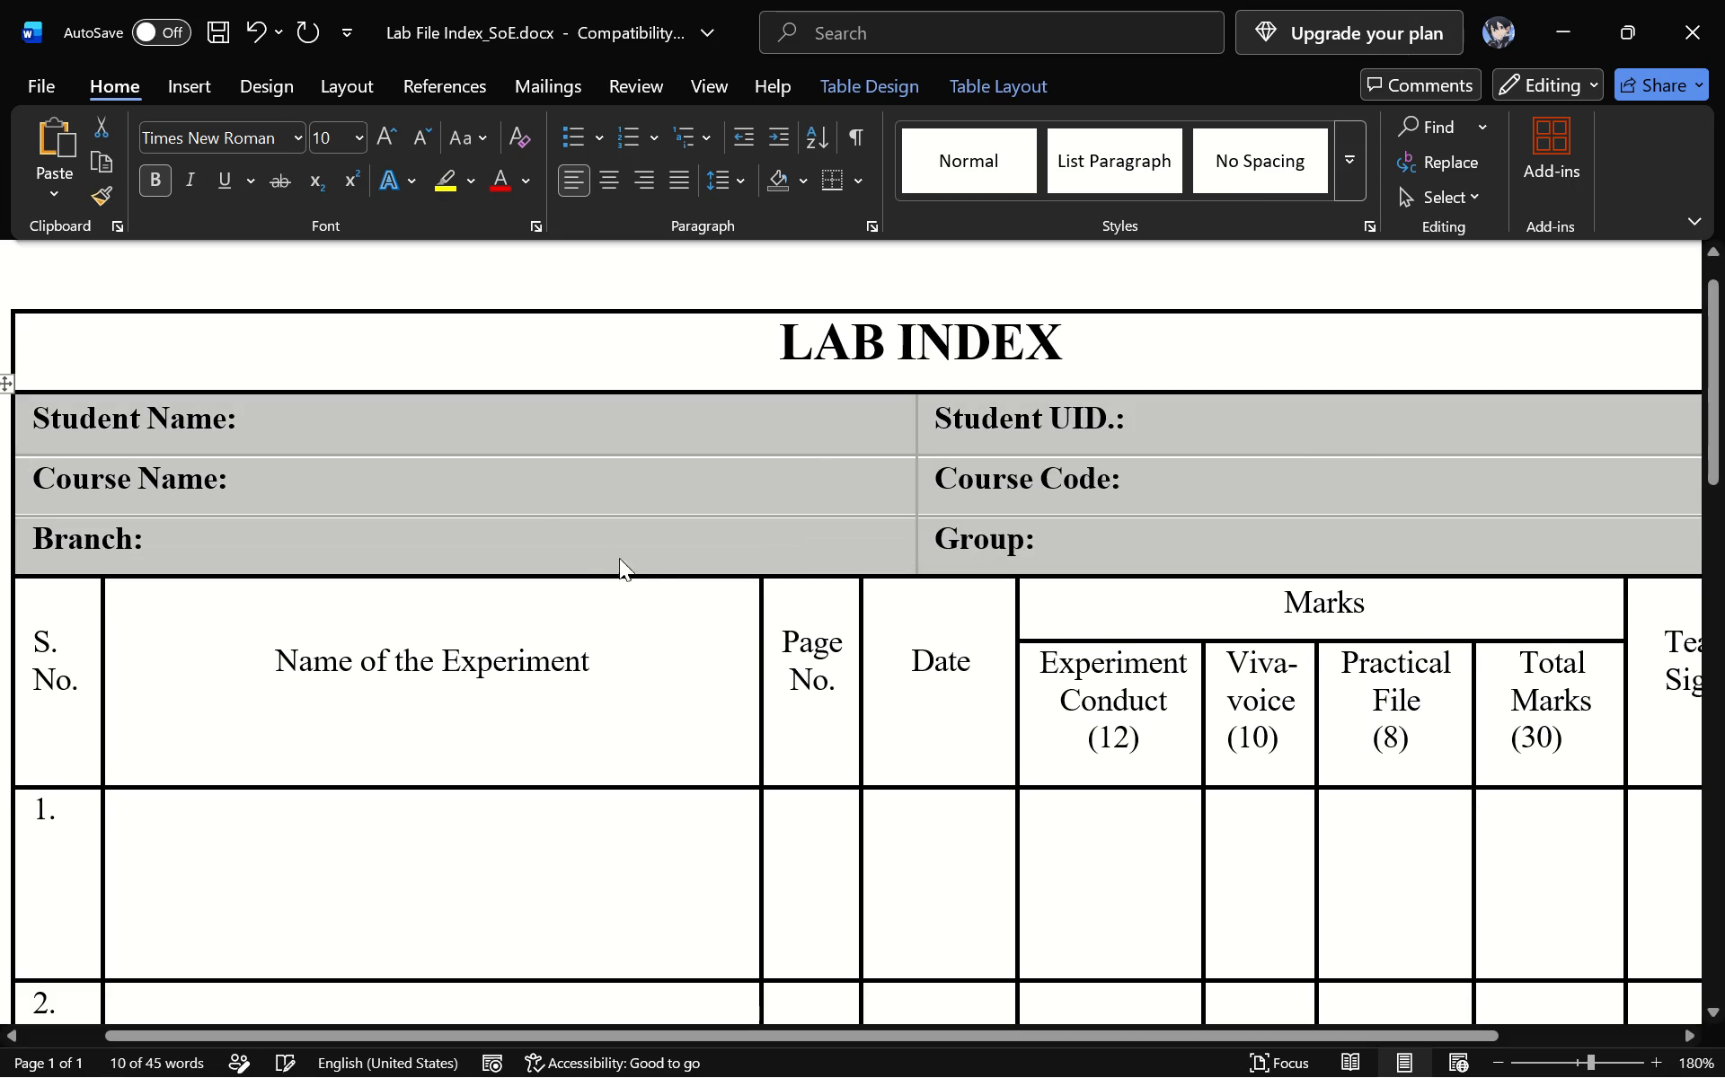
Shorten the column heading row slightly by raising the border between the headings and experiment row 1.
scroll(541, 517, down, 5)
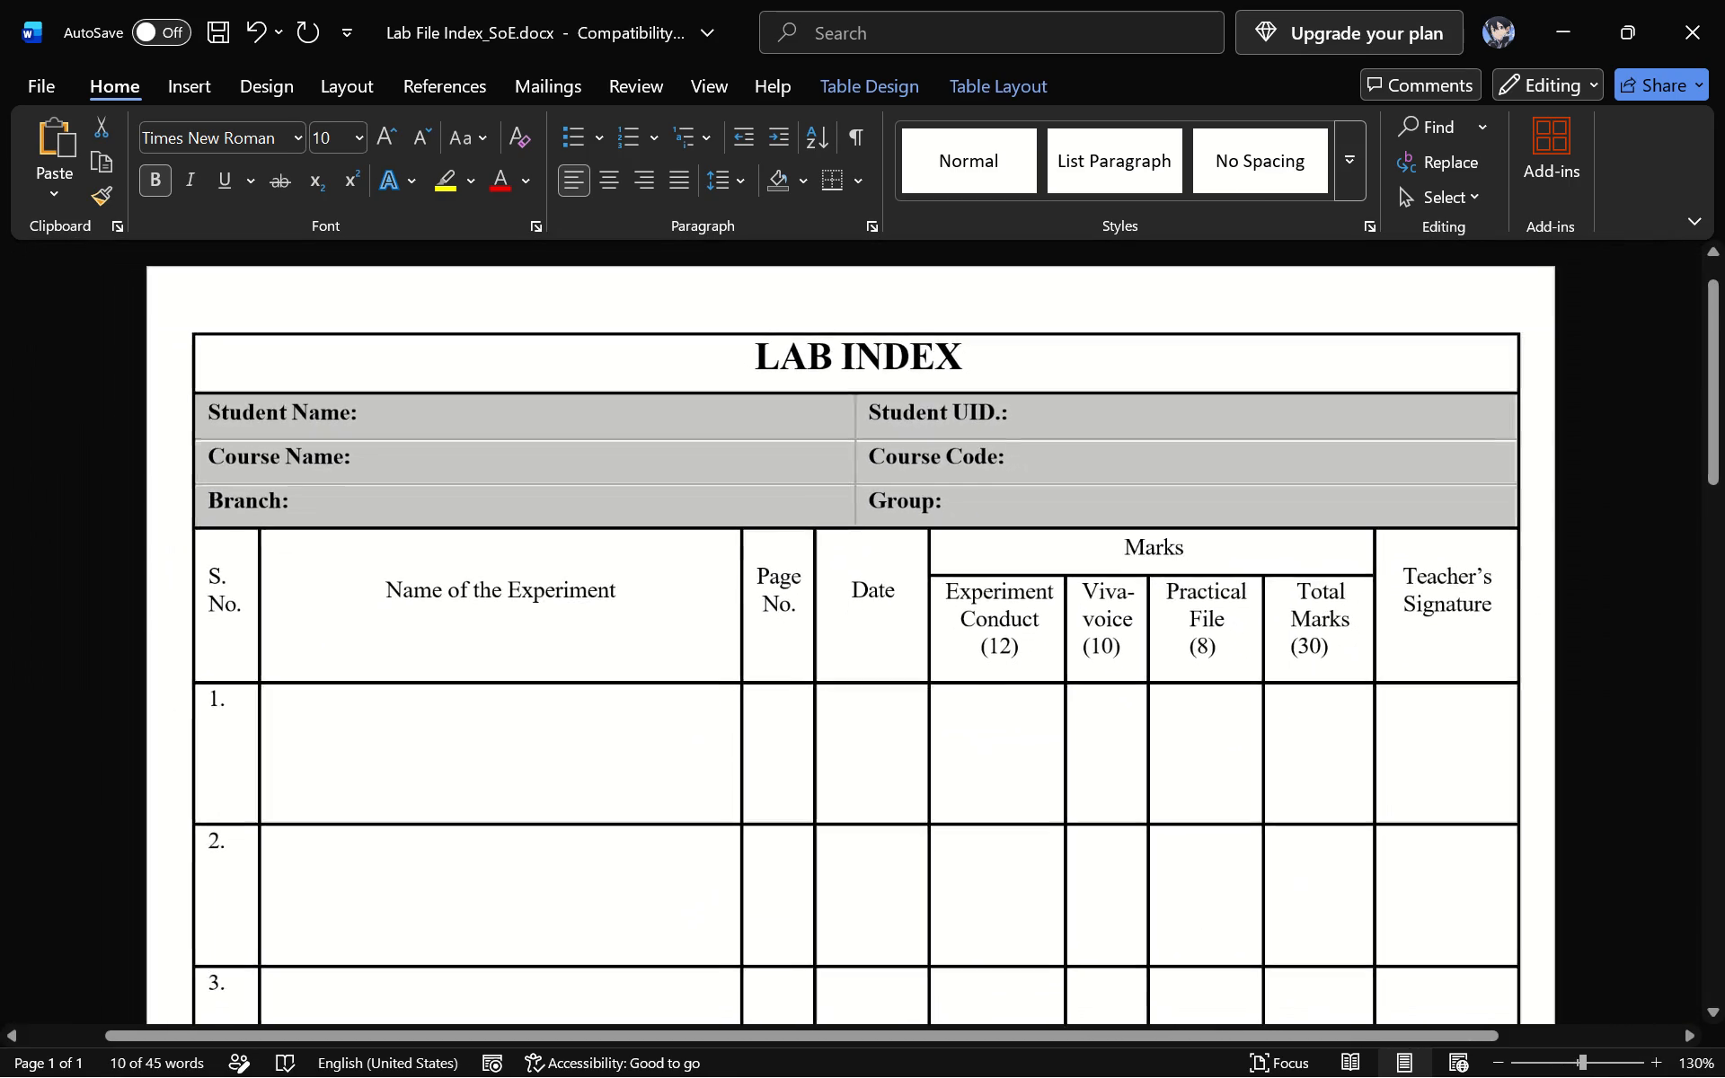
ctrl+scroll(541, 517, down, 1)
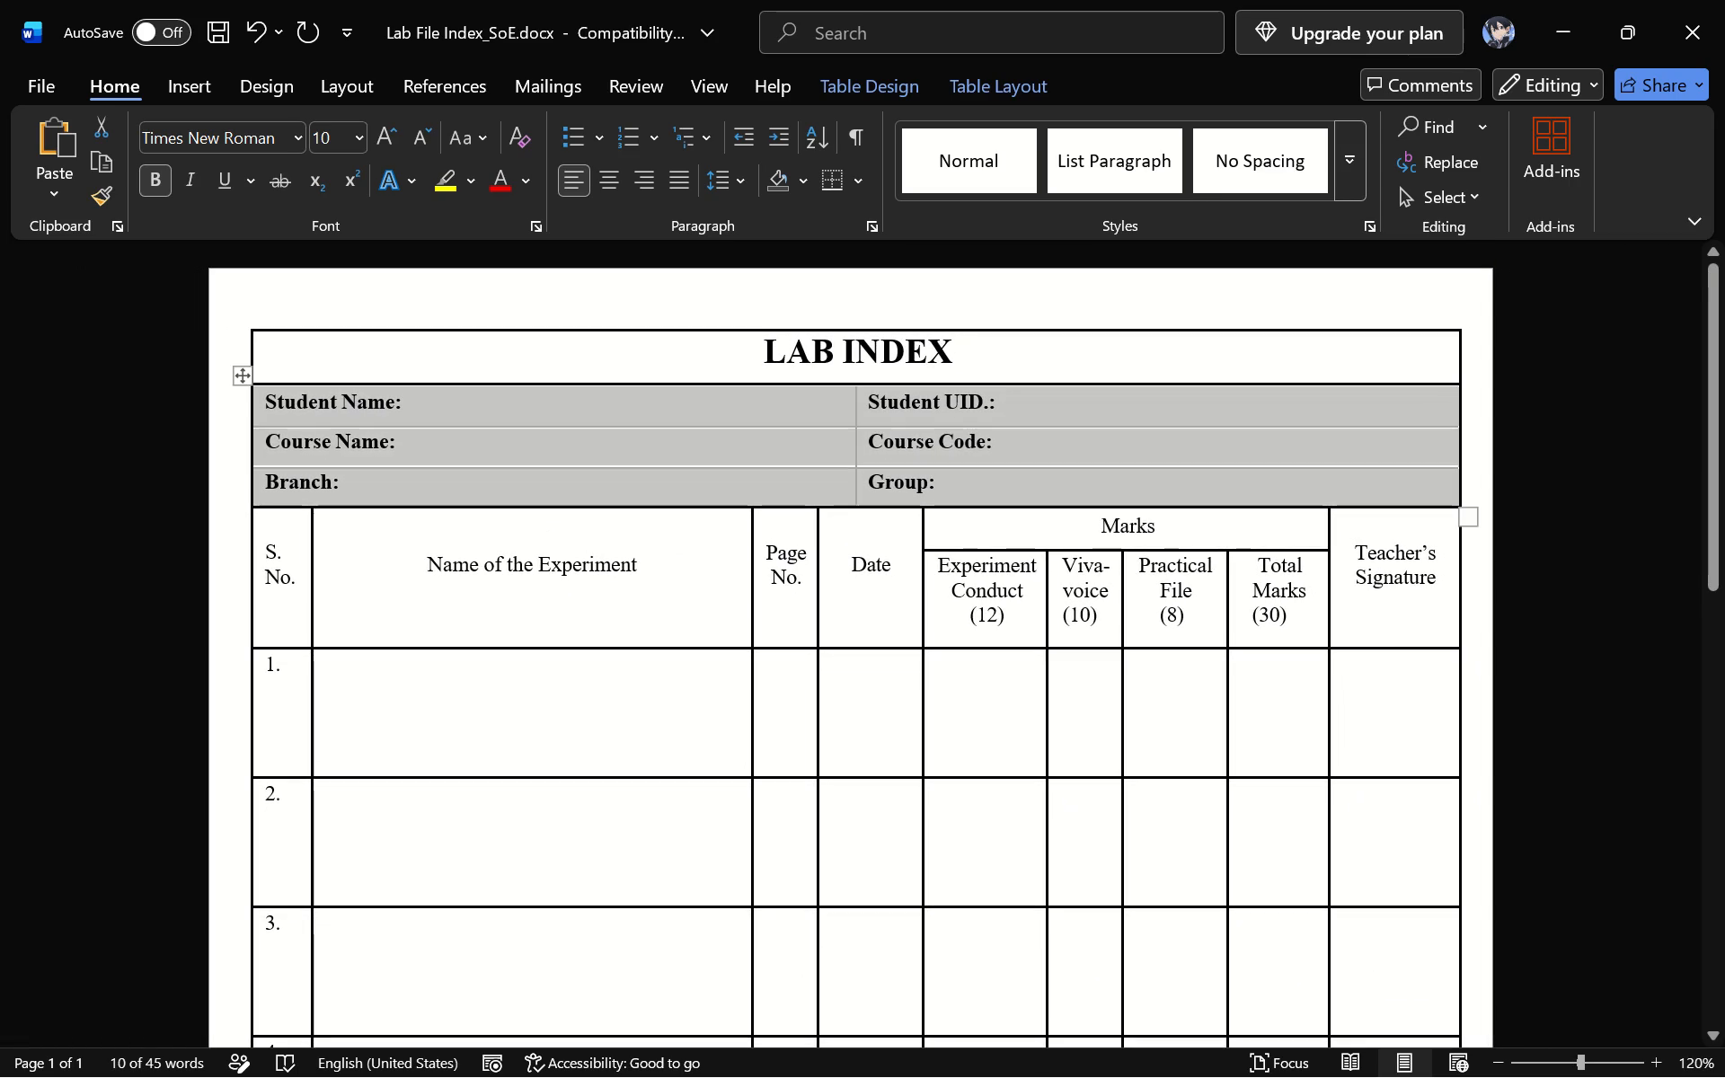
click(708, 649)
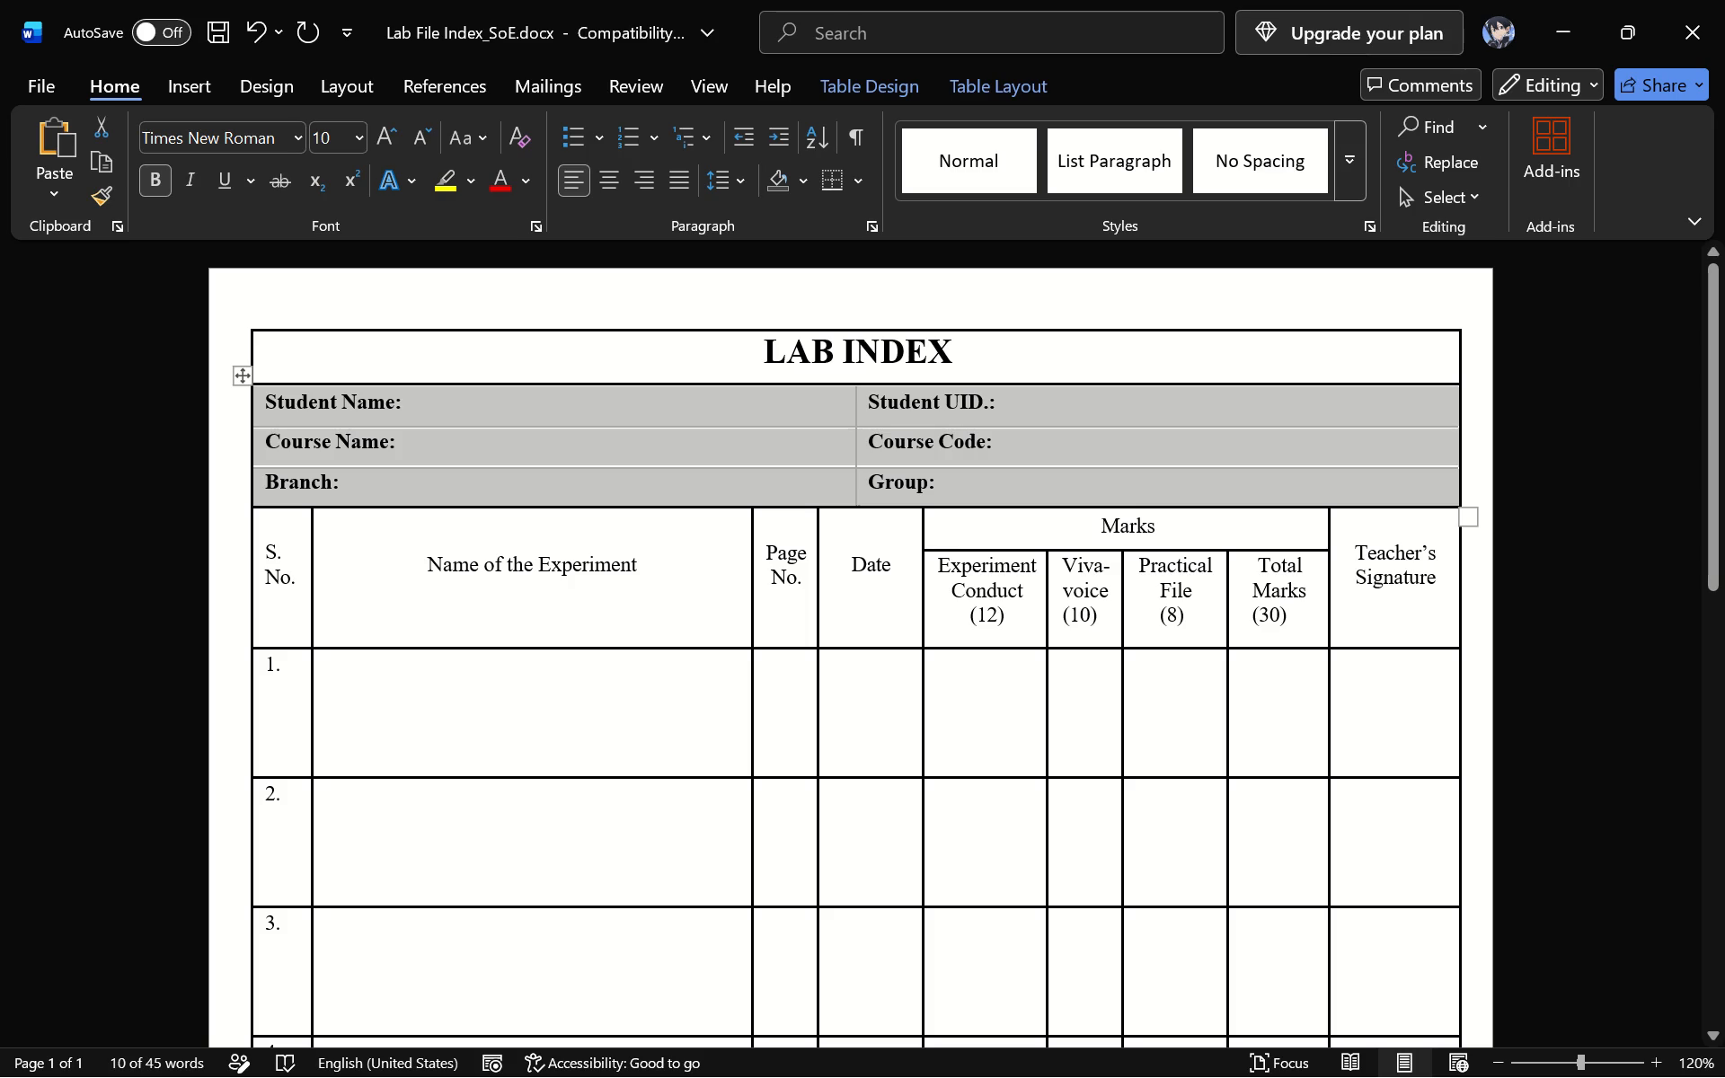
drag(695, 647, 695, 638)
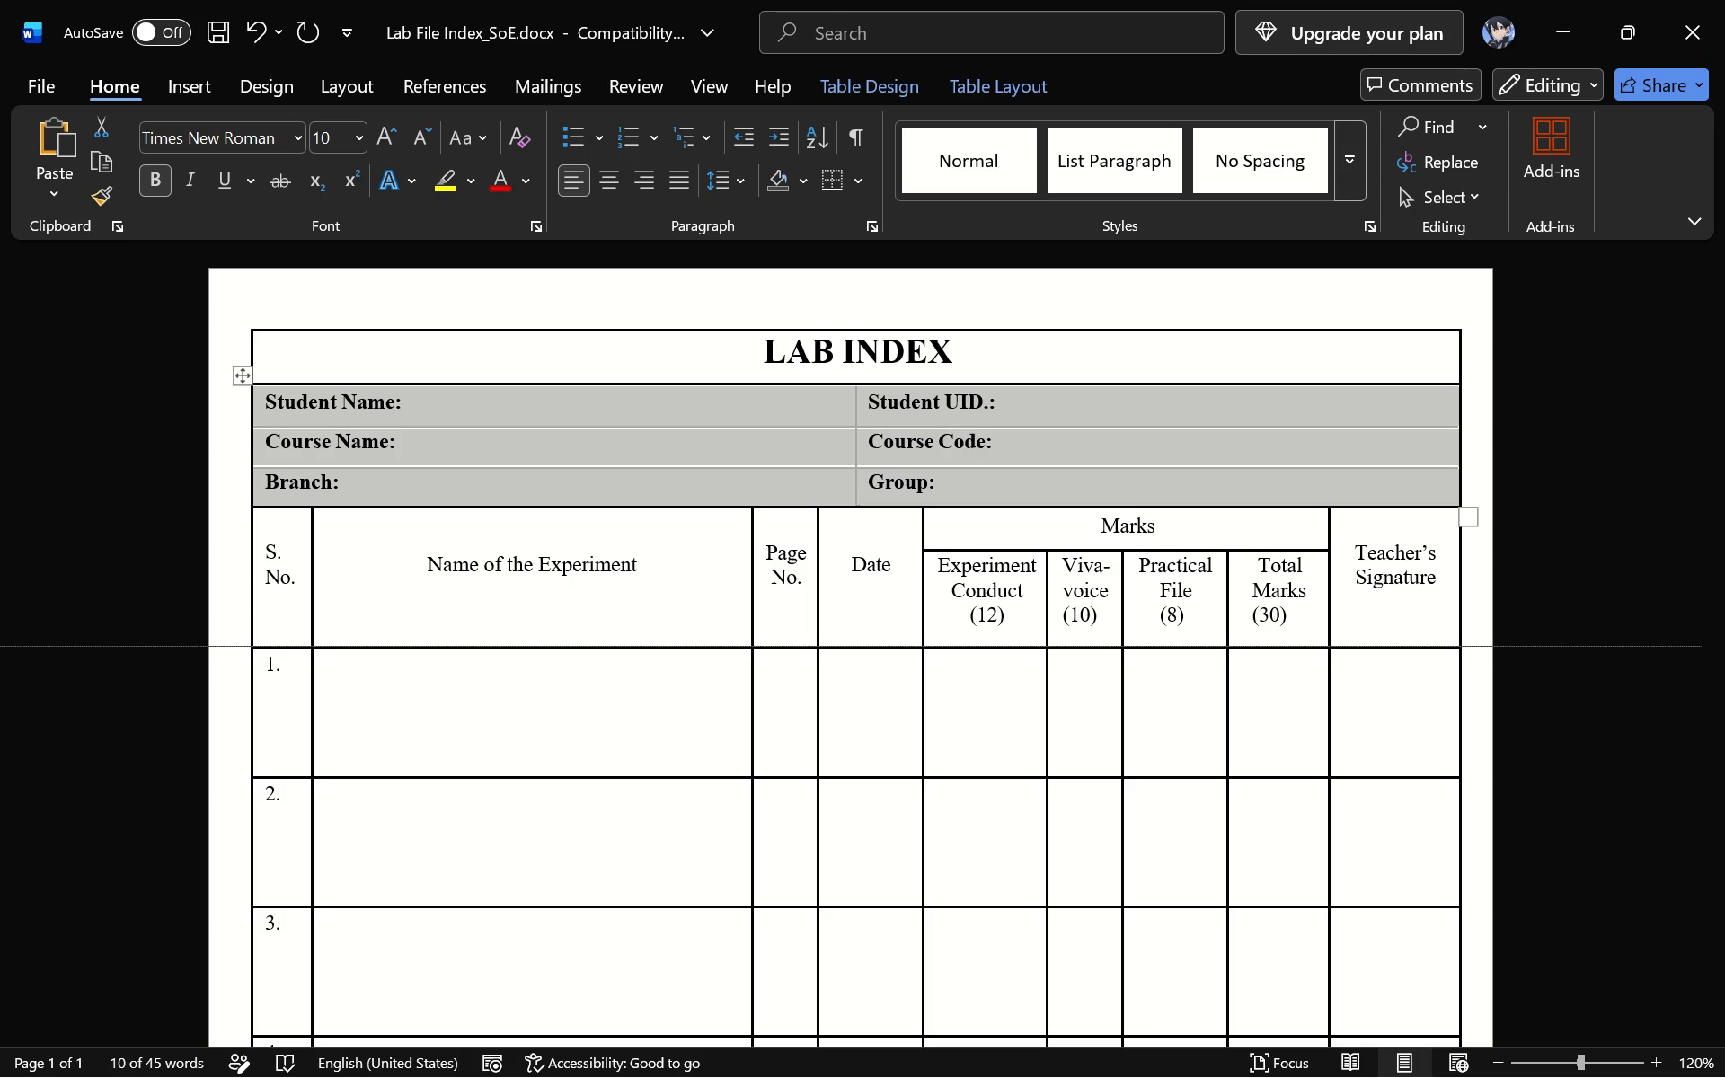
drag(695, 638, 695, 637)
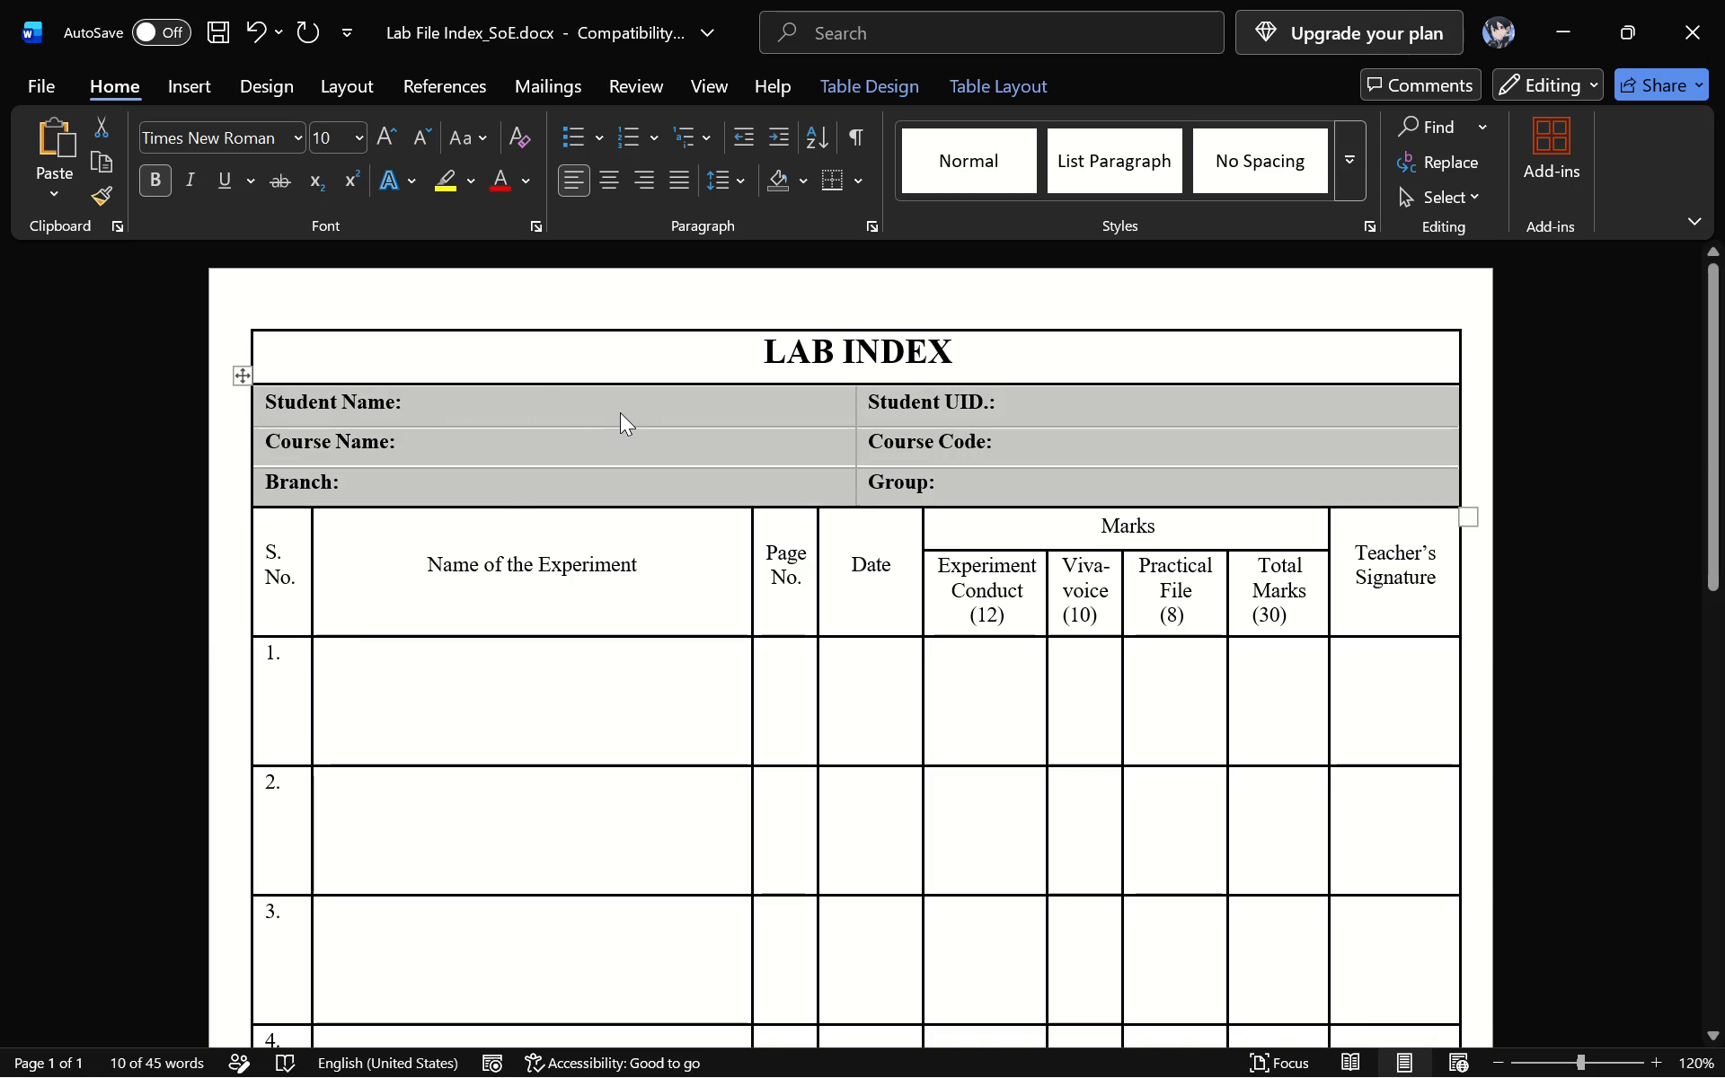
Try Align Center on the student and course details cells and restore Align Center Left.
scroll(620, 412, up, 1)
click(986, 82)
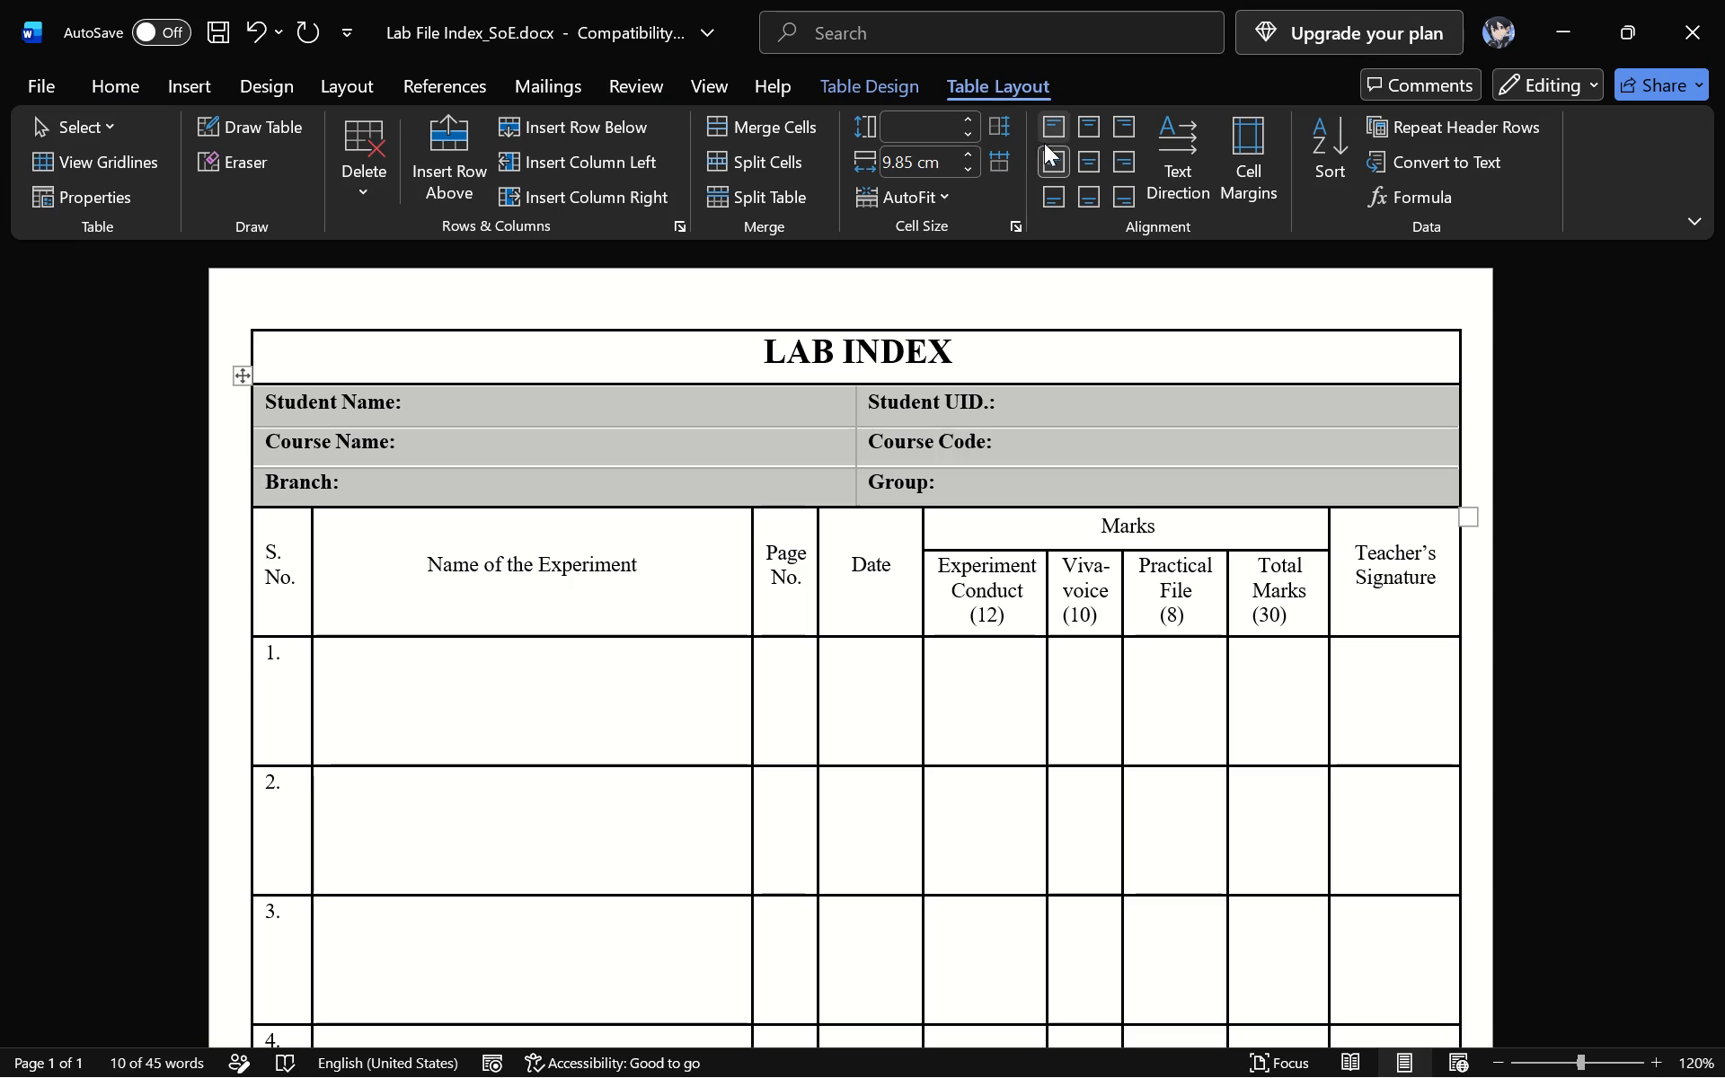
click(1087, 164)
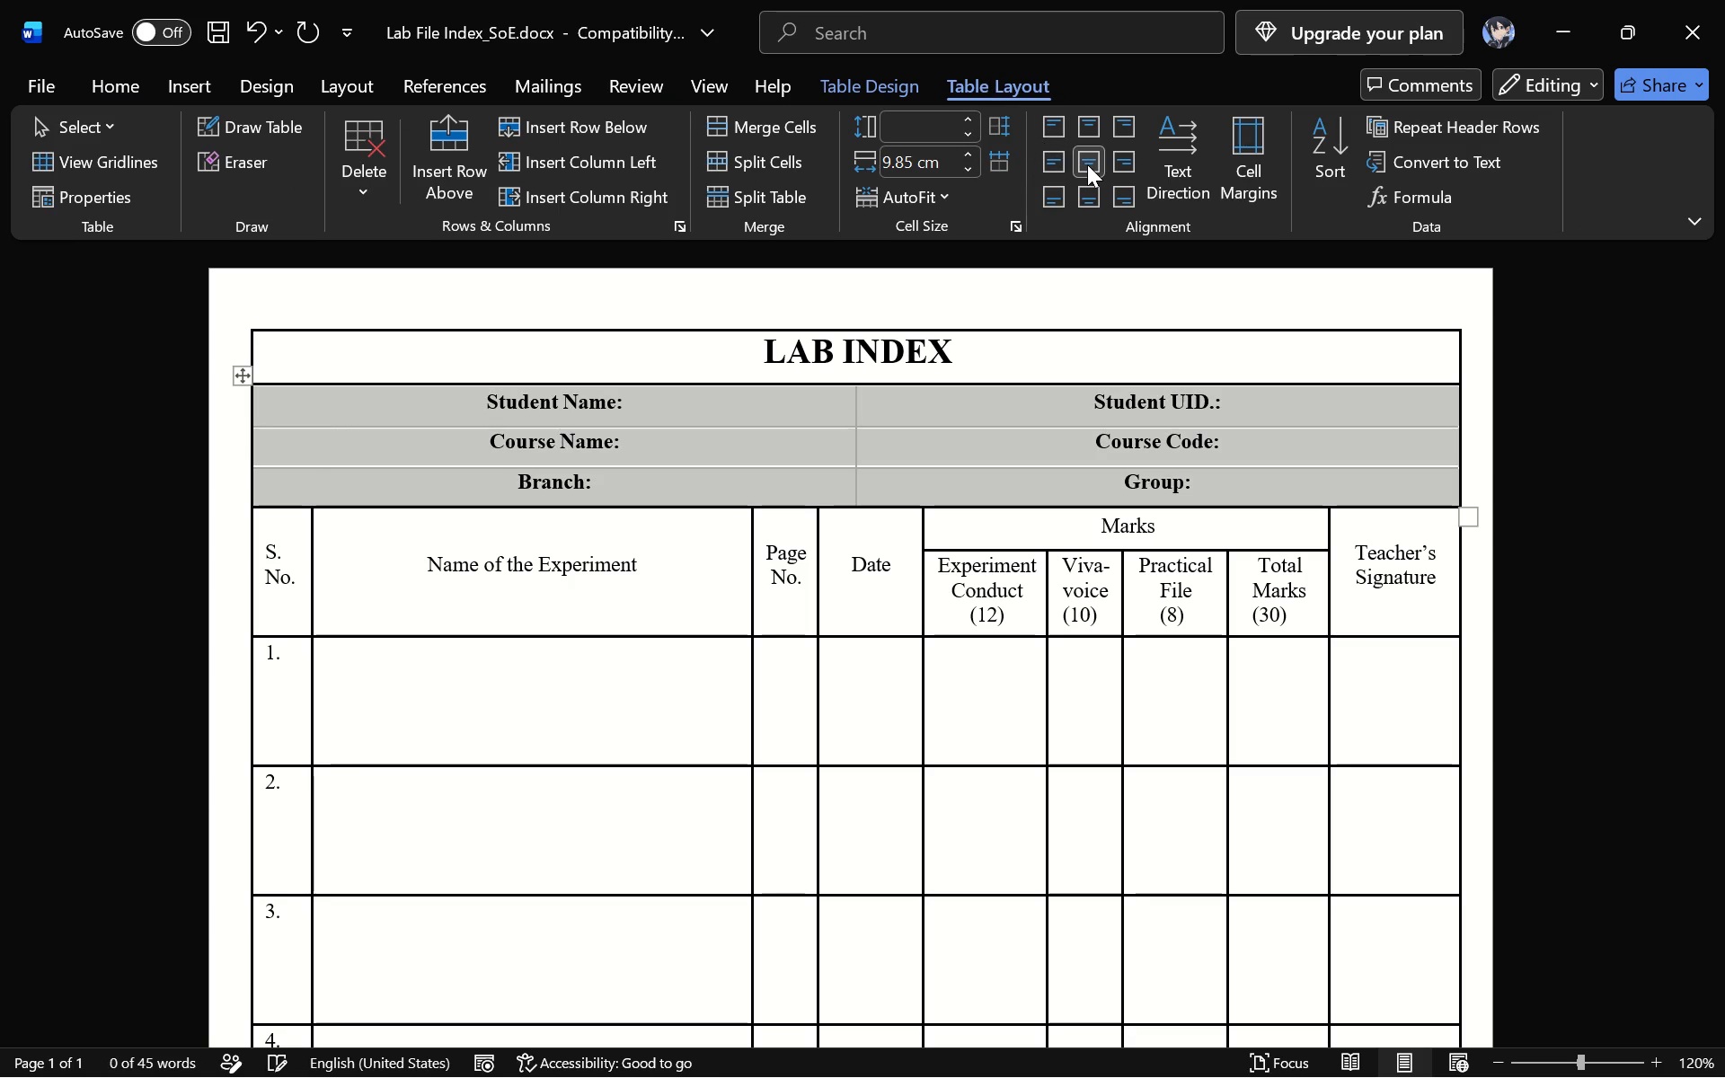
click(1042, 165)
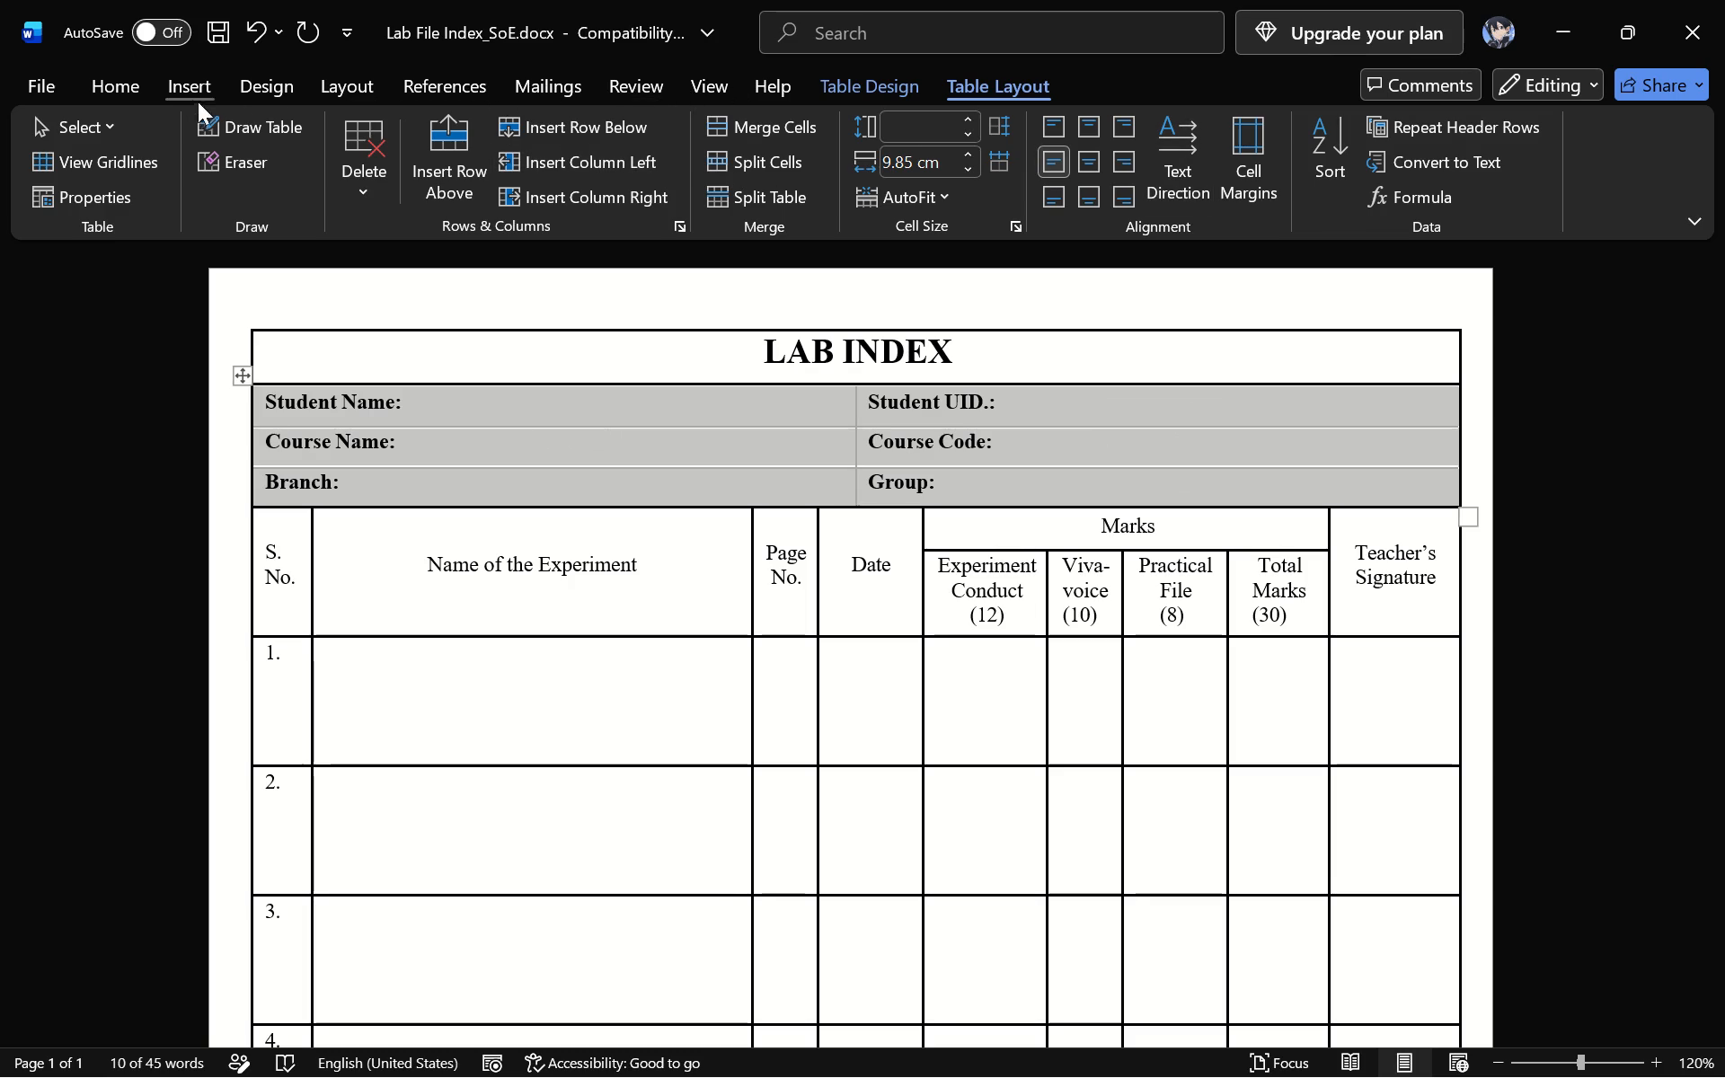
Apply the Normal style to the "Student Name:" label.
click(121, 91)
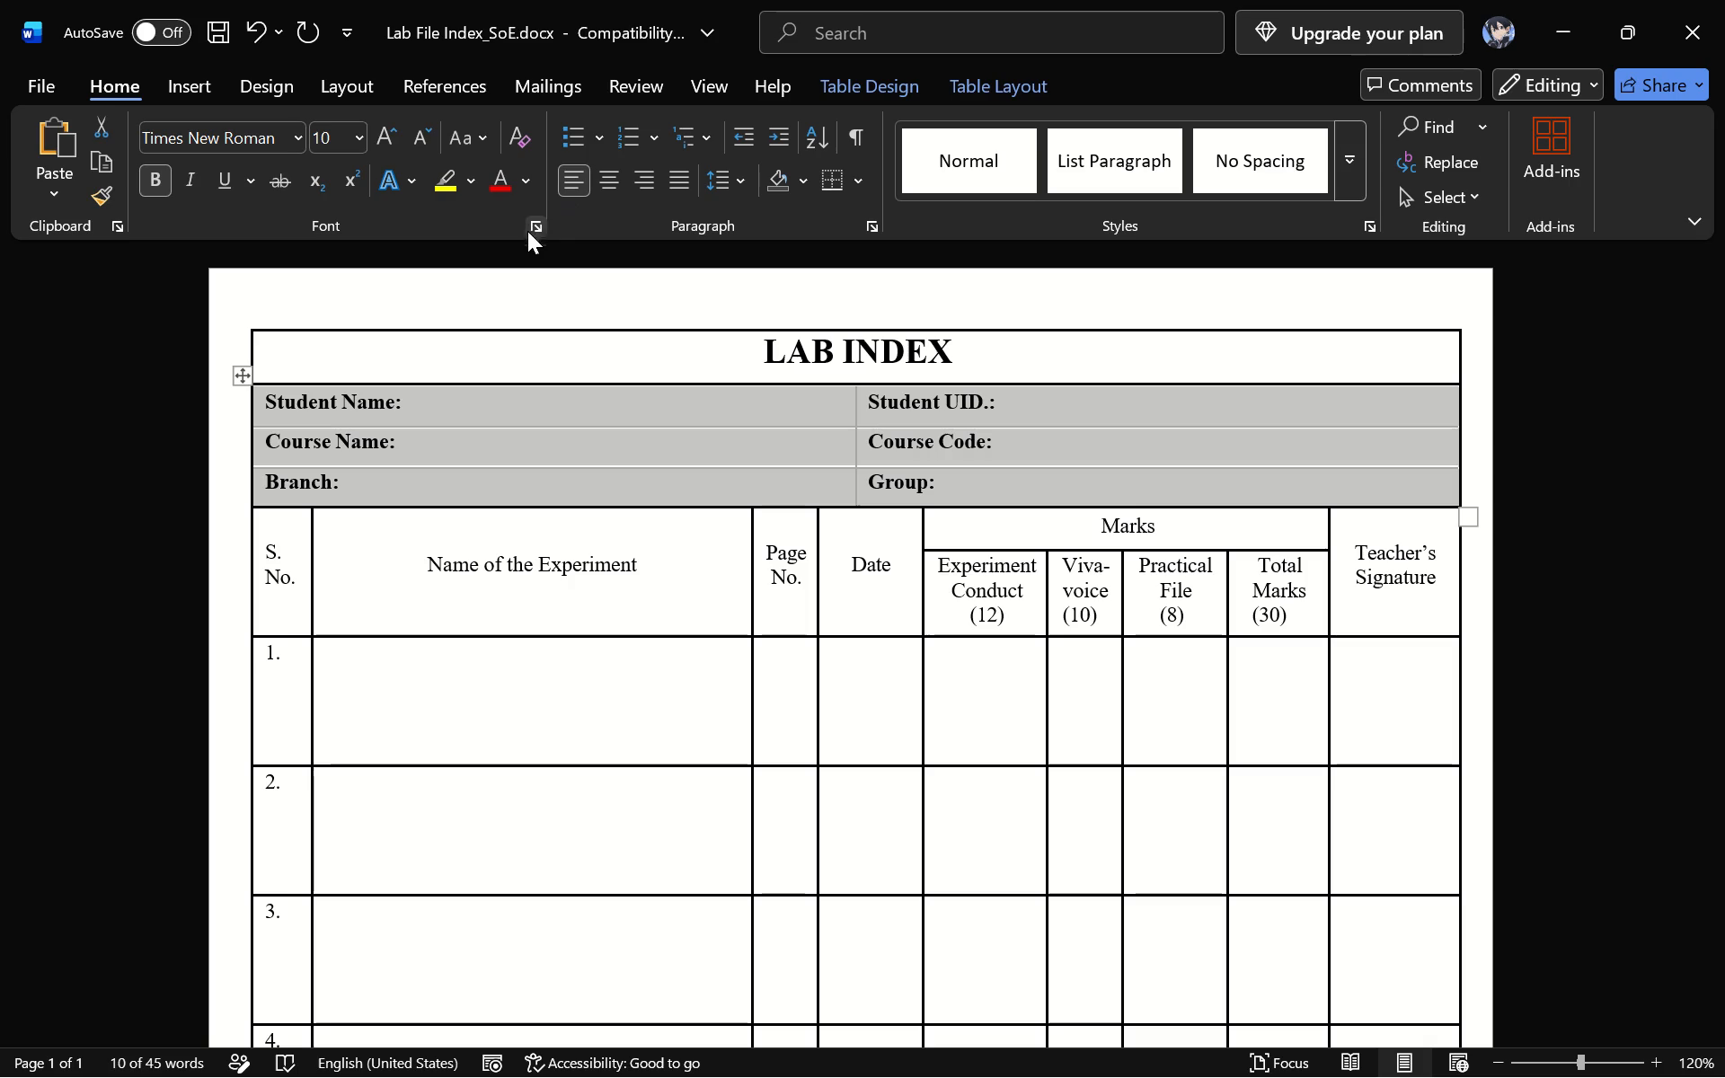
click(272, 400)
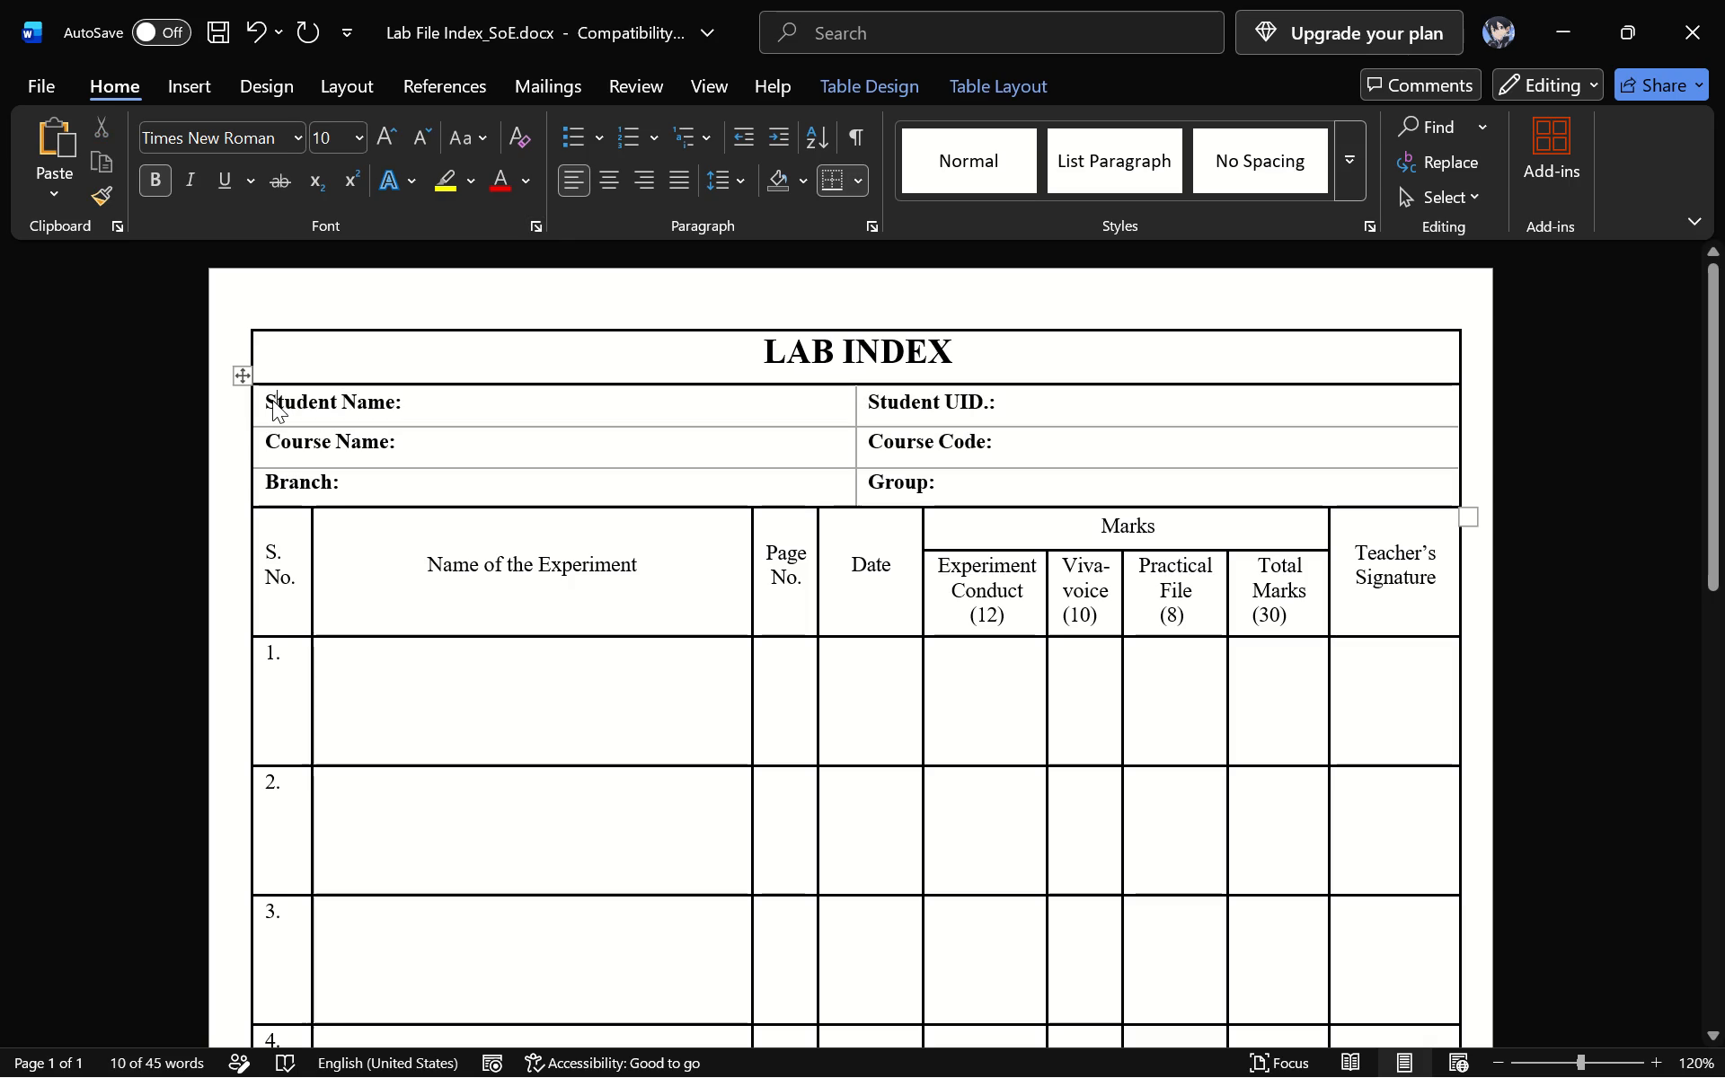
drag(266, 399, 338, 400)
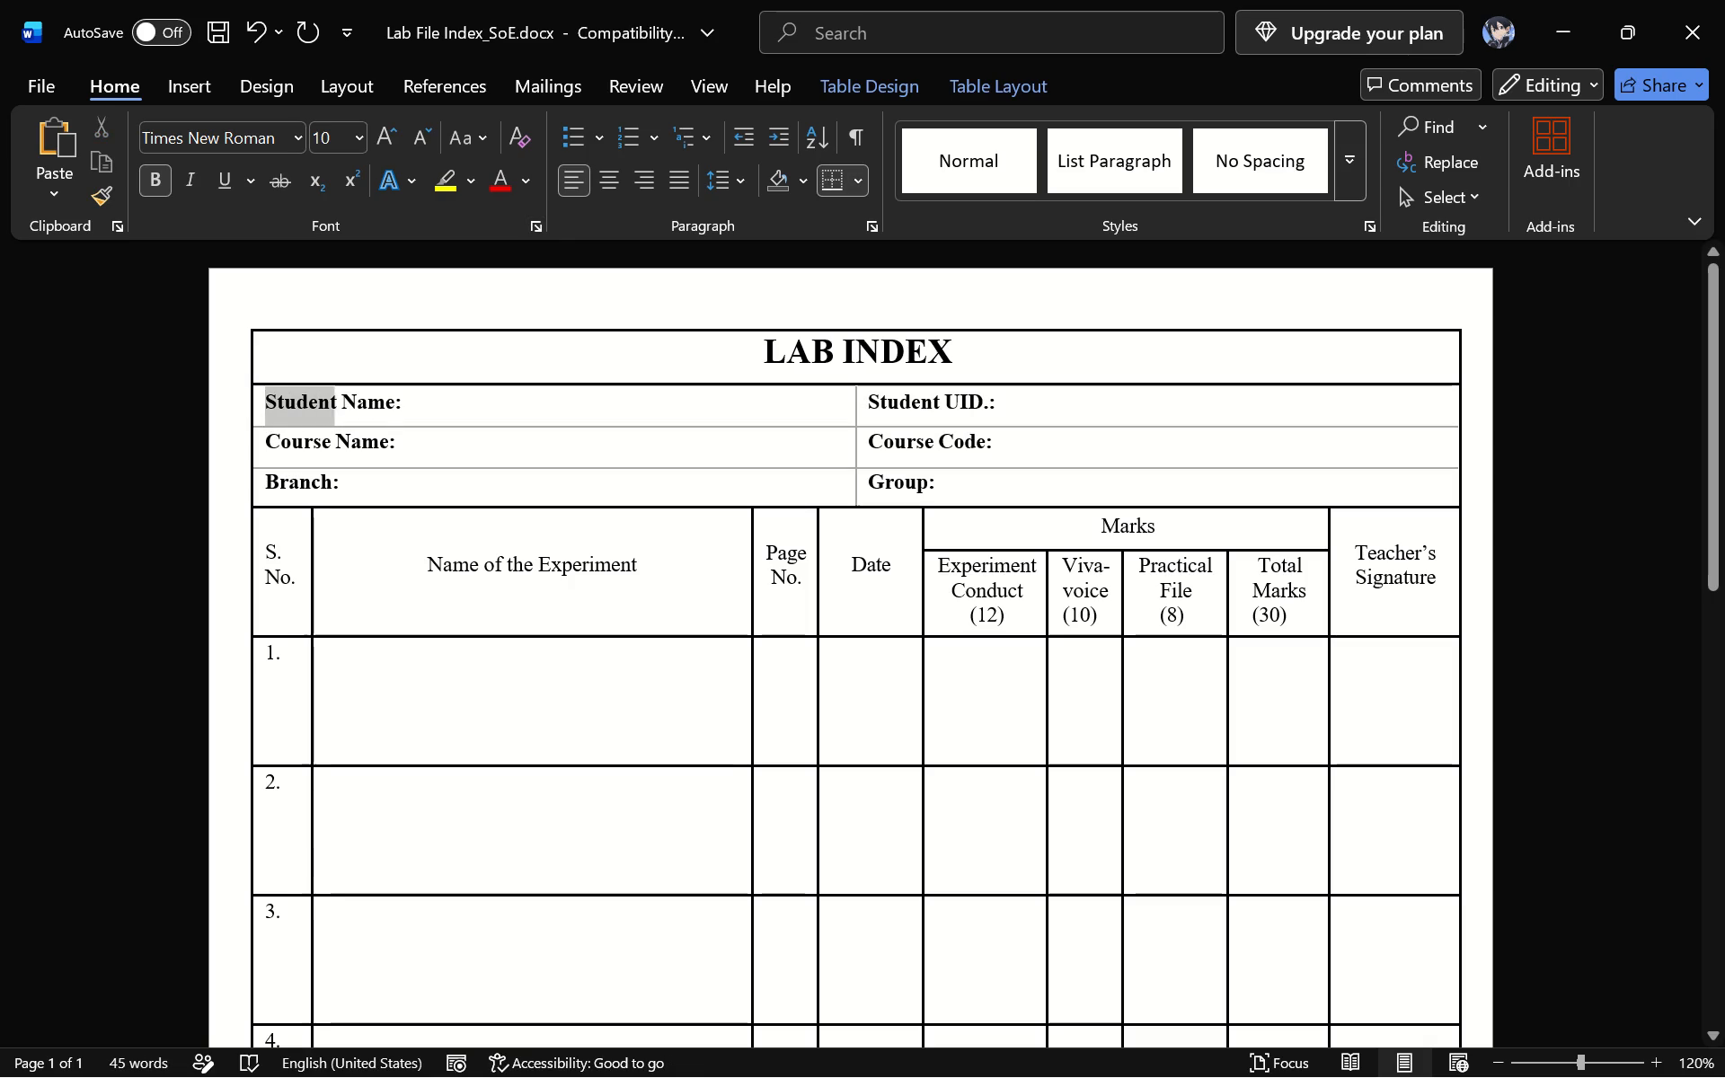
drag(338, 400, 402, 399)
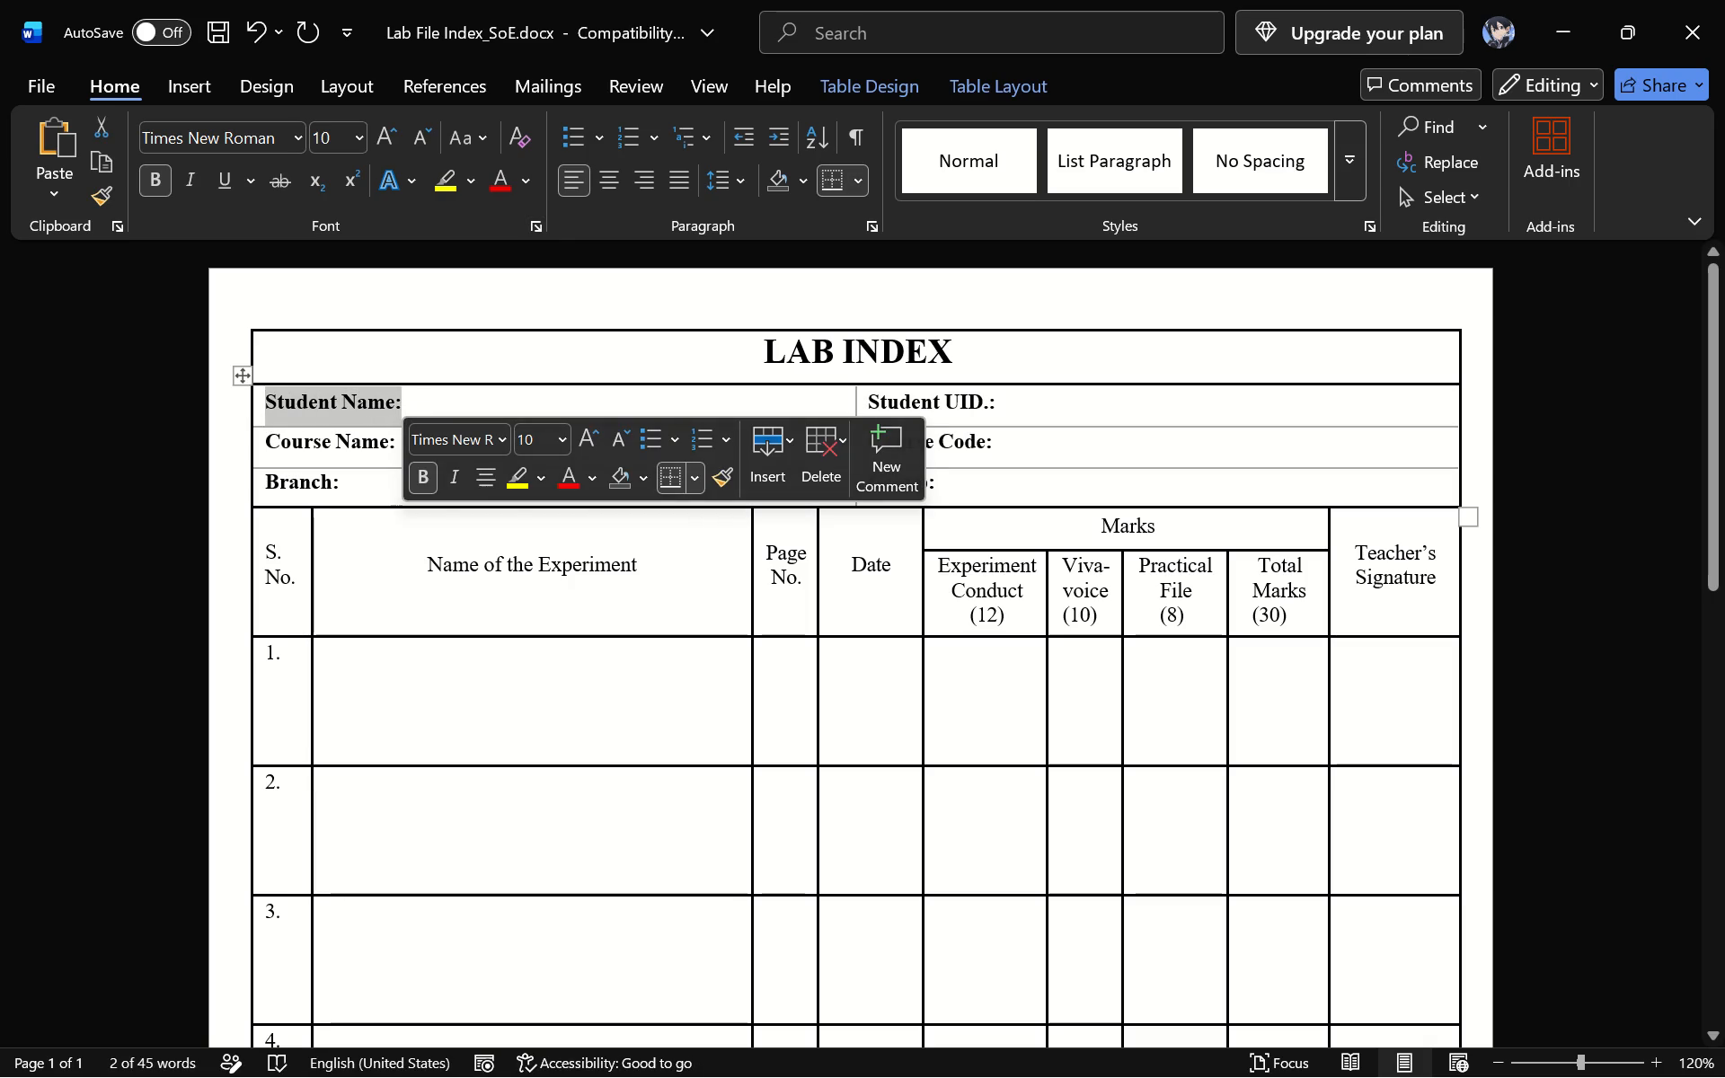
click(952, 156)
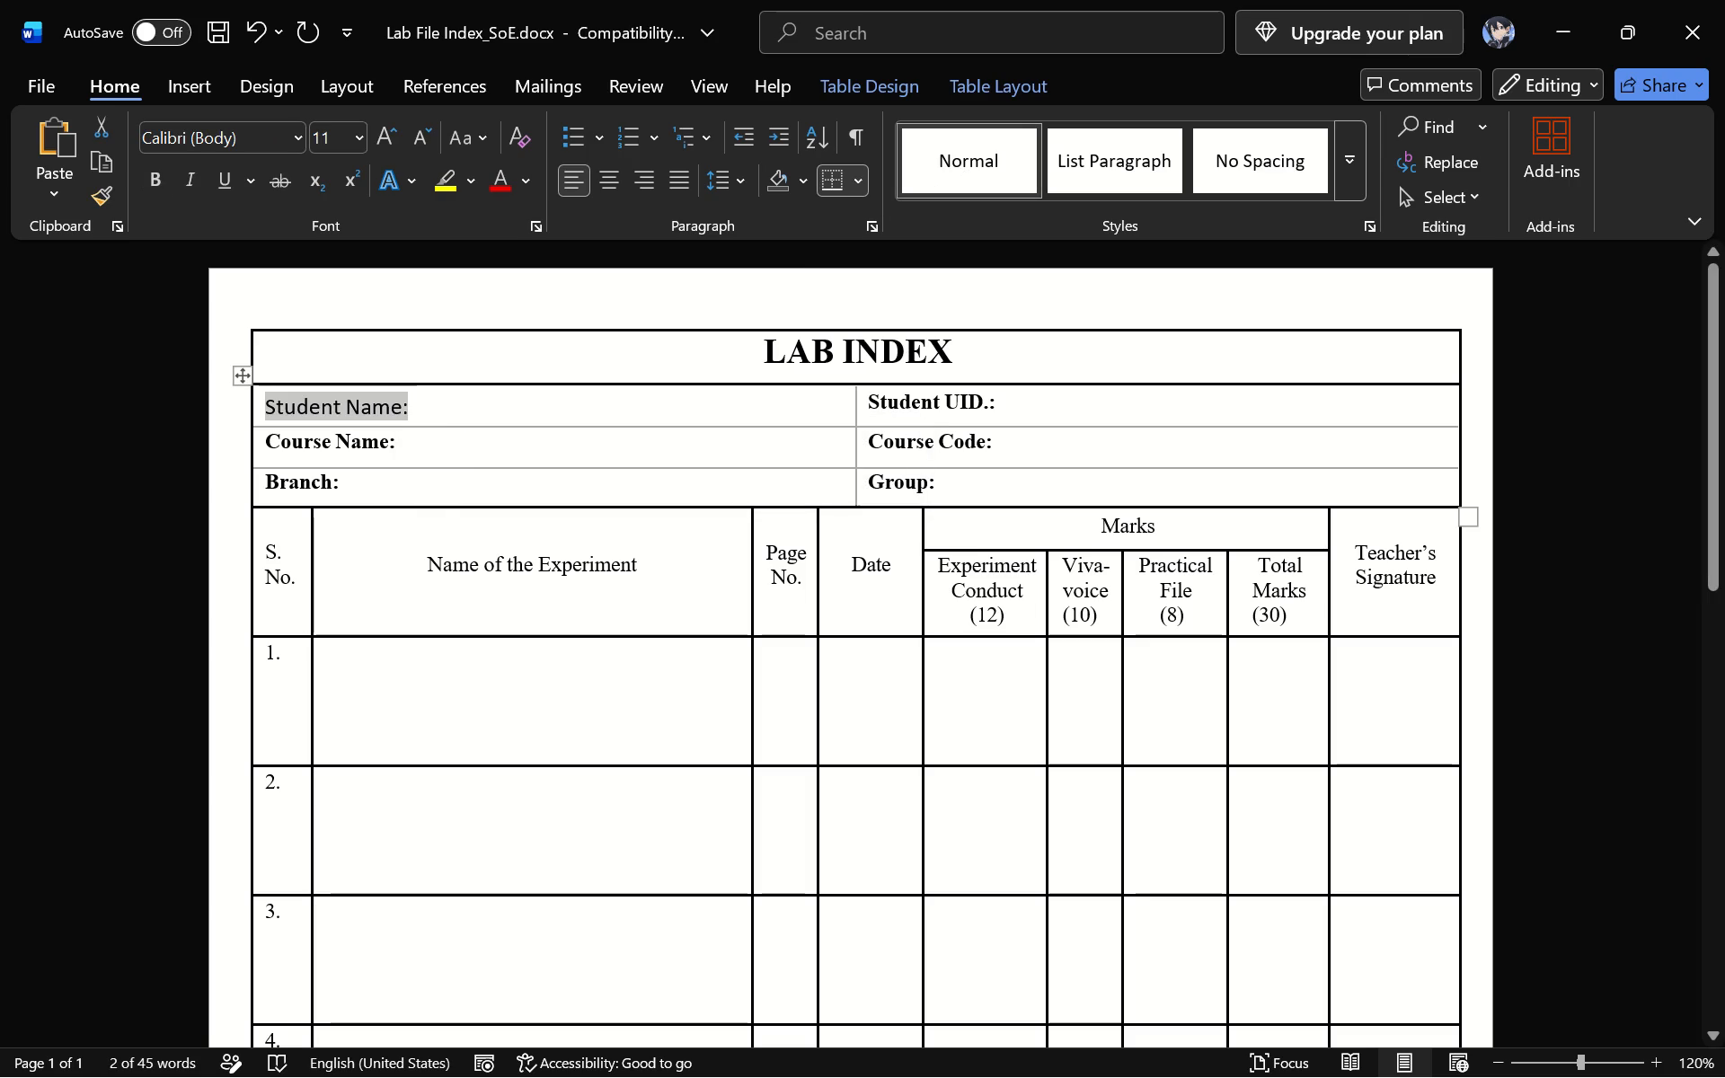
click(441, 399)
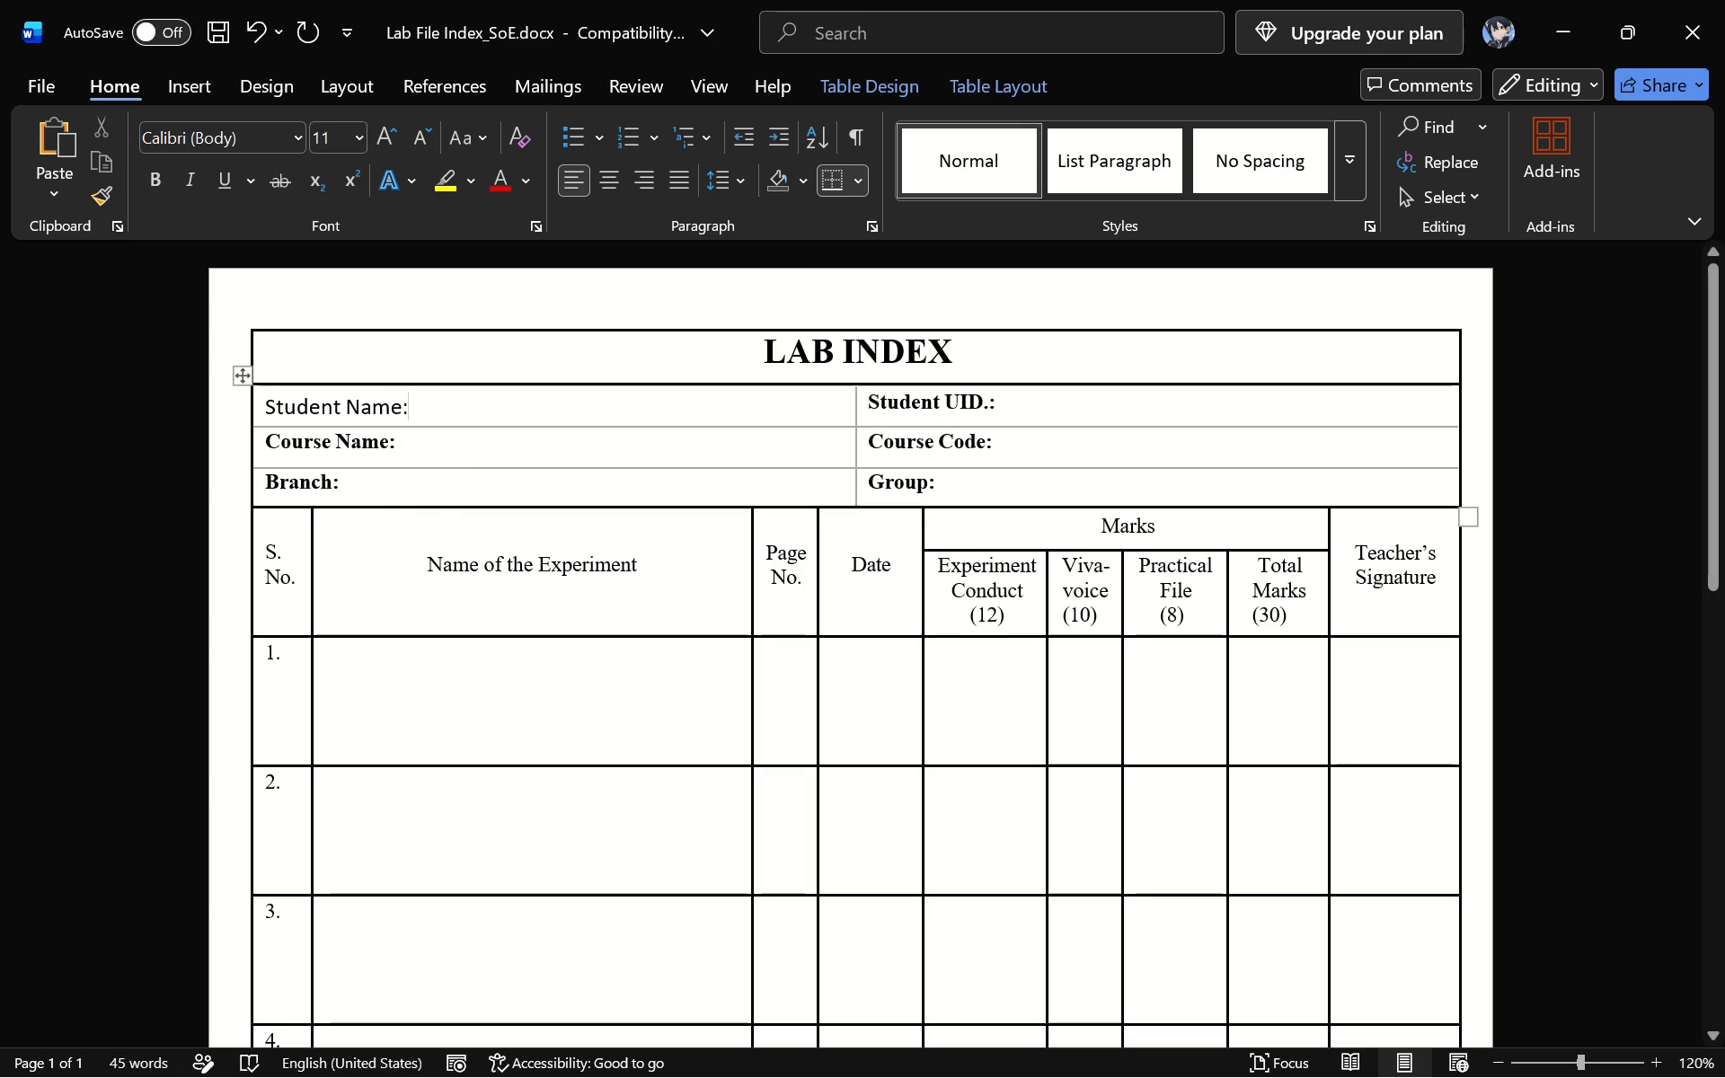
Apply the Normal style to all the student and course details labels and clear their bold formatting.
drag(266, 405, 872, 467)
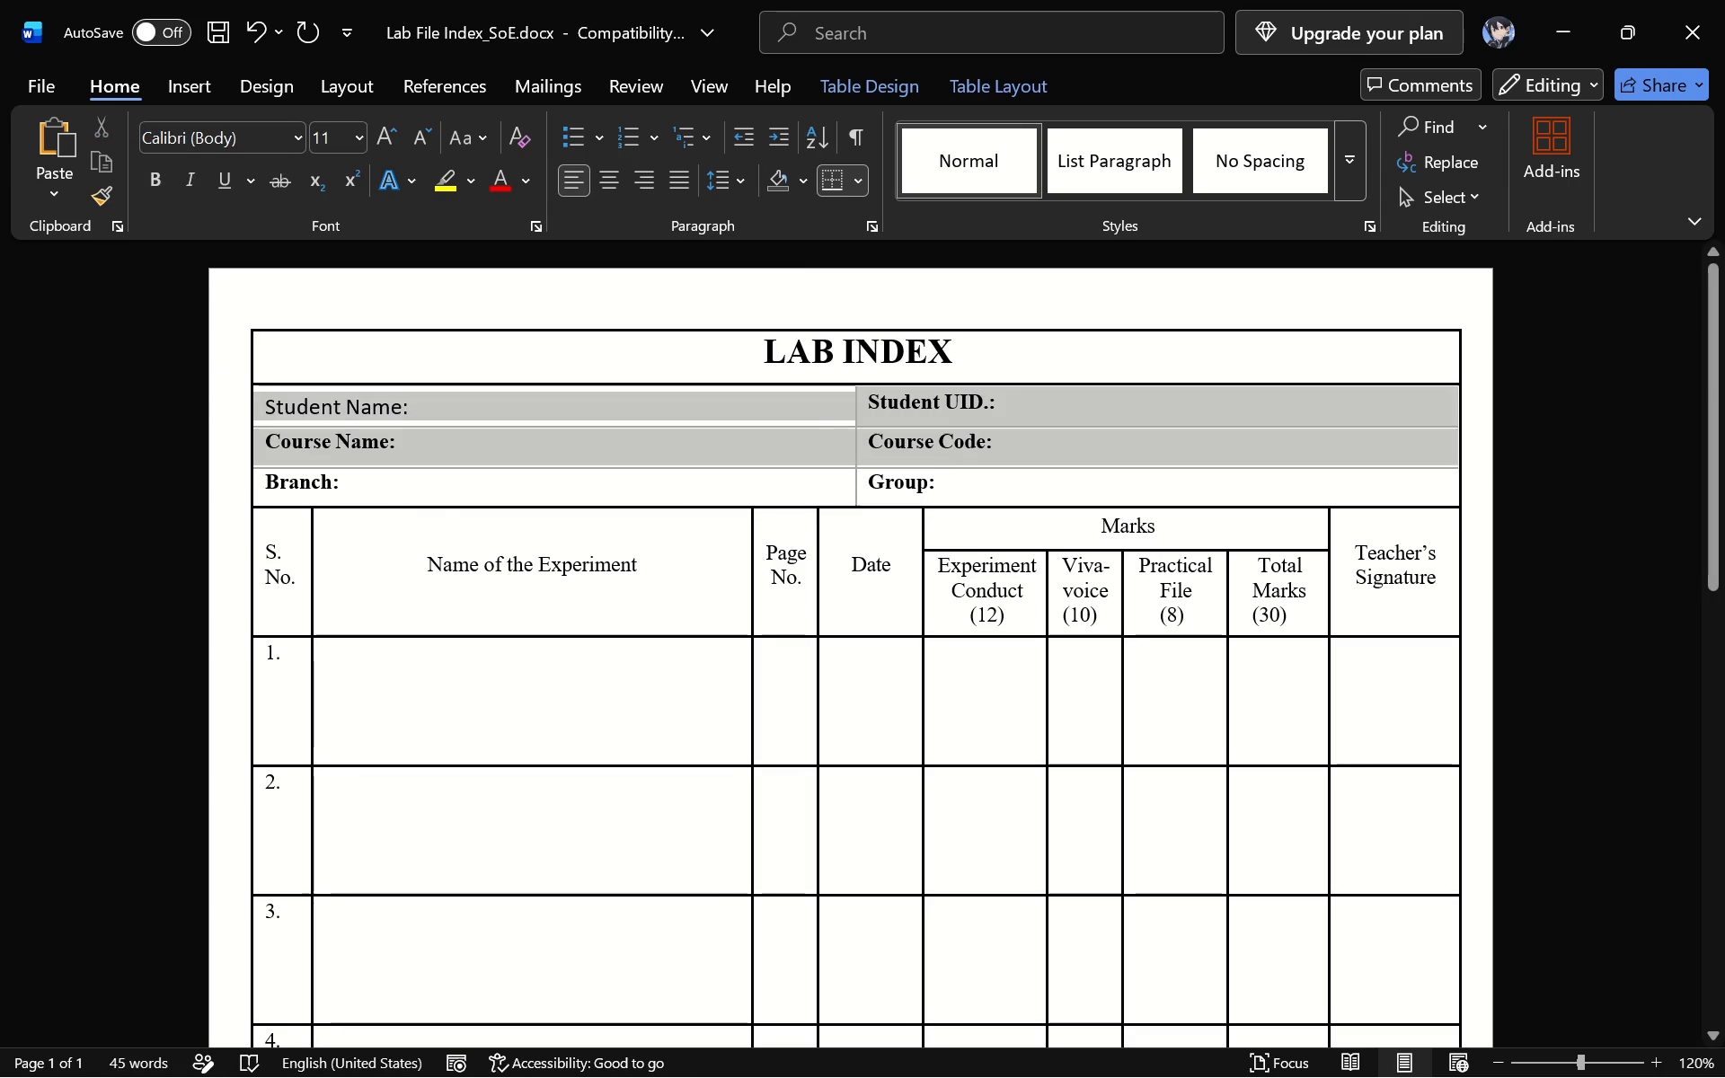
drag(872, 467, 933, 482)
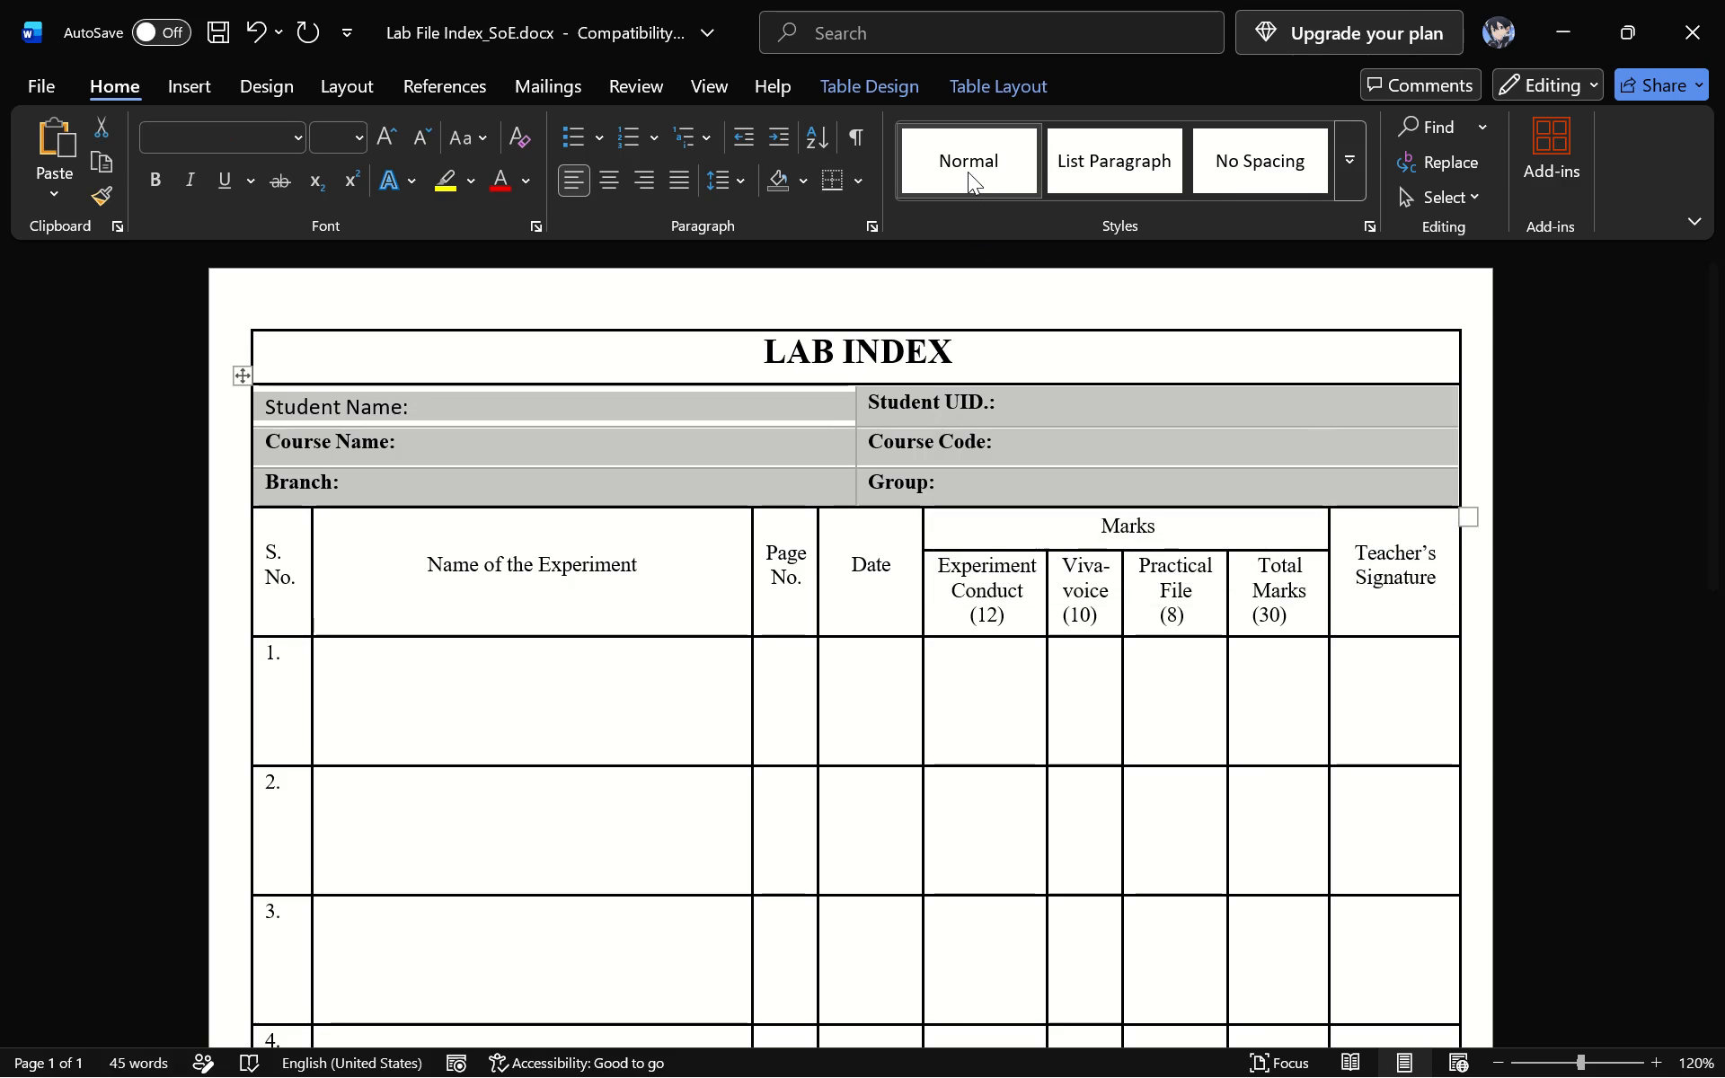
click(968, 172)
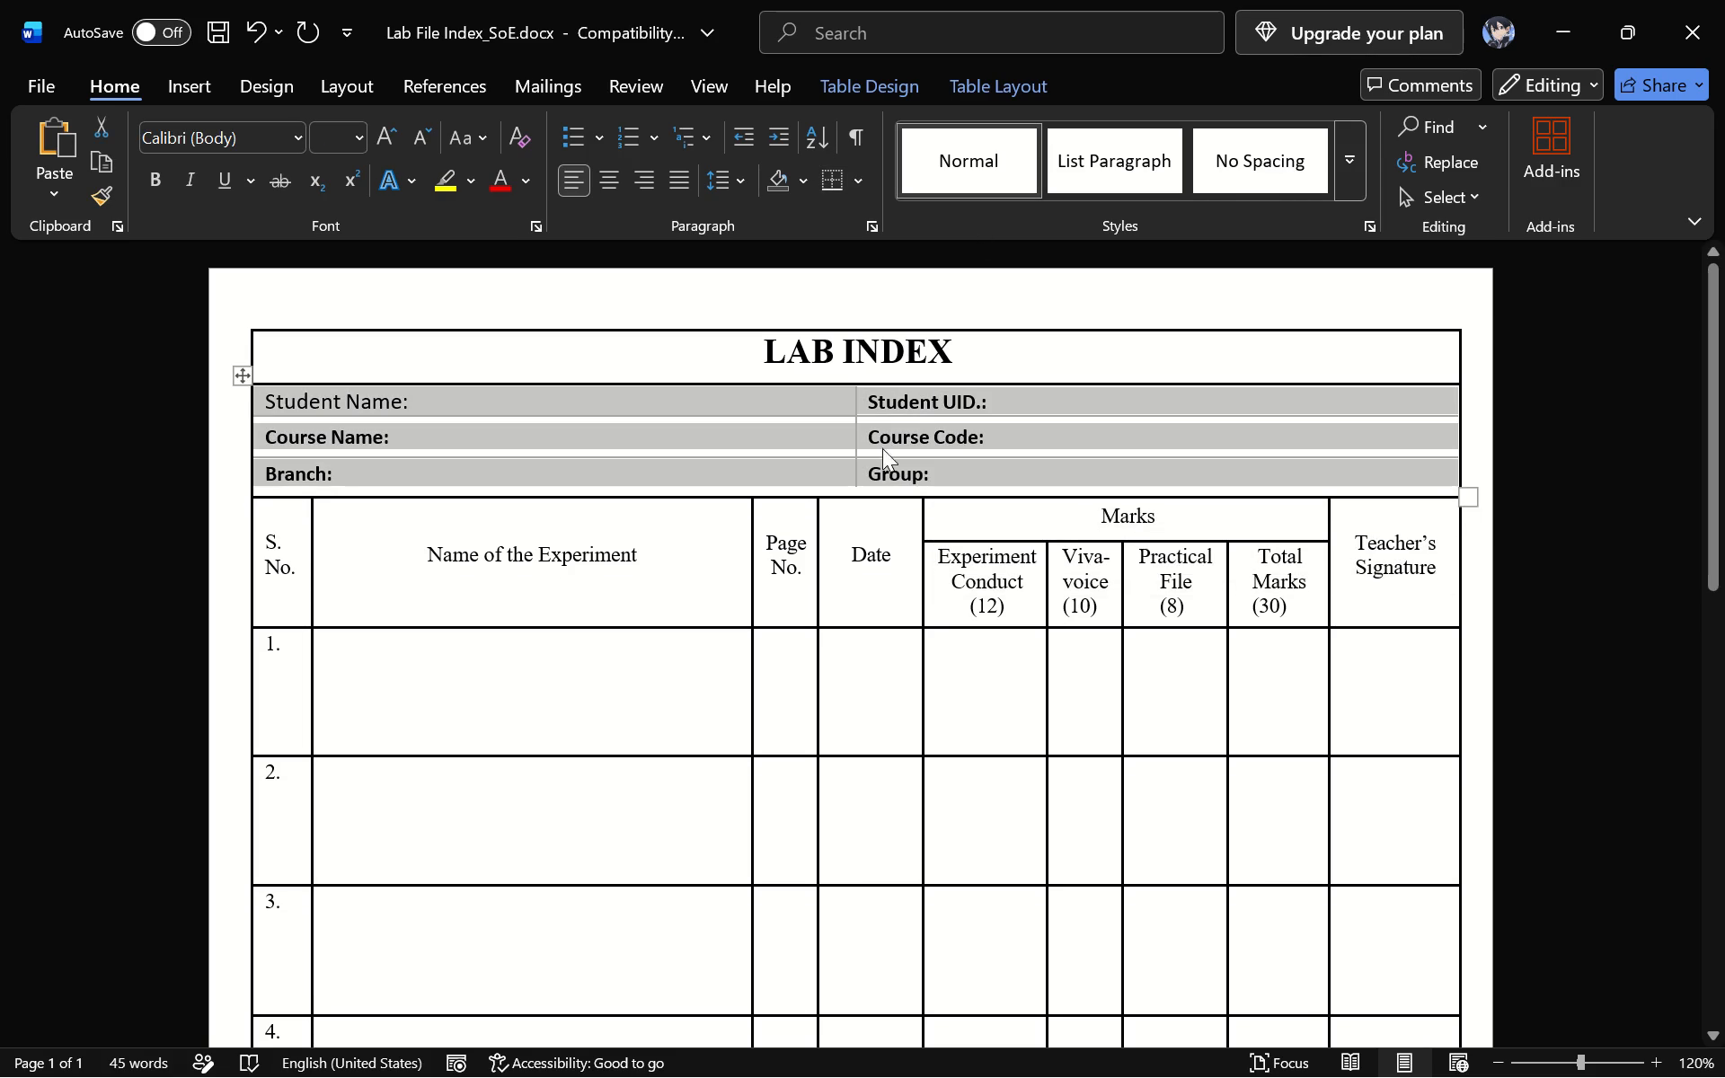
click(154, 171)
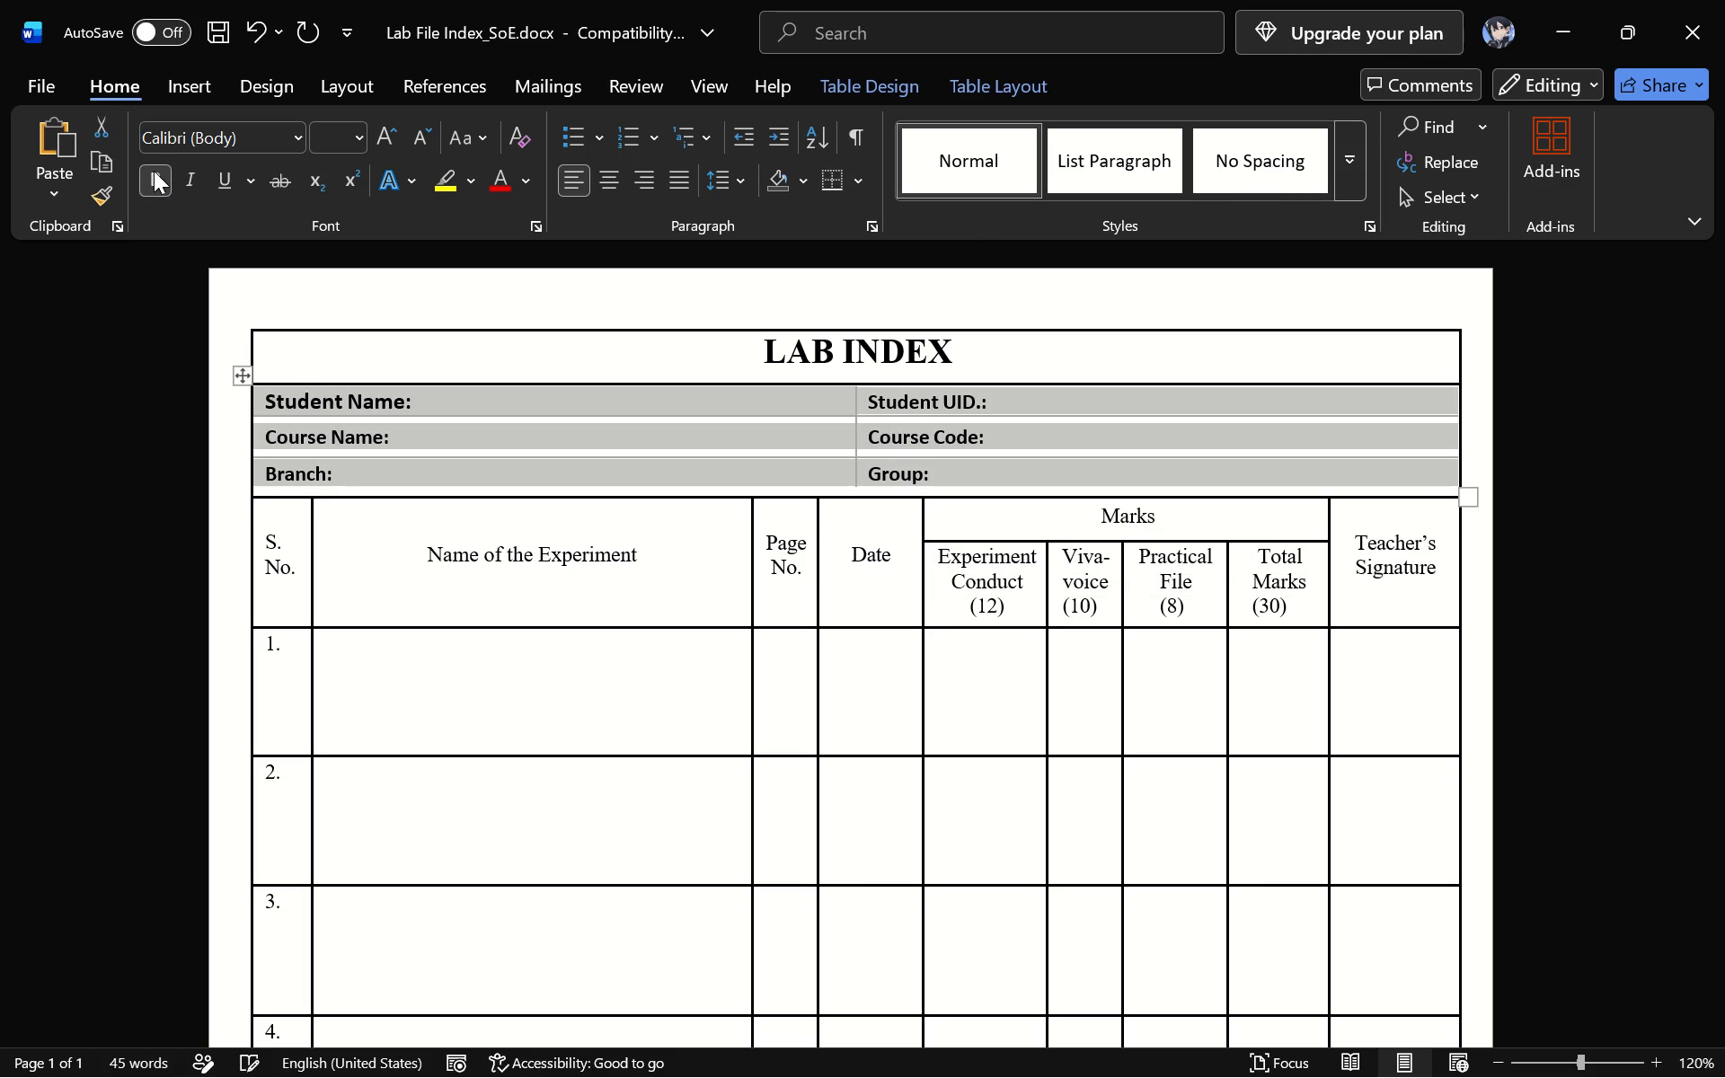
click(966, 172)
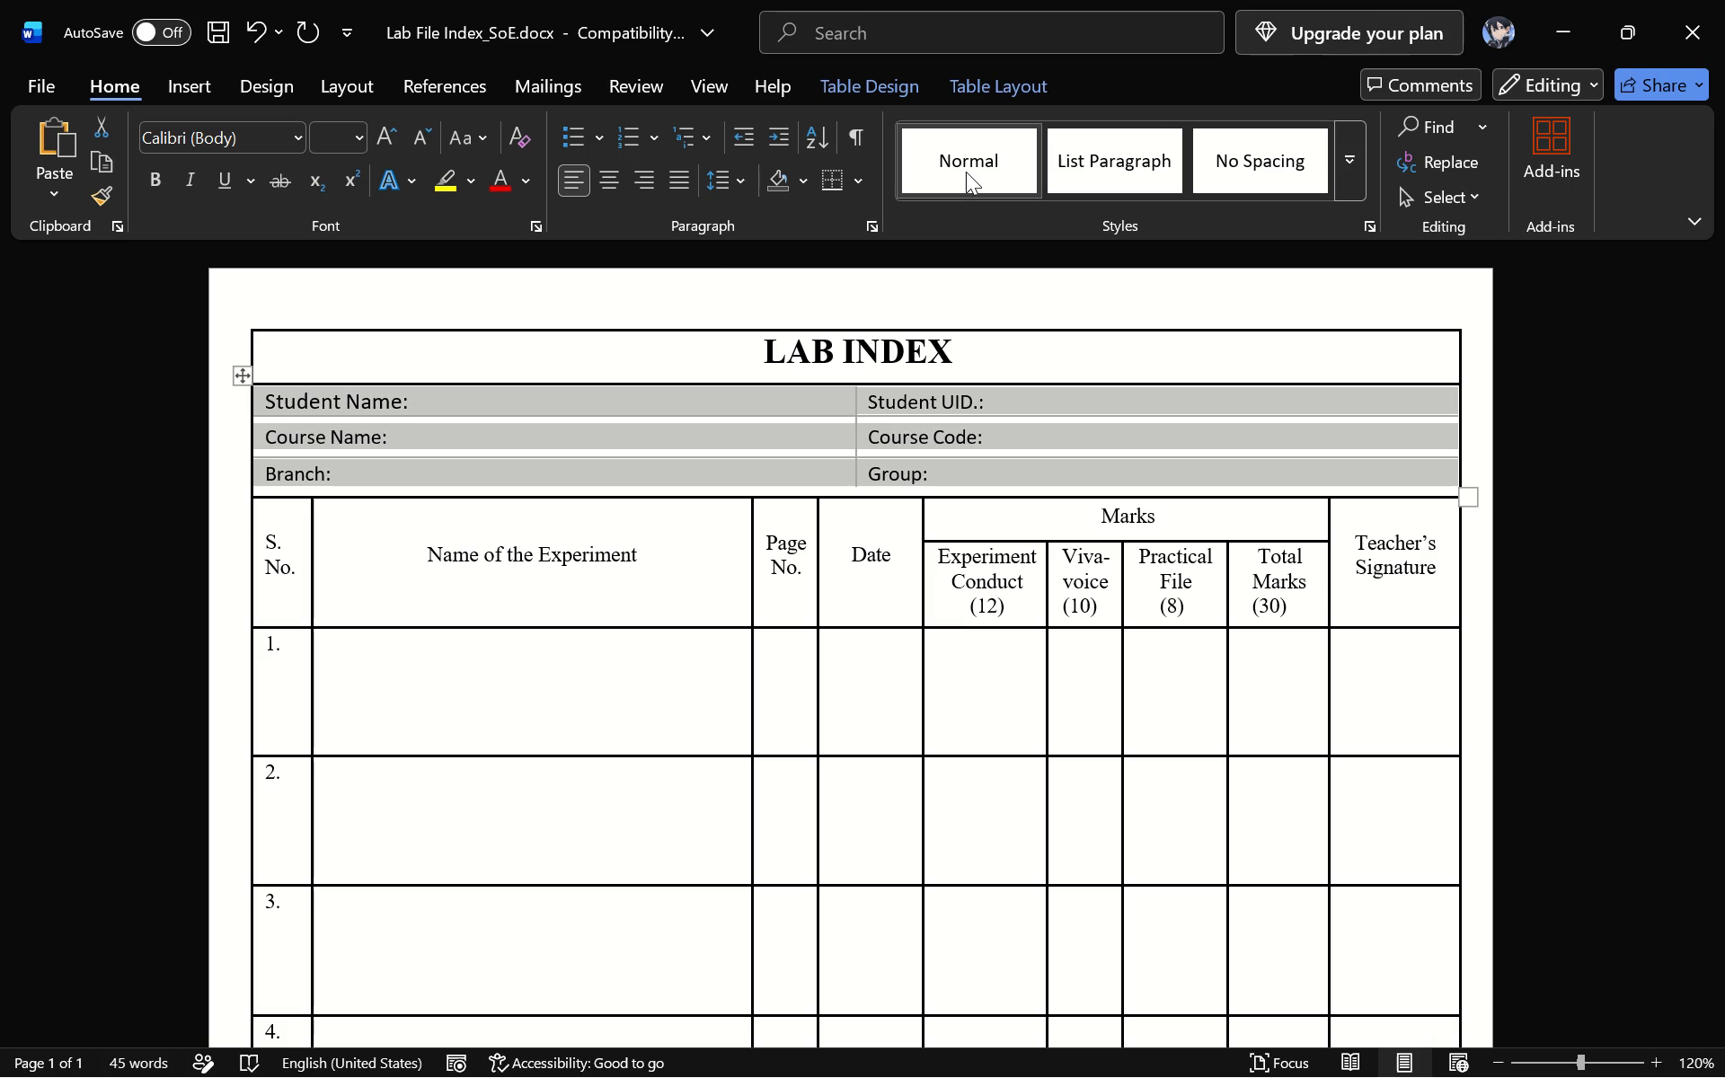
Shorten the "Student Name:" label to "Name:".
click(415, 403)
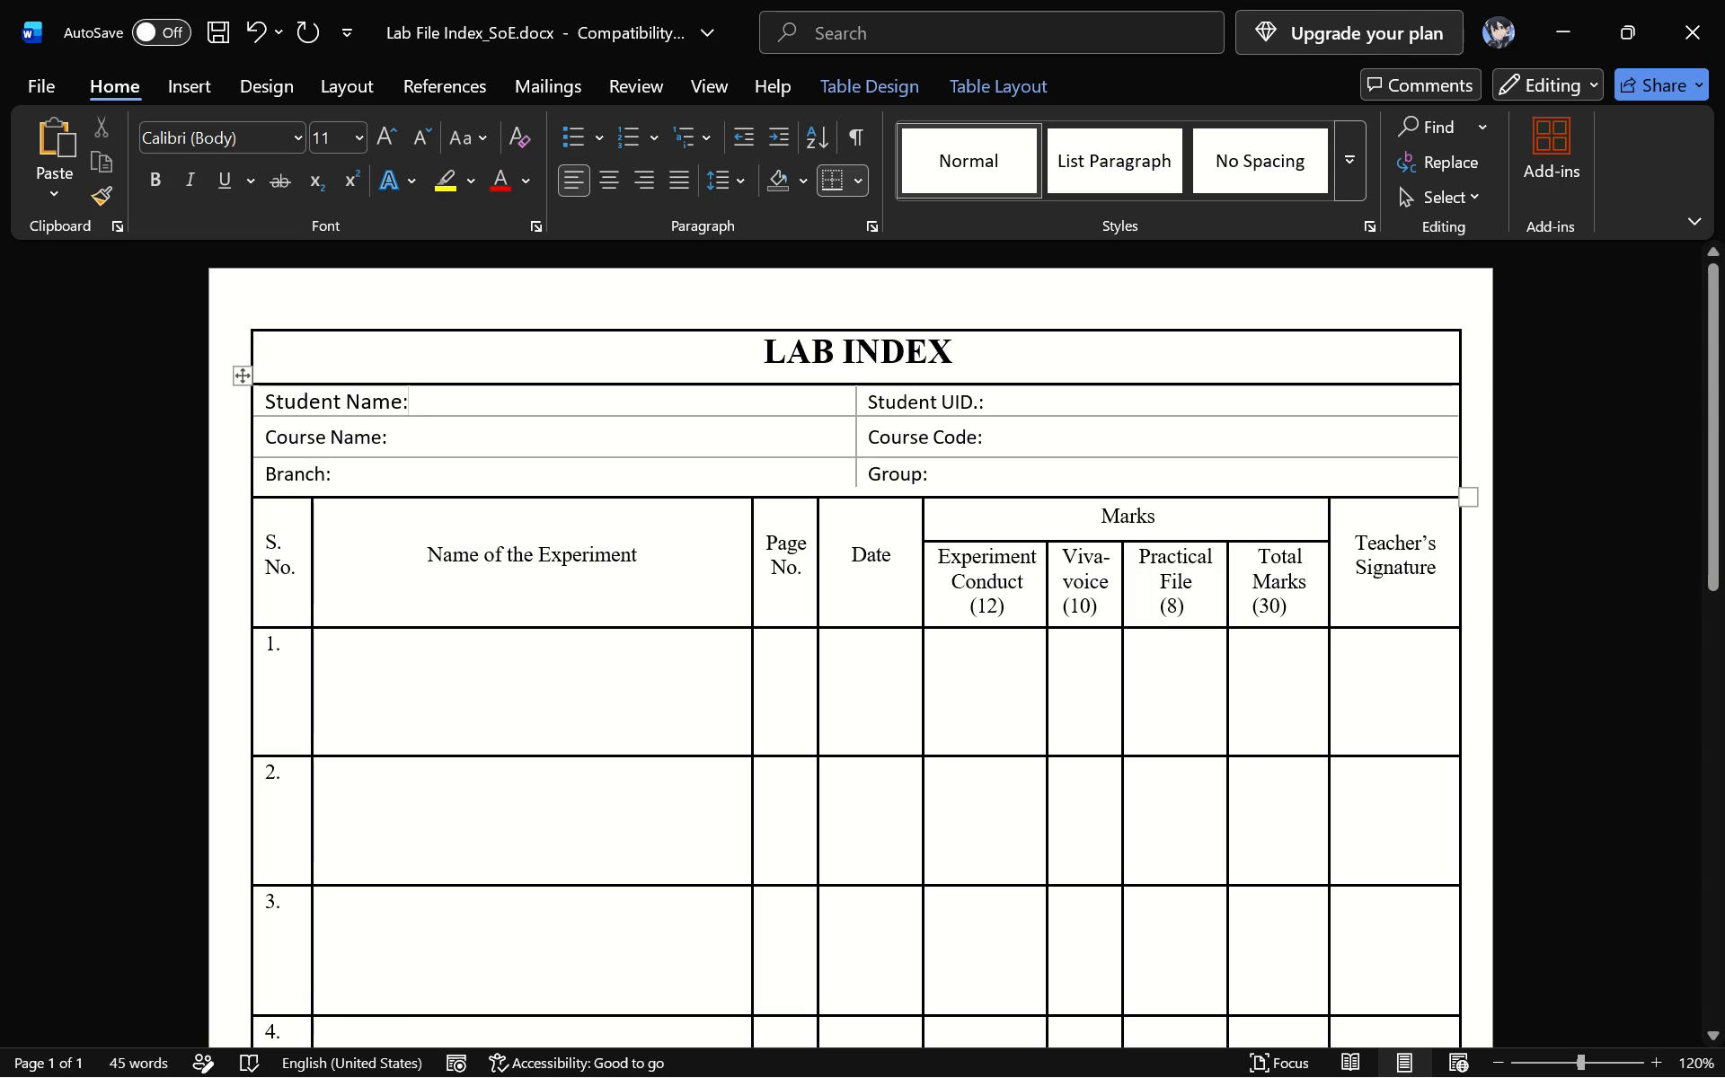
click(343, 399)
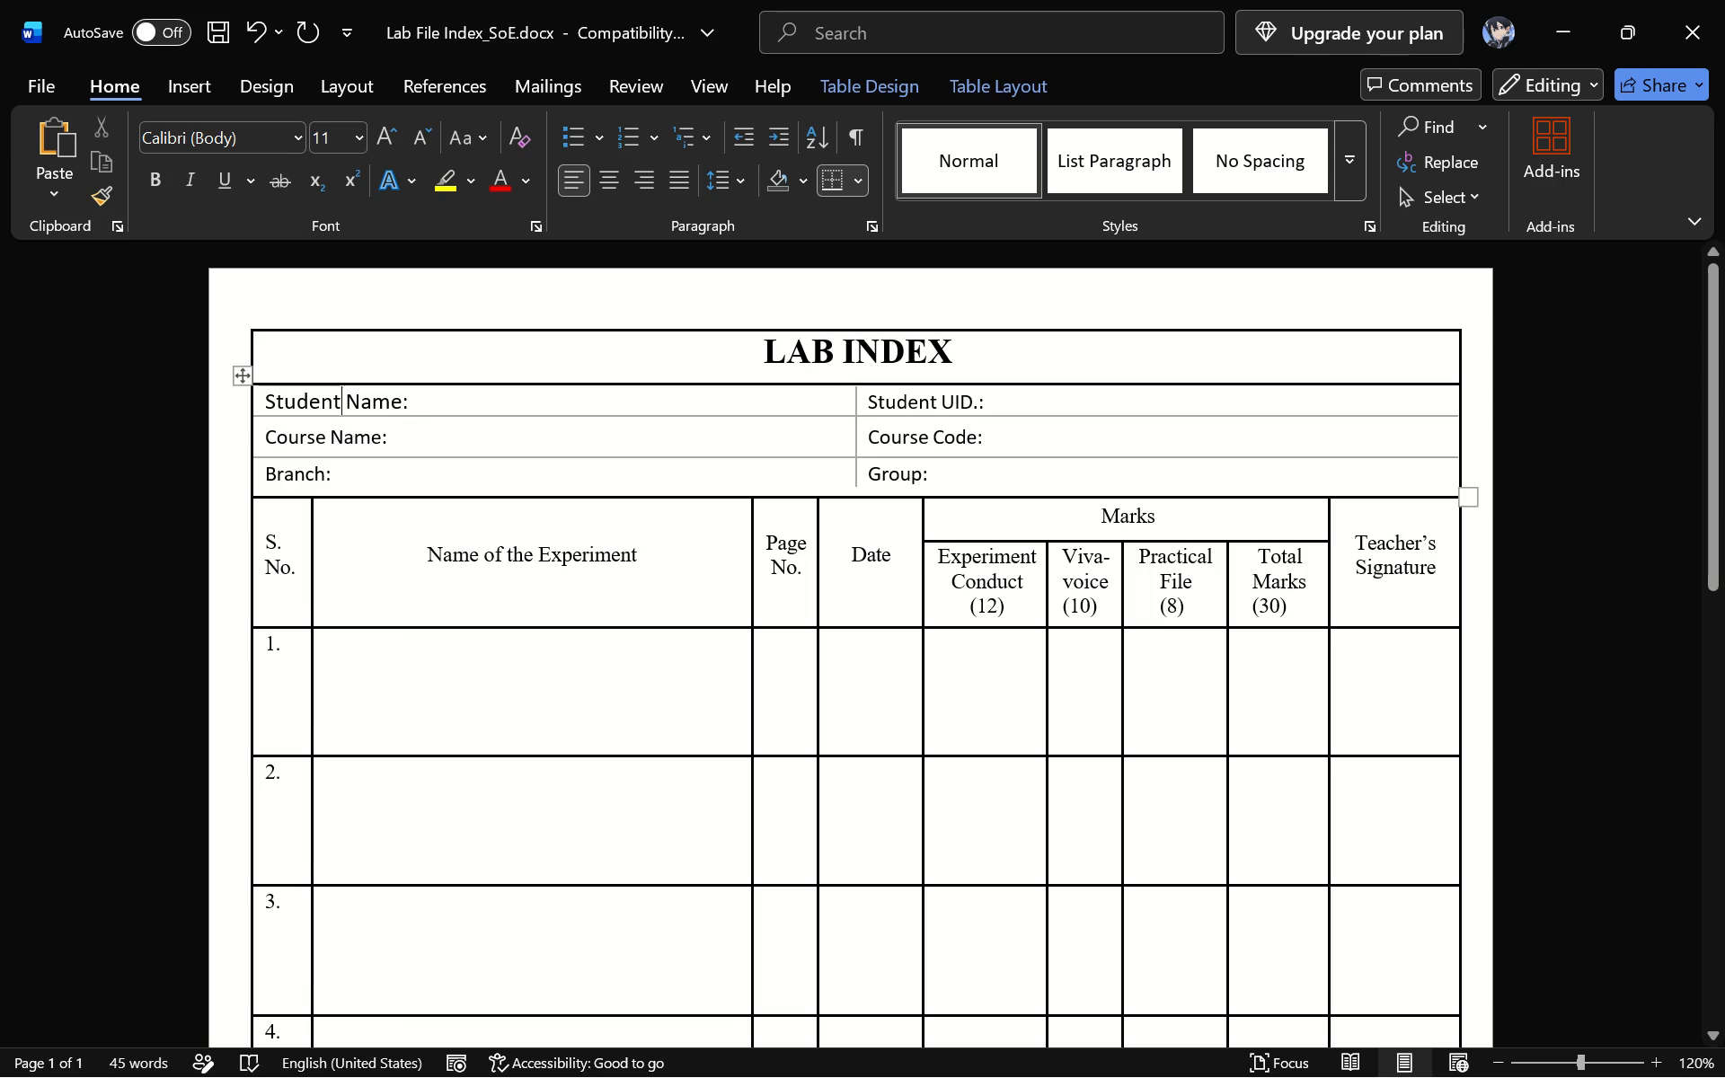
click(348, 399)
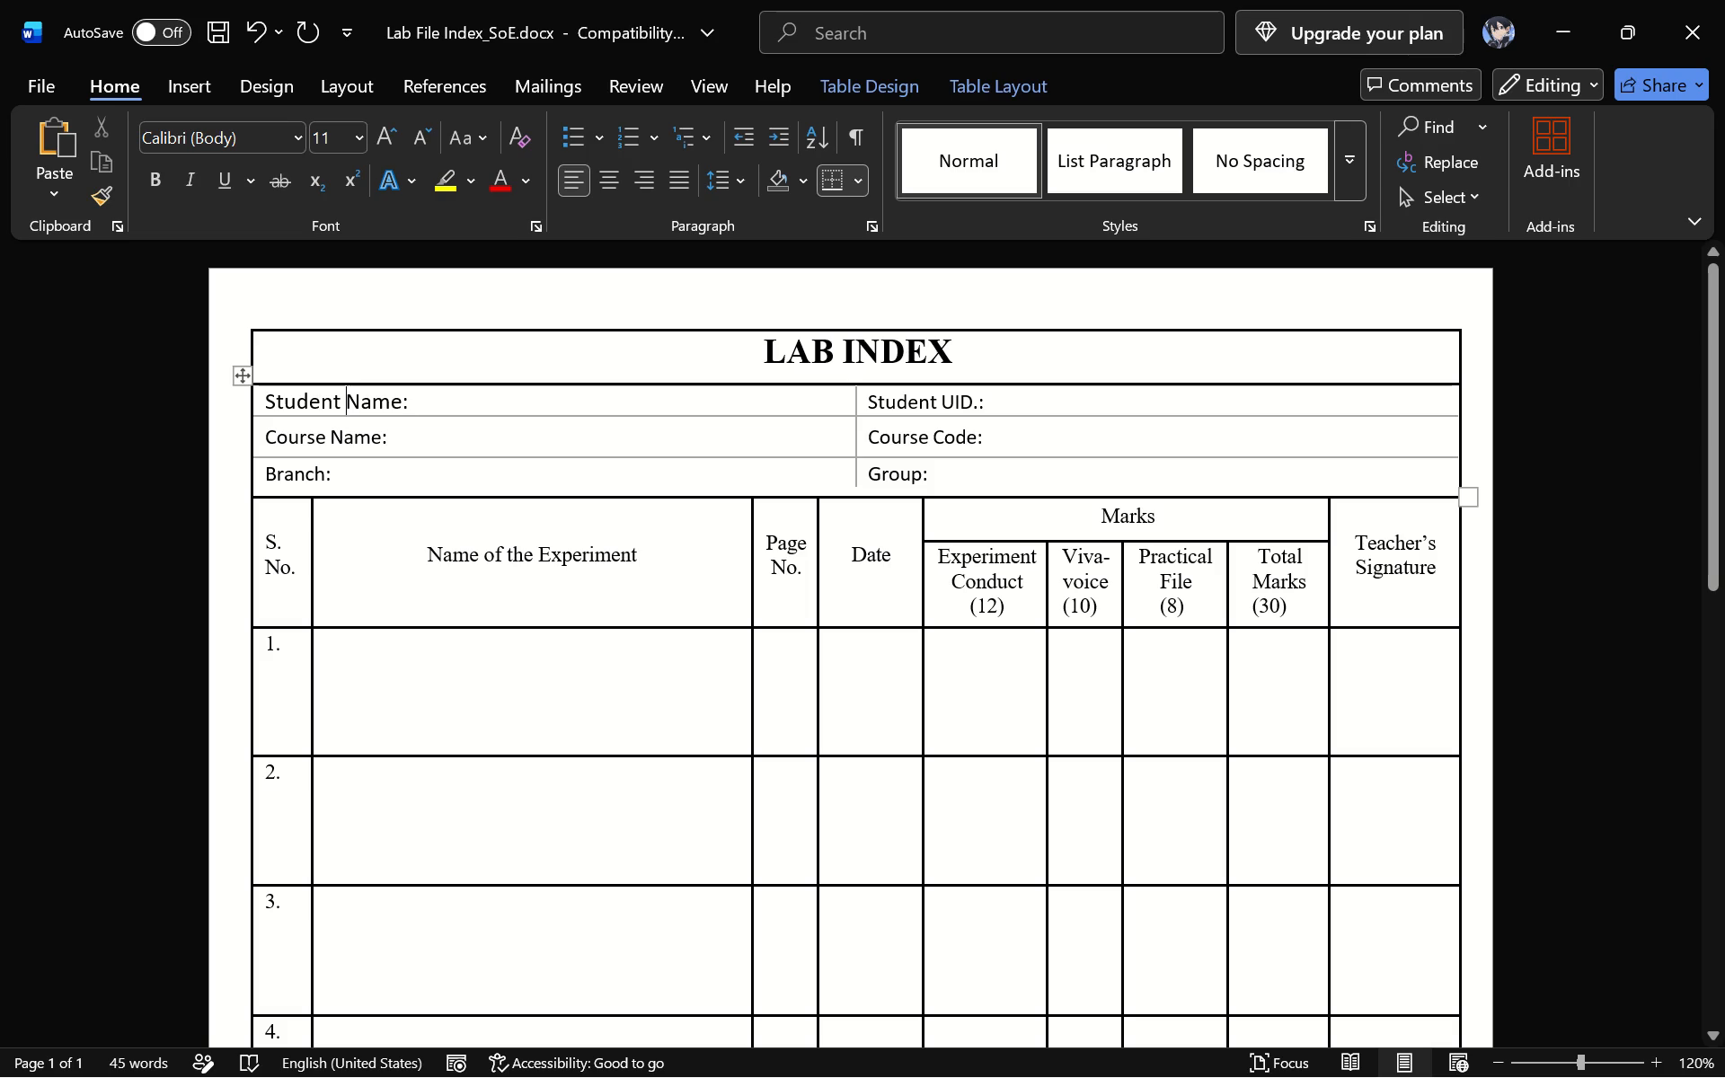
key(BackSpace)
key(BackSpace)
key(BackSpace)
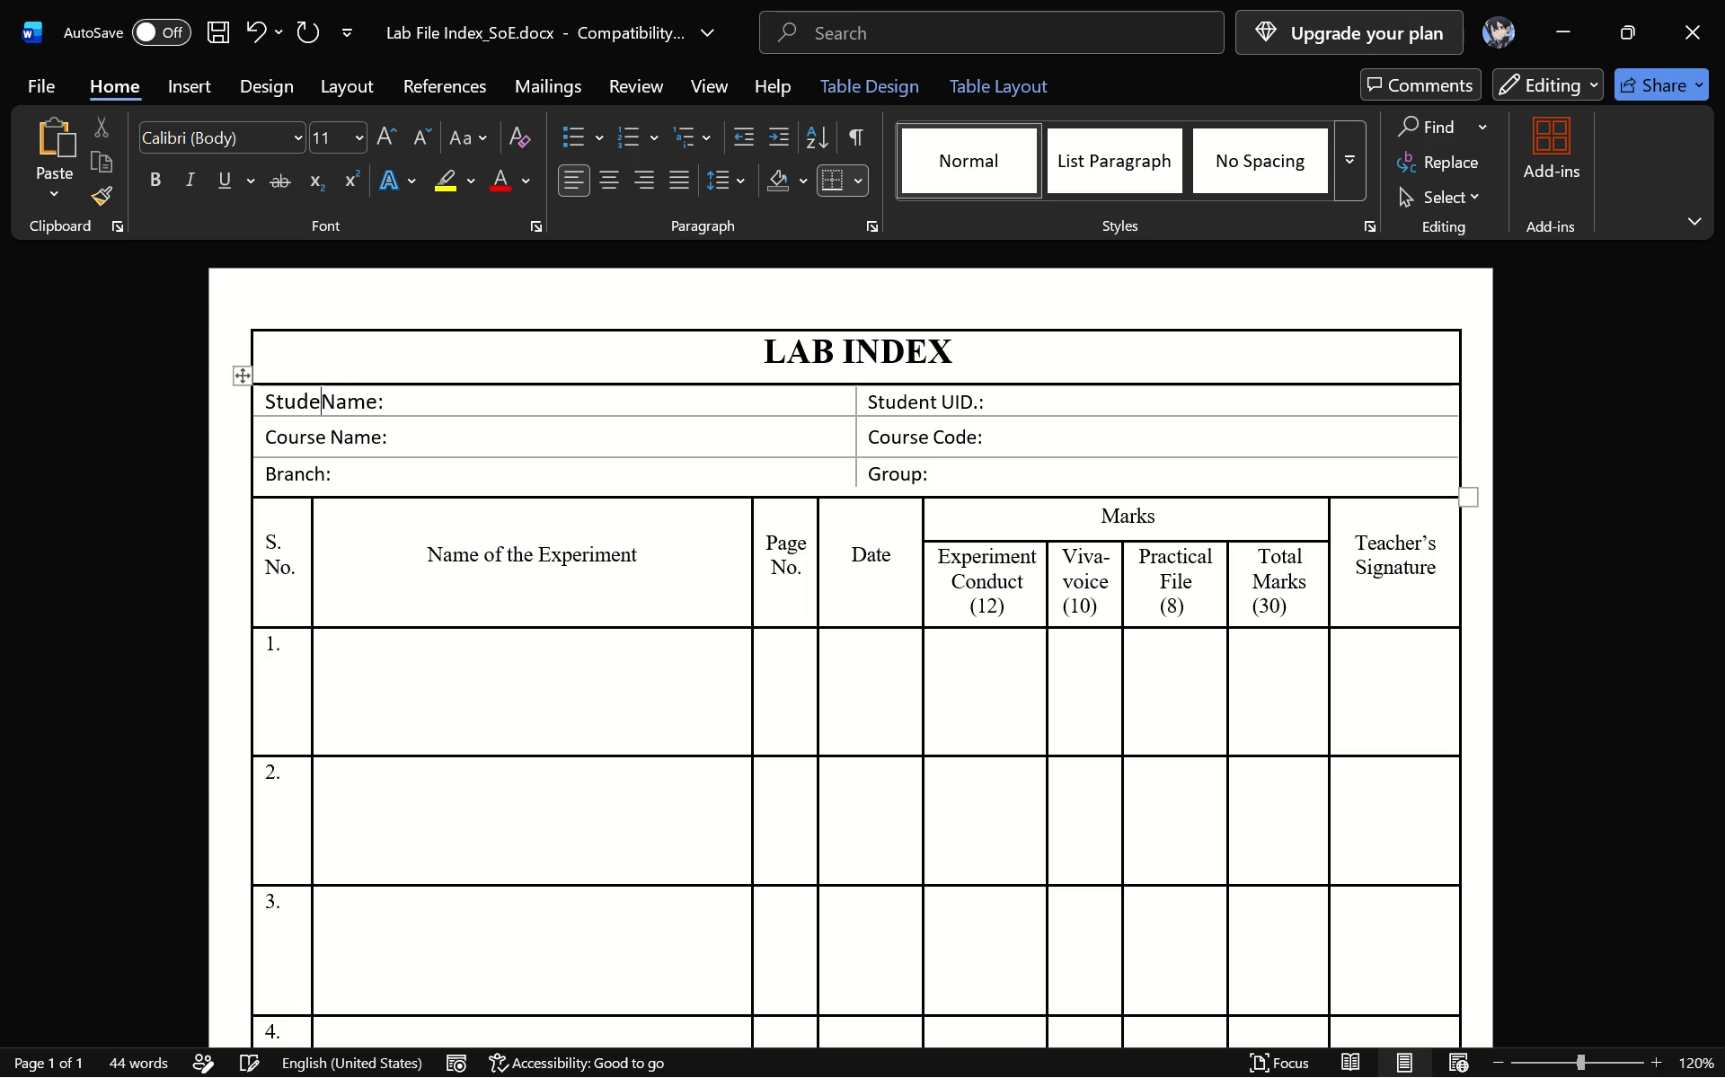
key(BackSpace)
key(BackSpace)
key(BackSpace)
key(BackSpace)
key(BackSpace)
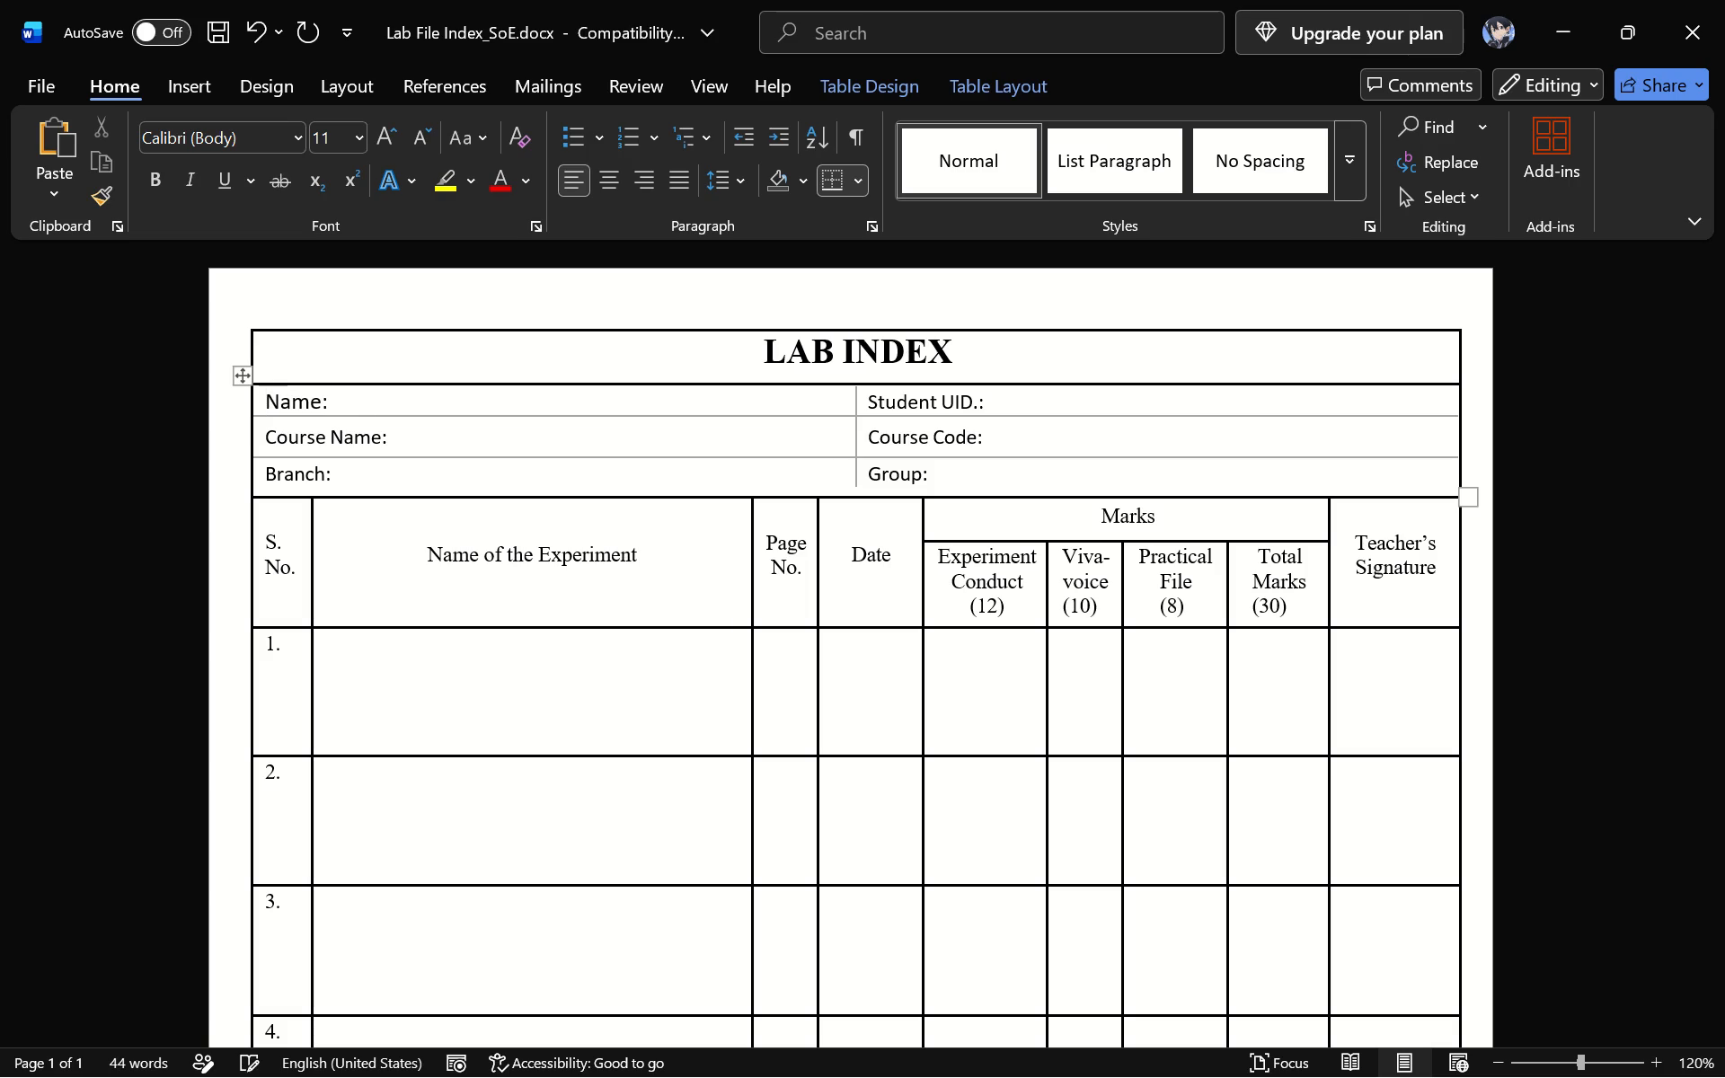
Delete the word "Name" from the "Course Name:" label, leaving "Course :".
click(379, 436)
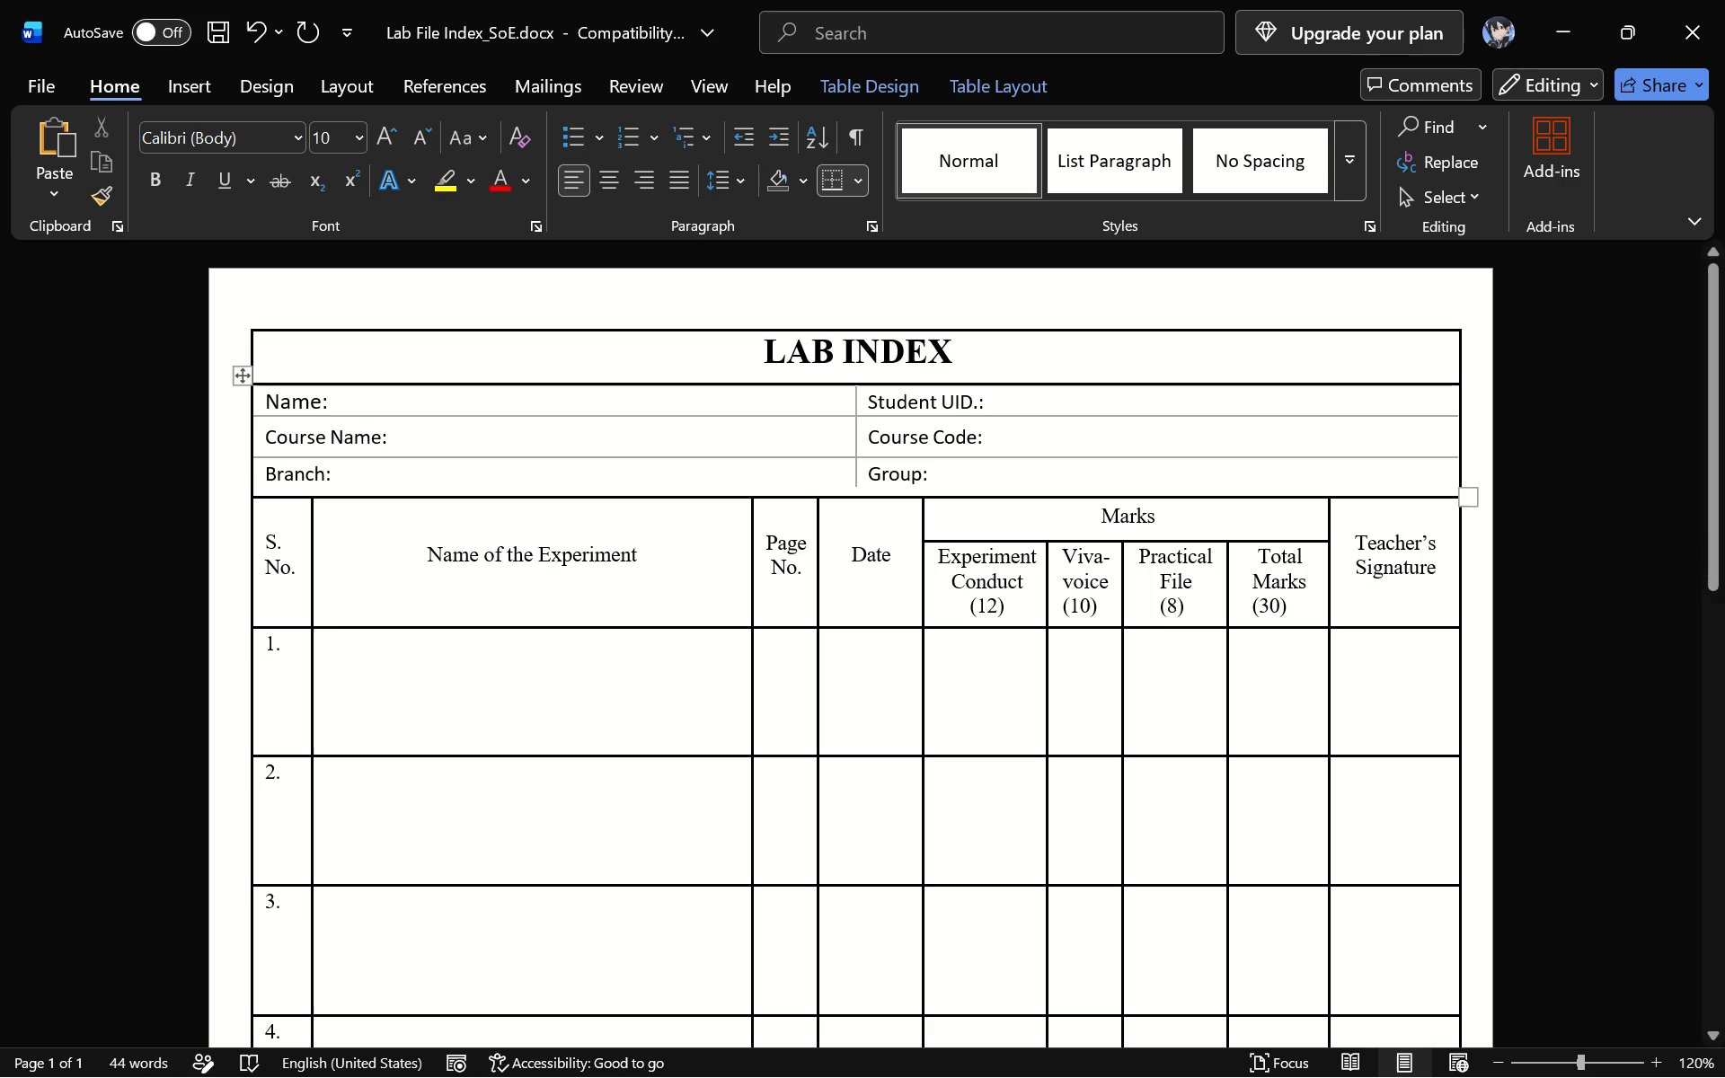
key(BackSpace)
key(BackSpace)
key(BackSpace)
key(BackSpace)
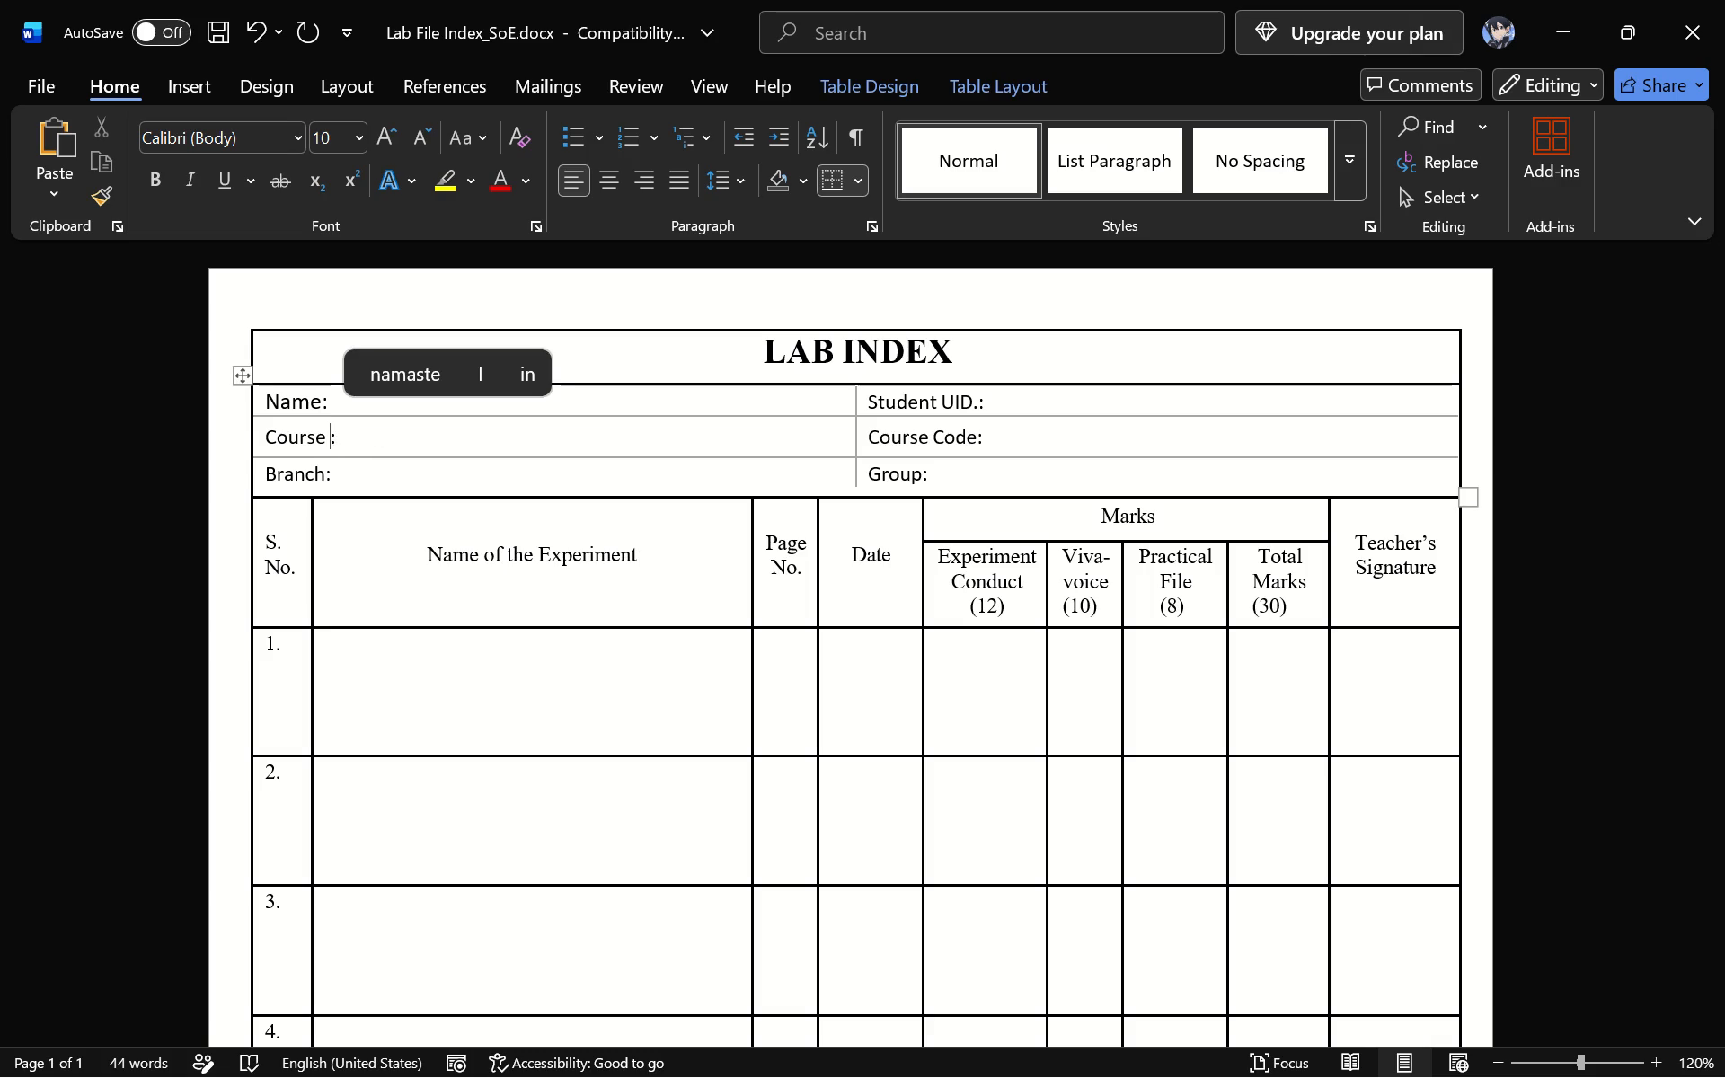
Shorten the "Student UID.:" label to "UID:".
click(940, 403)
drag(940, 403, 874, 402)
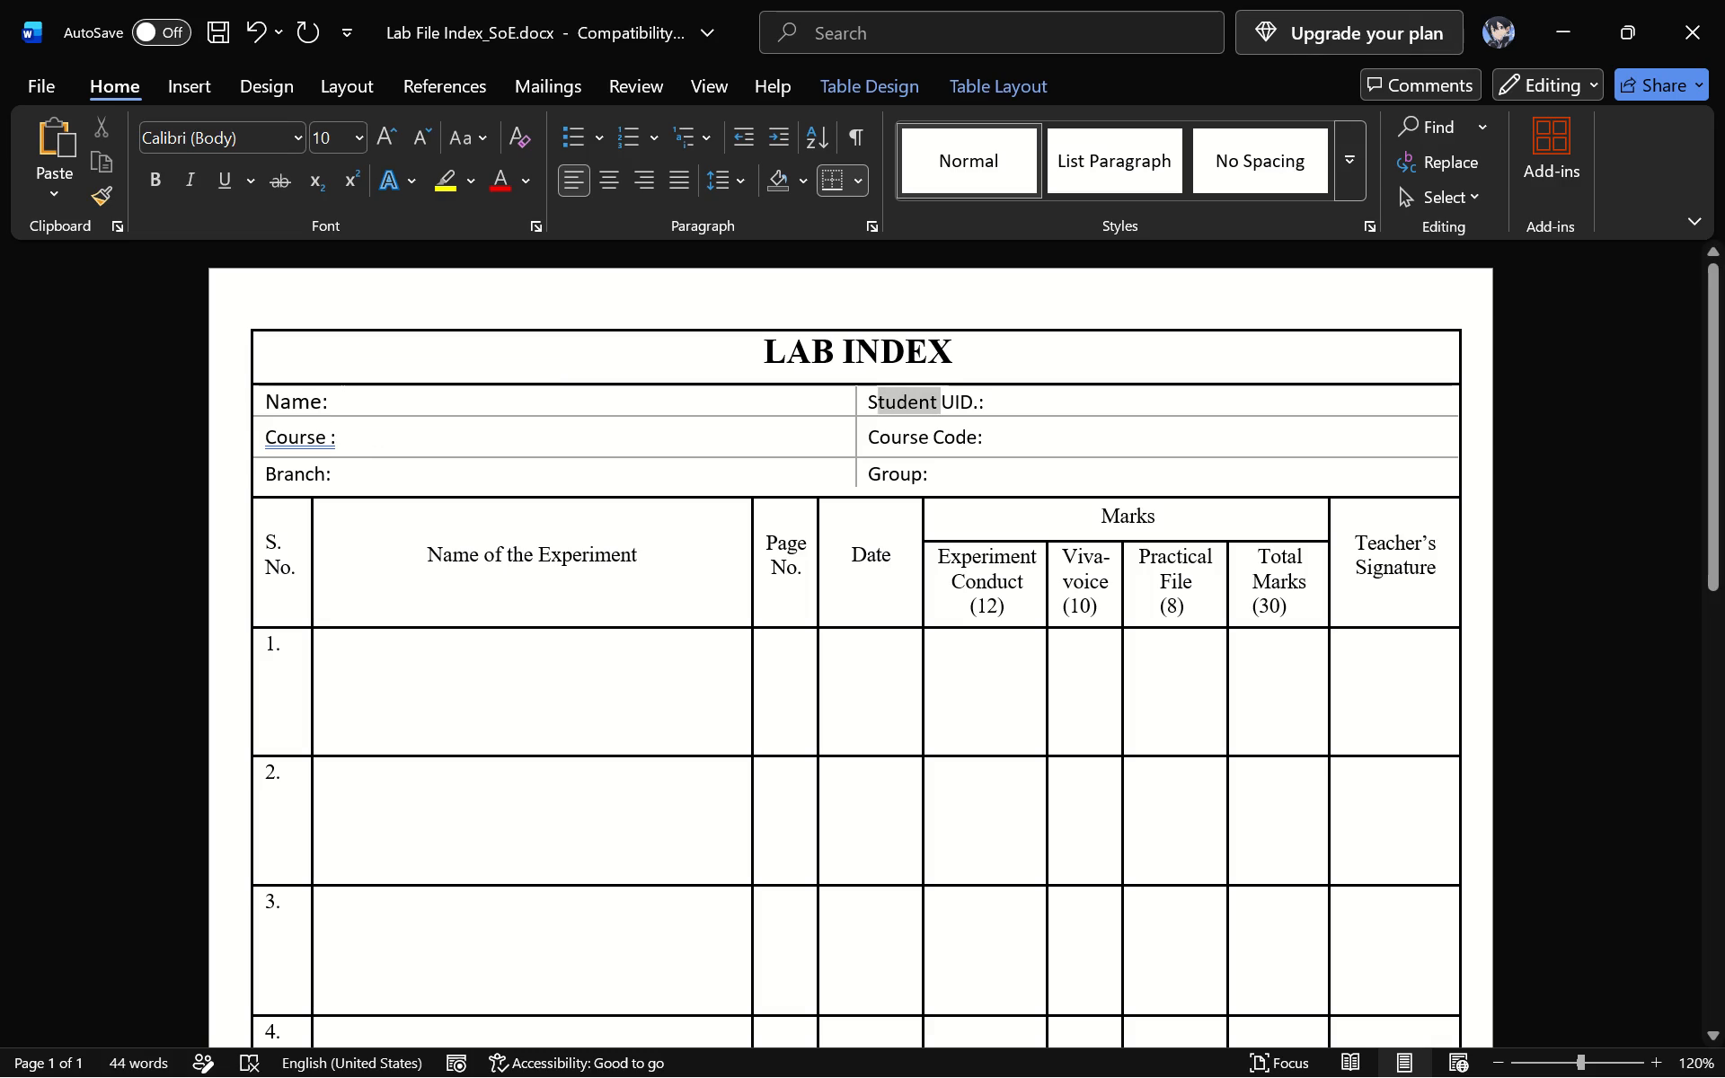
drag(874, 402, 870, 402)
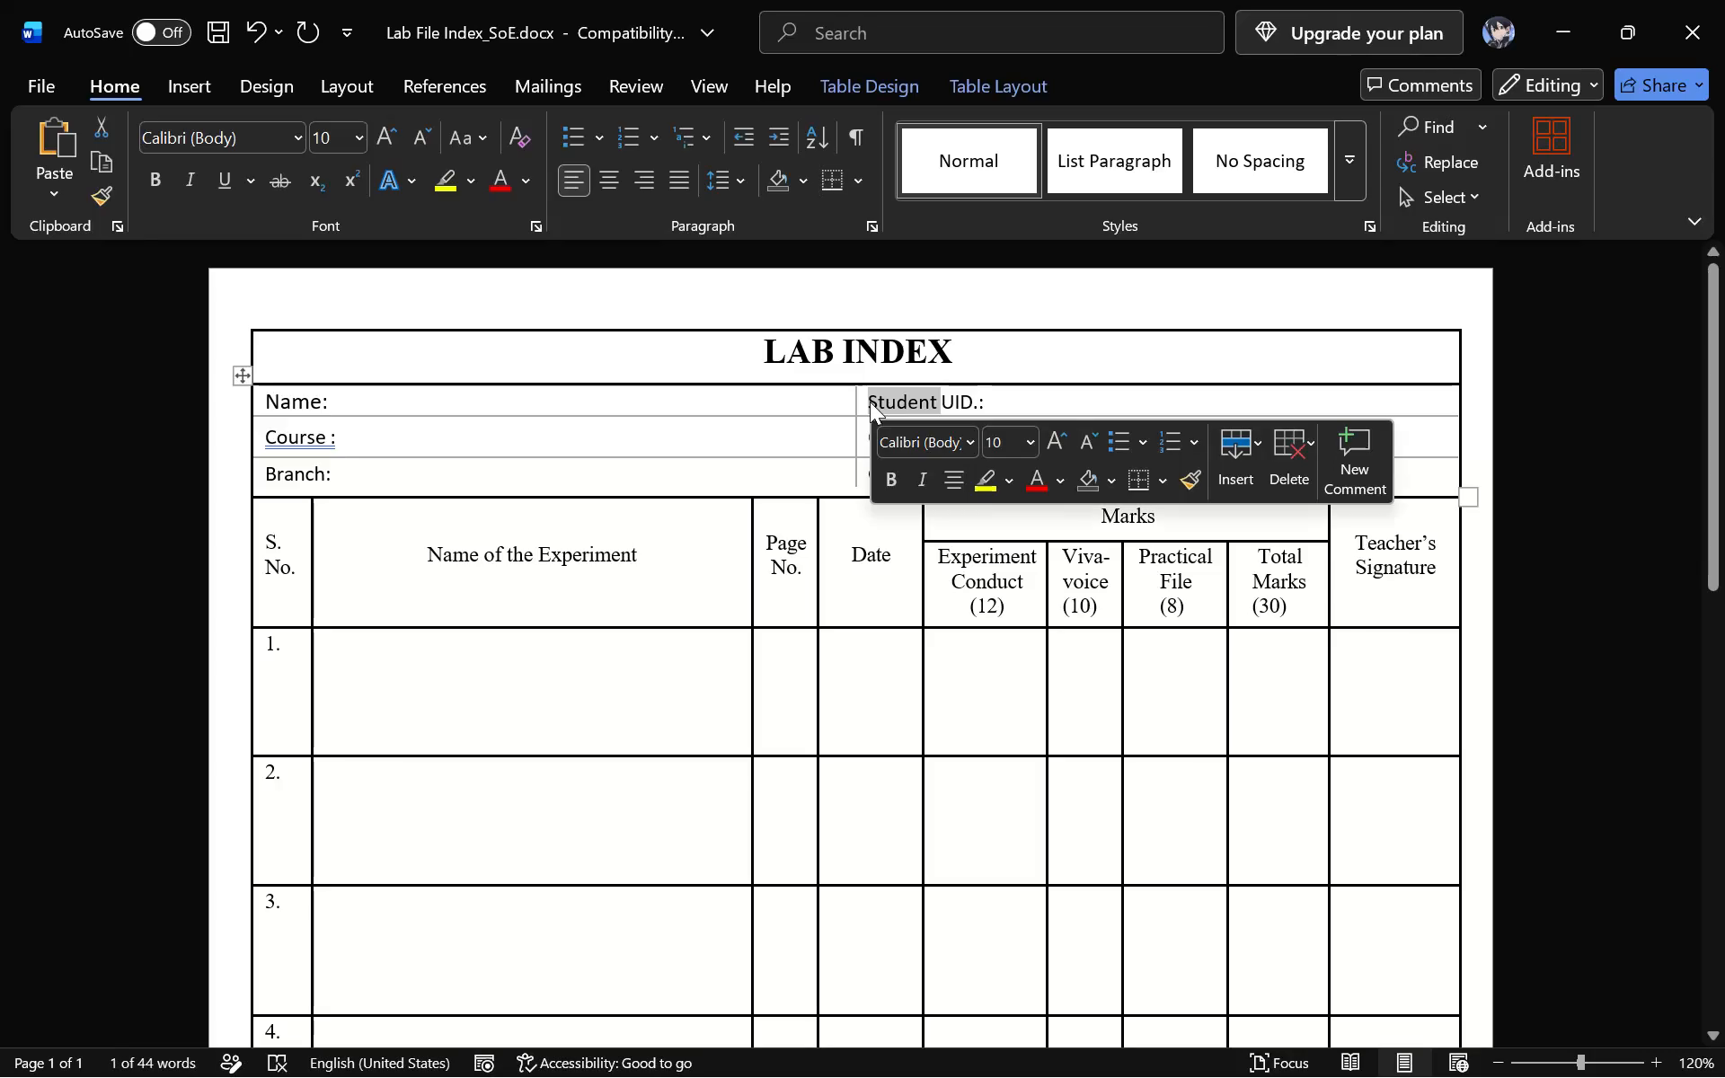
key(BackSpace)
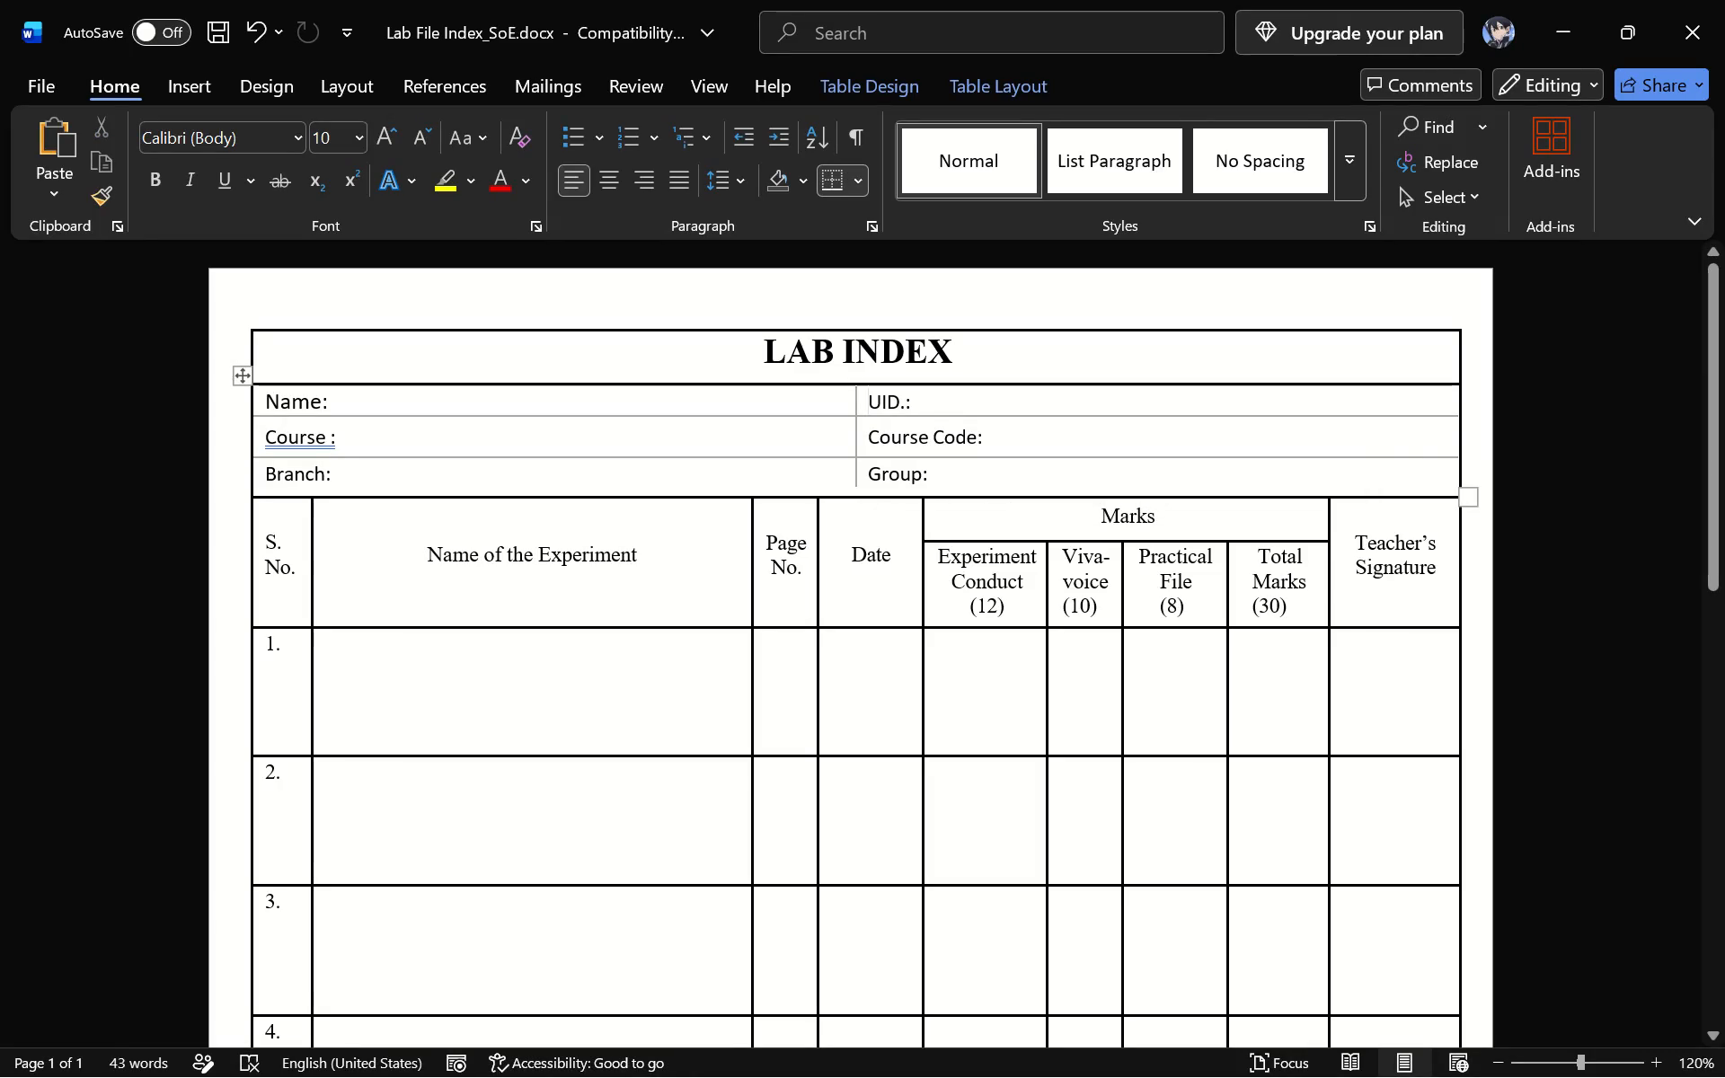
click(902, 403)
key(Right)
key(BackSpace)
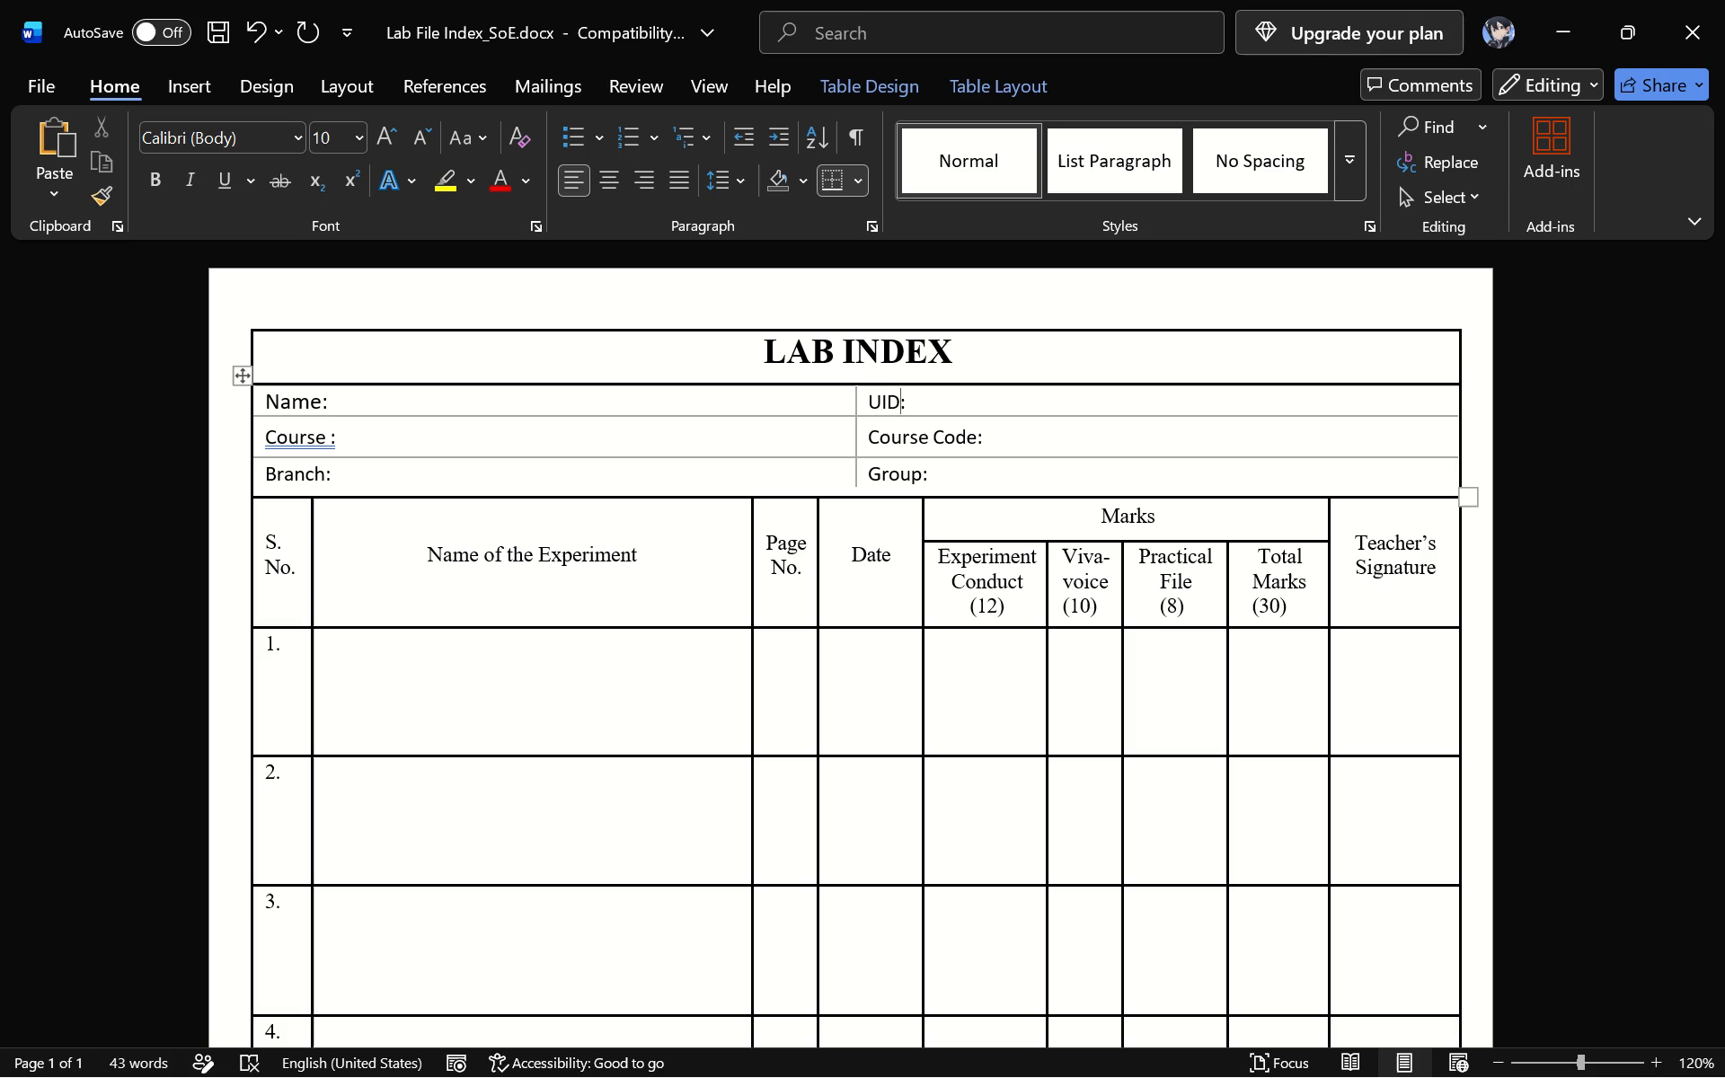
Add a space before the colon in the Branch, Name, UID, Course Code and Group labels.
click(331, 437)
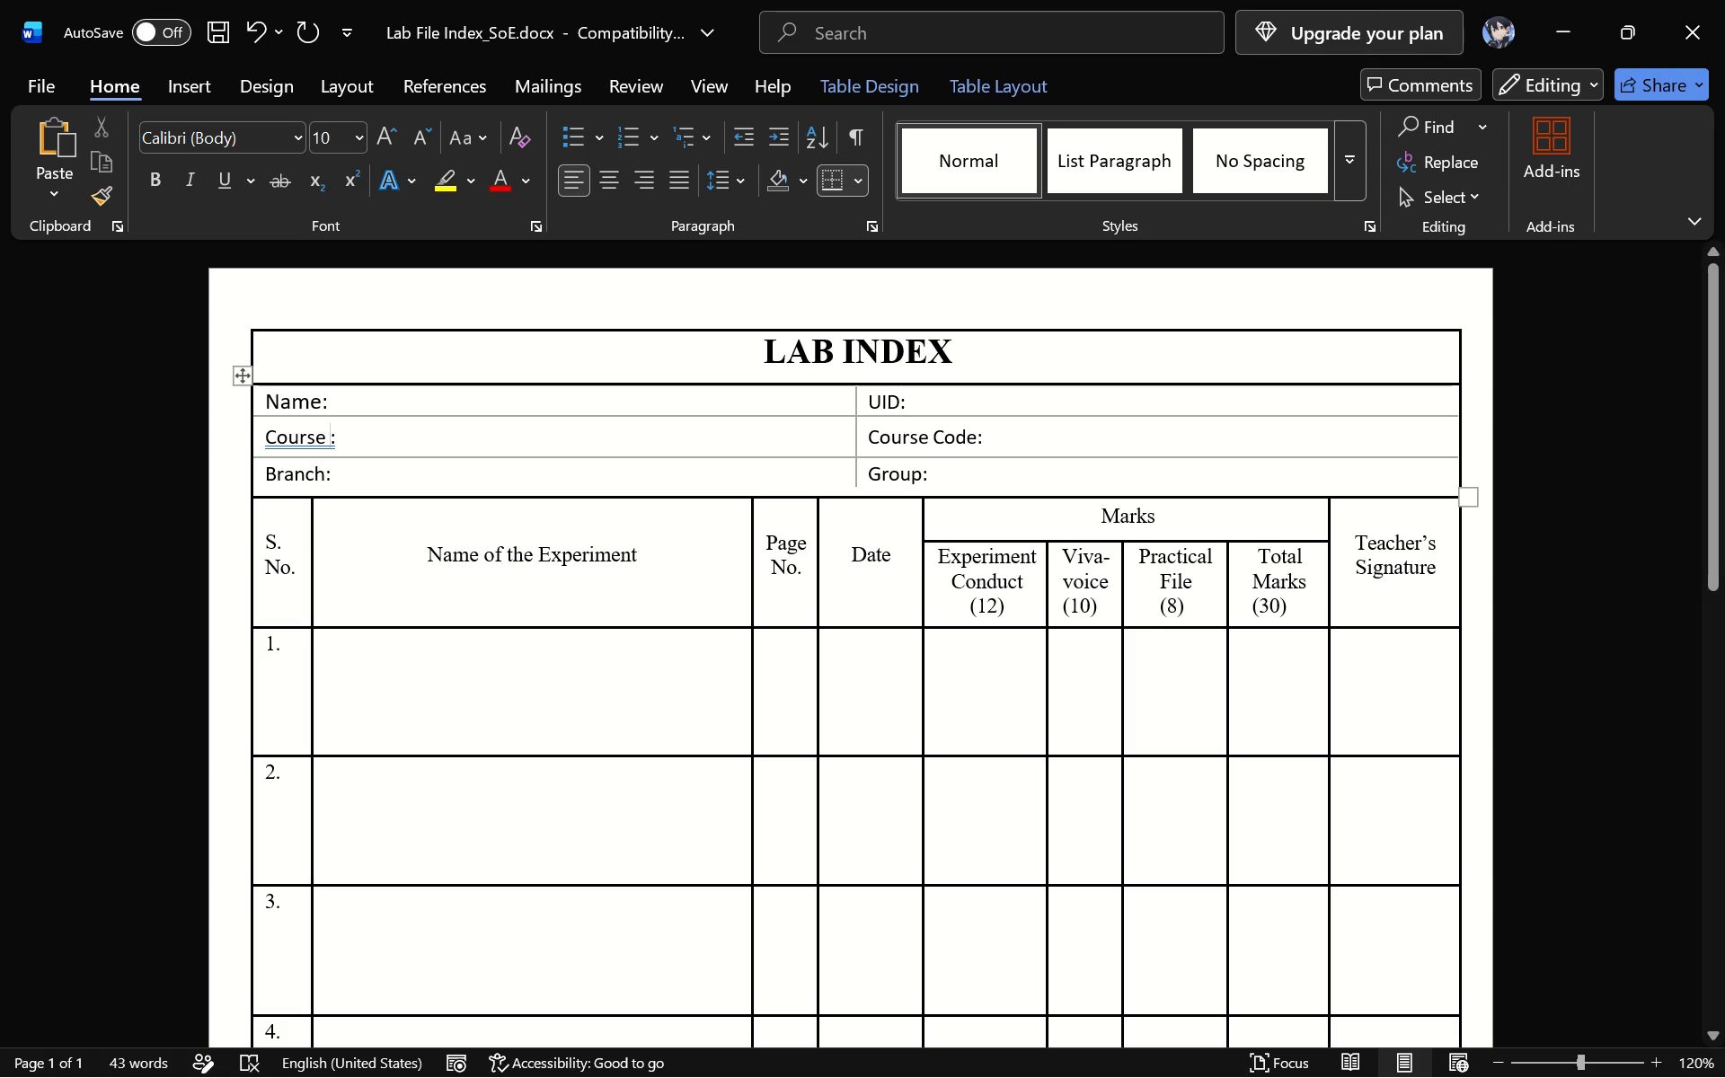
click(323, 473)
key(space)
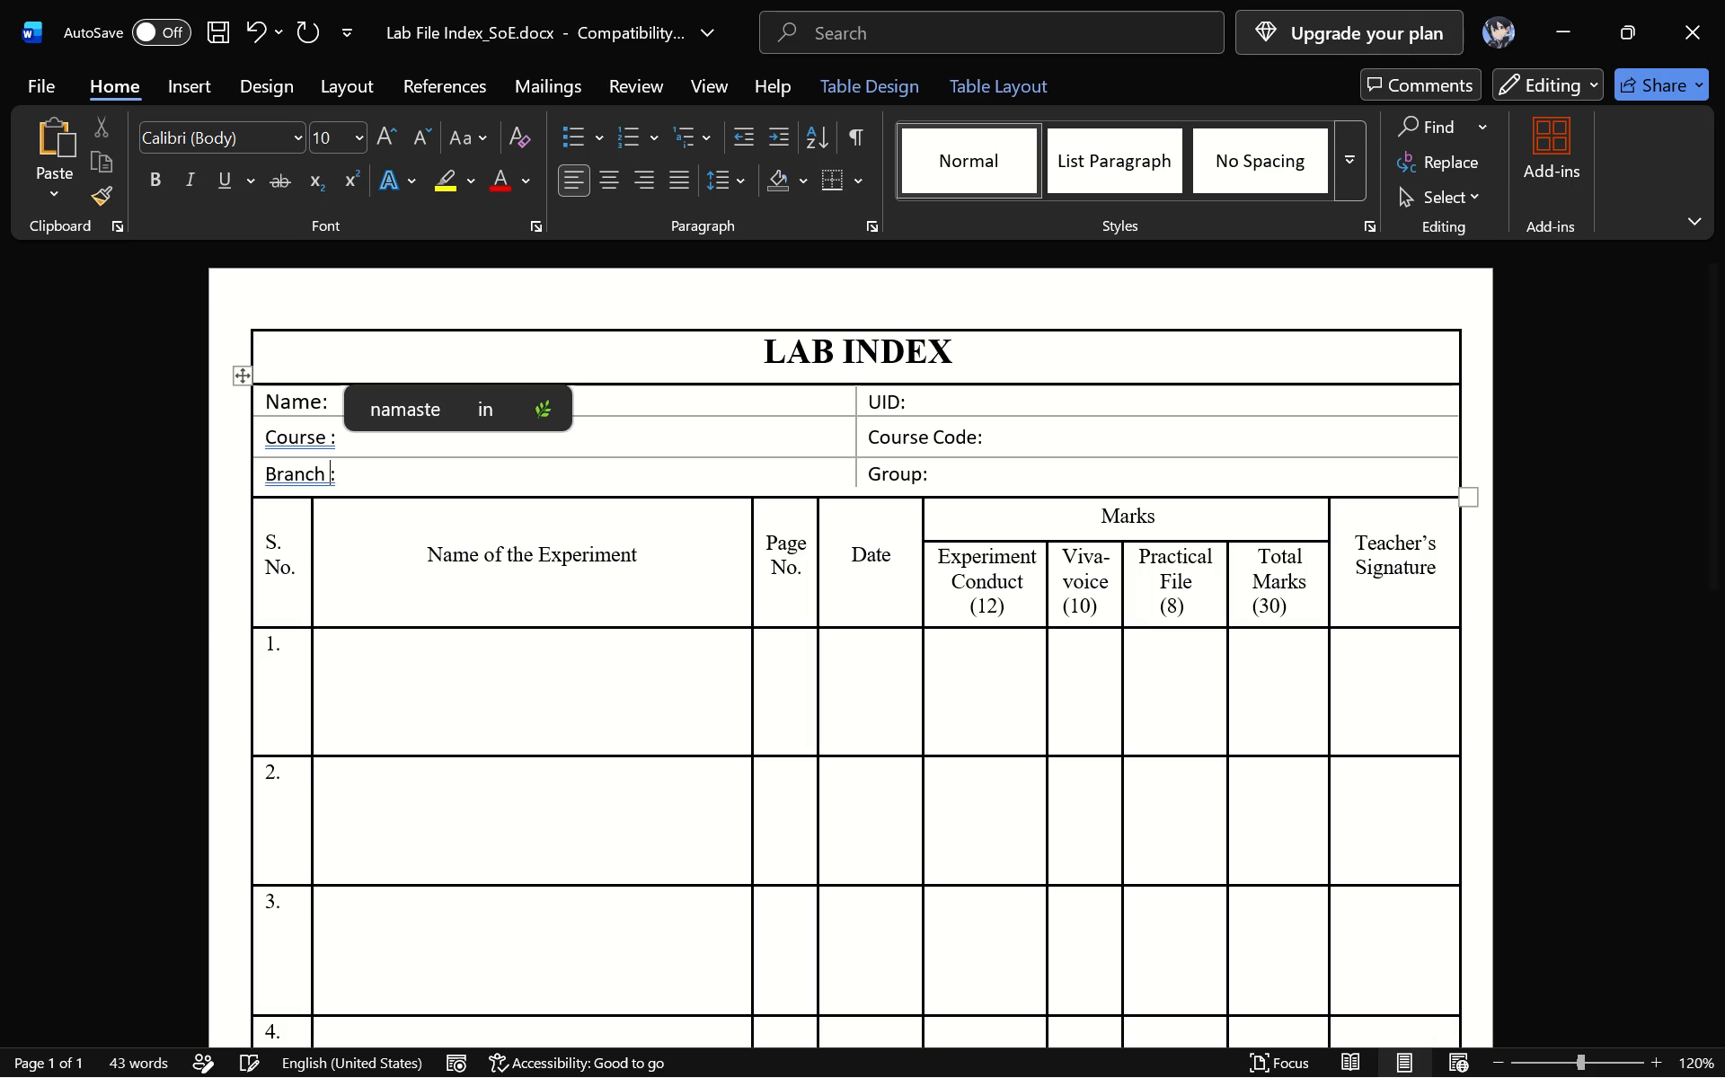
click(321, 403)
key(space)
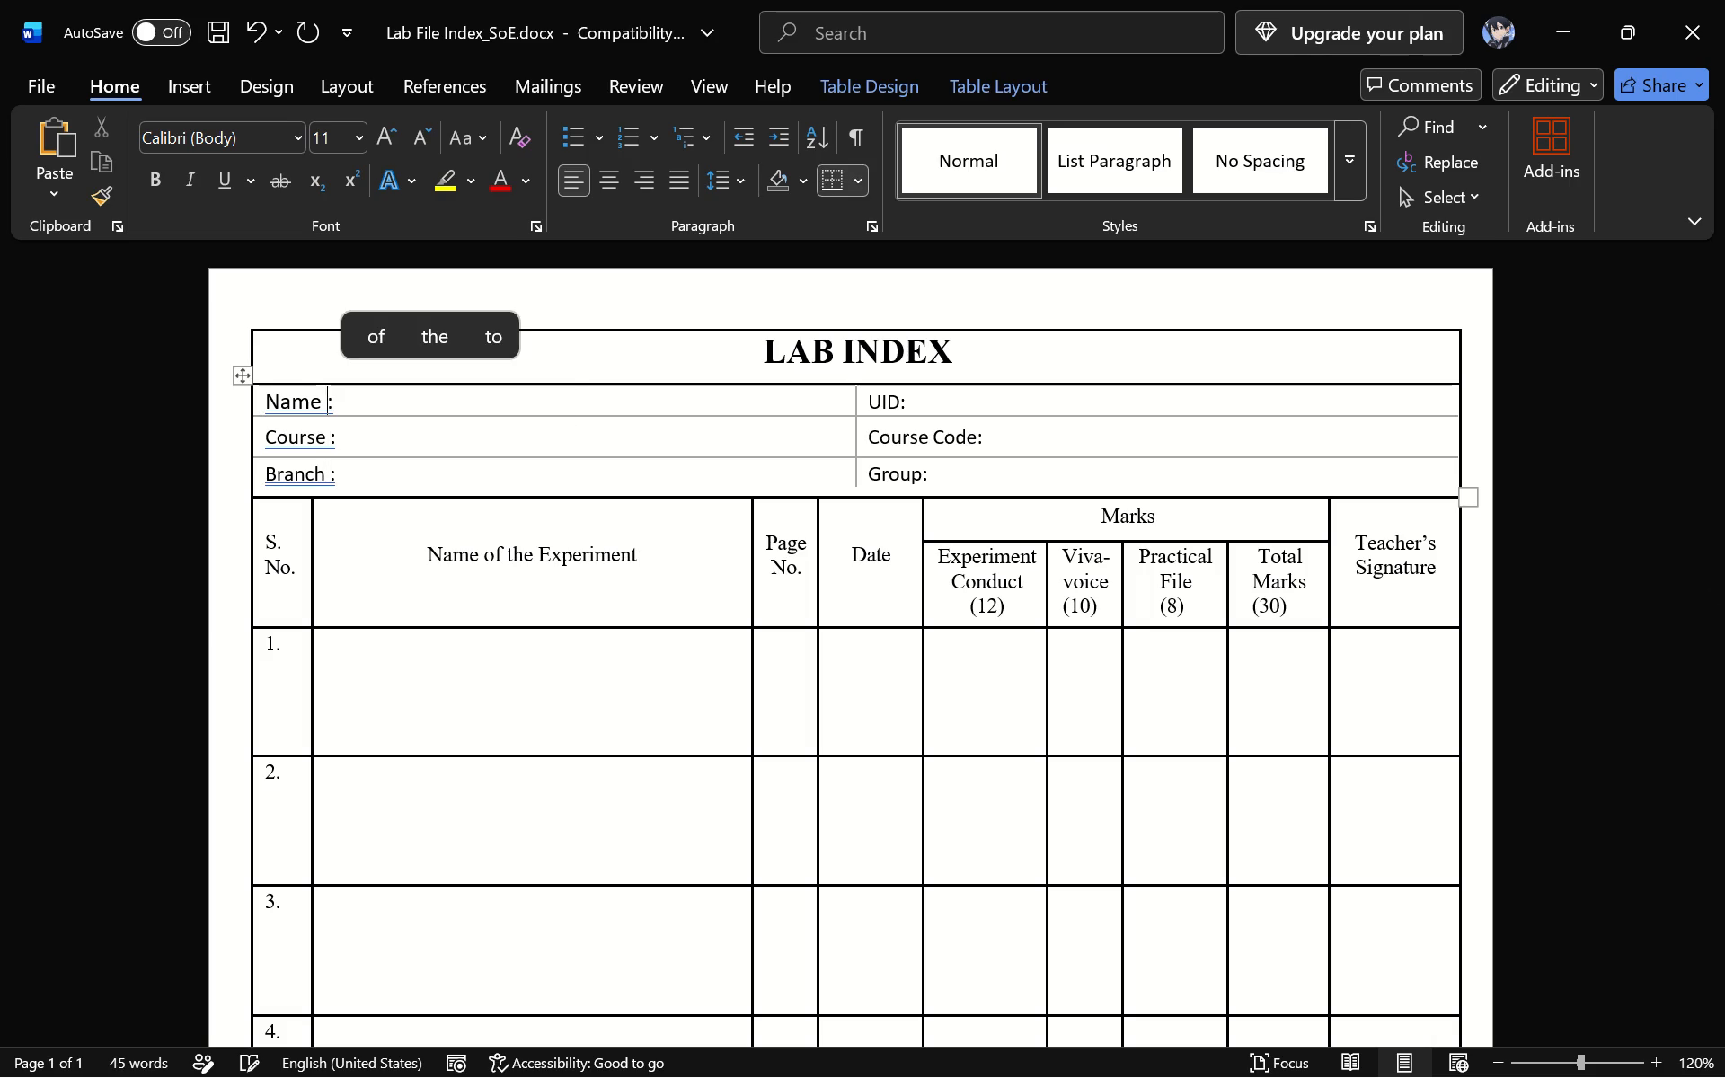
click(898, 402)
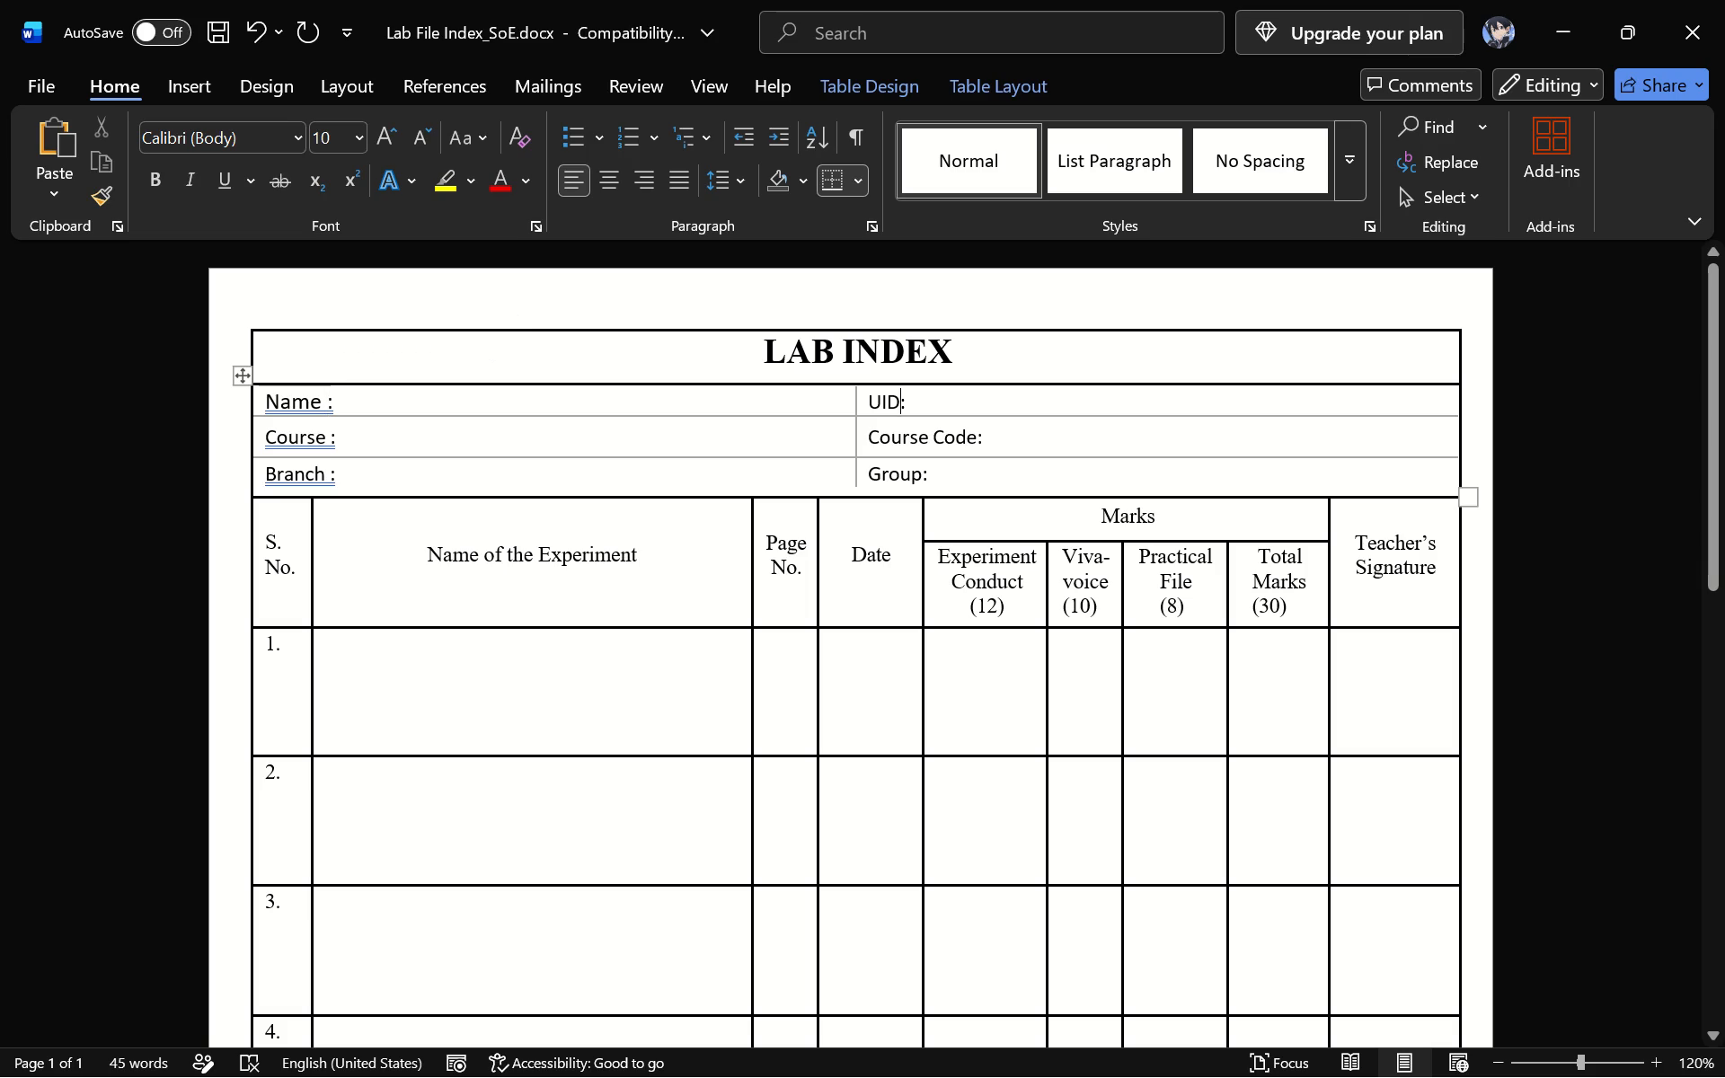
key(space)
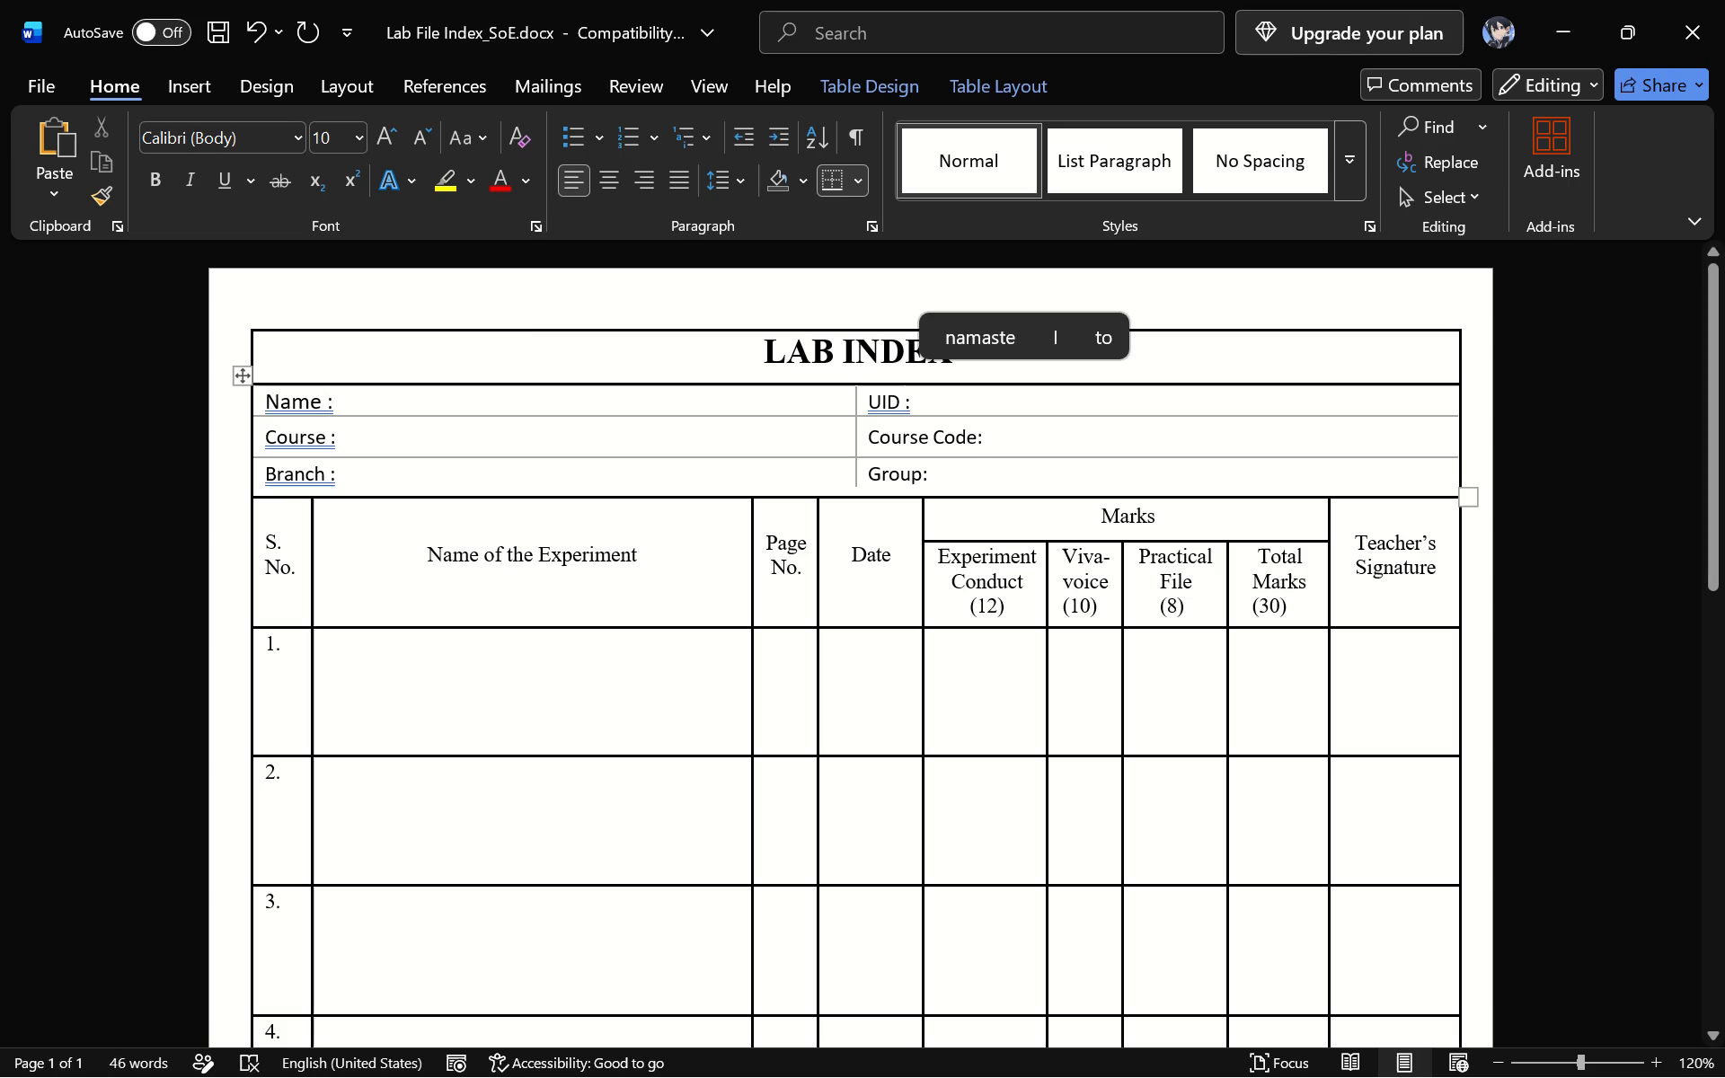
click(977, 439)
key(space)
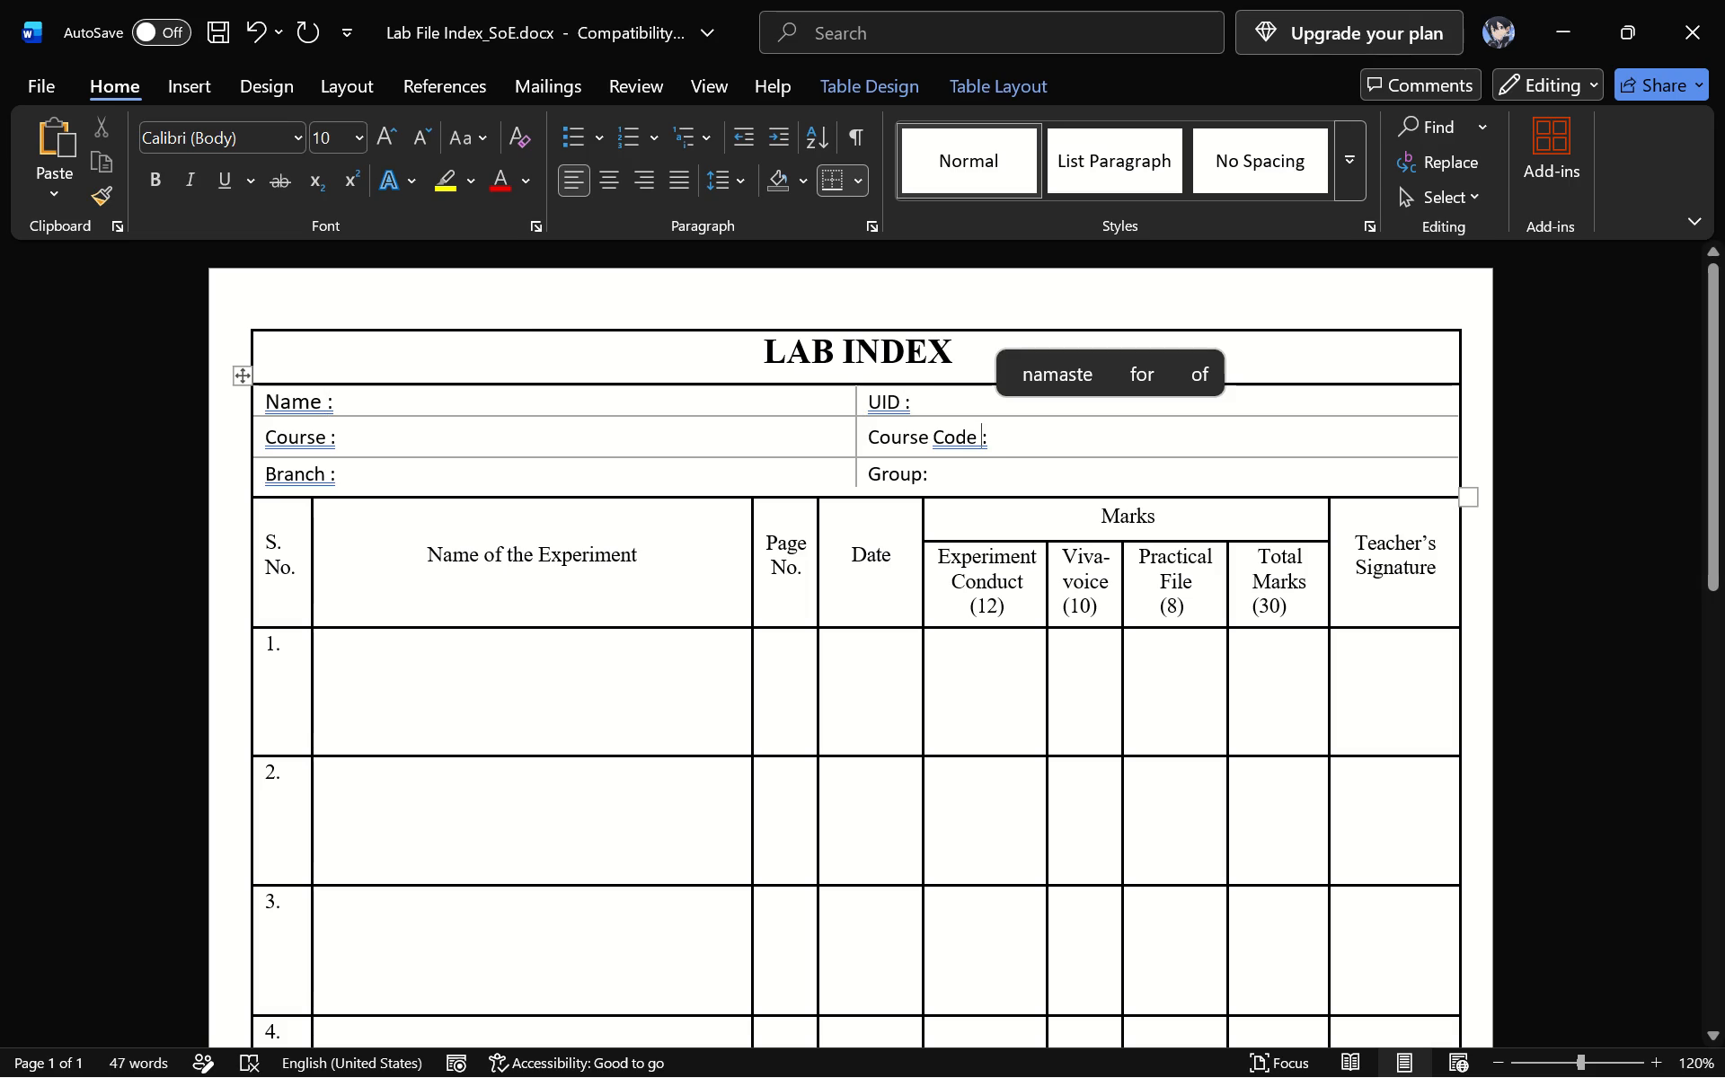
click(920, 475)
key(space)
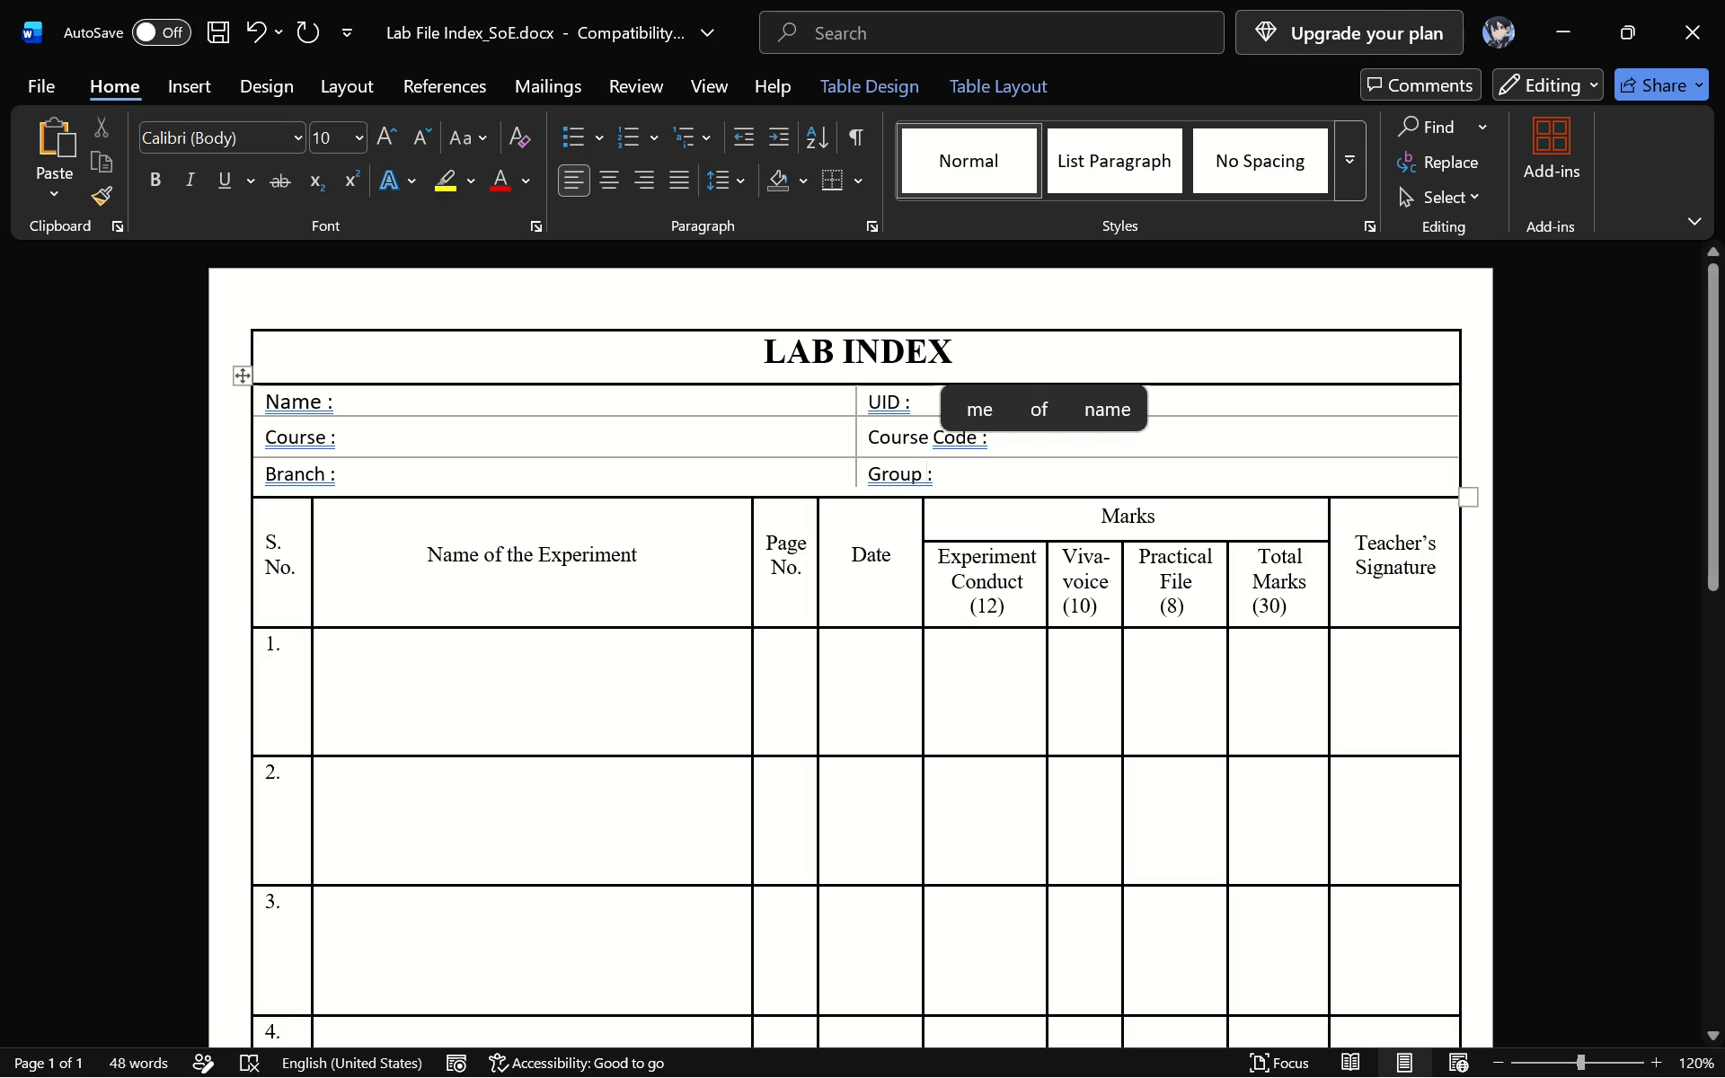
Make all six student and course details labels bold and set their font to Times New Roman.
drag(265, 401, 482, 443)
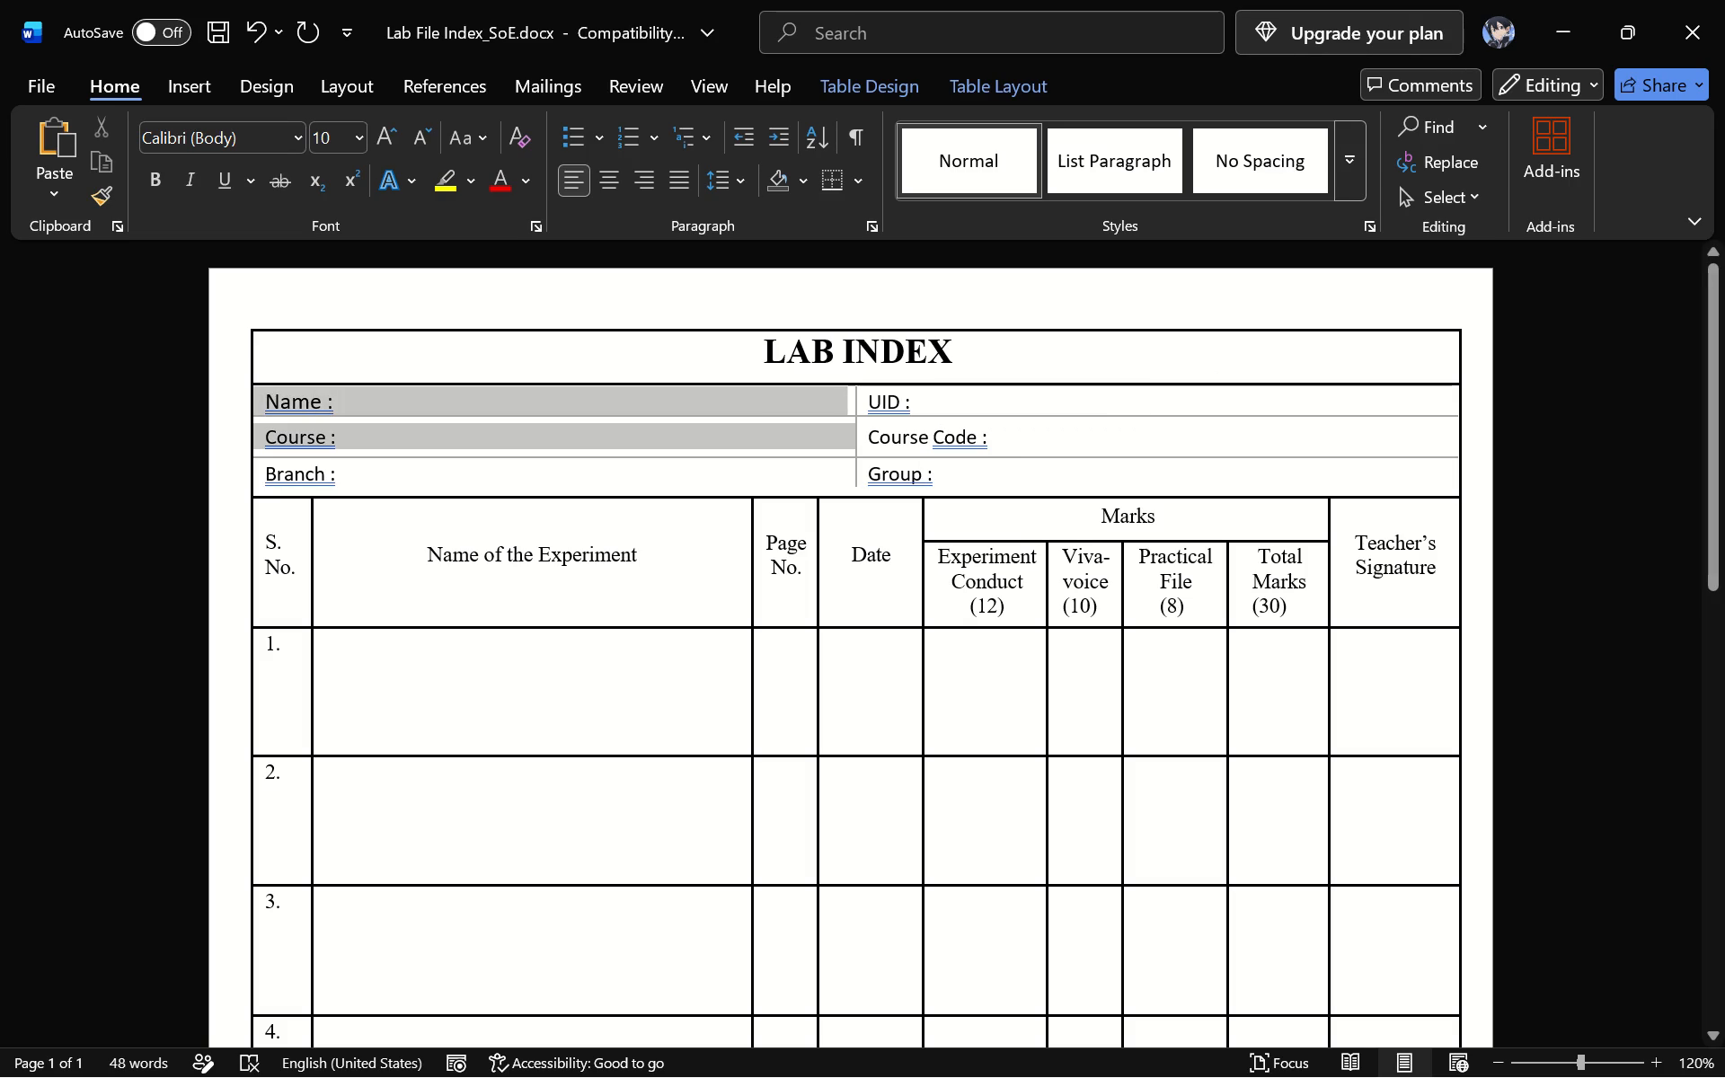
drag(482, 443, 960, 484)
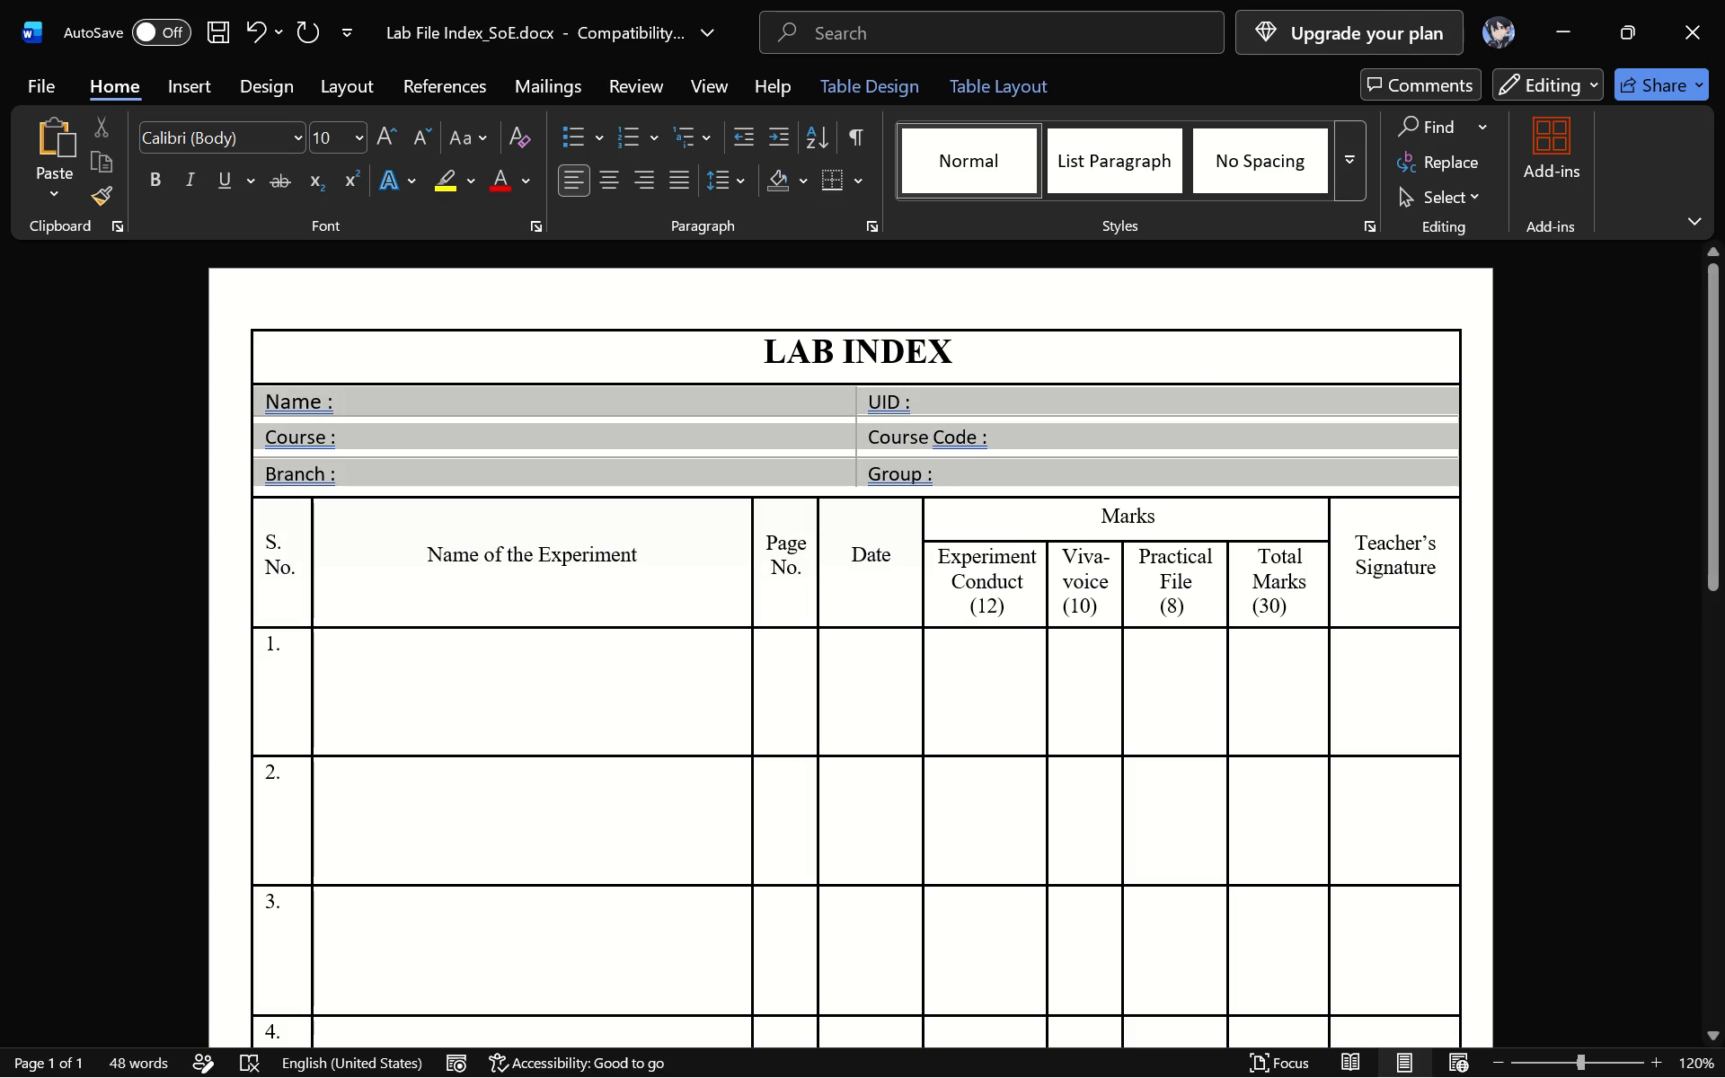
drag(960, 484, 954, 482)
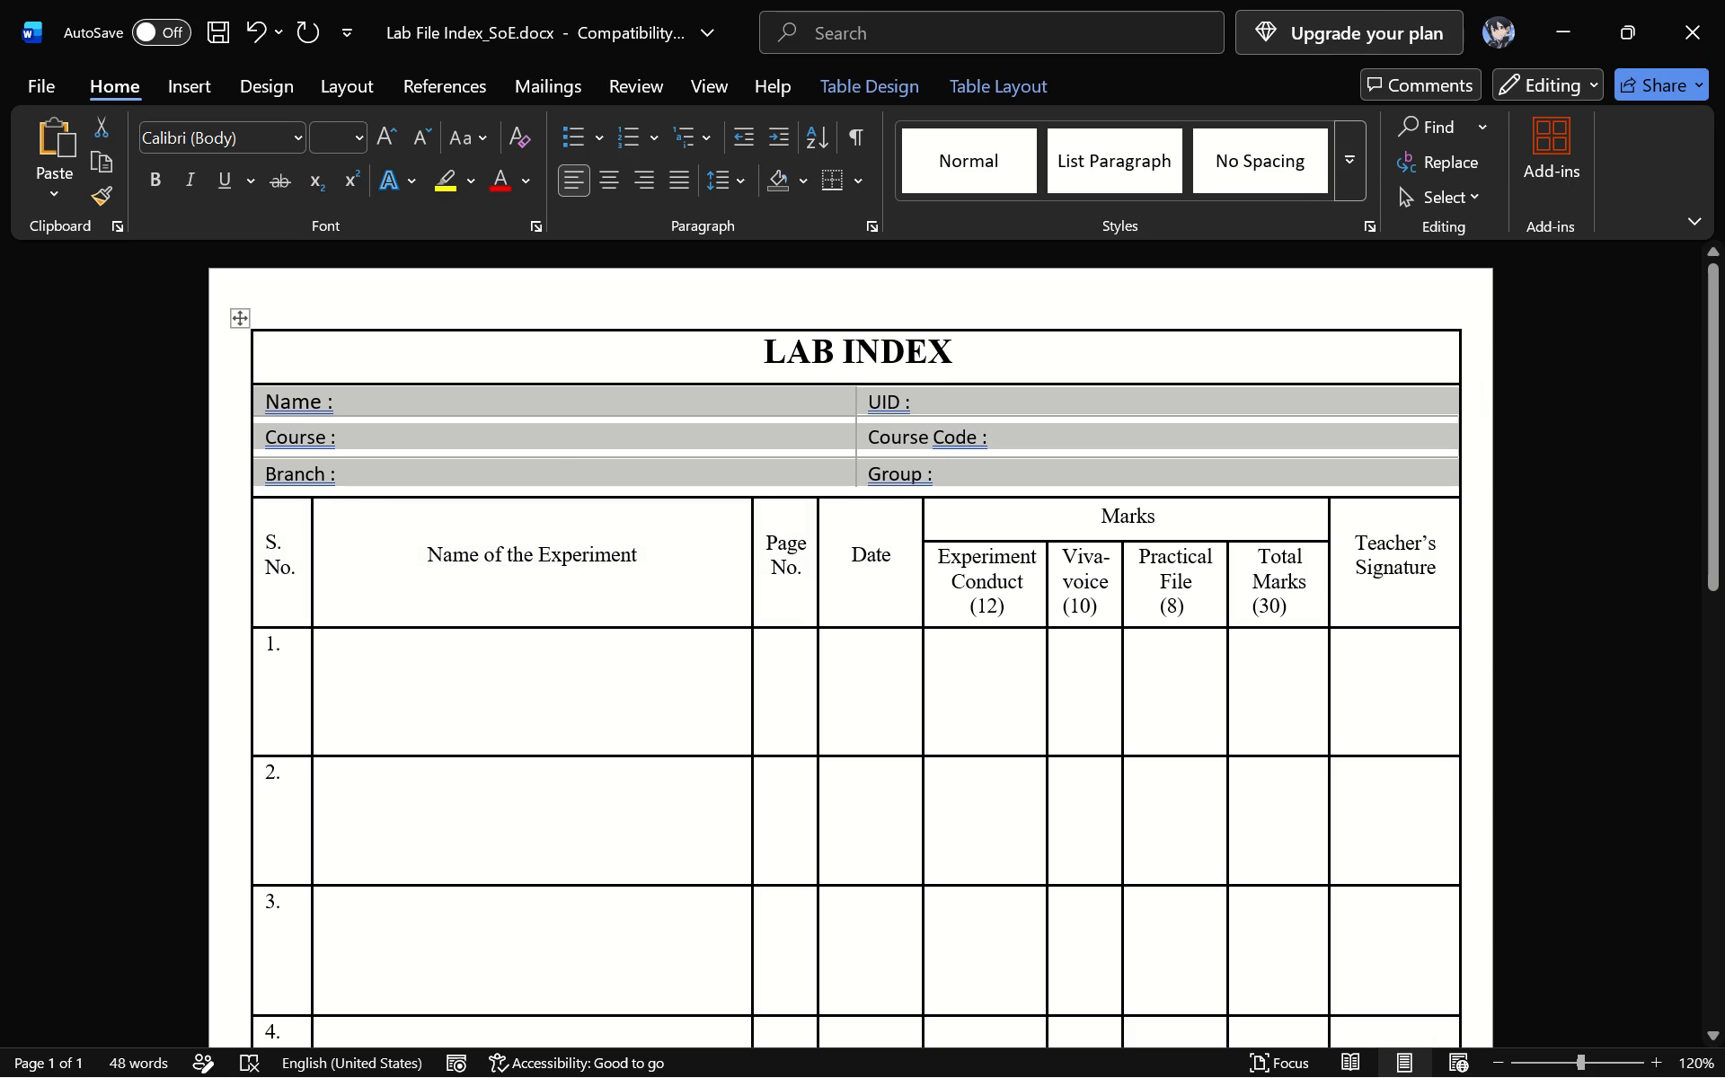
click(152, 188)
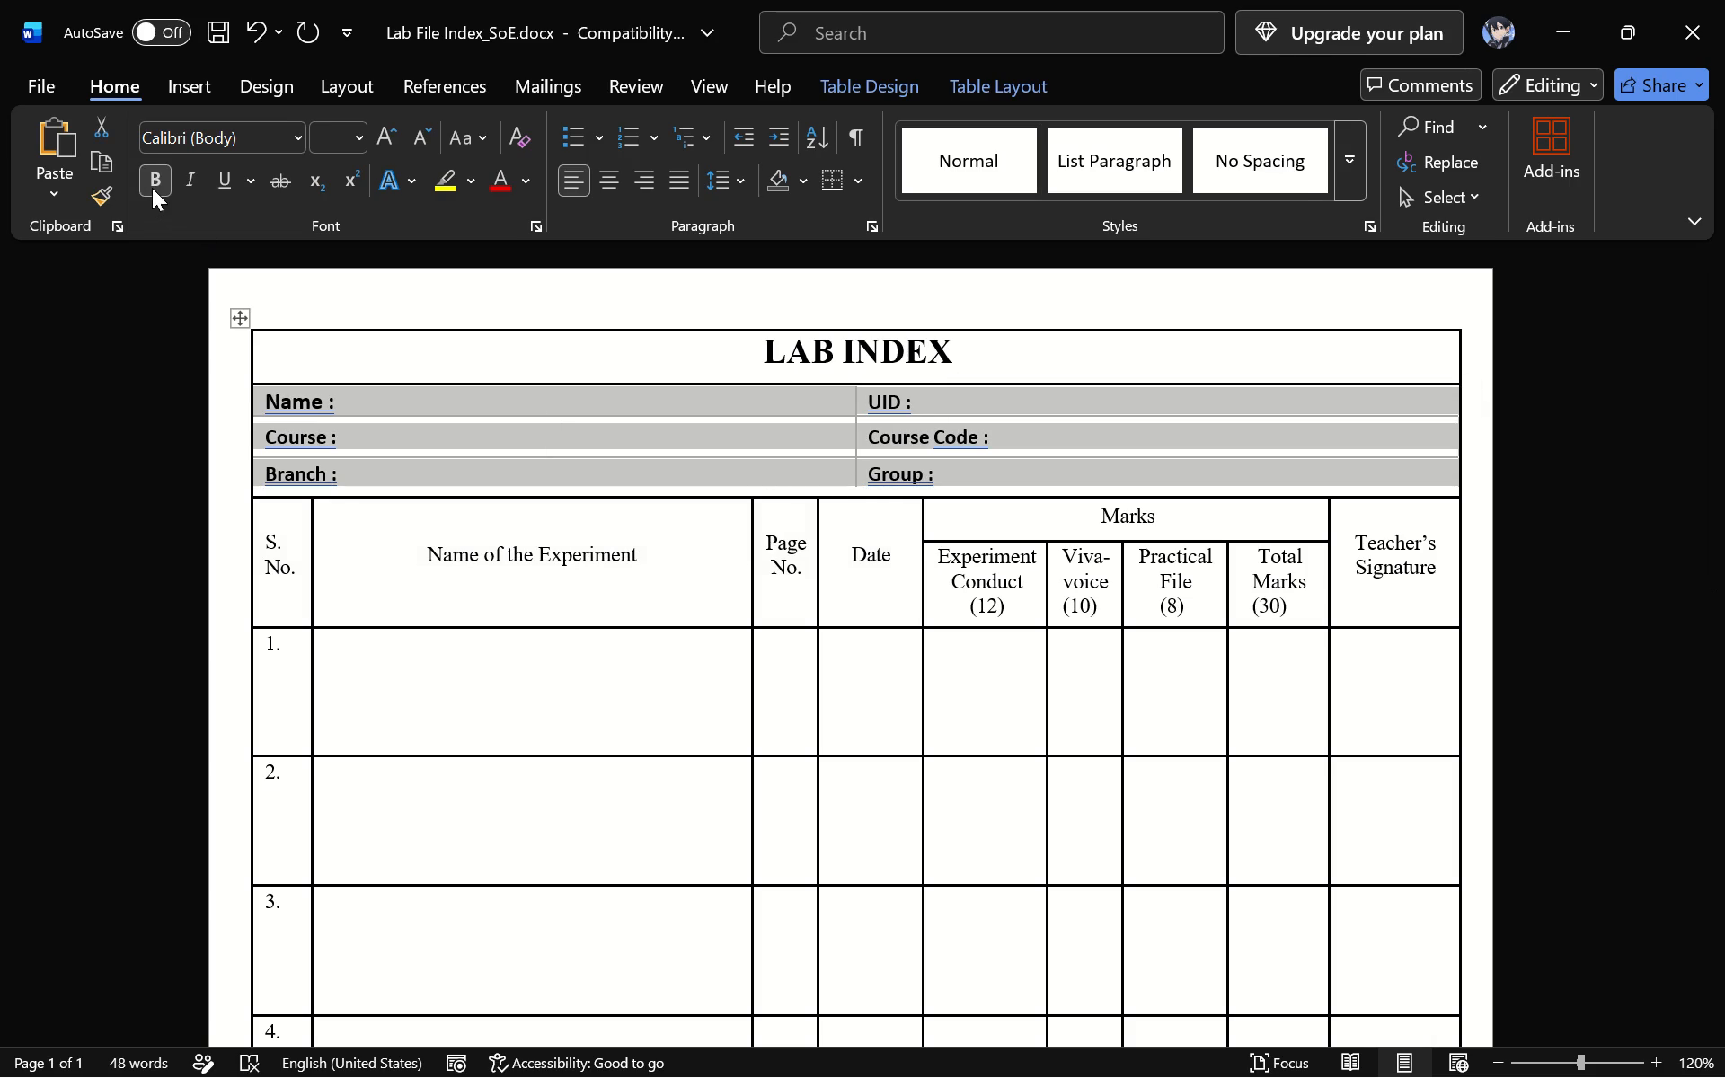
click(303, 137)
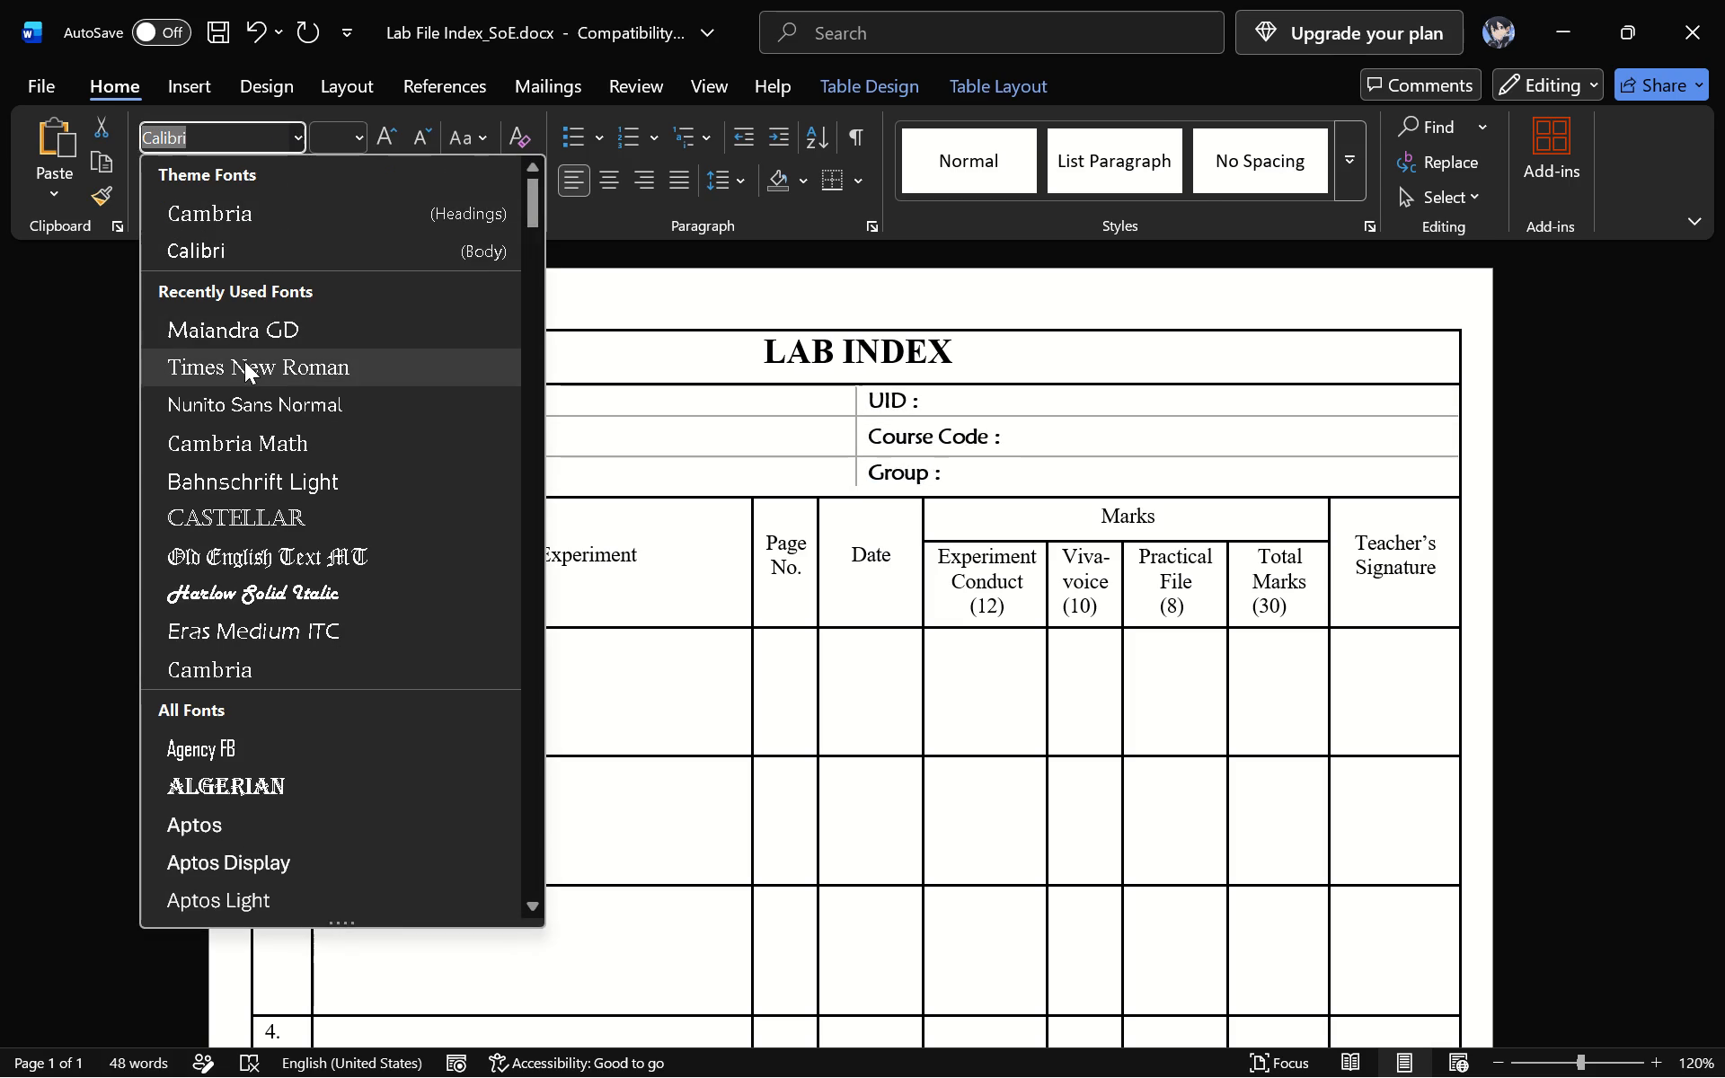
click(244, 366)
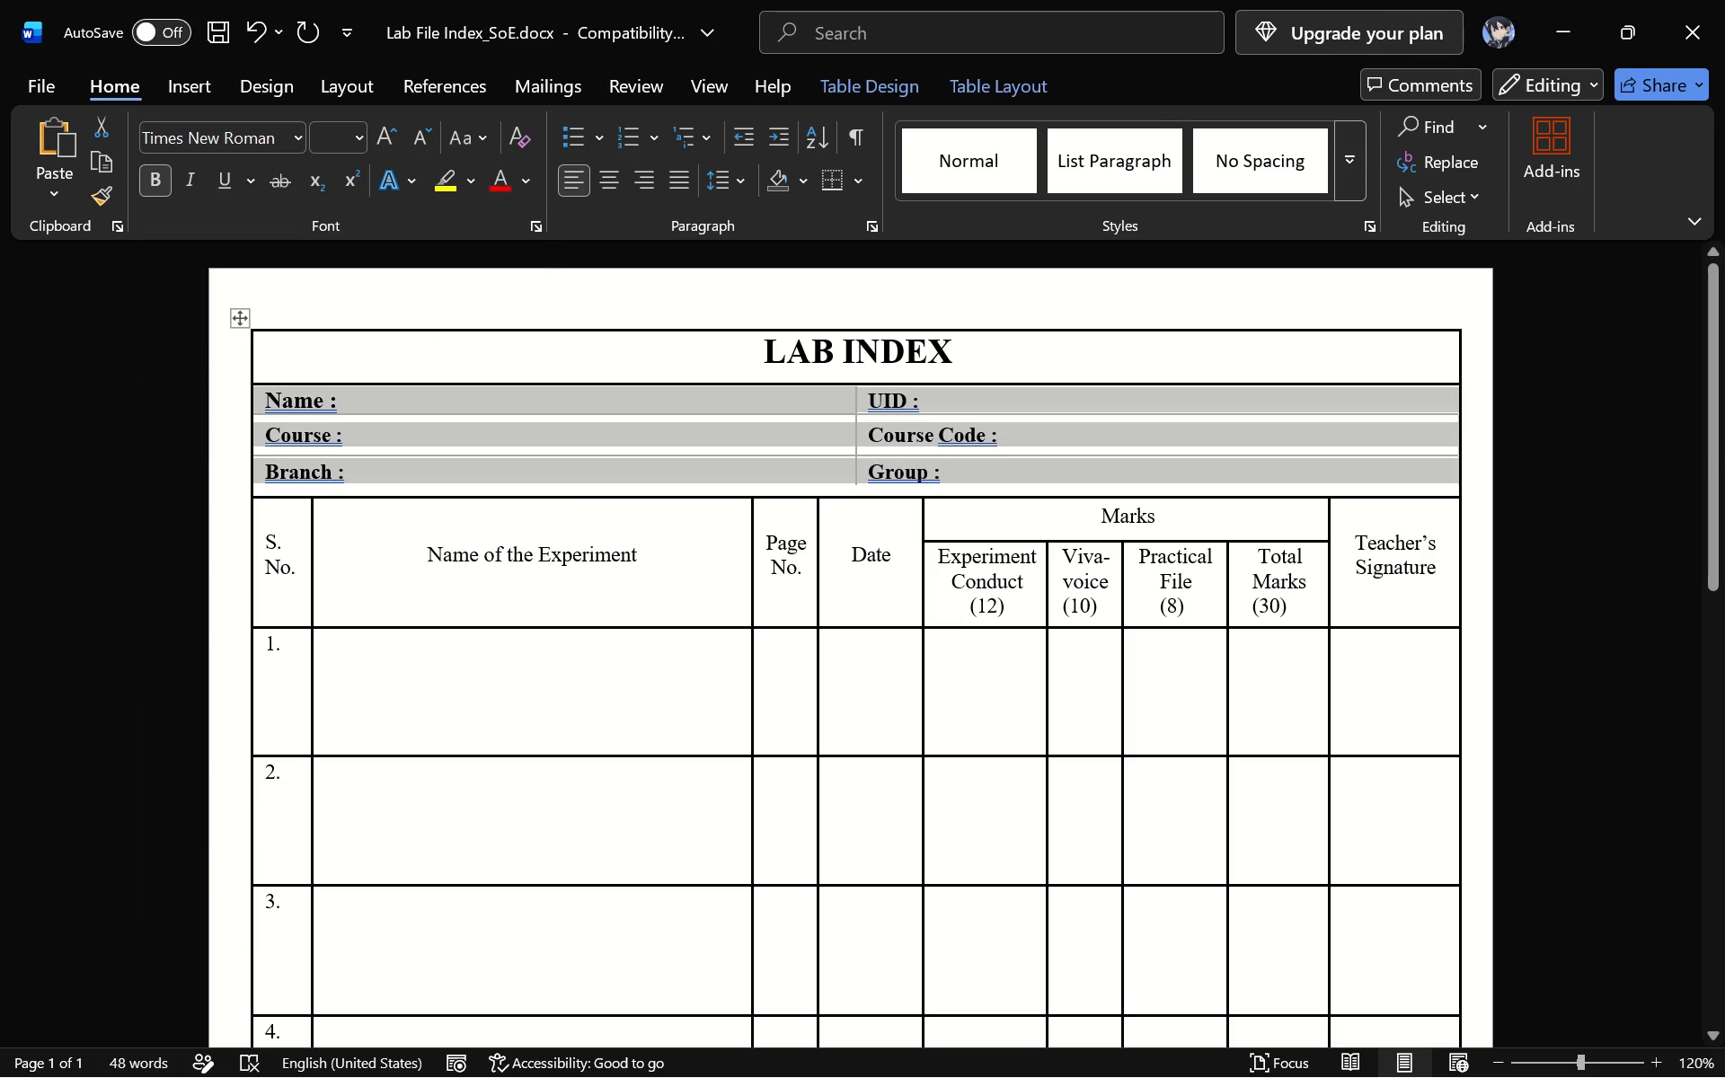
click(159, 499)
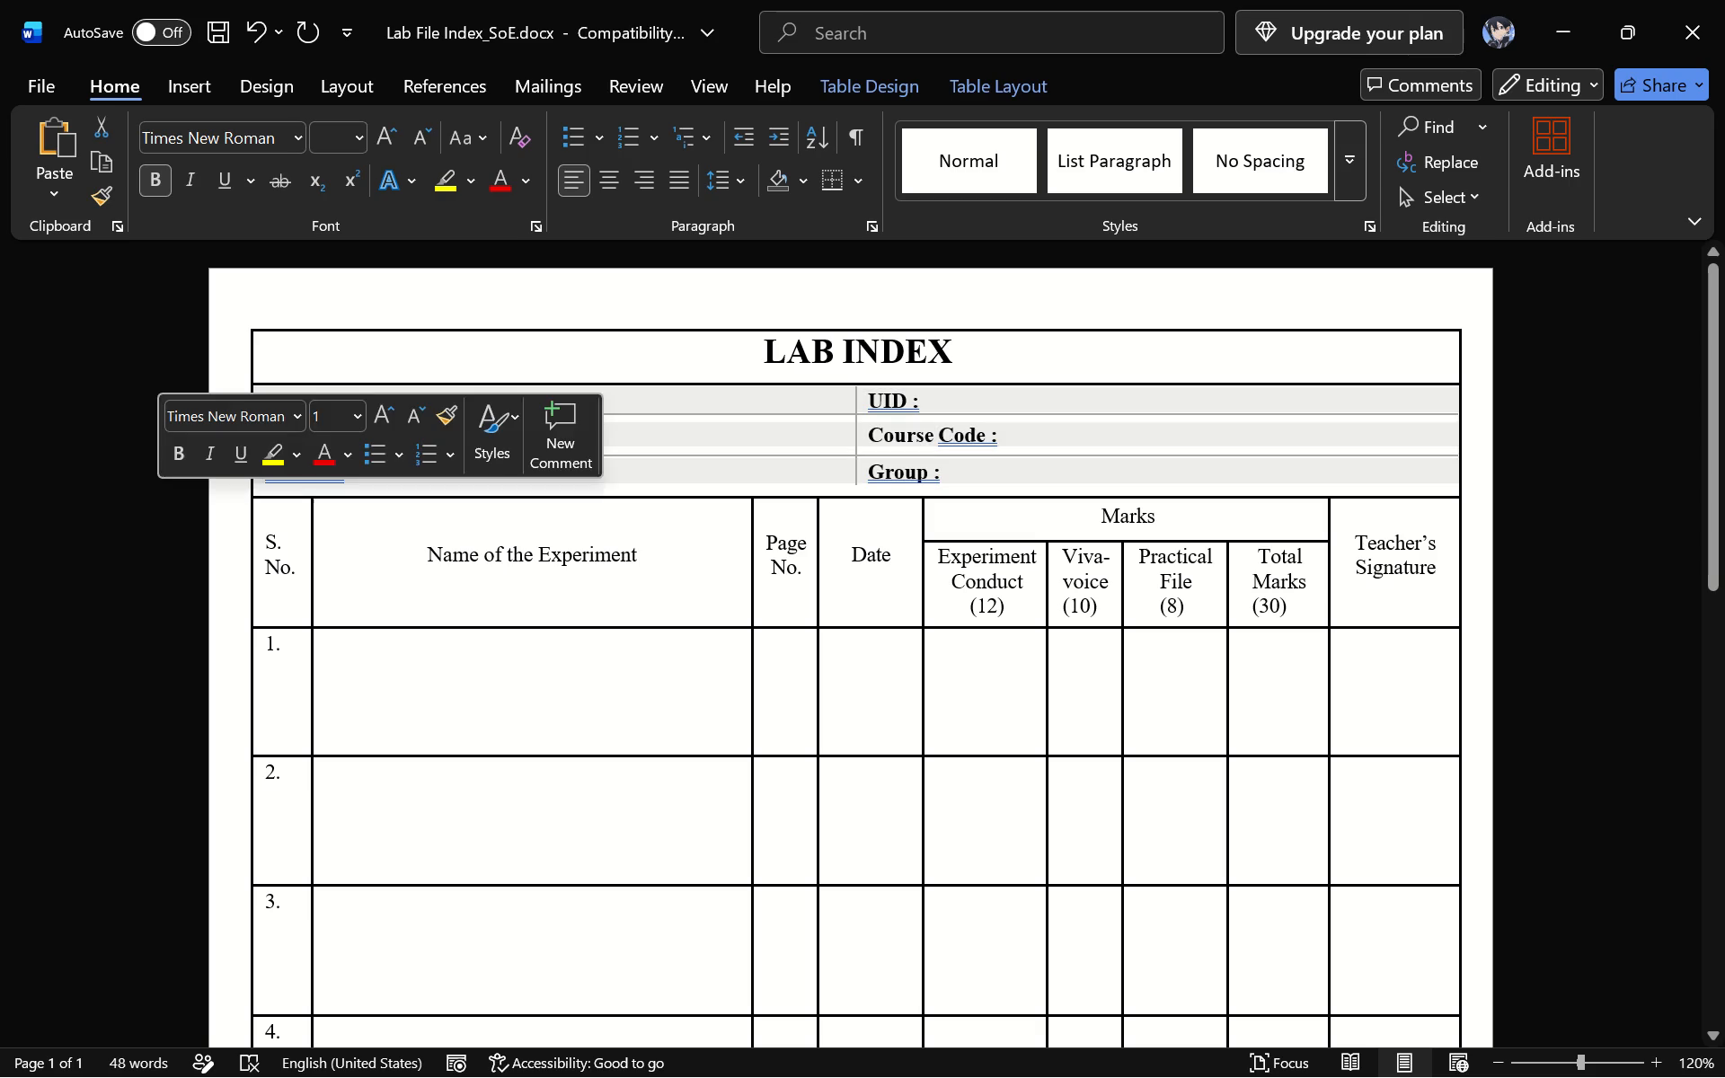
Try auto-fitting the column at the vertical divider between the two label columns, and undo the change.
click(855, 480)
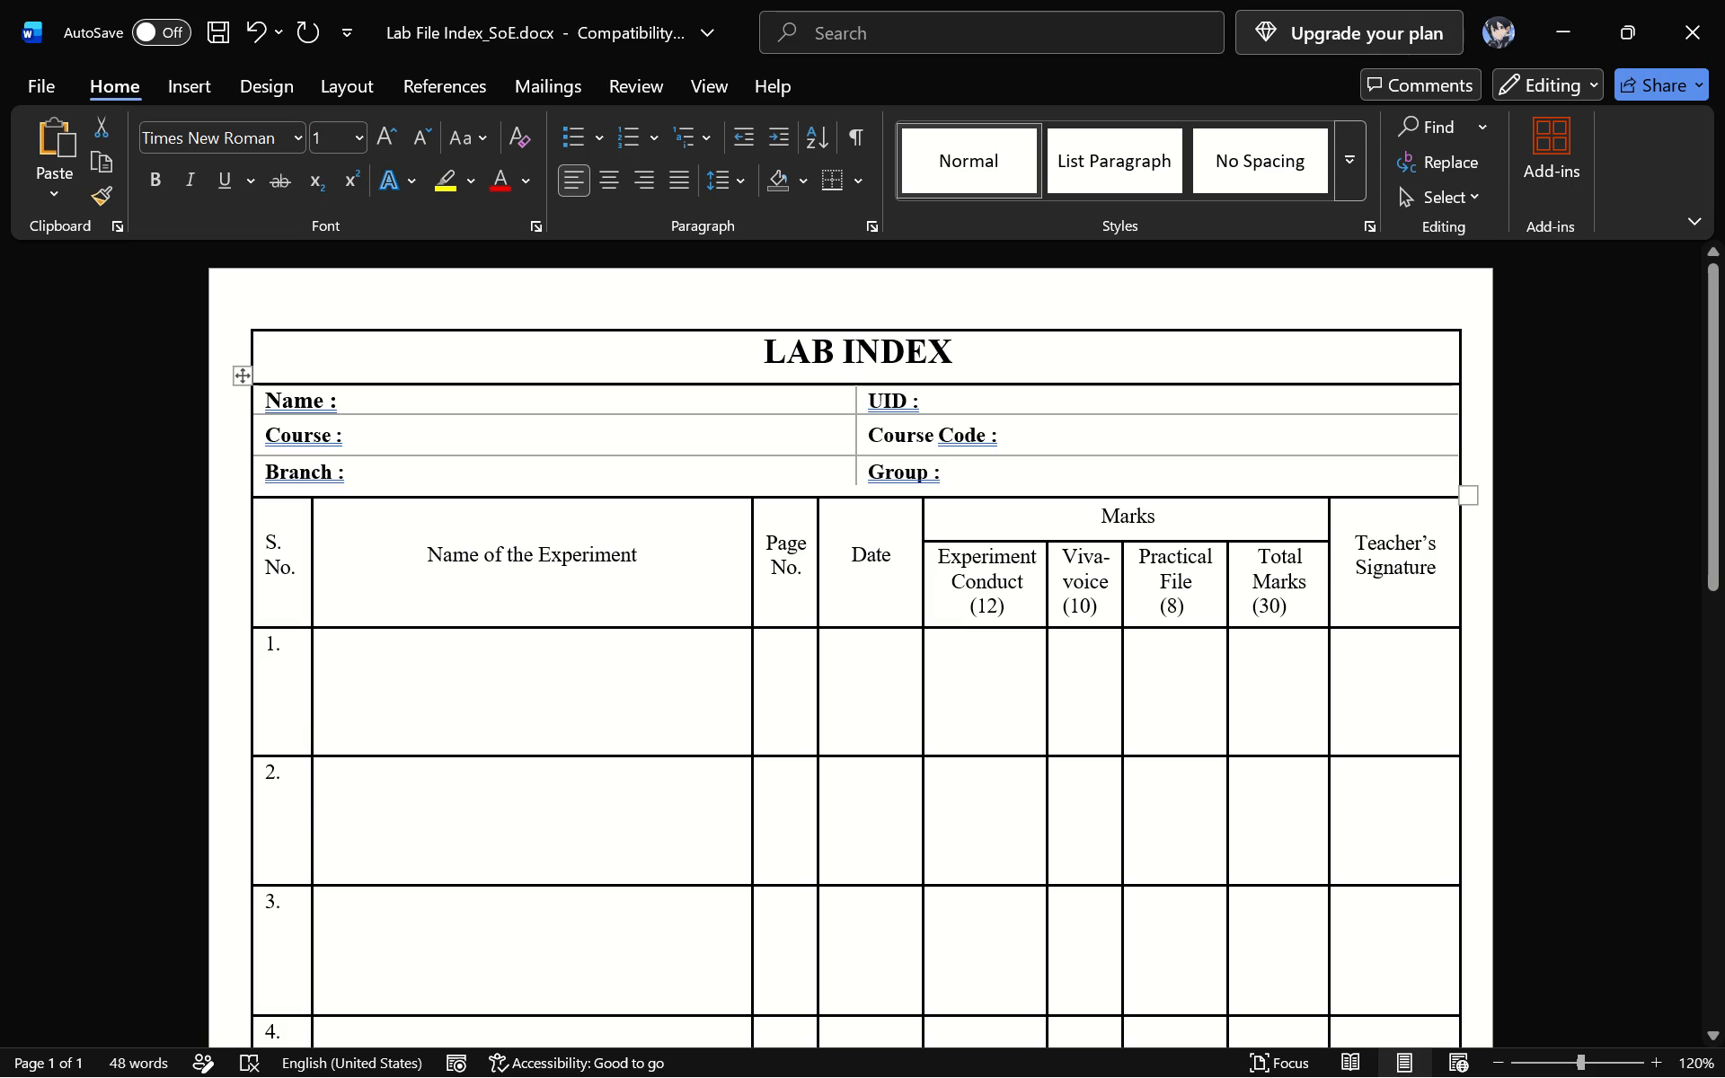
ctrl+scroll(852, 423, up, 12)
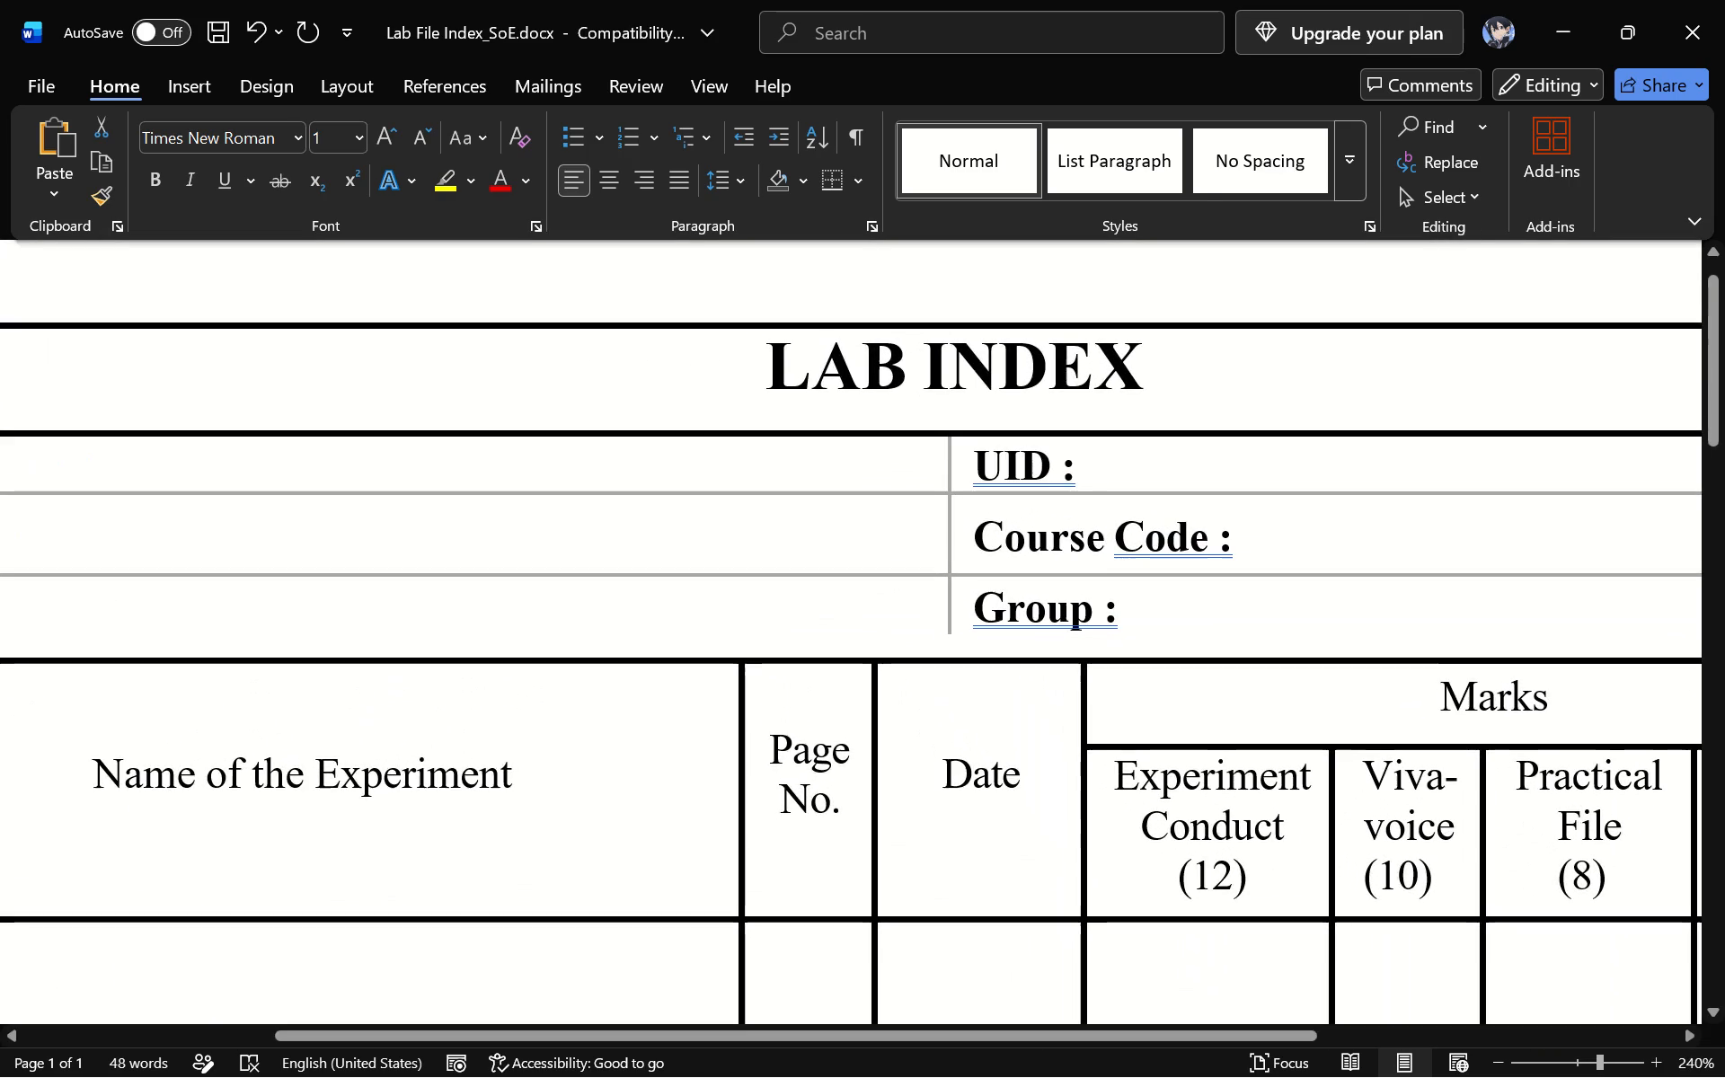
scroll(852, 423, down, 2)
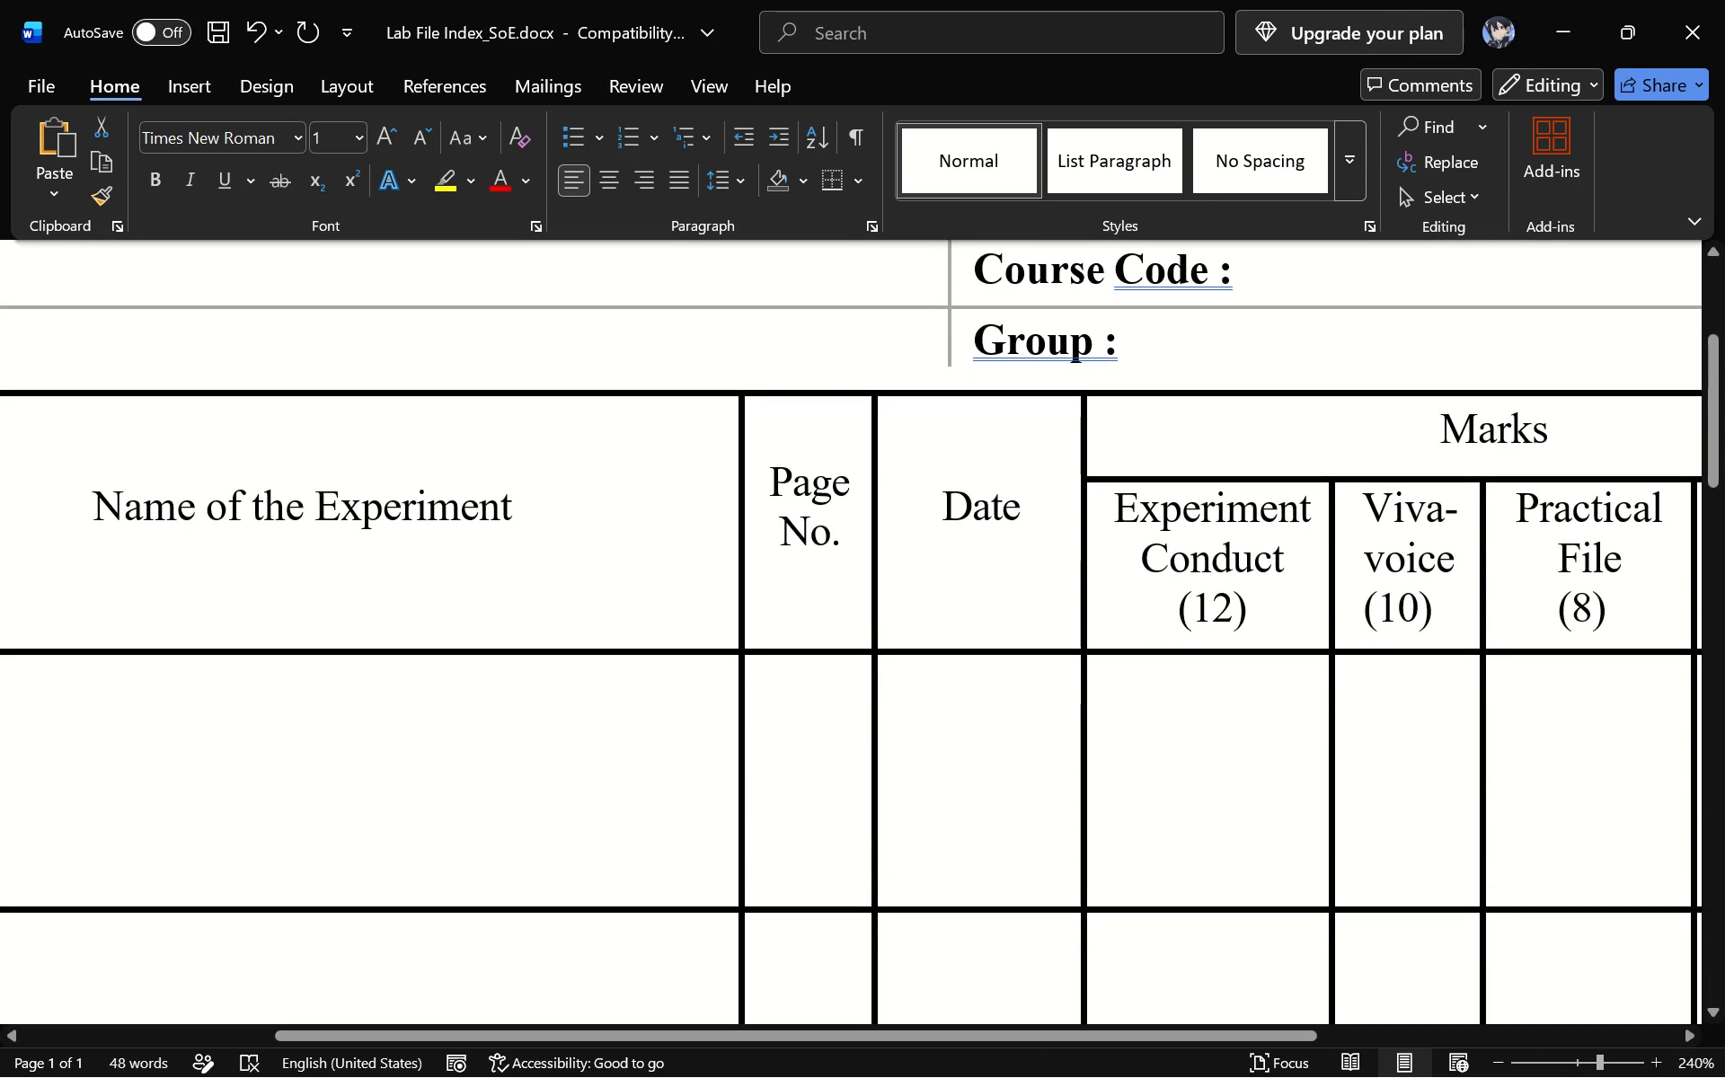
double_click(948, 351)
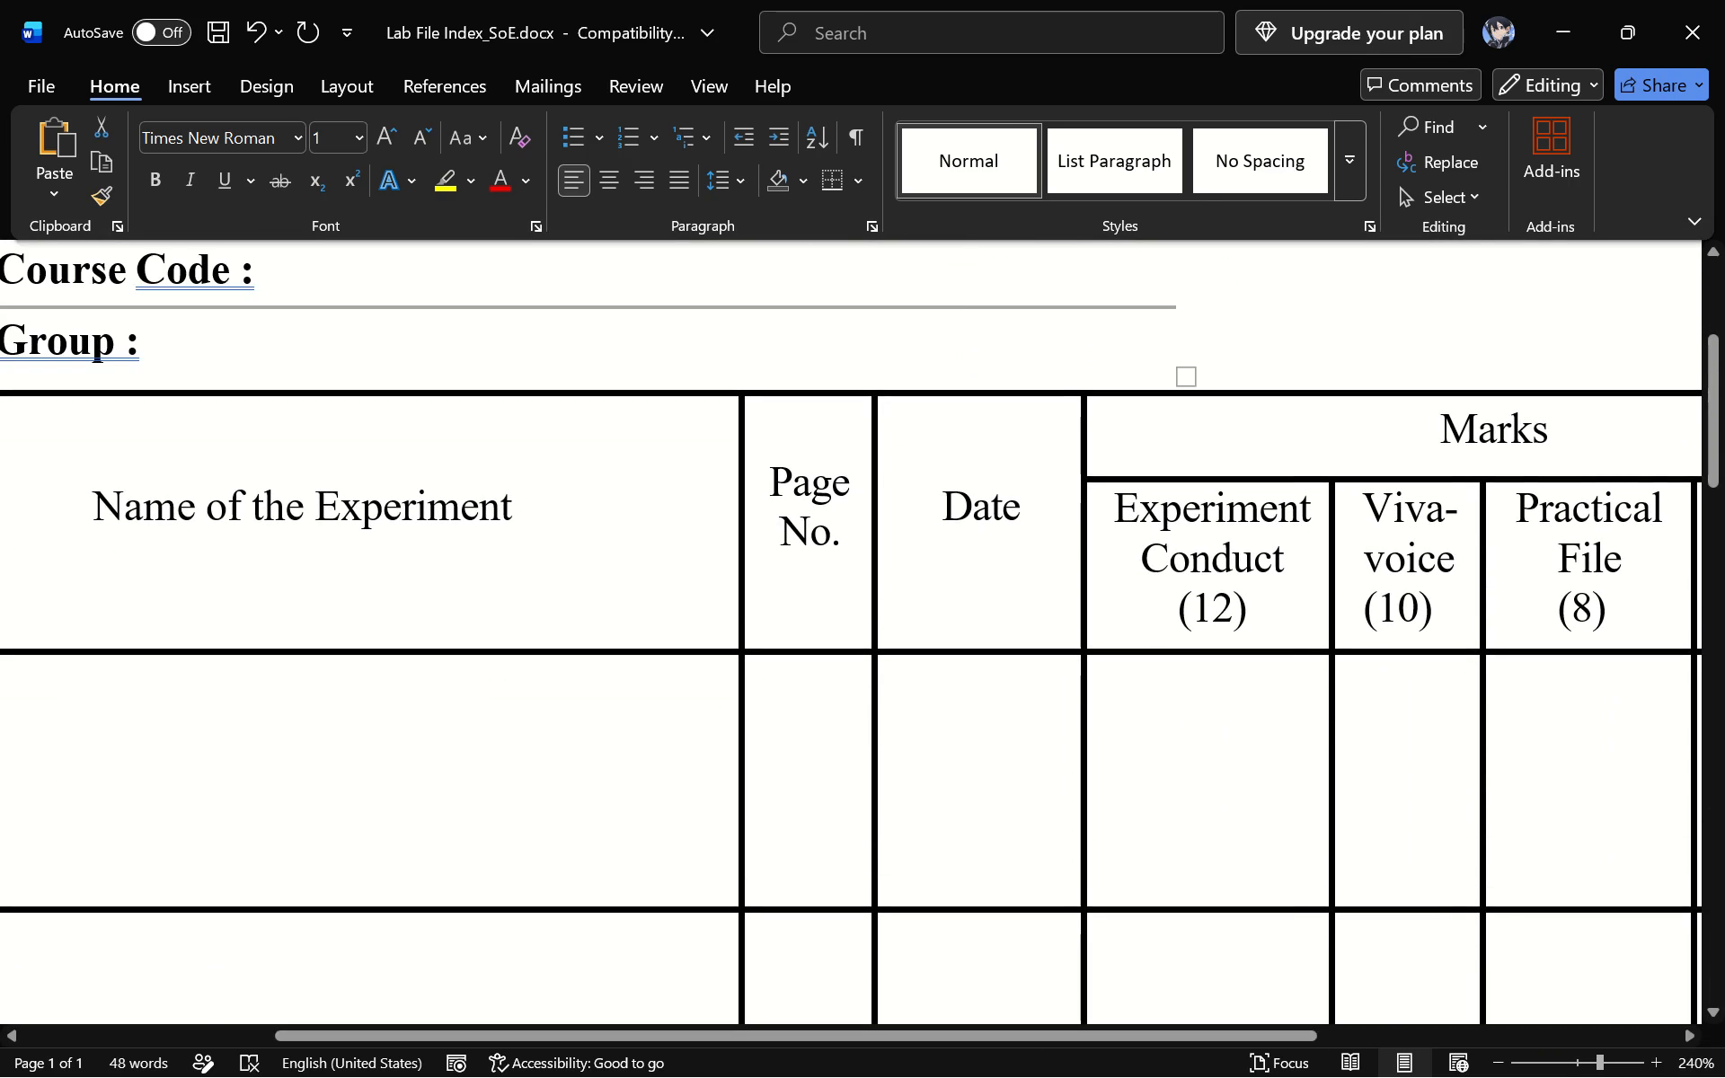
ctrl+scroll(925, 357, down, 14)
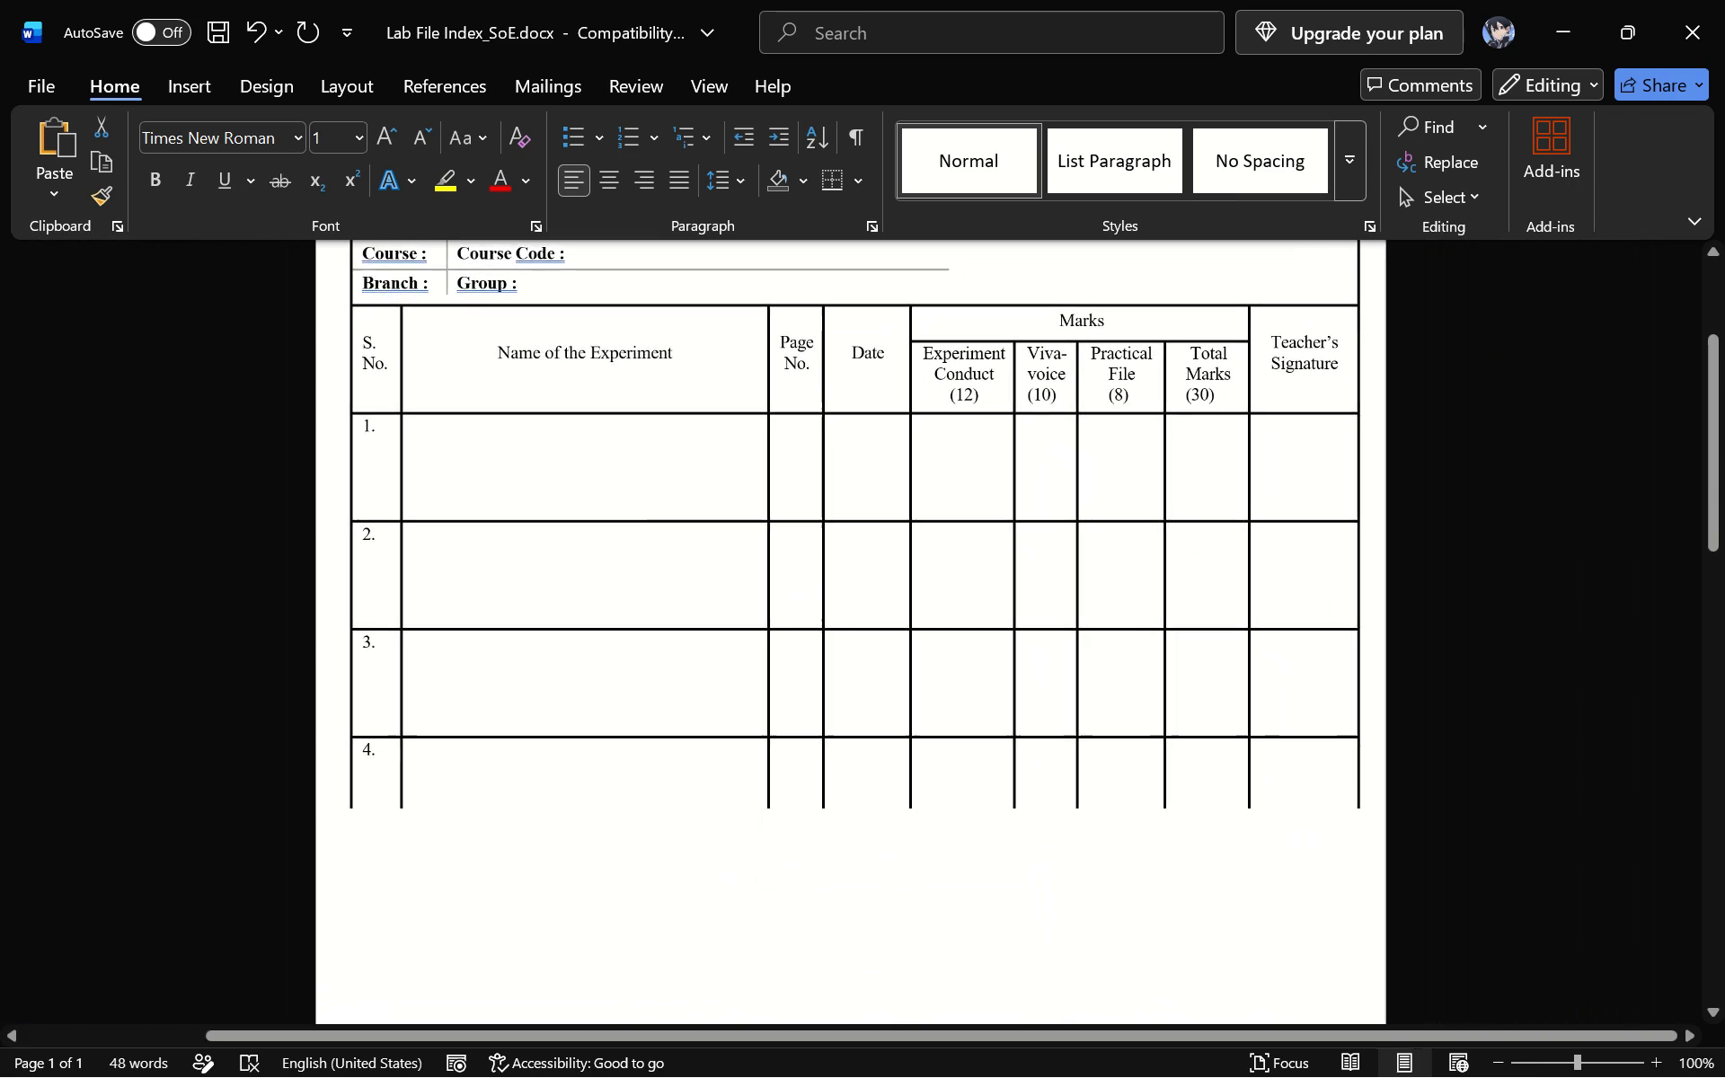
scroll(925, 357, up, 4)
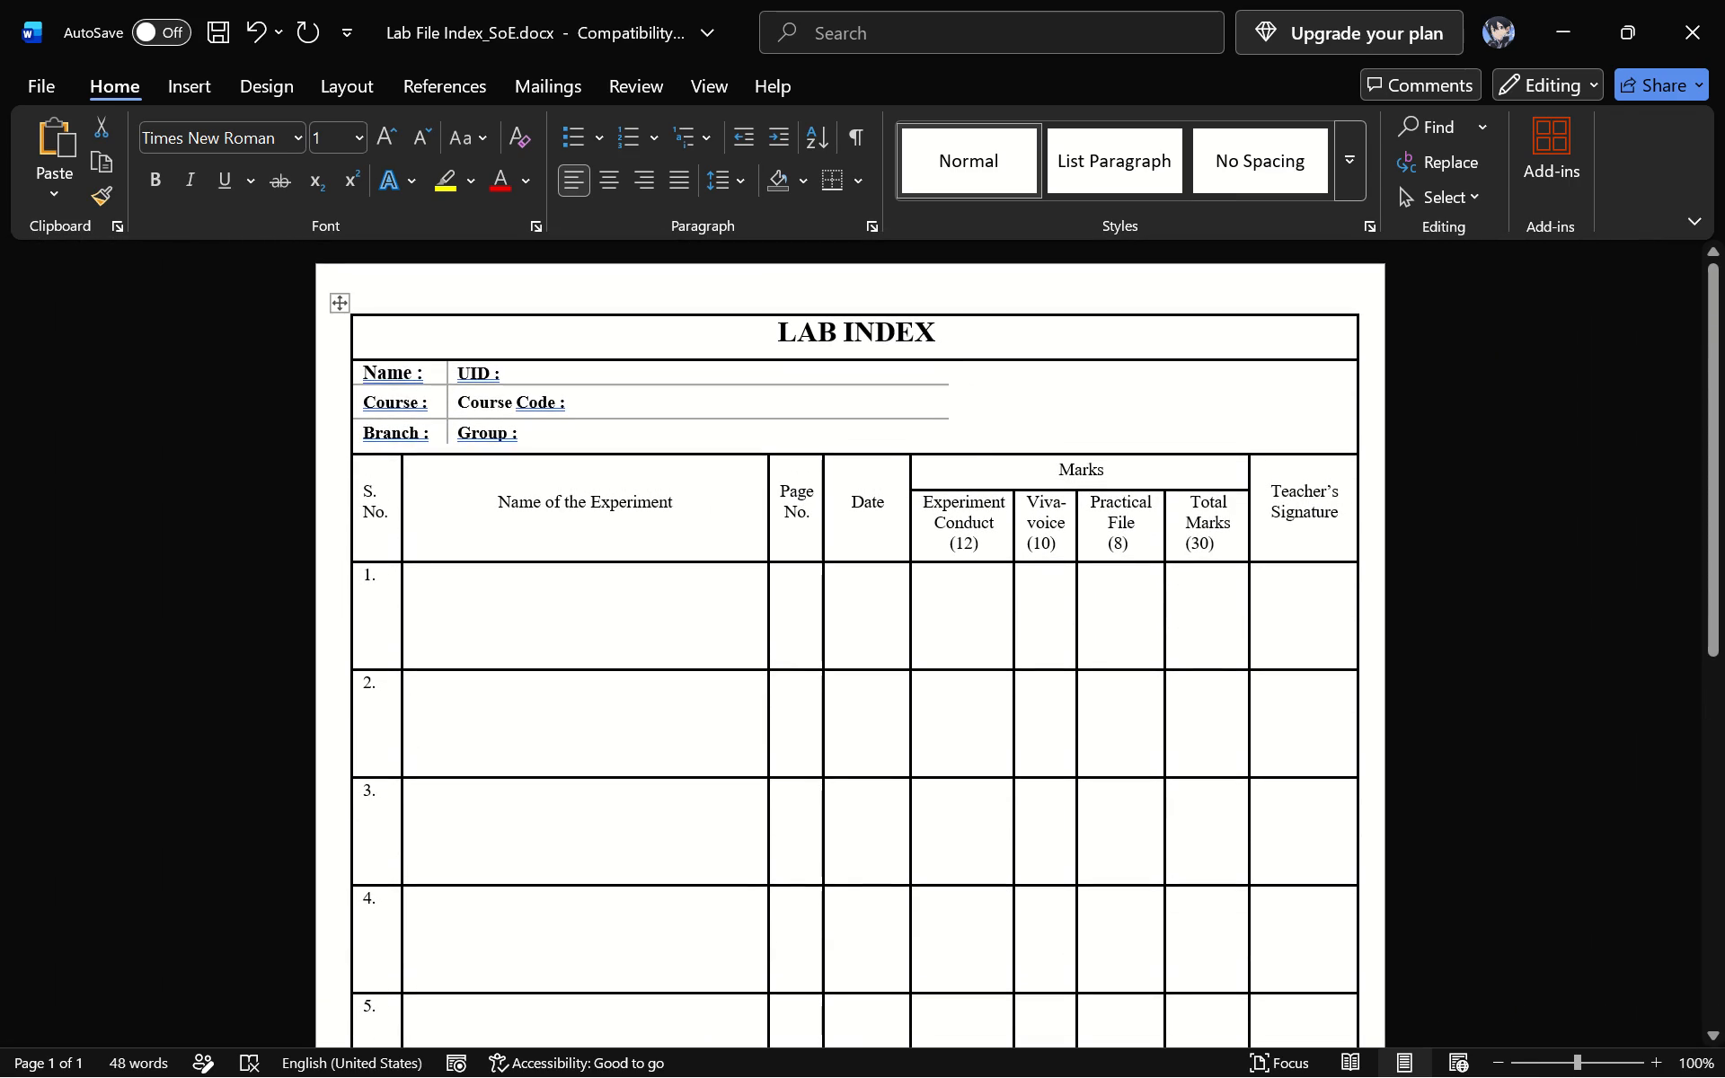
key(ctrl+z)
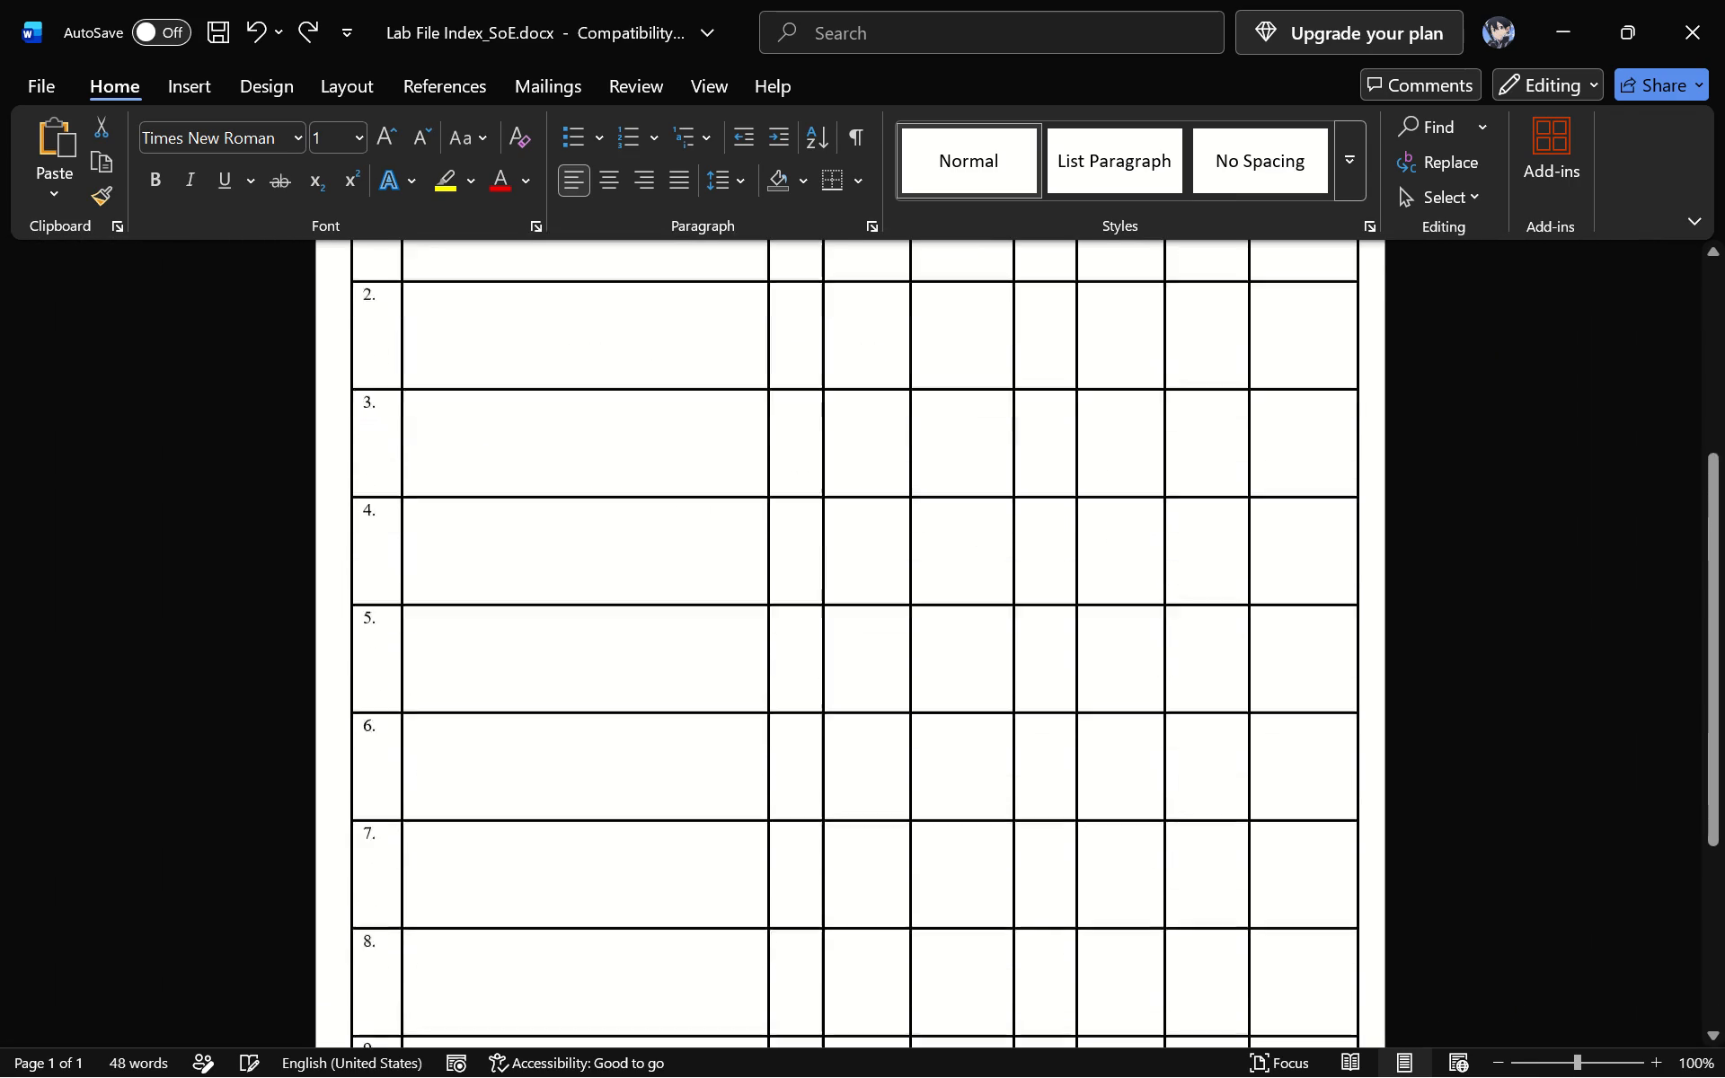
Resize the student details table so its outer and bottom edges meet the frame of the lab index table.
scroll(960, 400, up, 7)
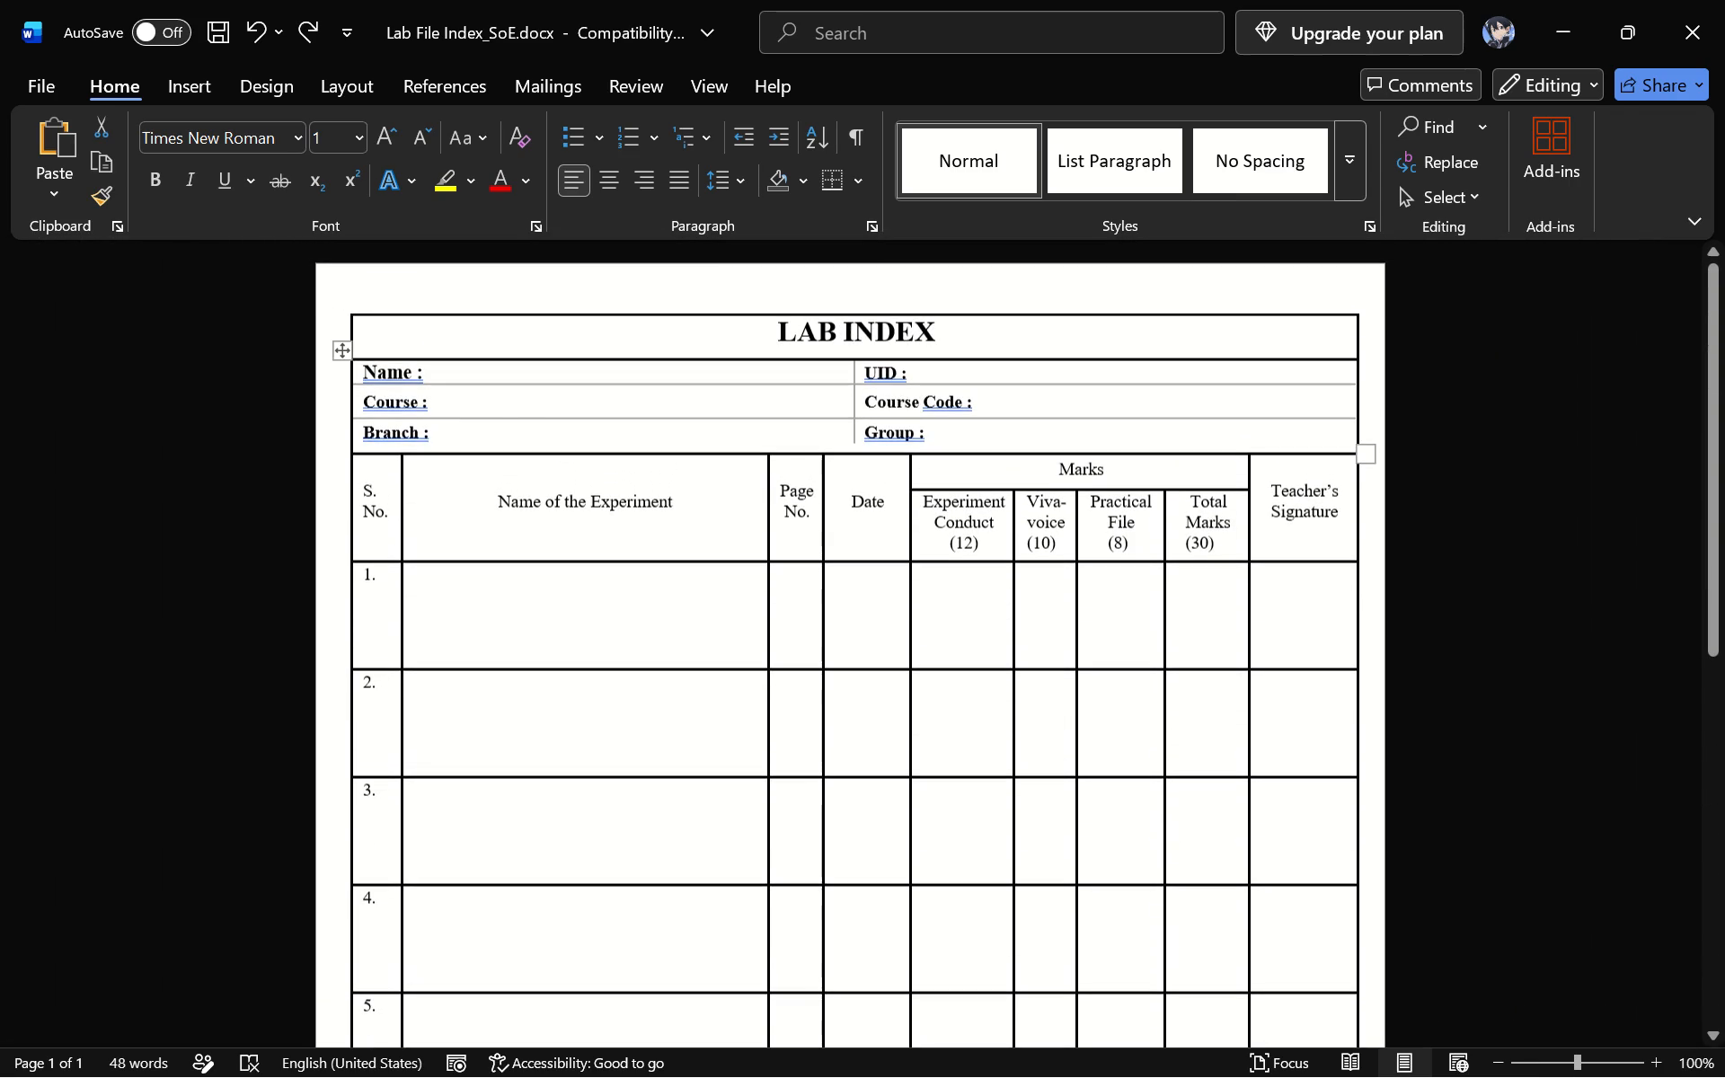
ctrl+scroll(848, 441, up, 2)
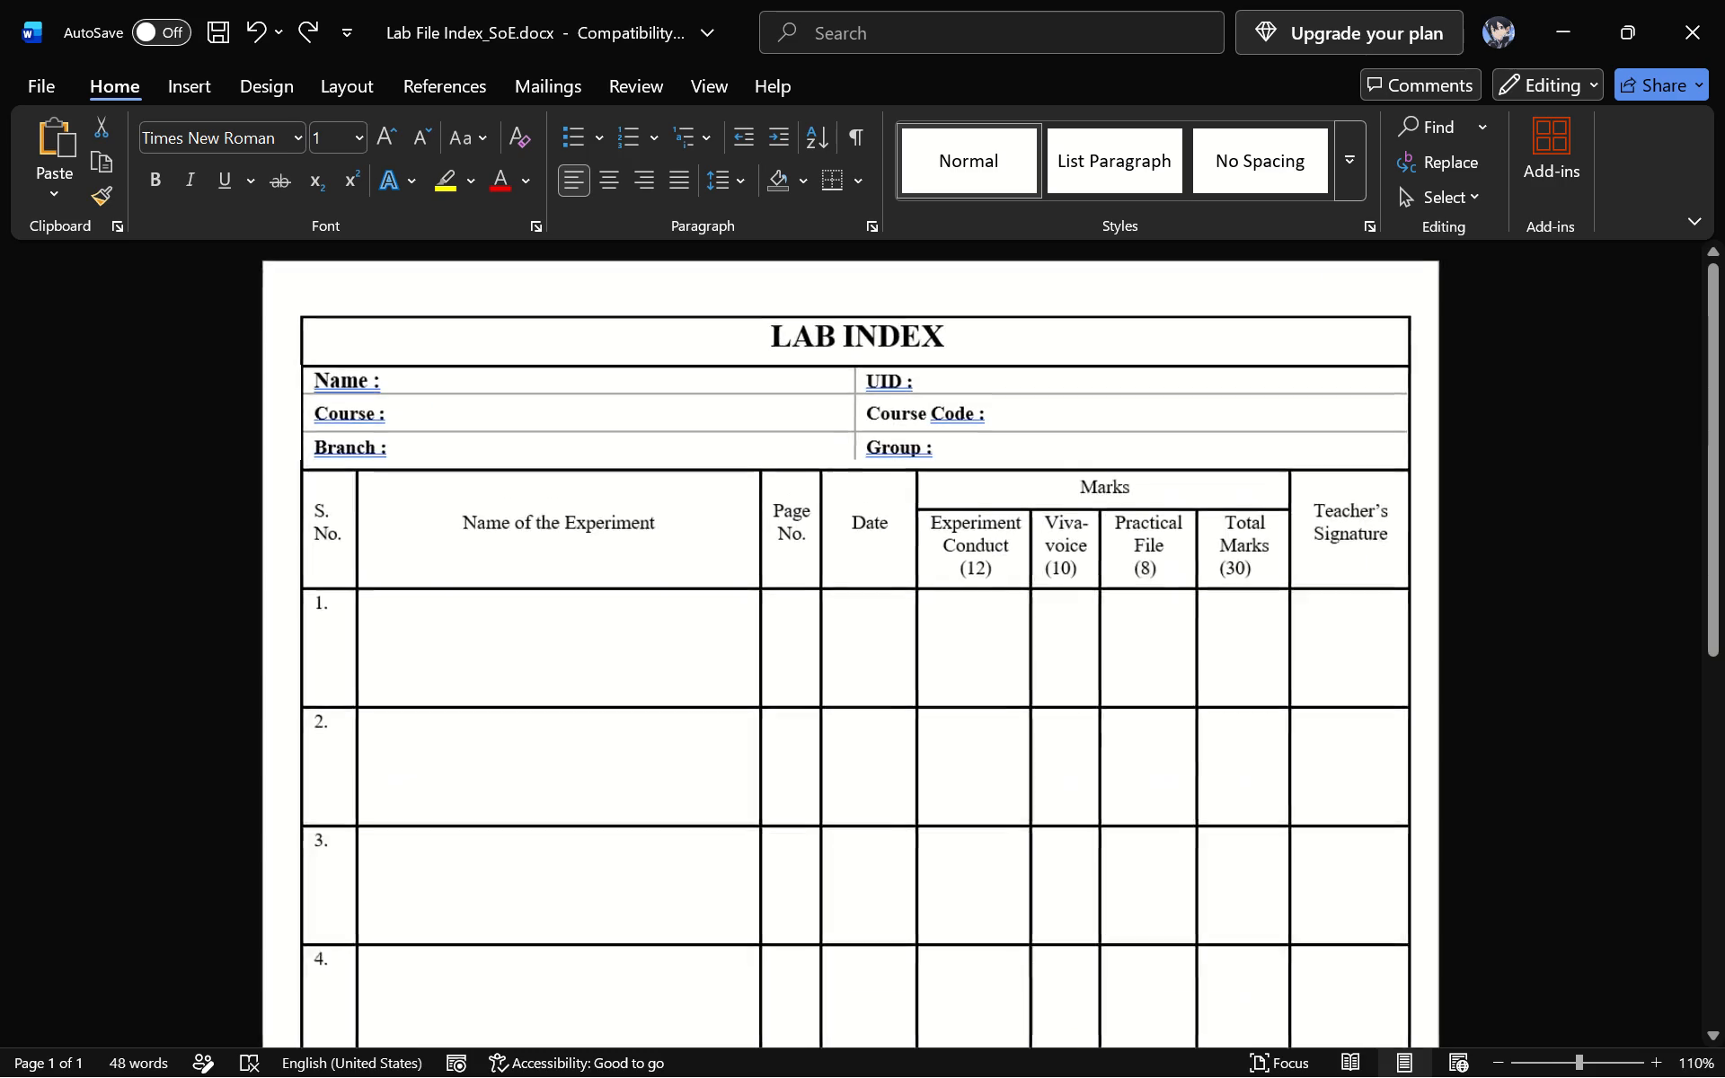
ctrl+scroll(848, 441, up, 4)
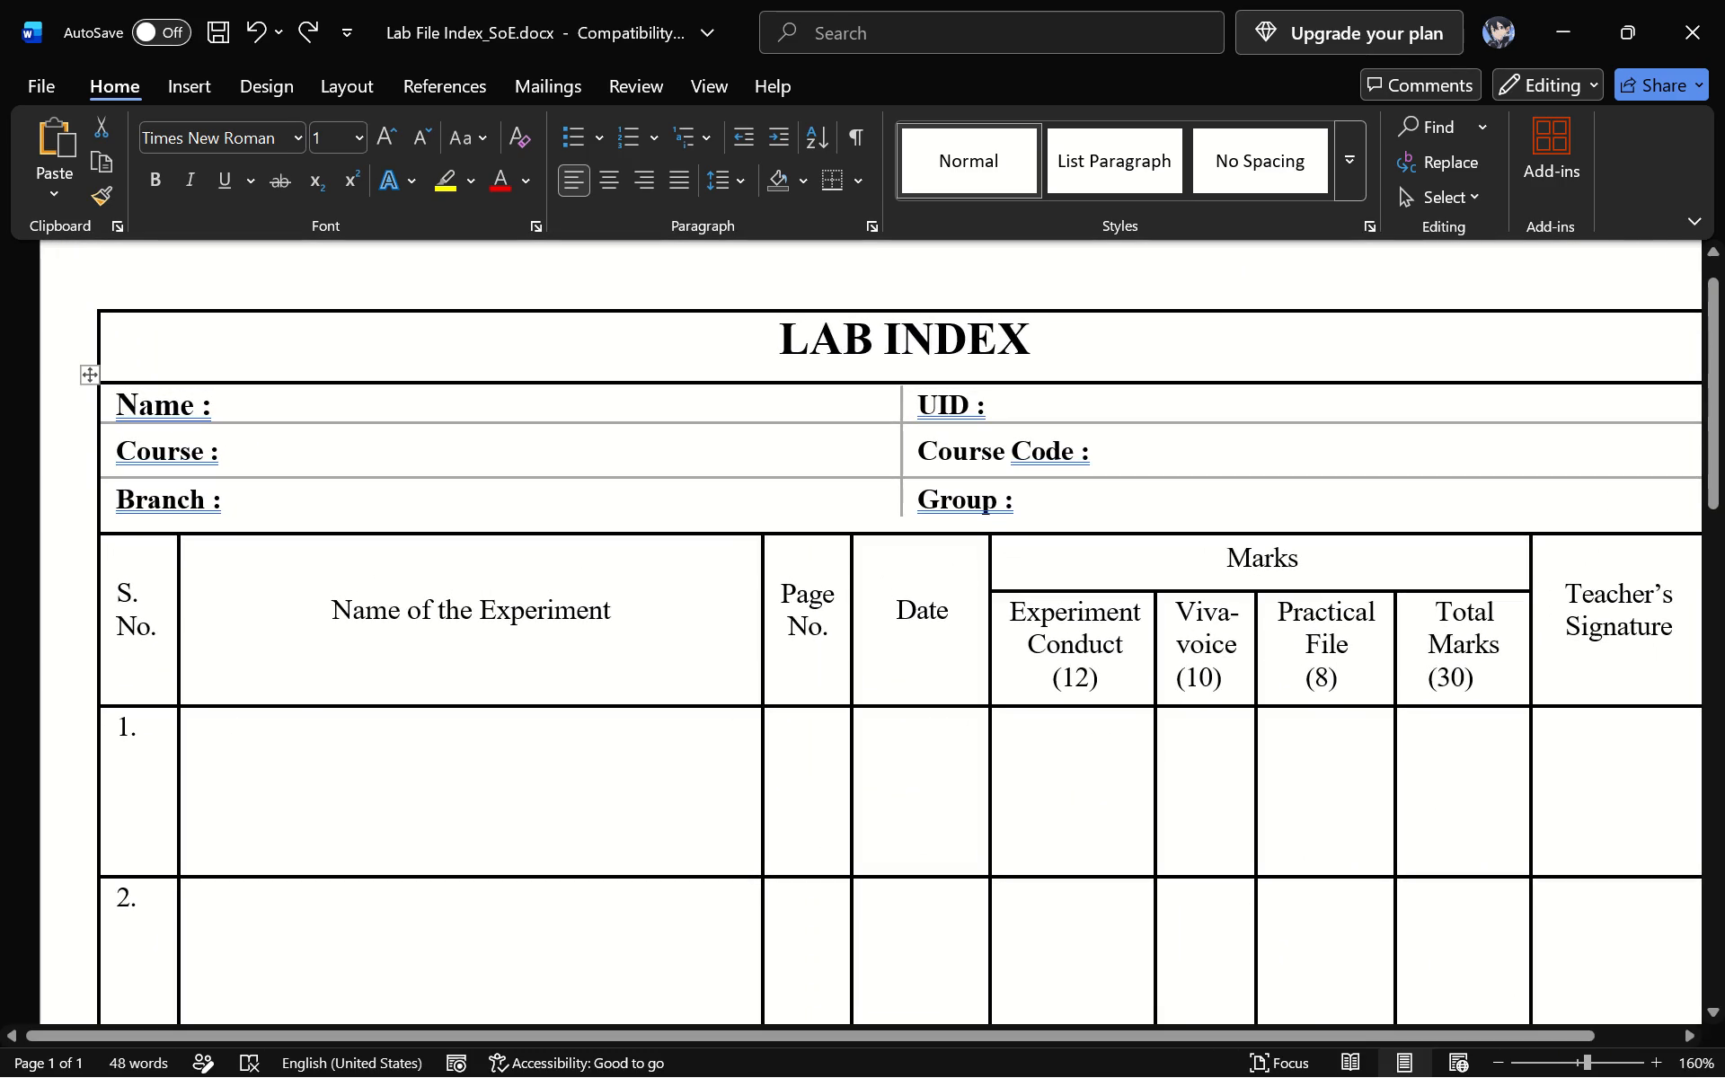
click(84, 375)
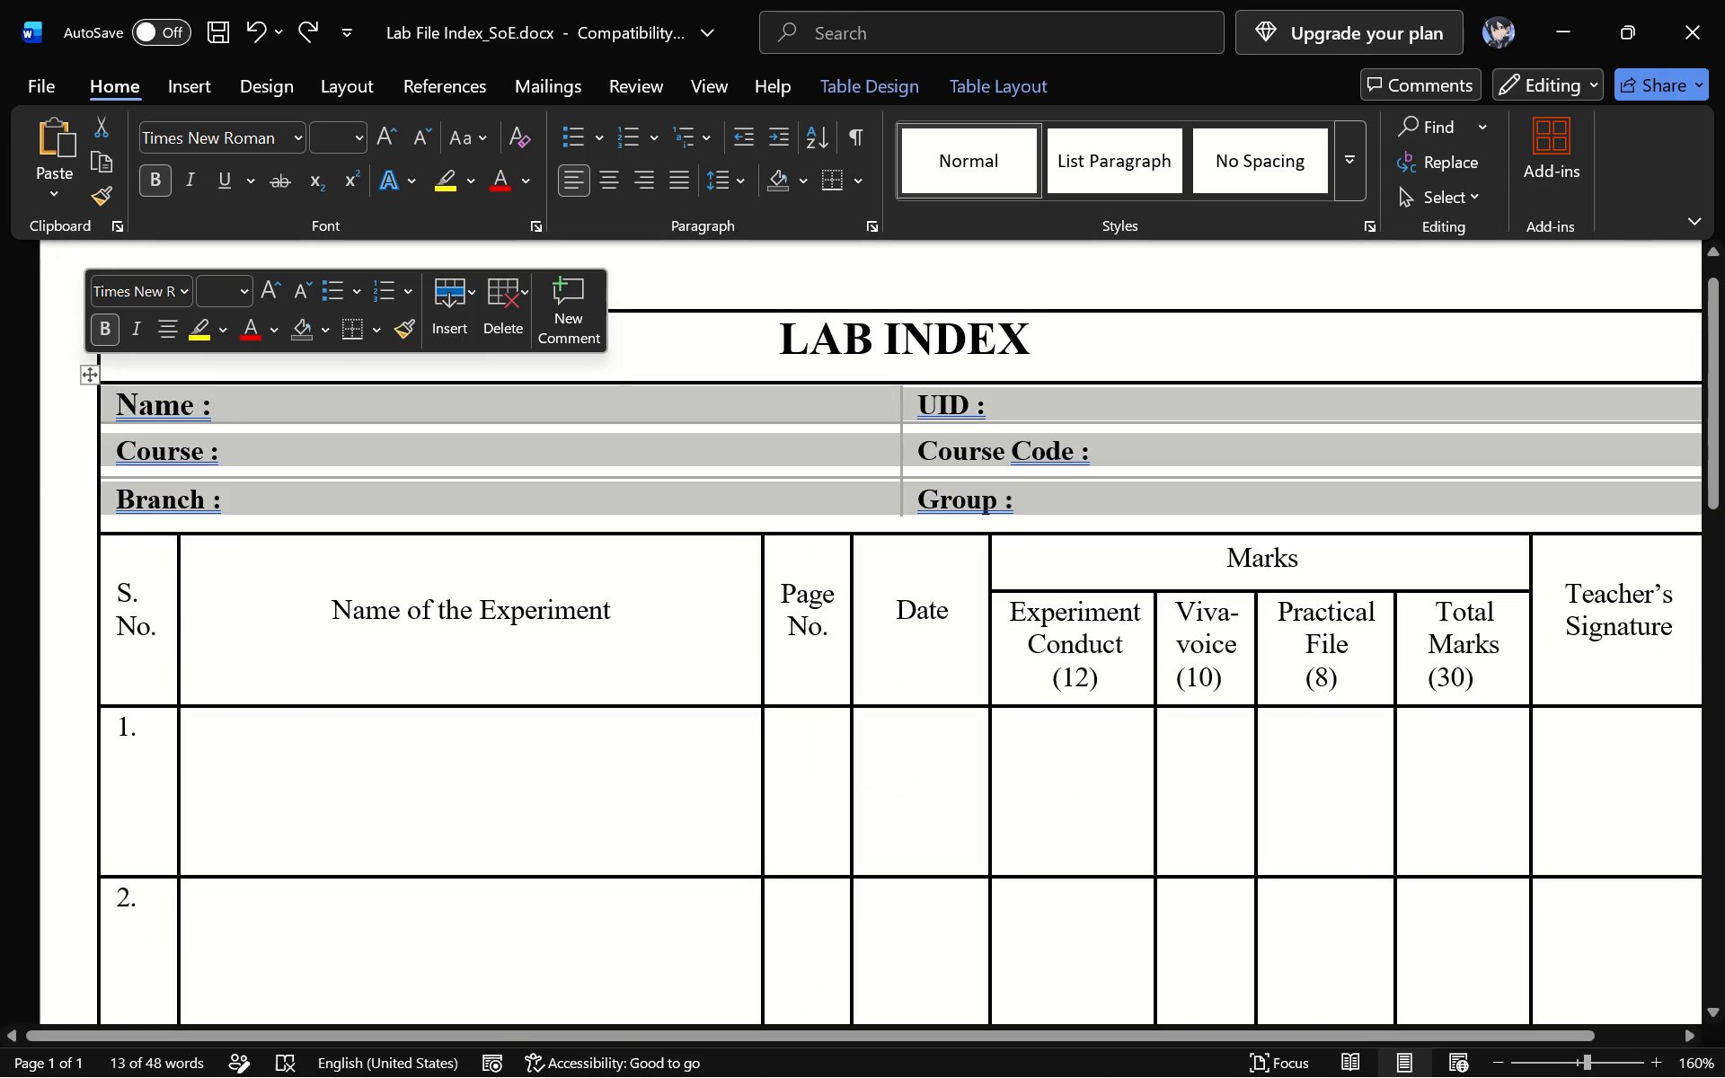
scroll(593, 489, left, 5)
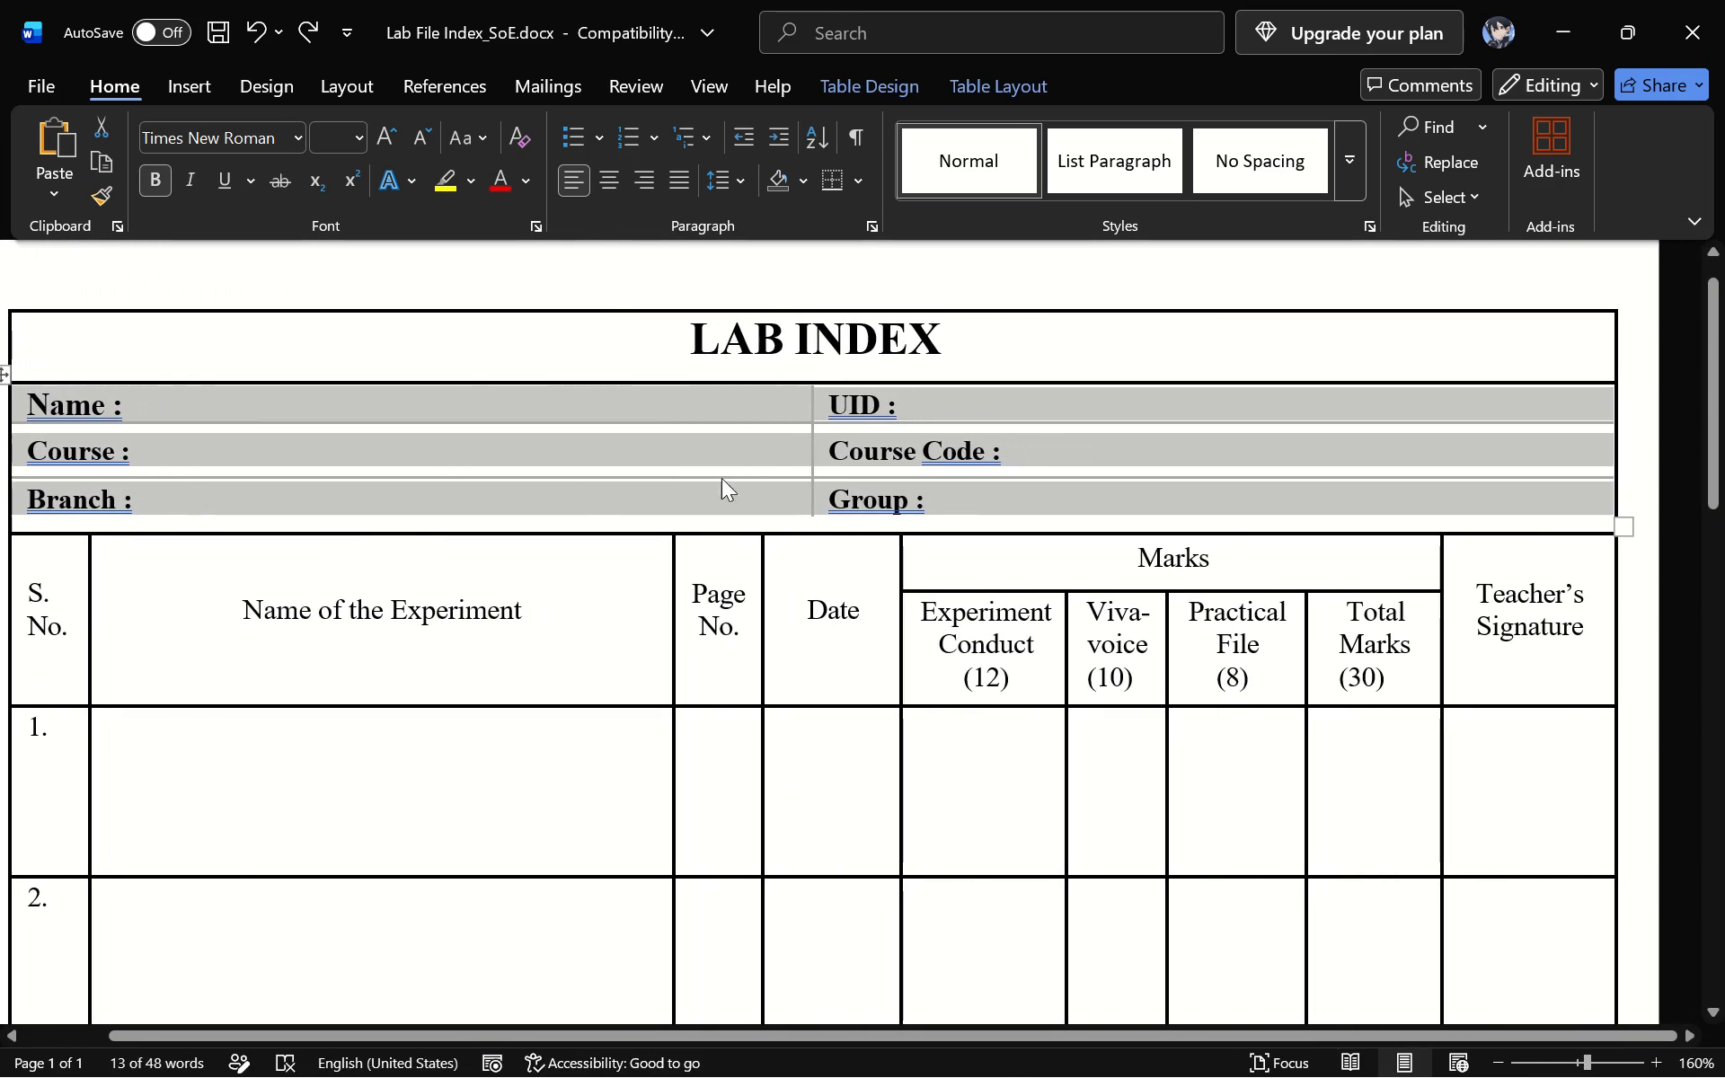
click(1623, 524)
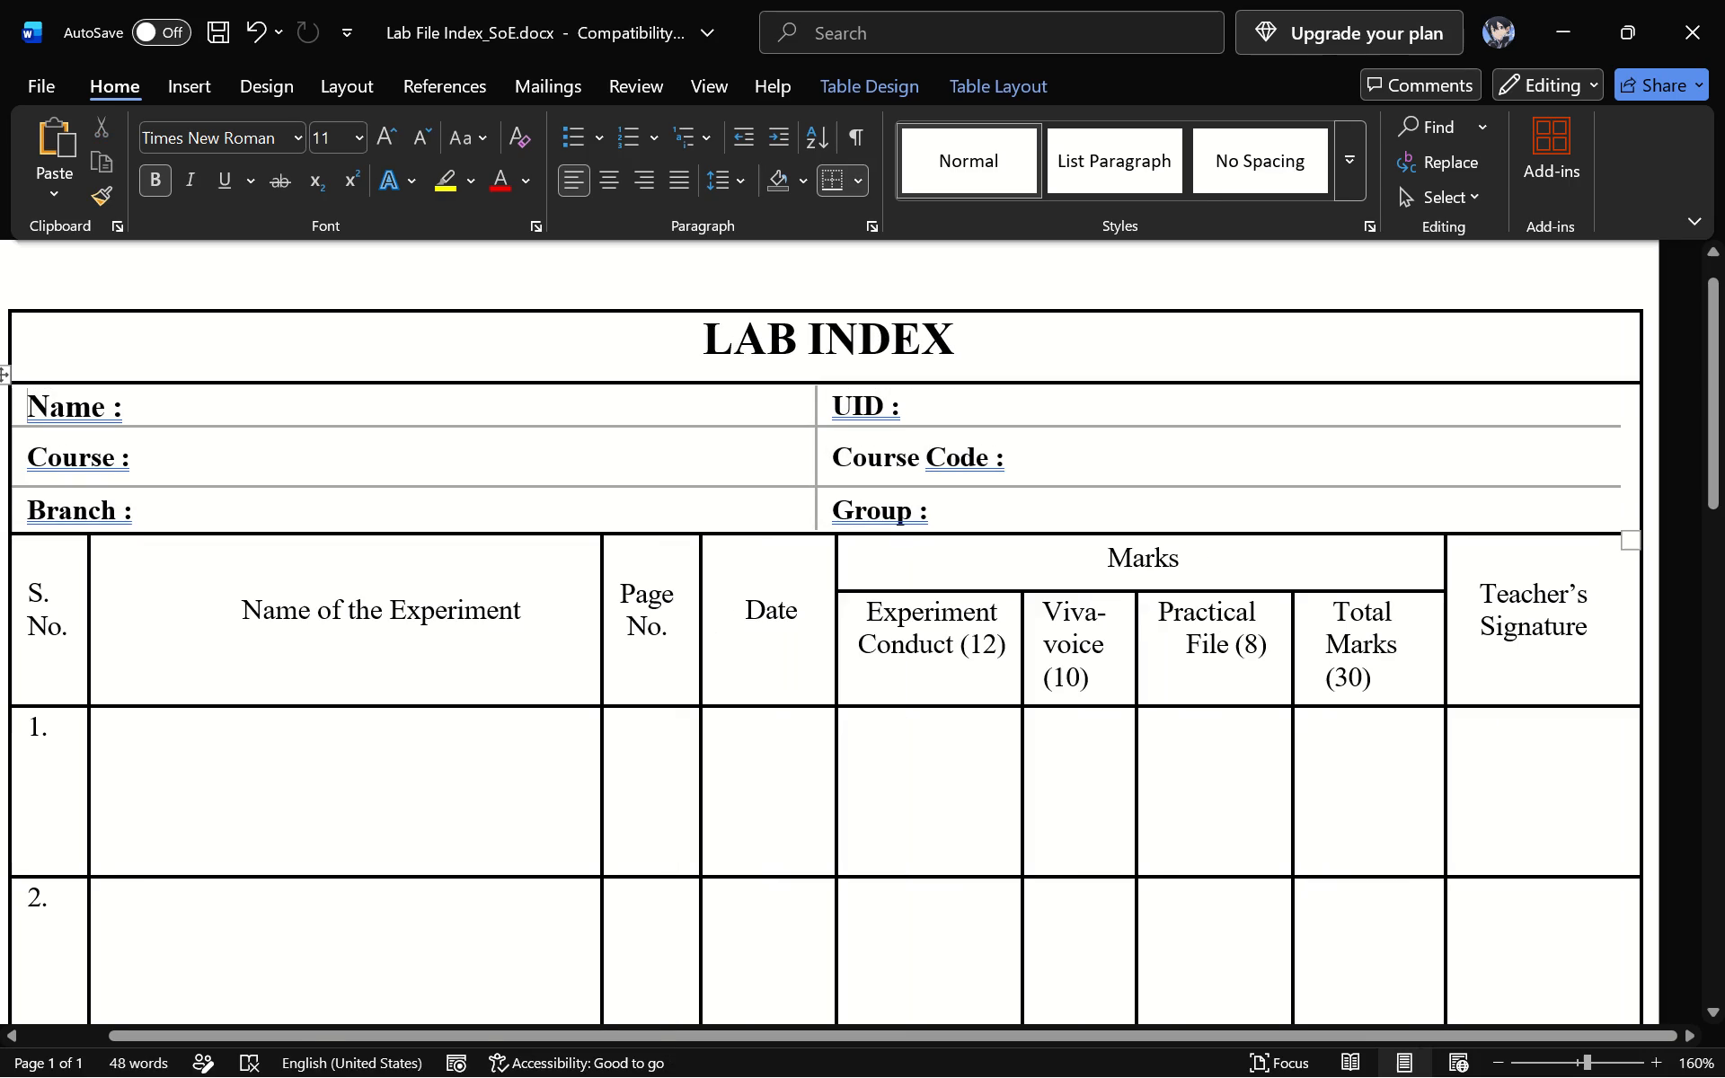
scroll(741, 515, right, 2)
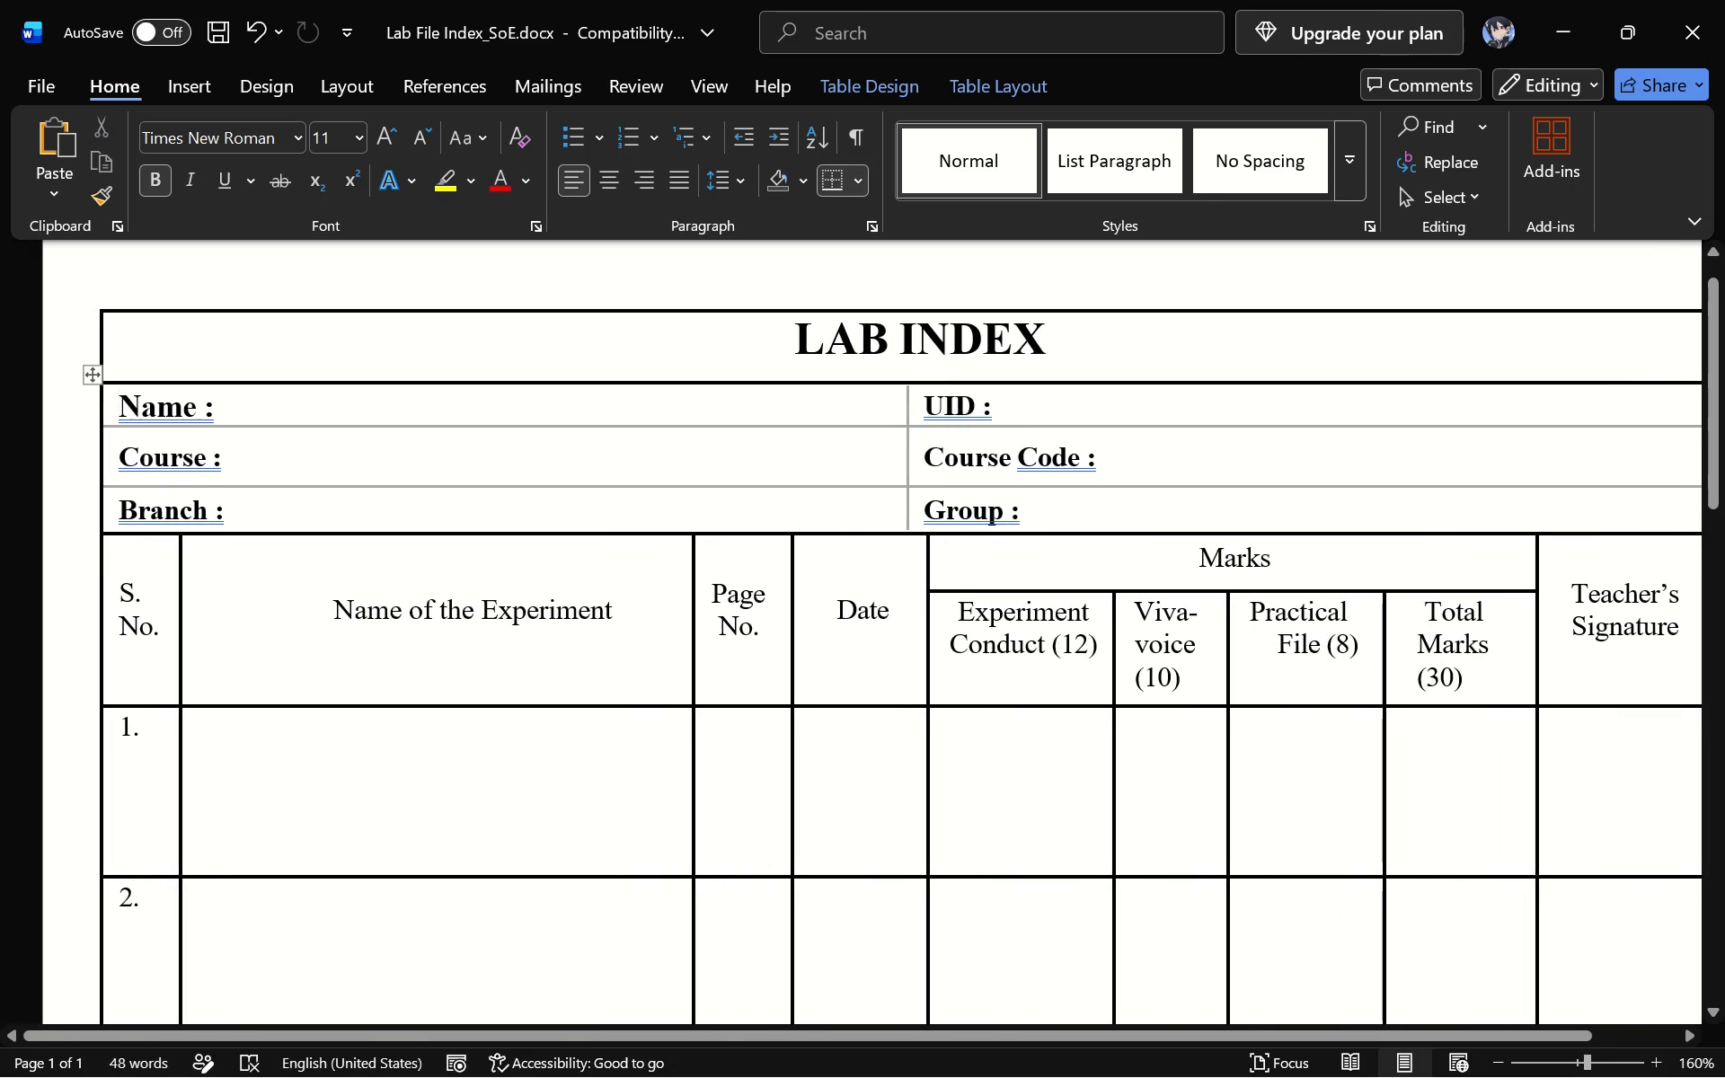
ctrl+scroll(486, 544, down, 5)
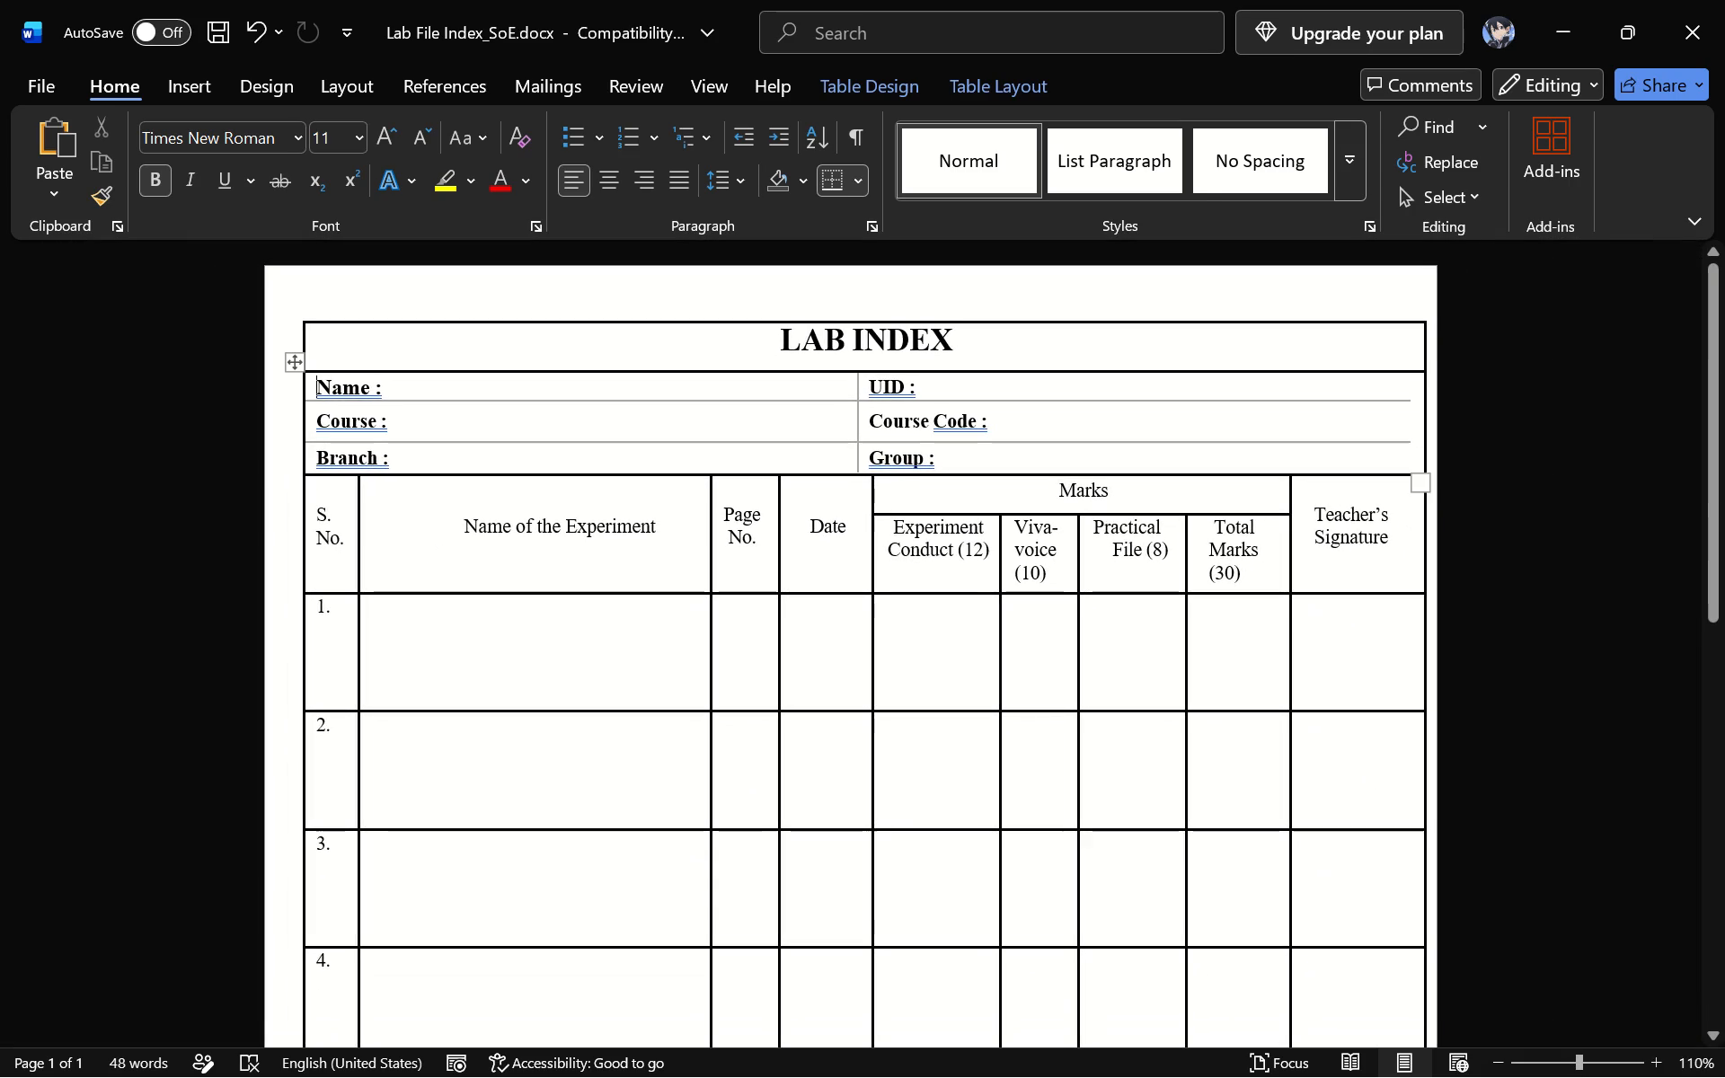
drag(1421, 484, 1423, 482)
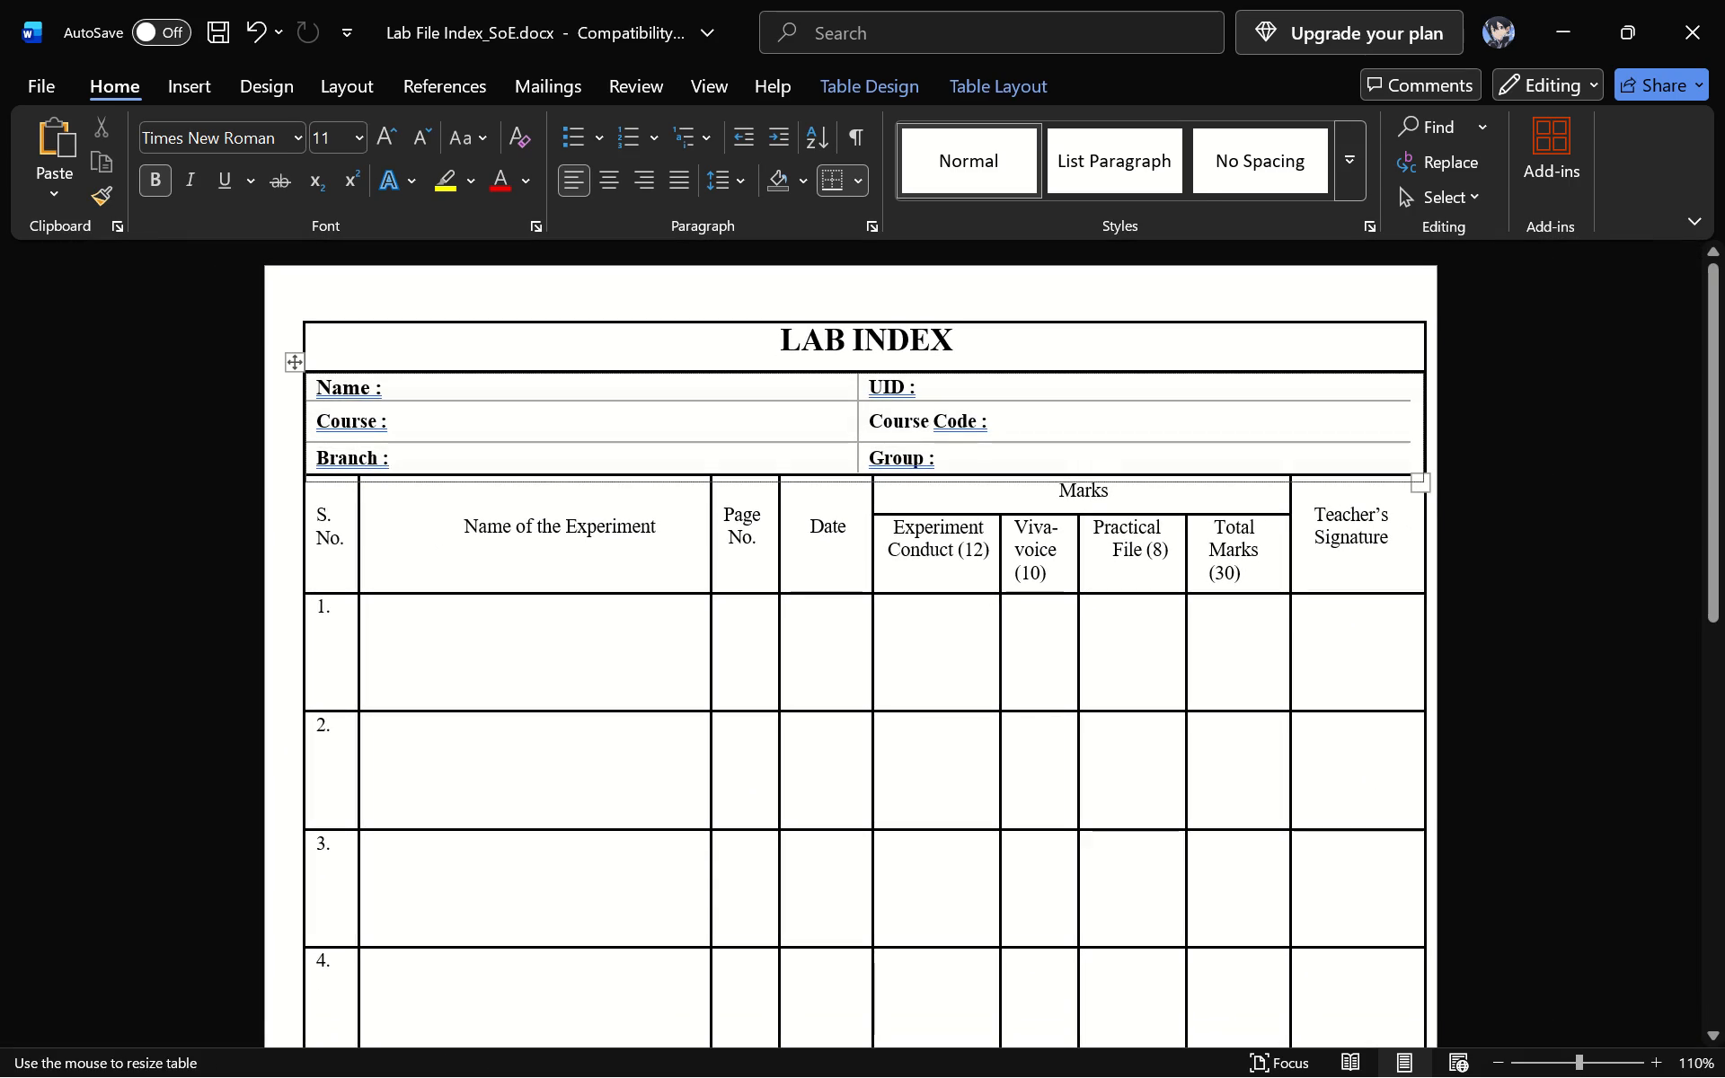
drag(1423, 482, 1422, 475)
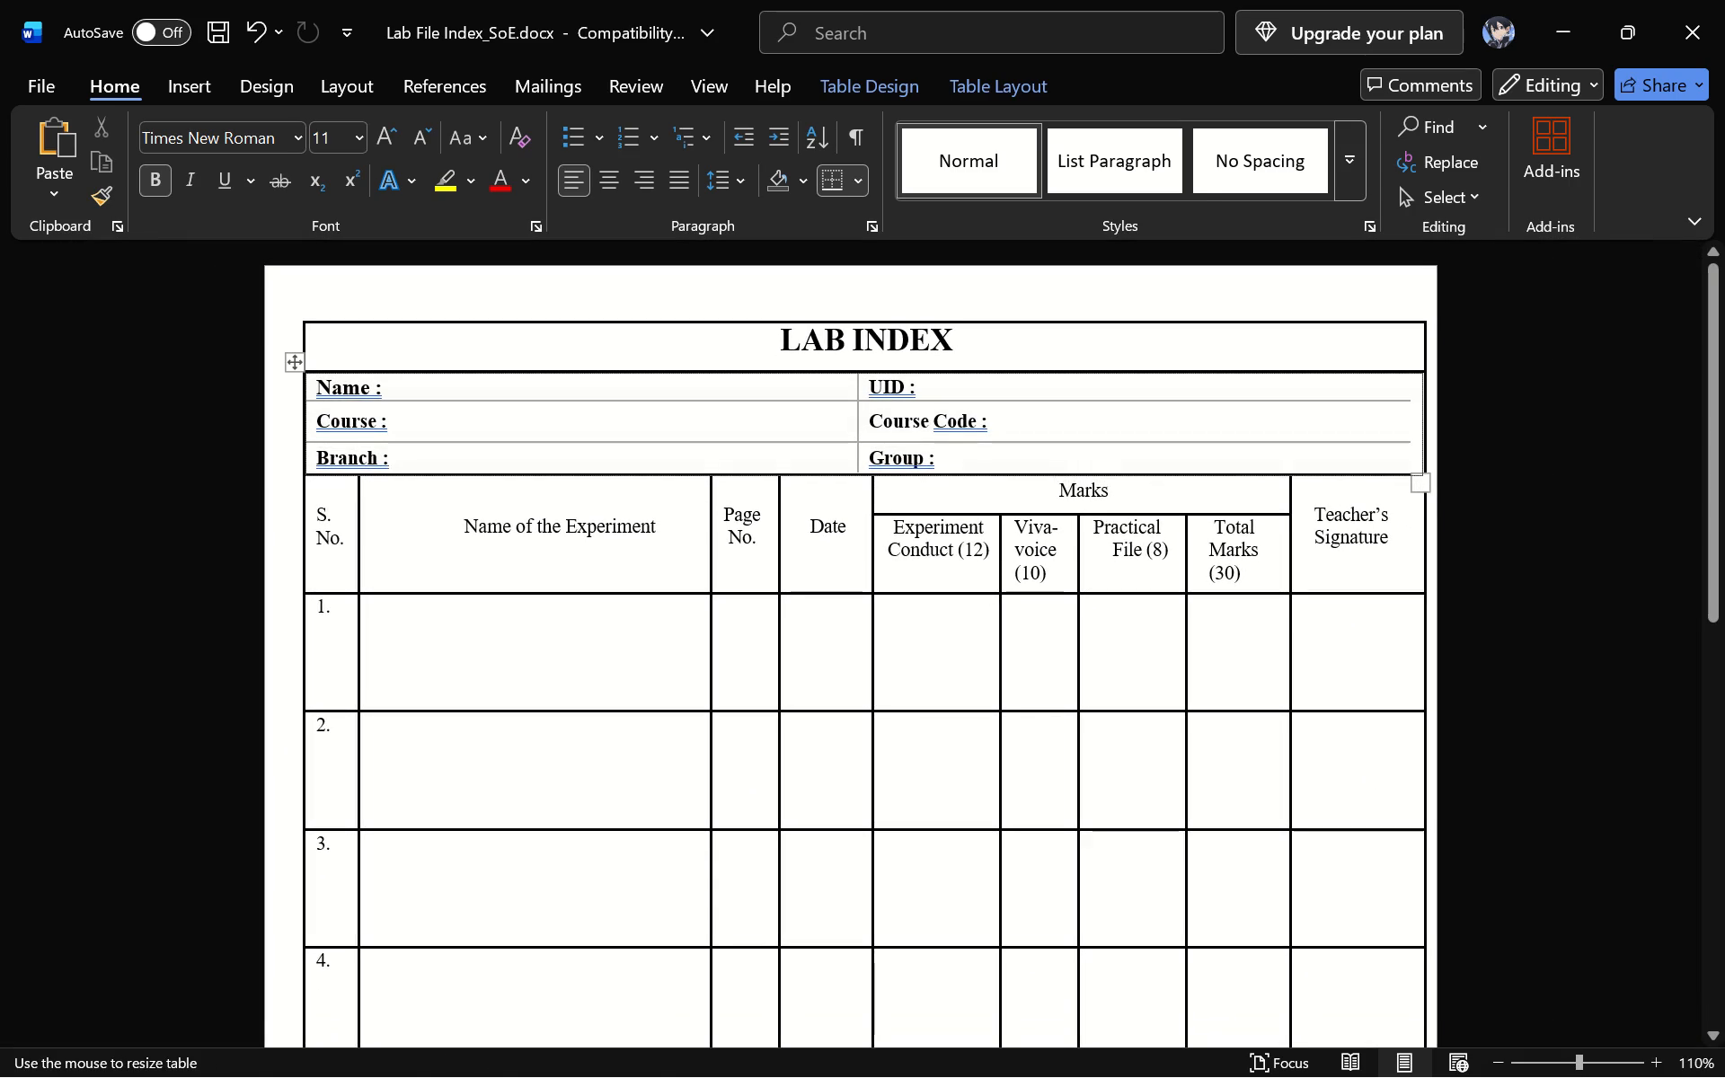
drag(1422, 475, 1422, 474)
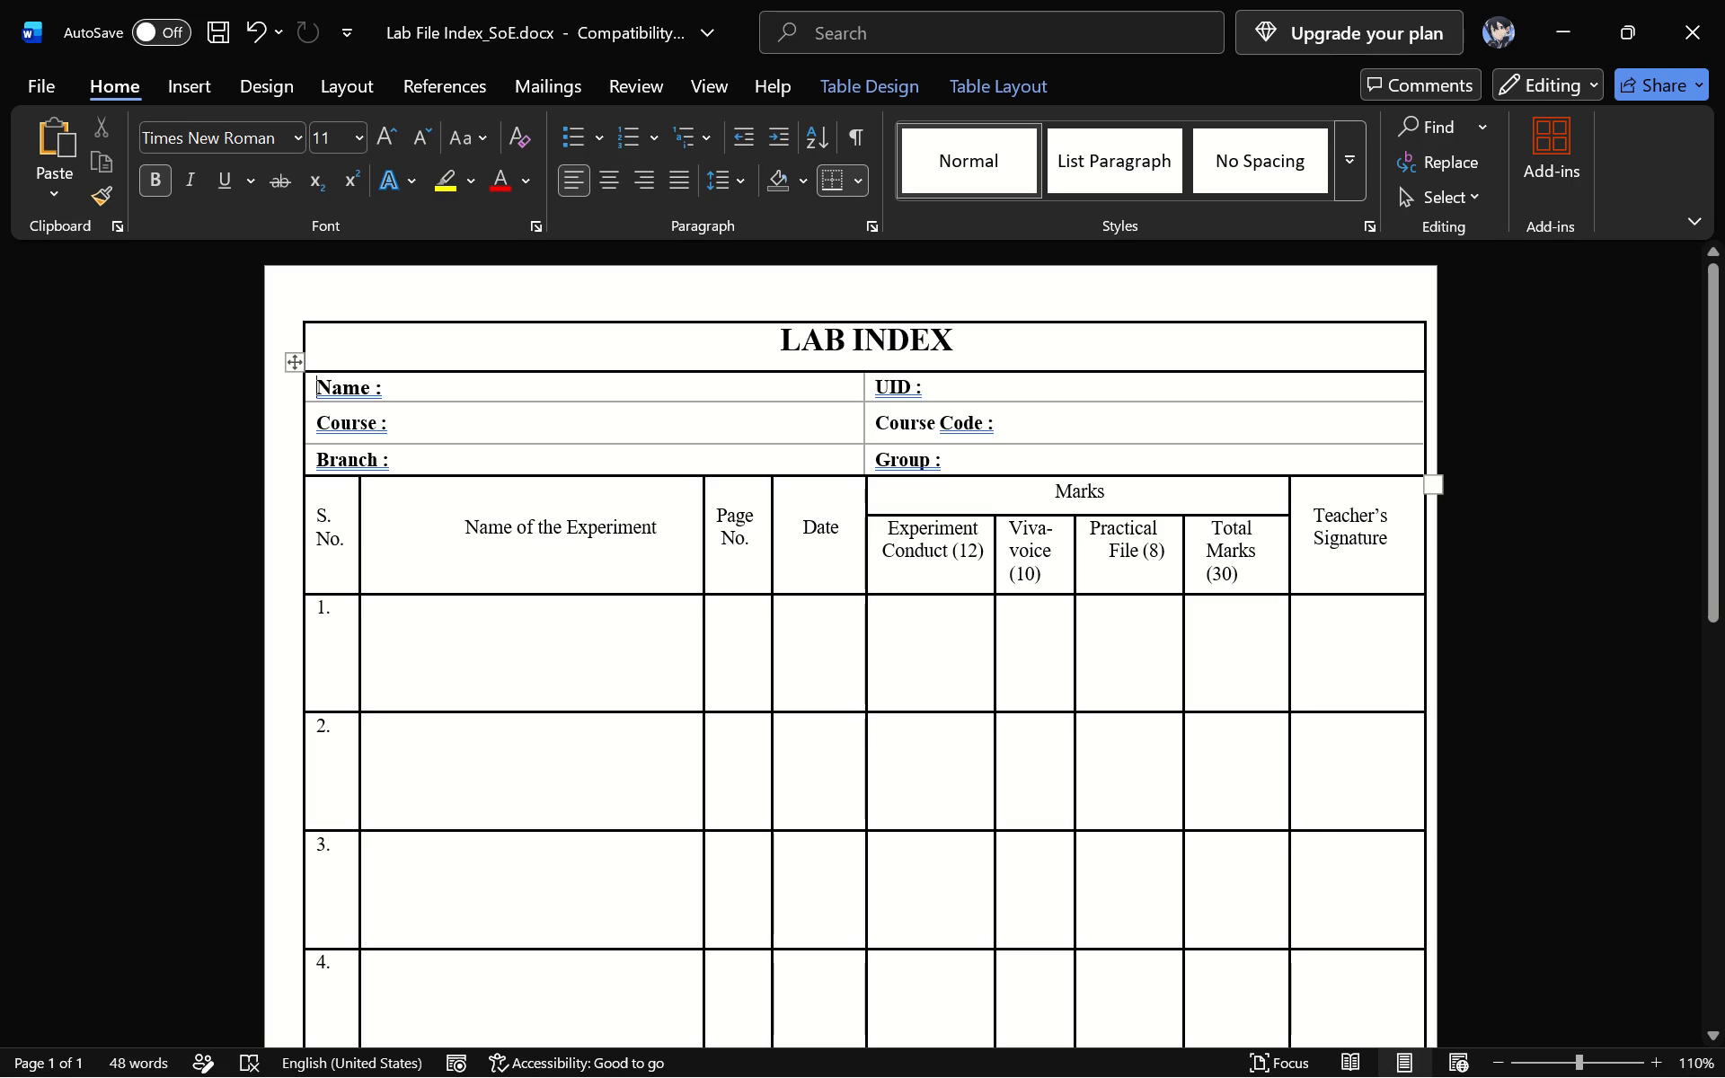
click(824, 669)
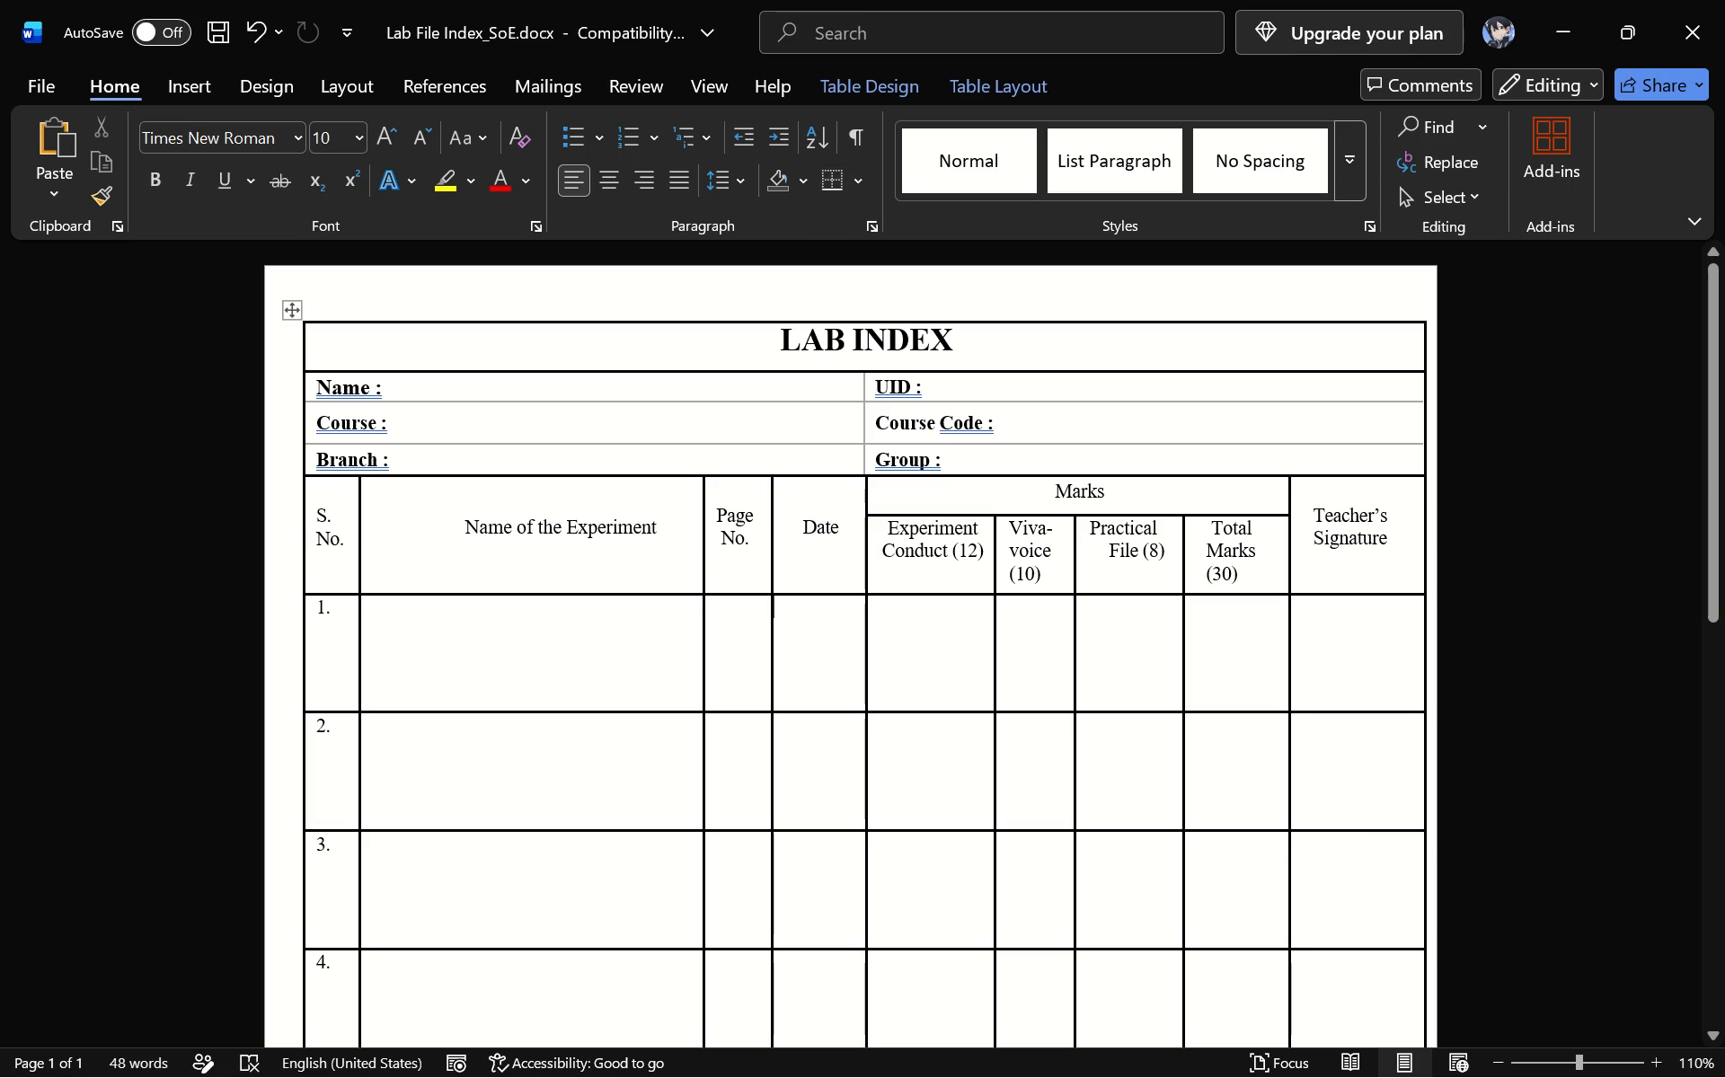
Slightly increase the height of the Name and UID row by moving its lower border down.
scroll(824, 669, up, 1)
scroll(530, 433, down, 1)
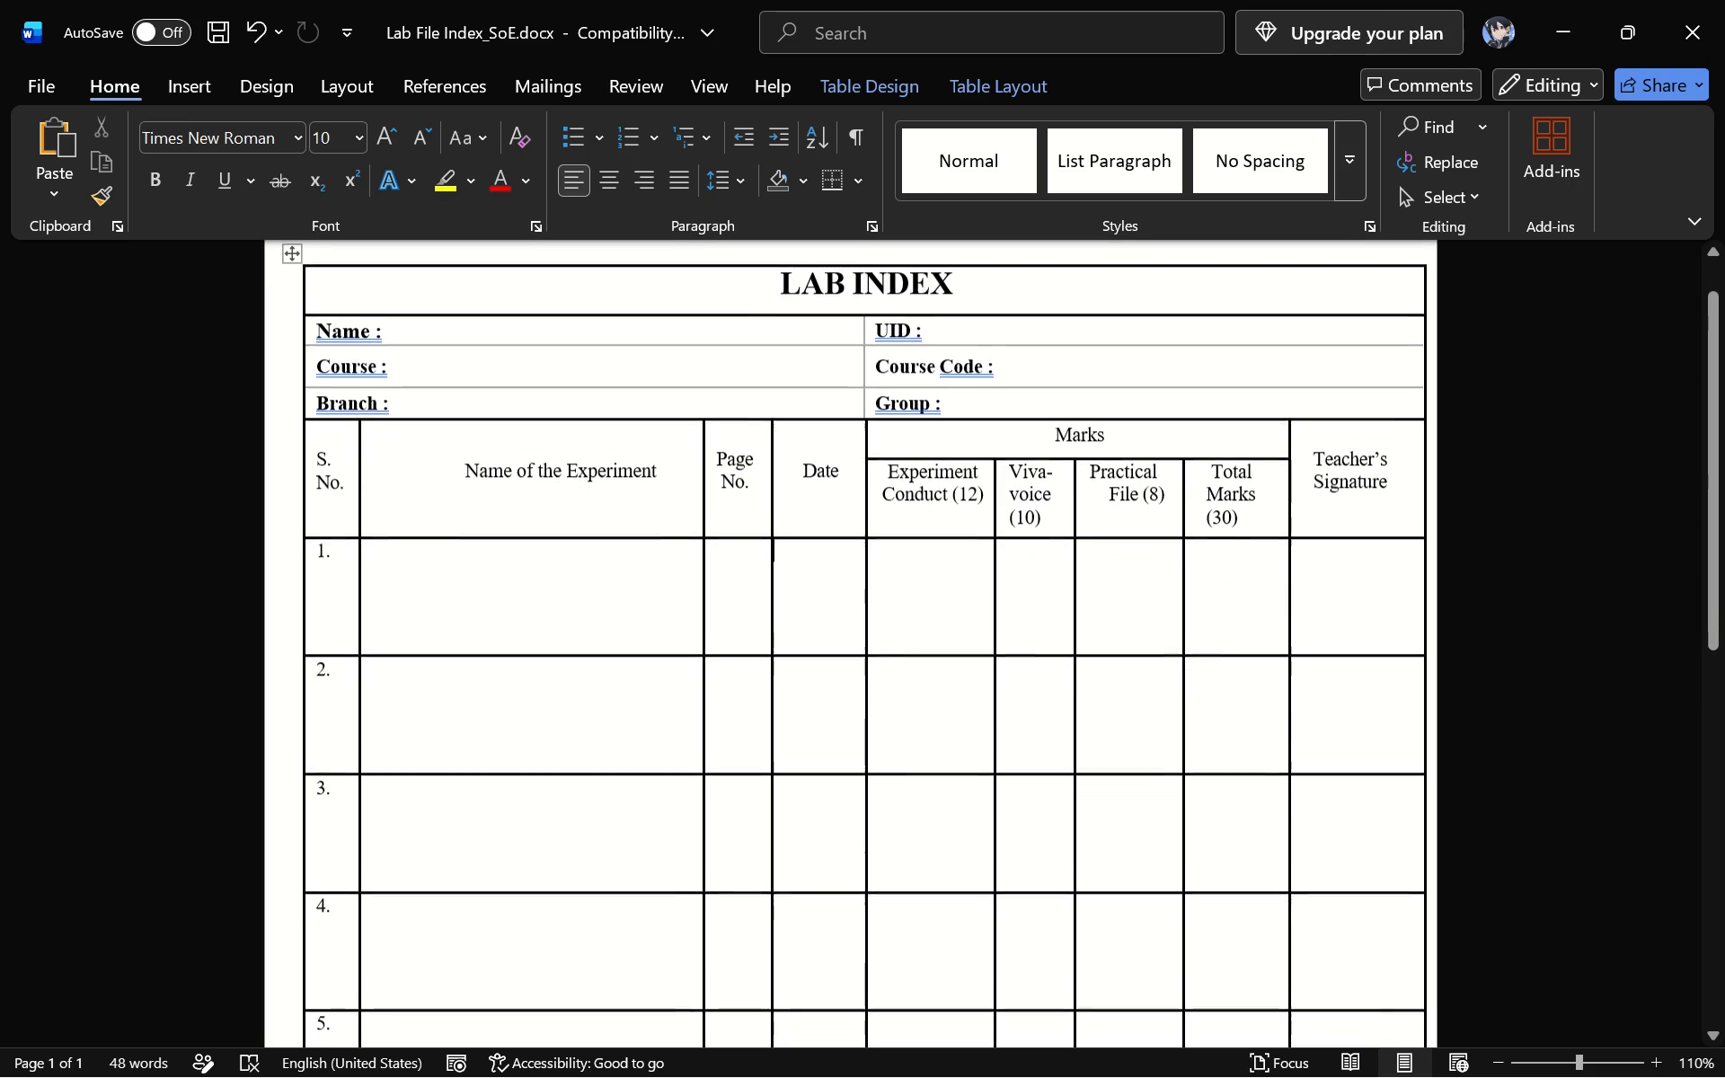
scroll(530, 433, down, 4)
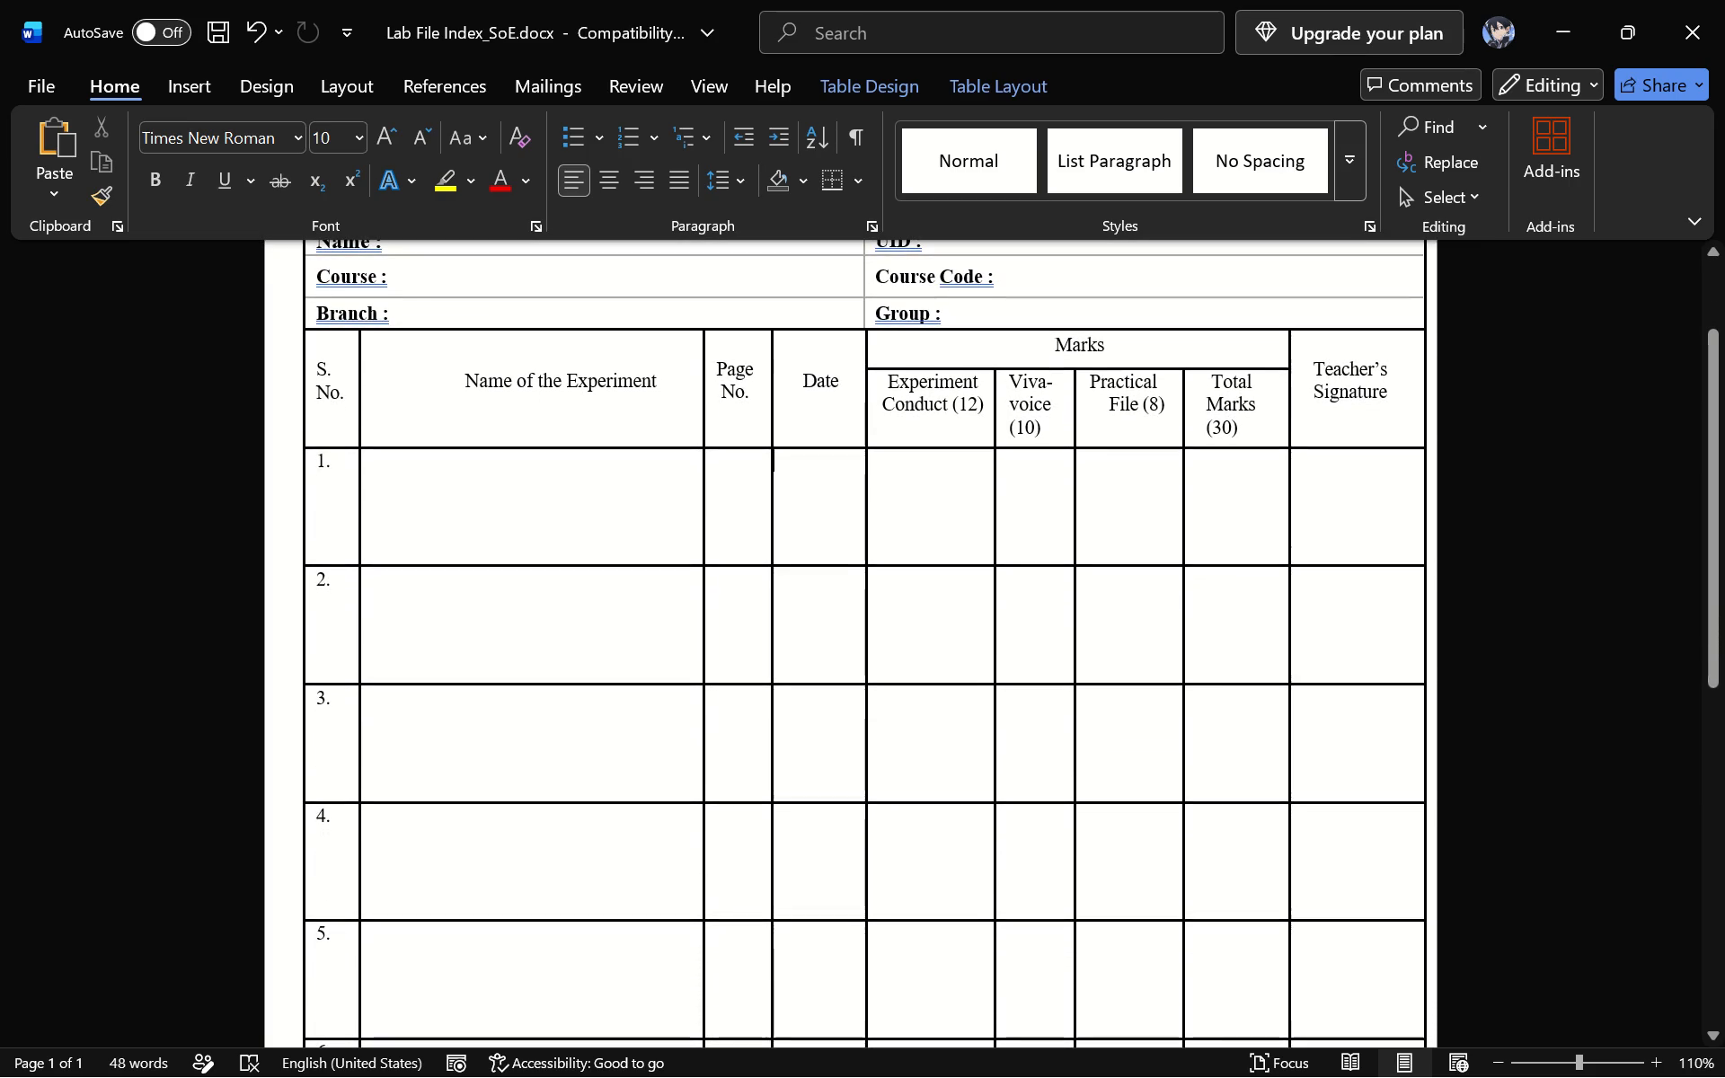
scroll(530, 433, down, 1)
scroll(530, 433, up, 6)
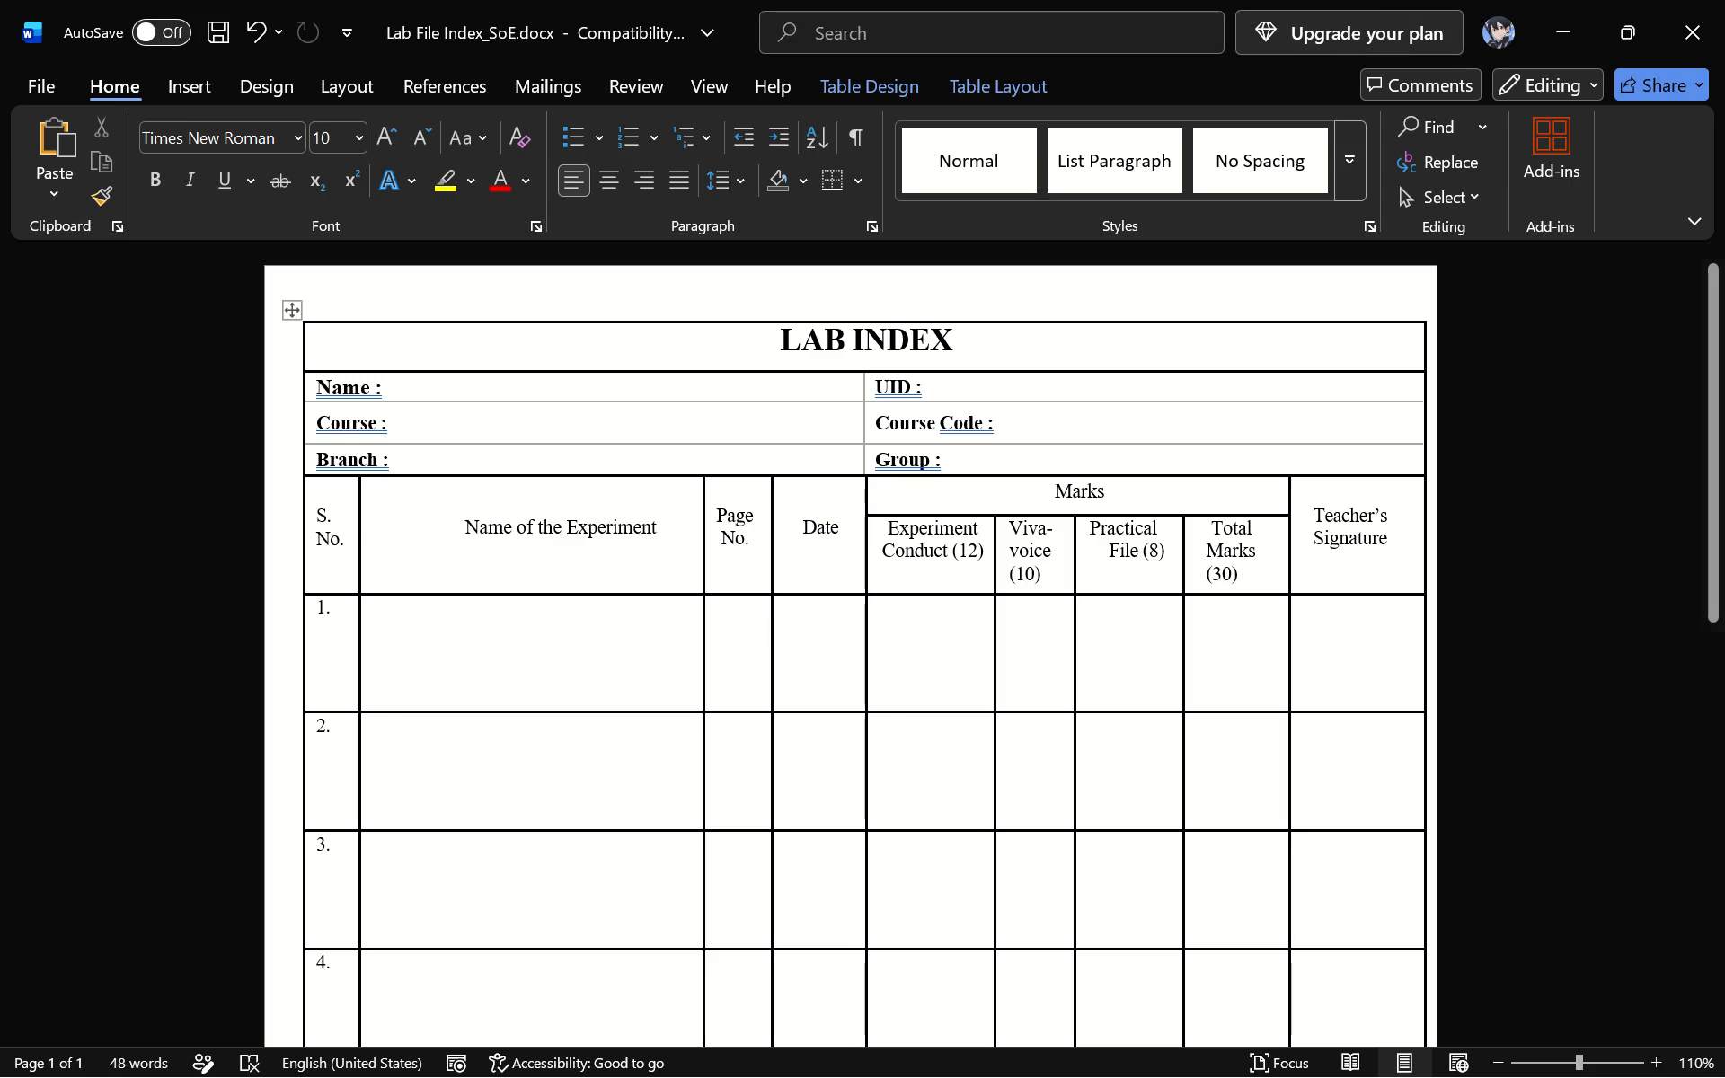
ctrl+scroll(678, 437, up, 3)
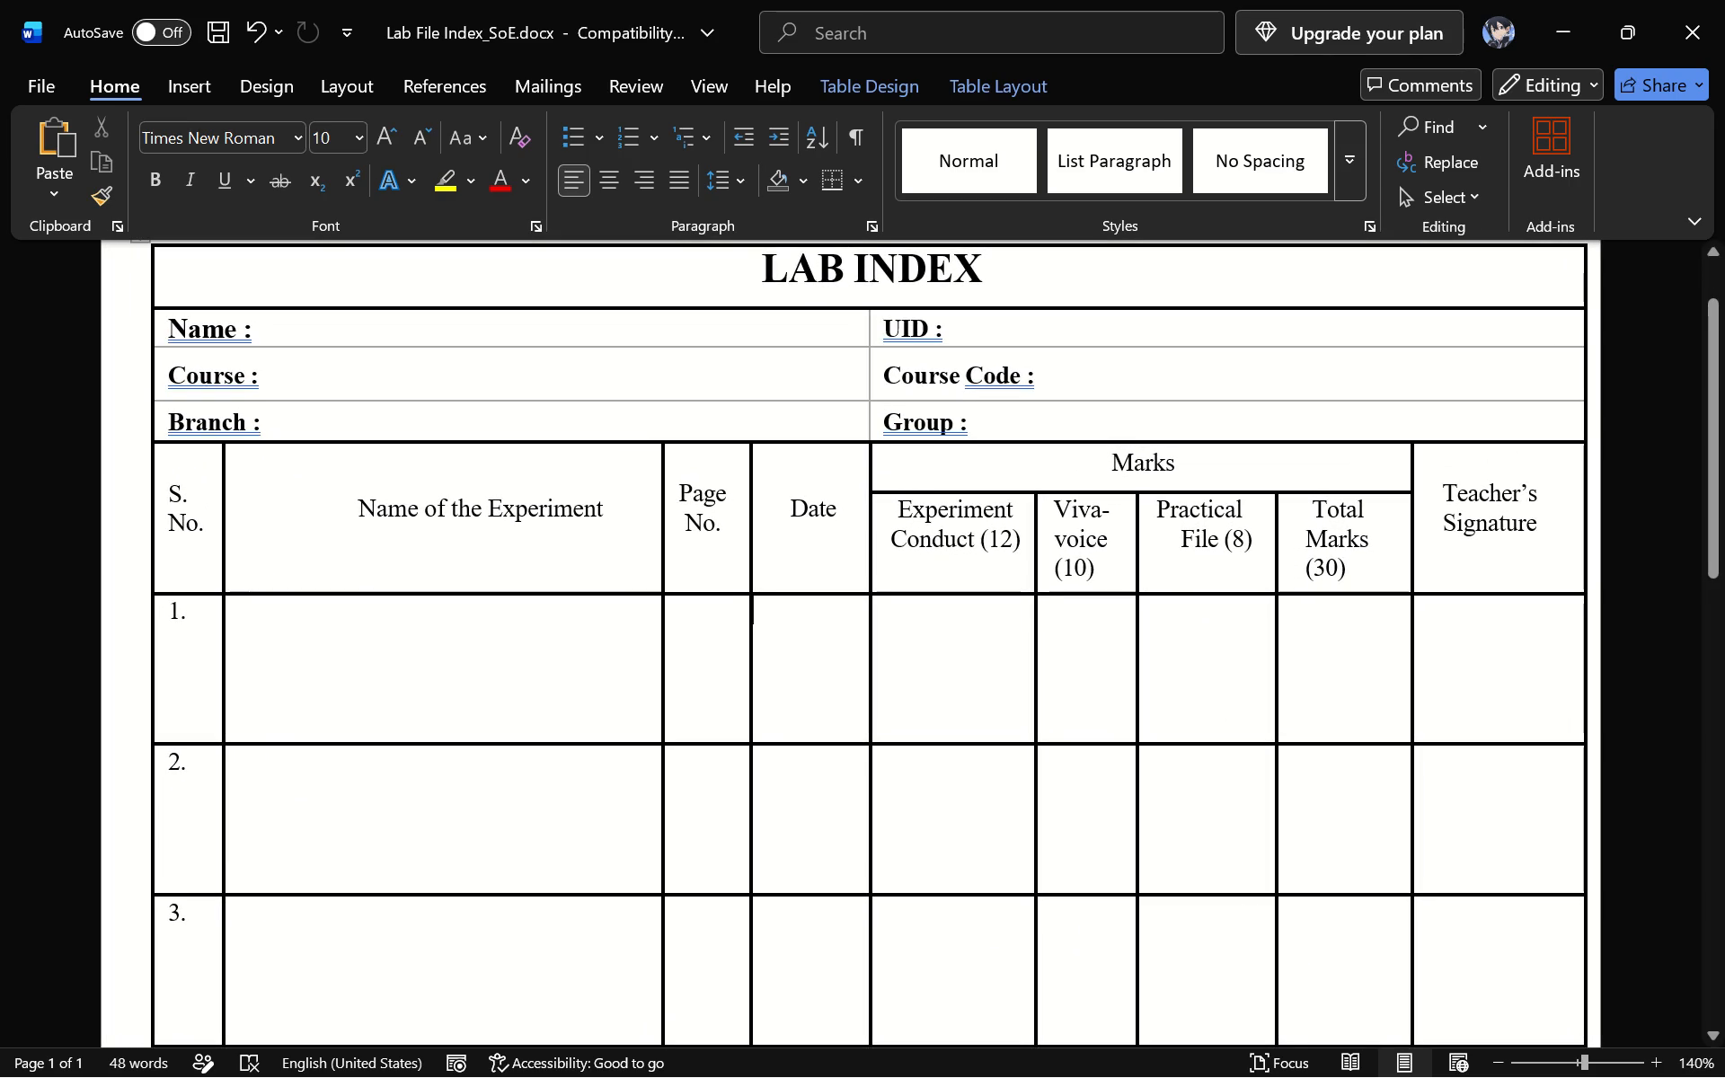
click(472, 324)
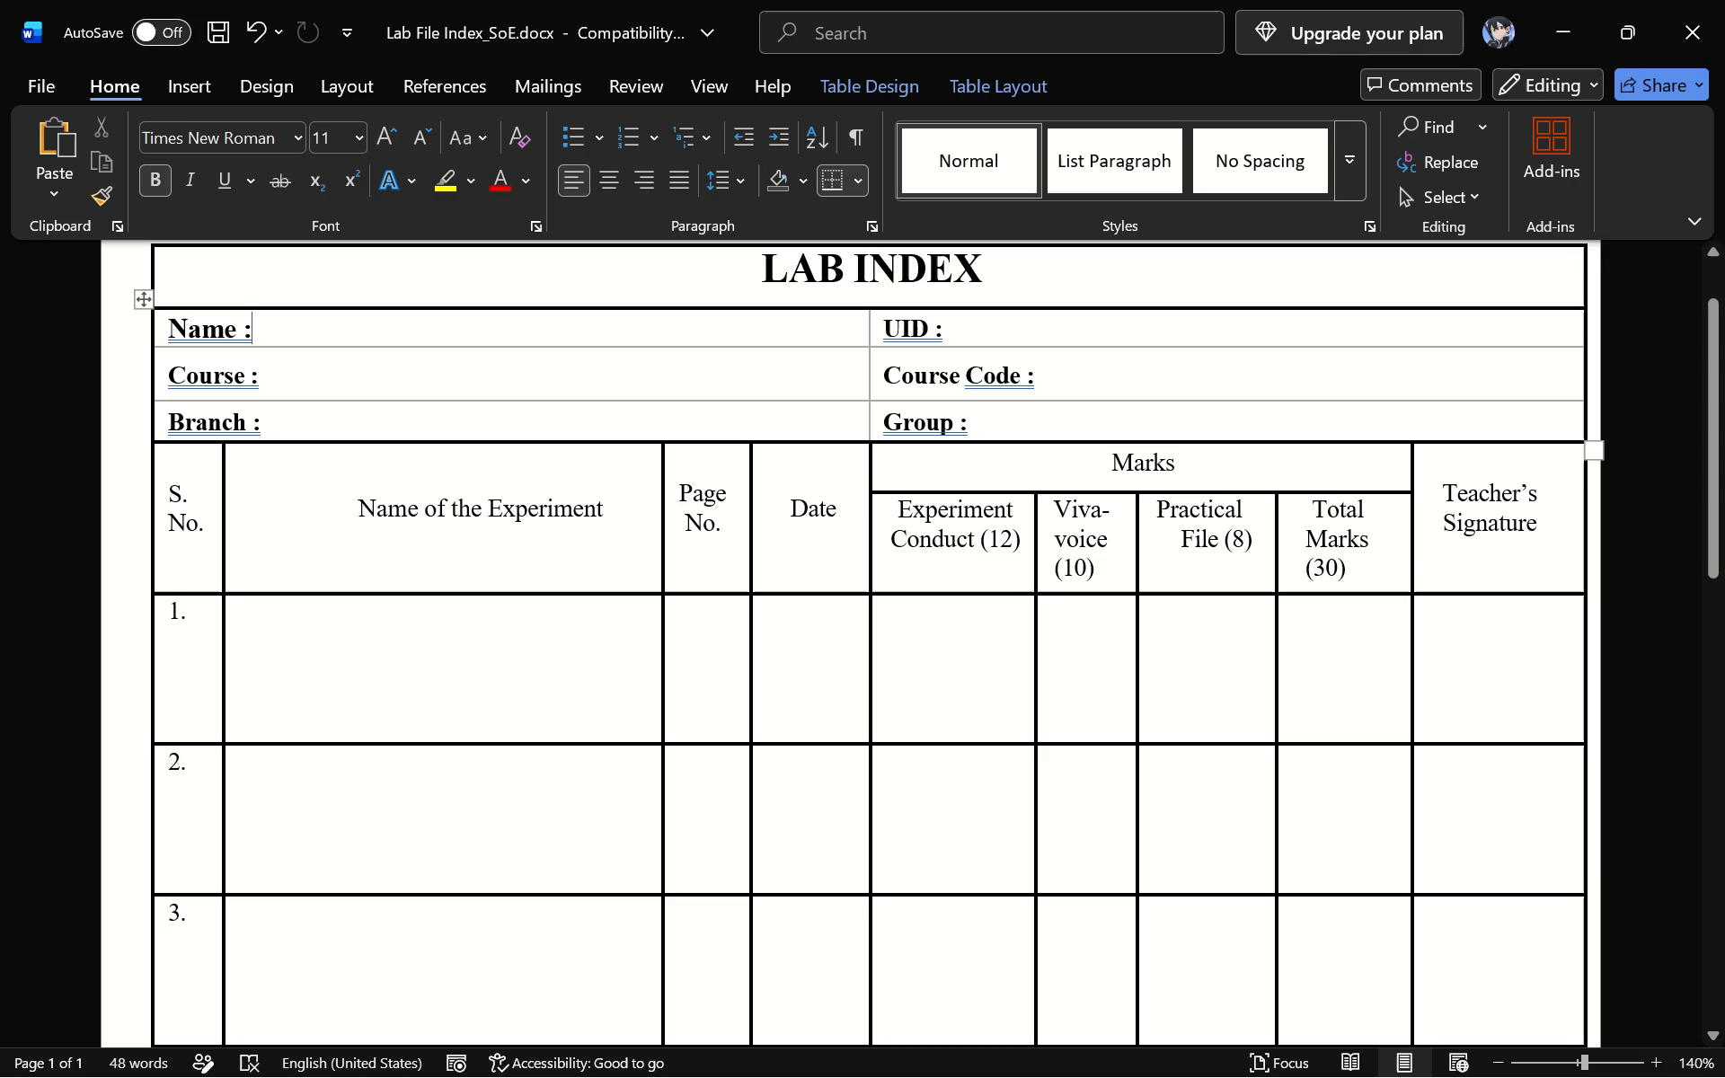
drag(511, 347, 510, 356)
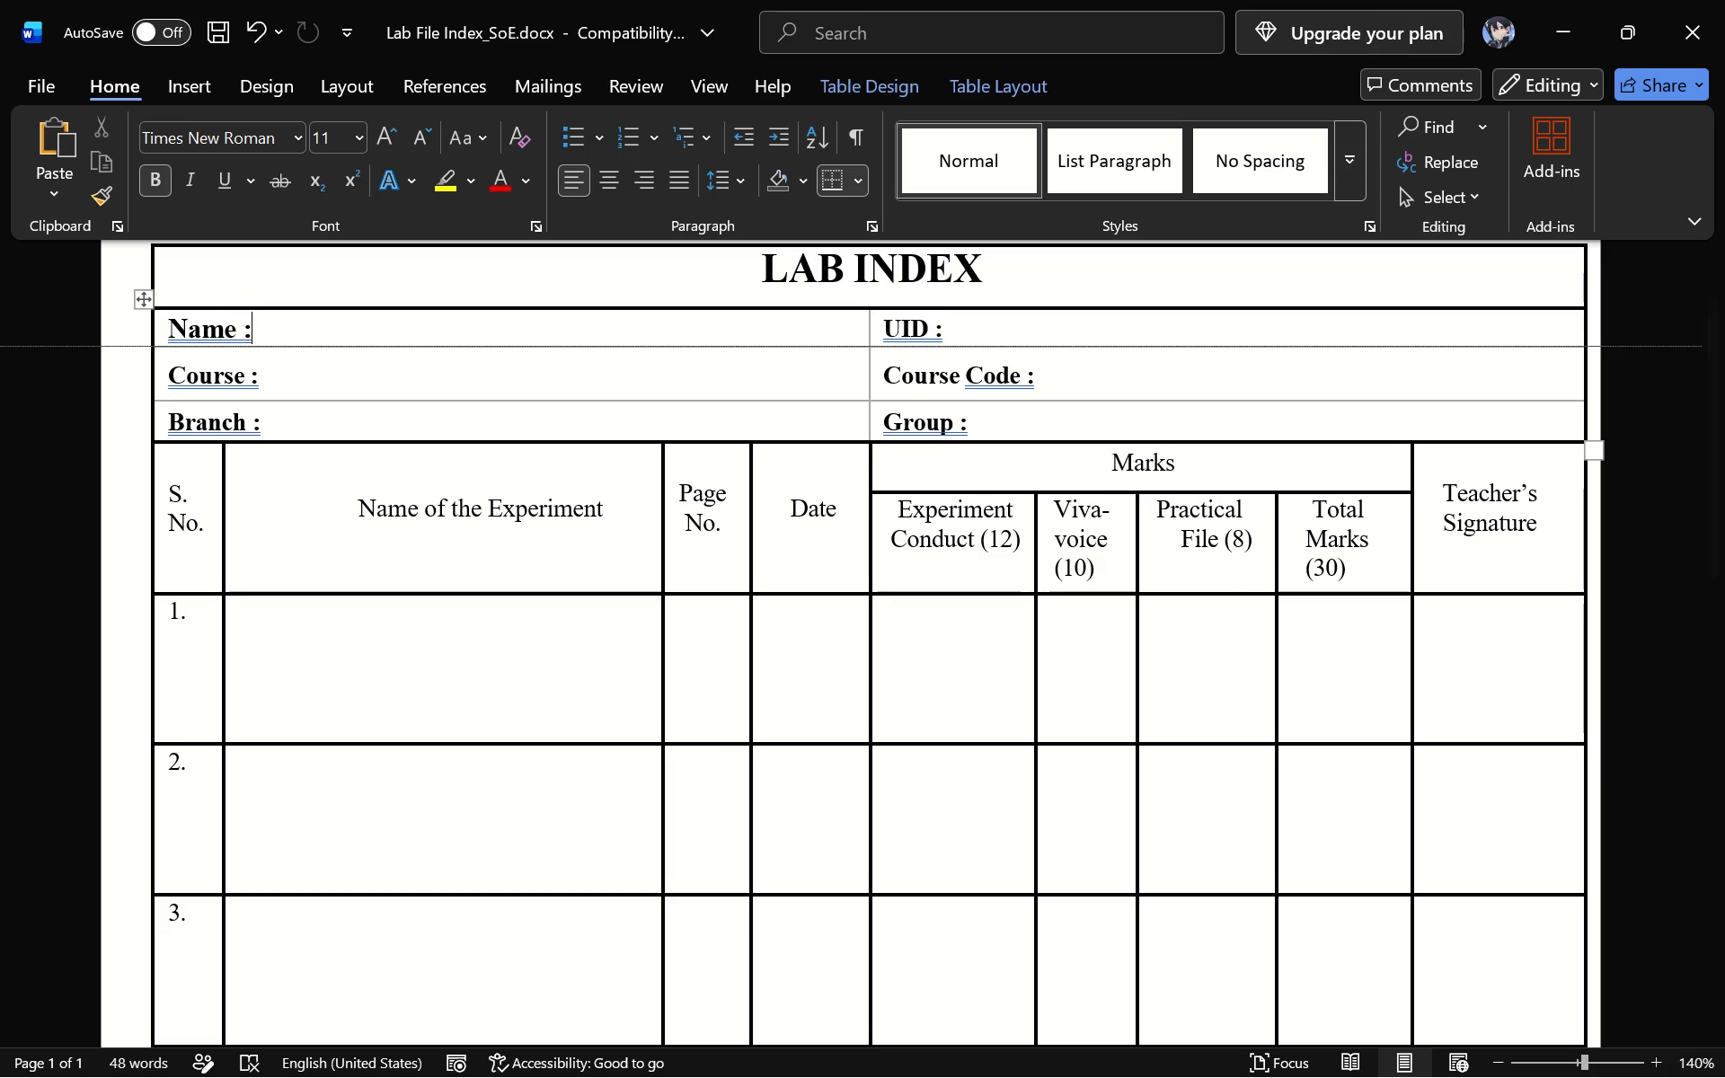
drag(510, 356, 510, 357)
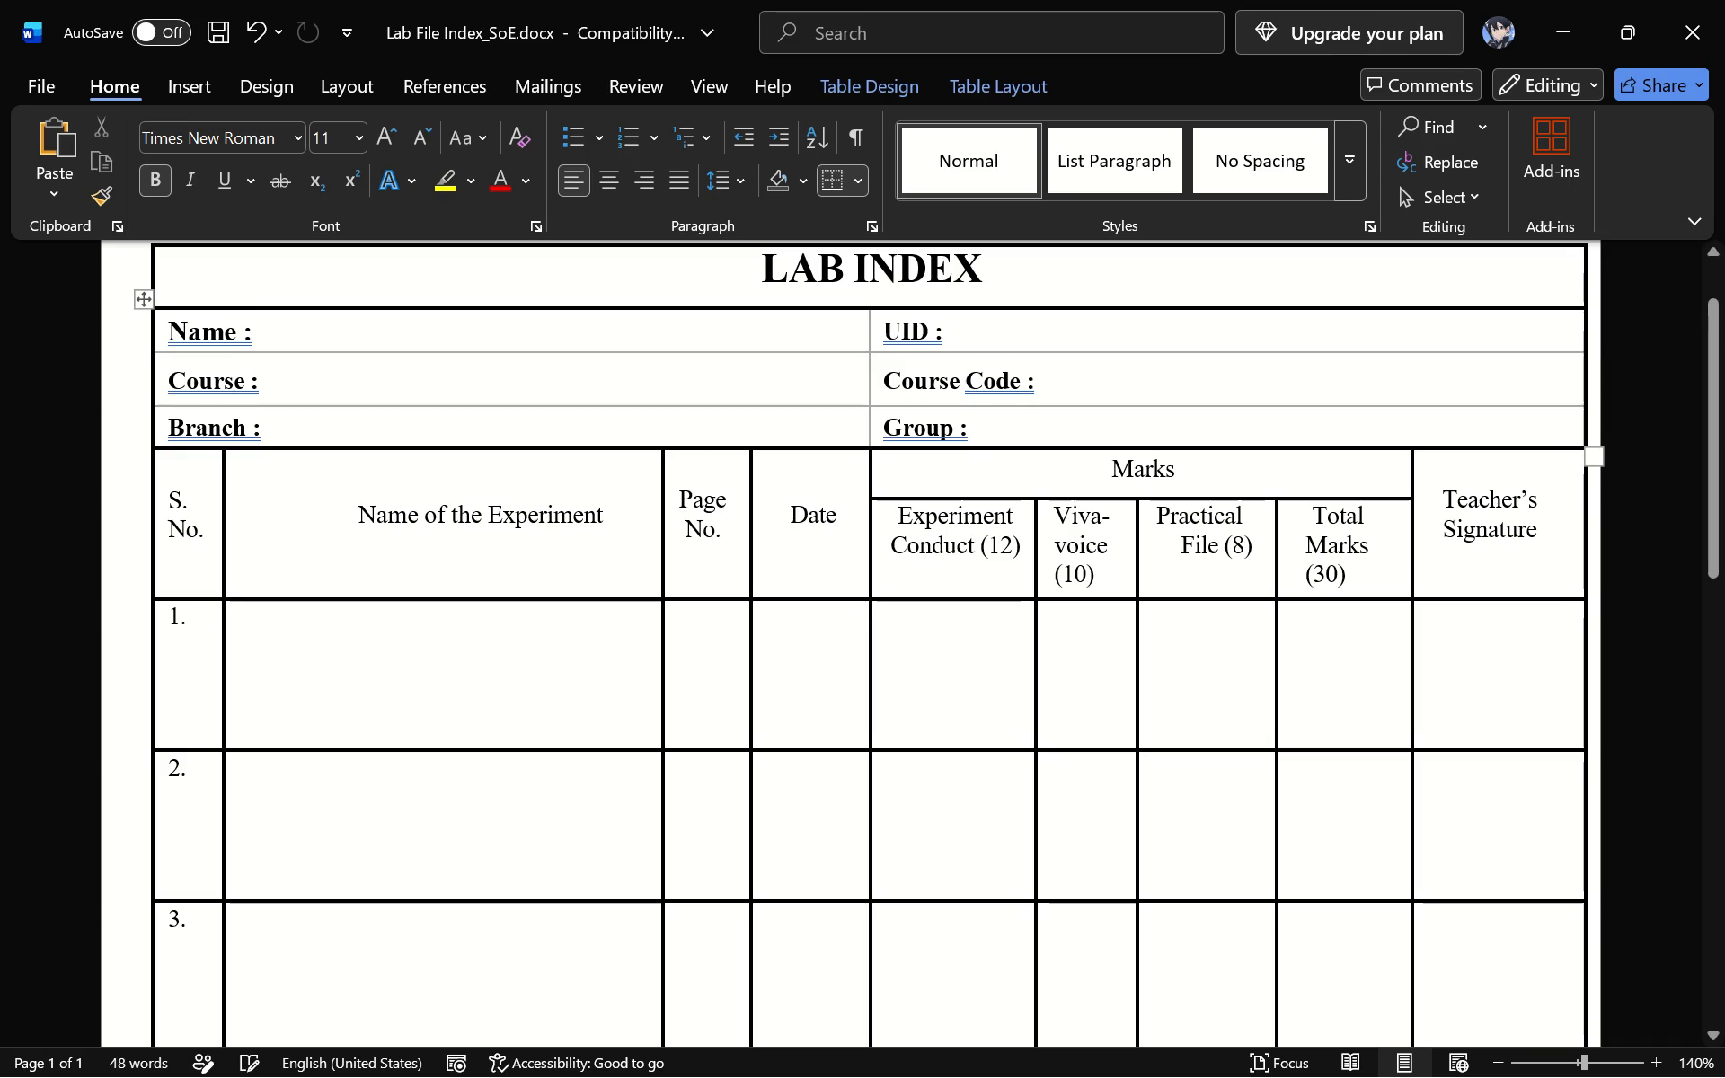
Adjust the border between the Course and Branch rows upward to make the Course row slightly shorter.
drag(505, 408, 505, 403)
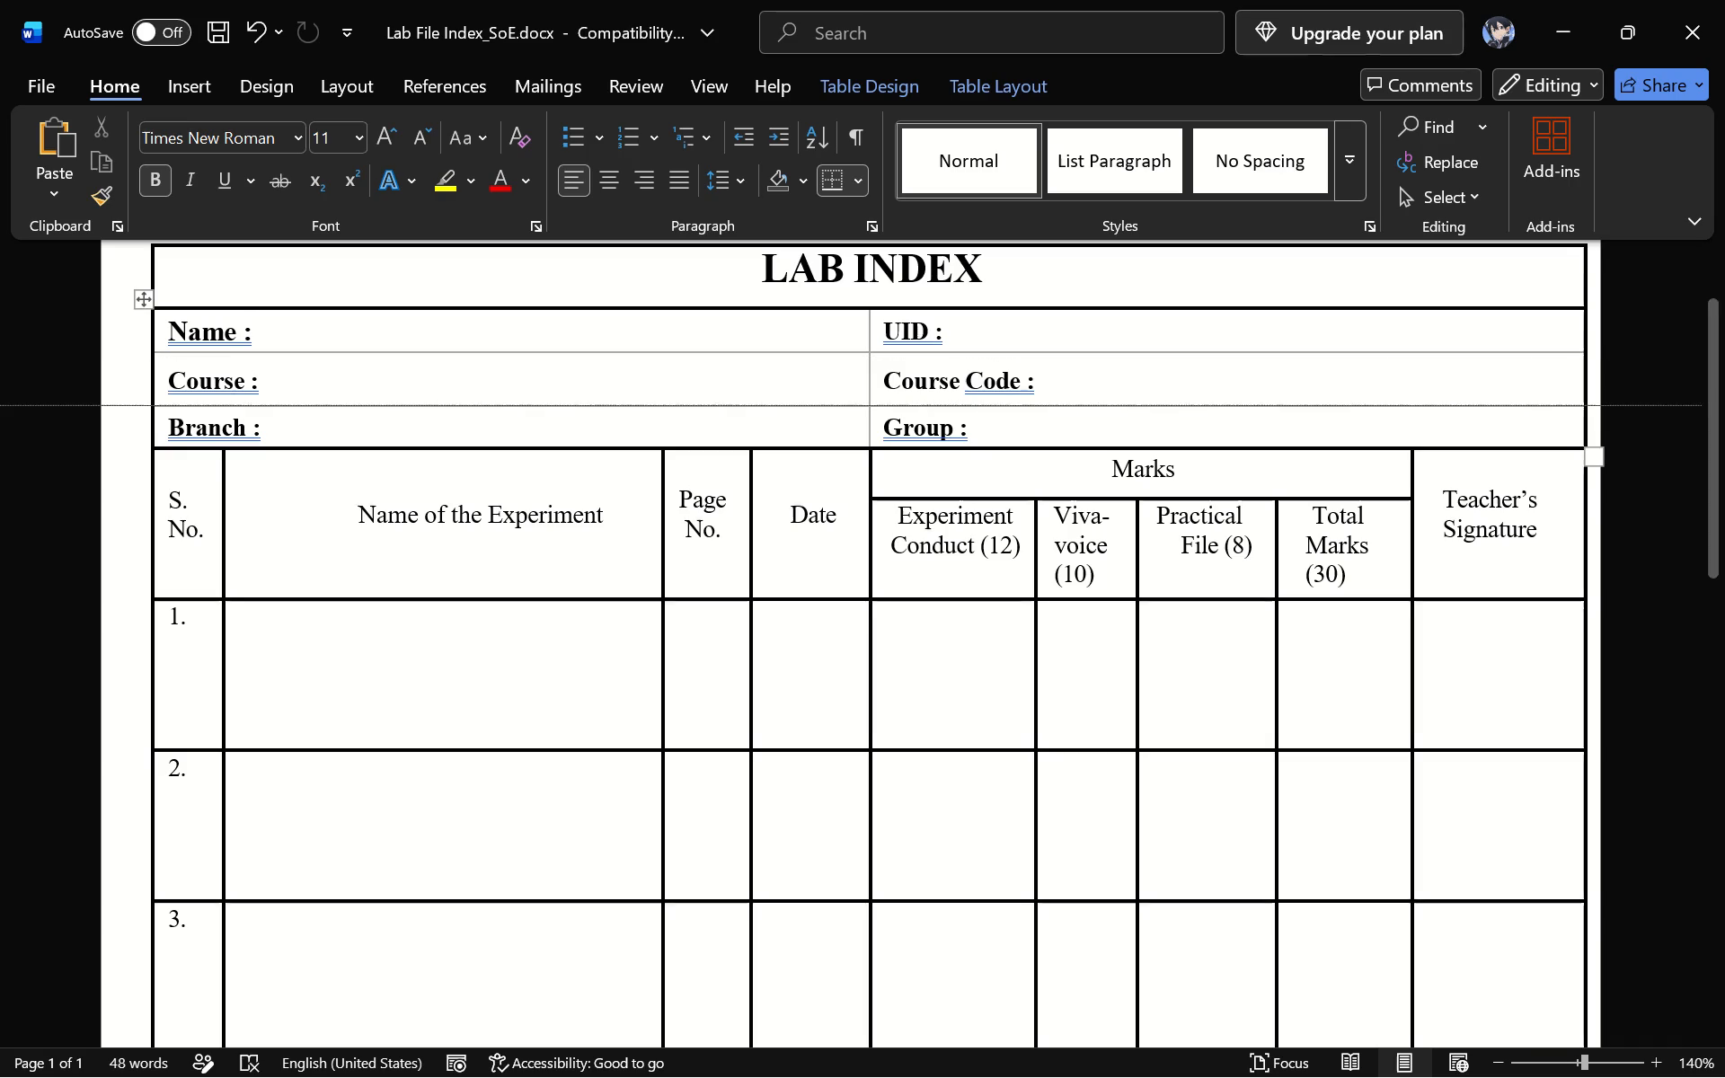
drag(505, 403, 505, 393)
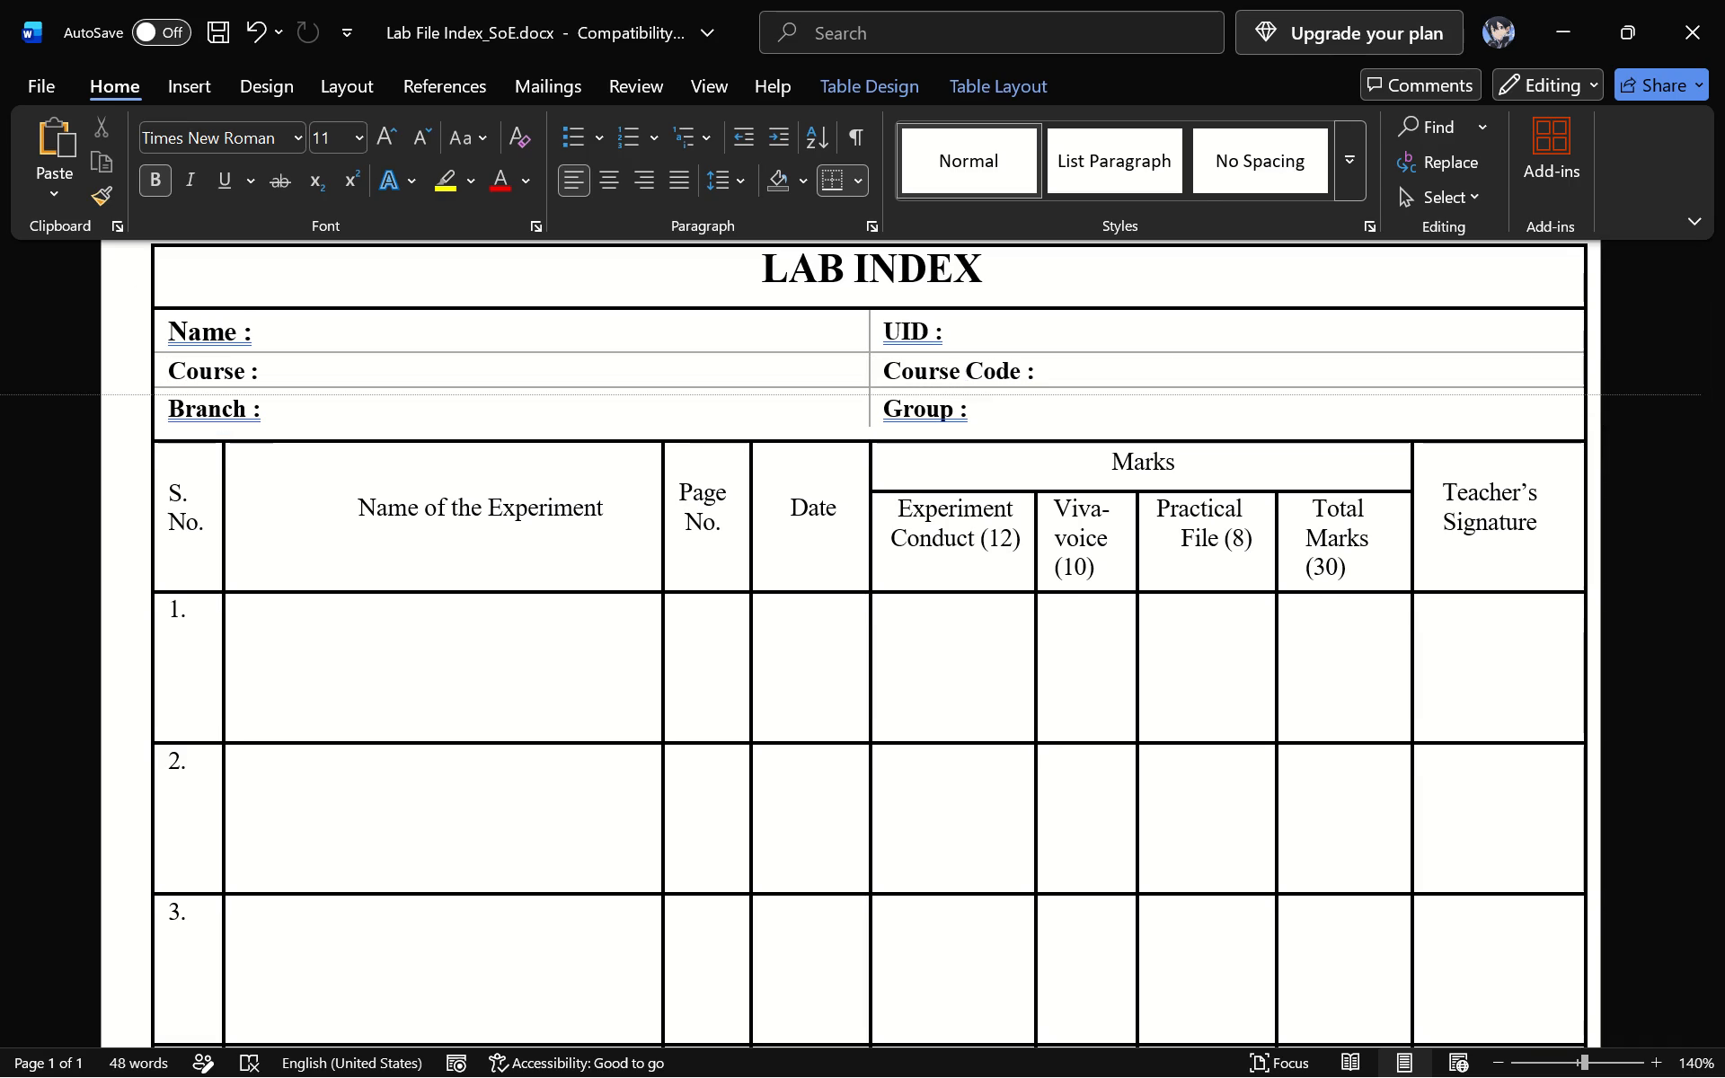
drag(505, 393, 505, 397)
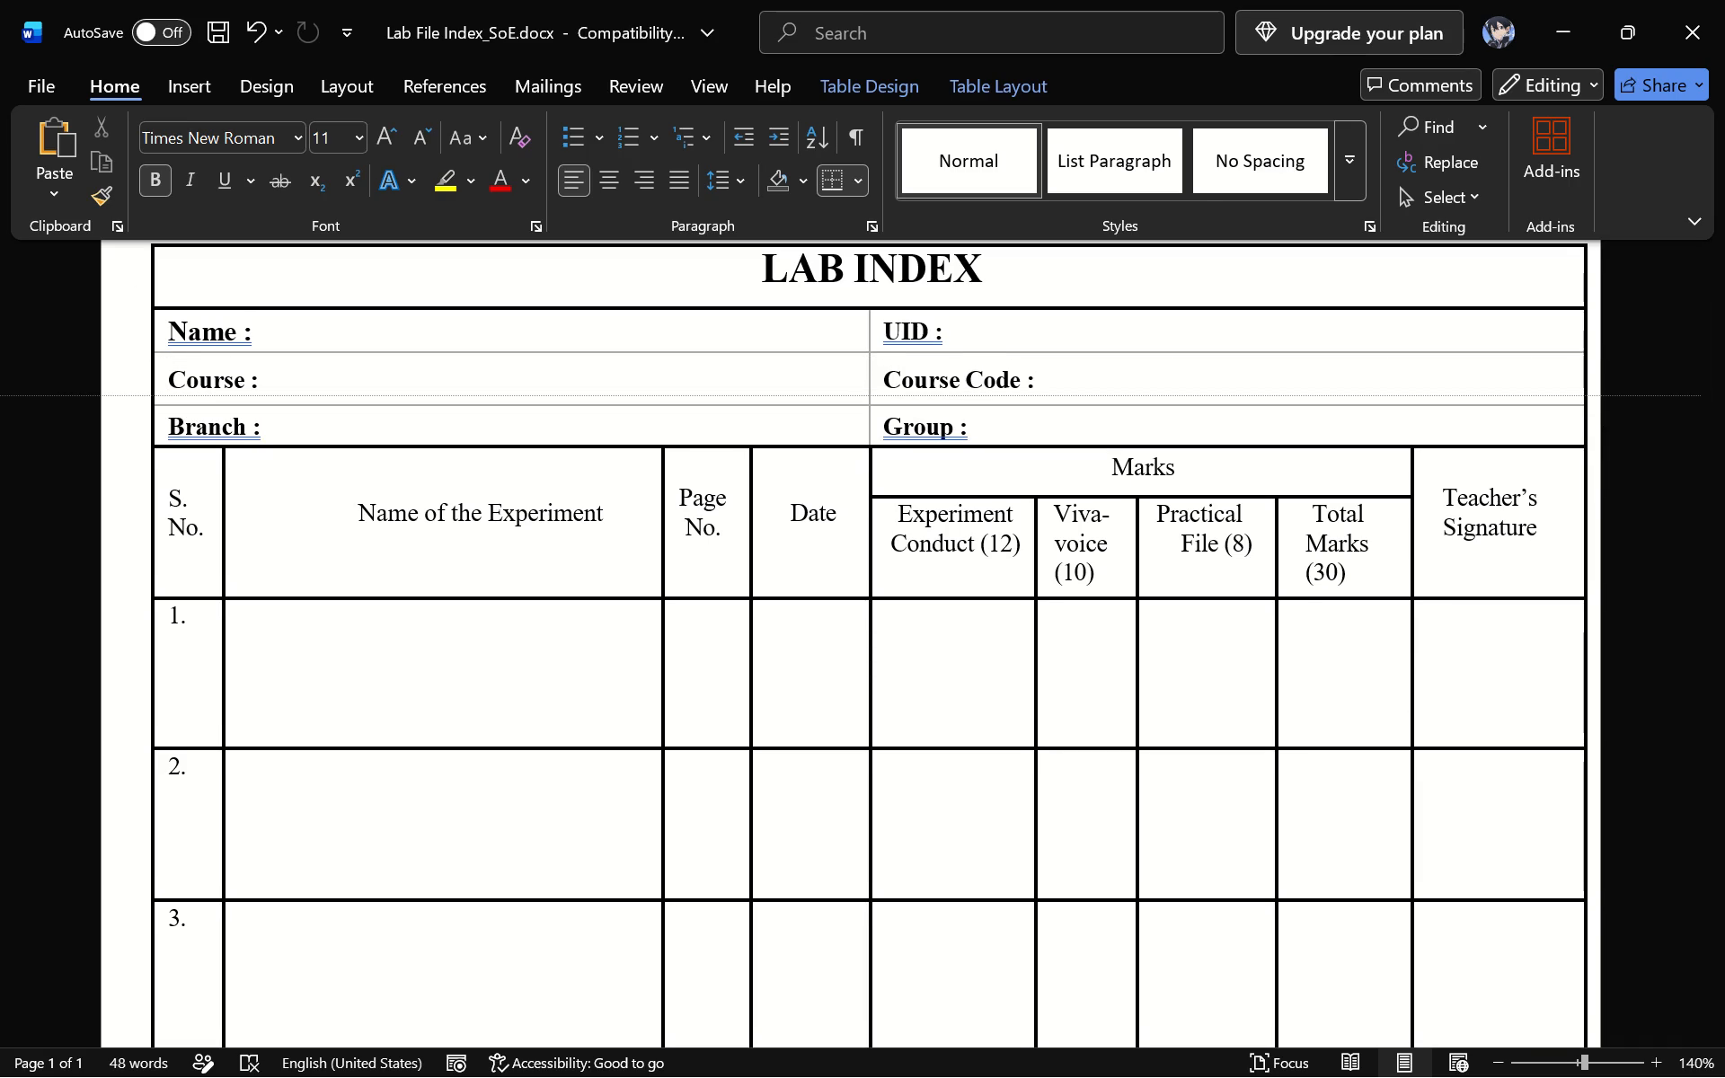
drag(505, 397, 504, 394)
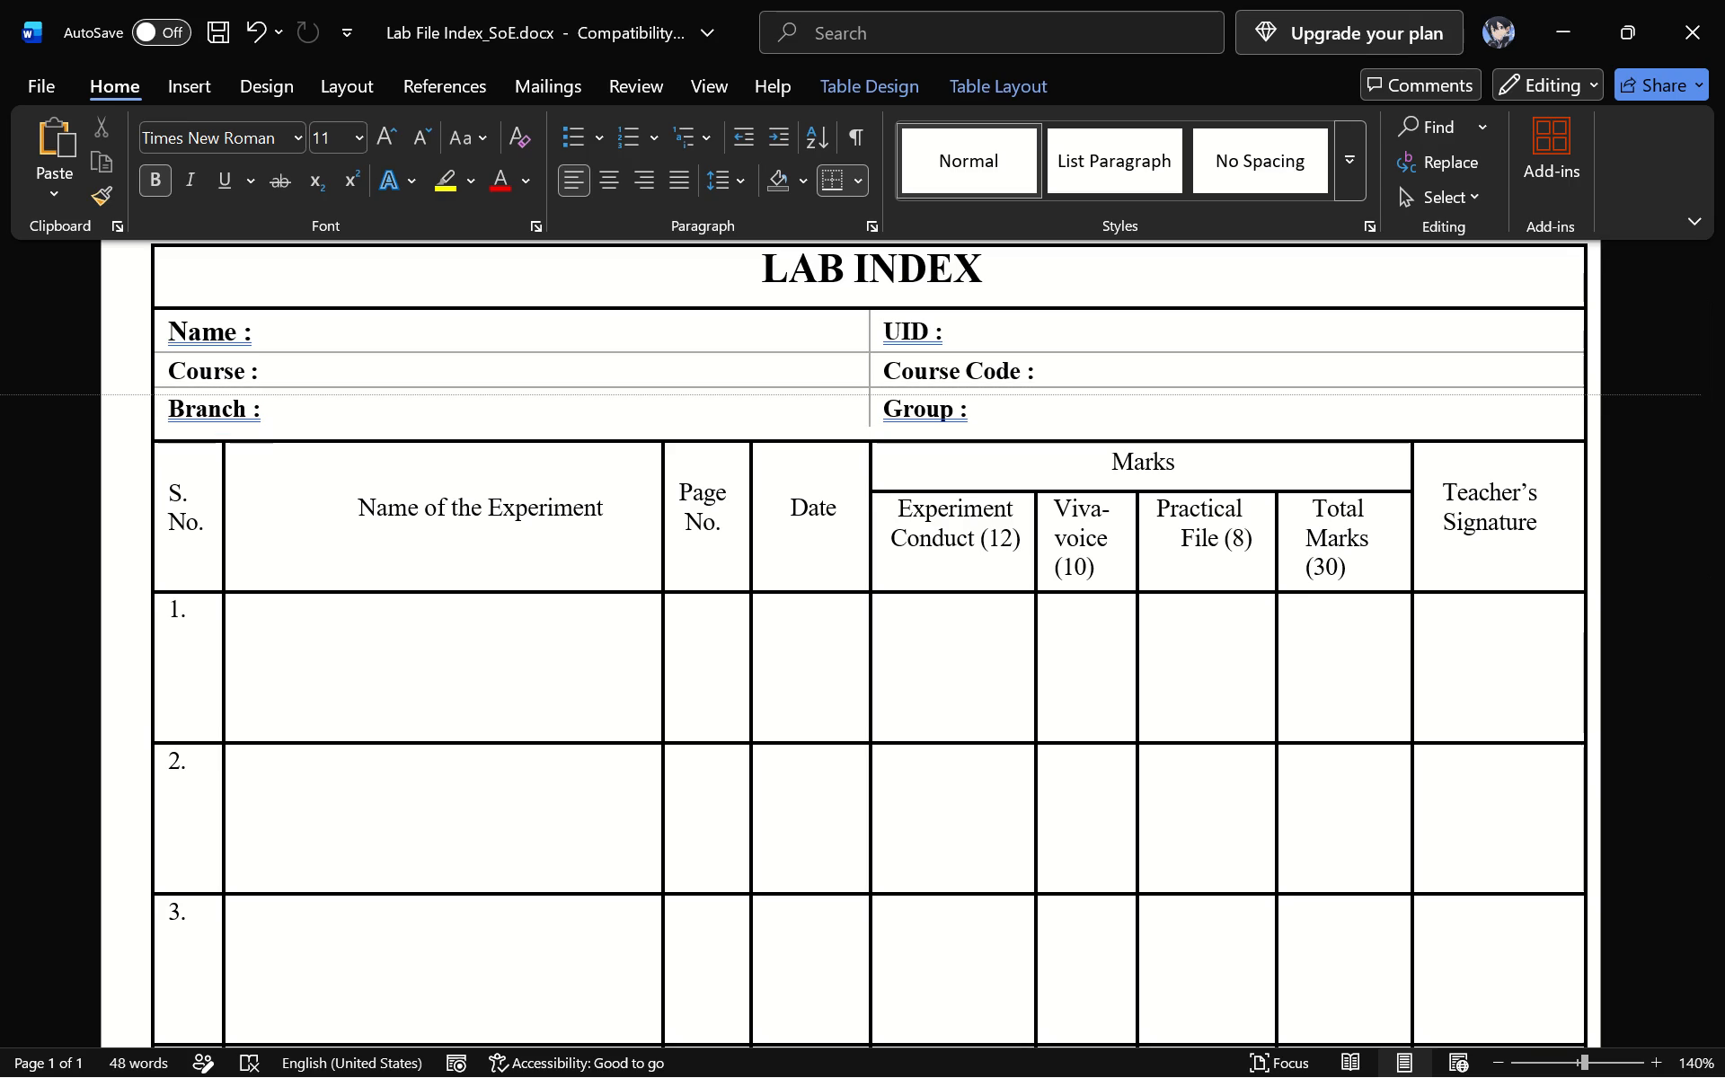
drag(504, 394, 503, 393)
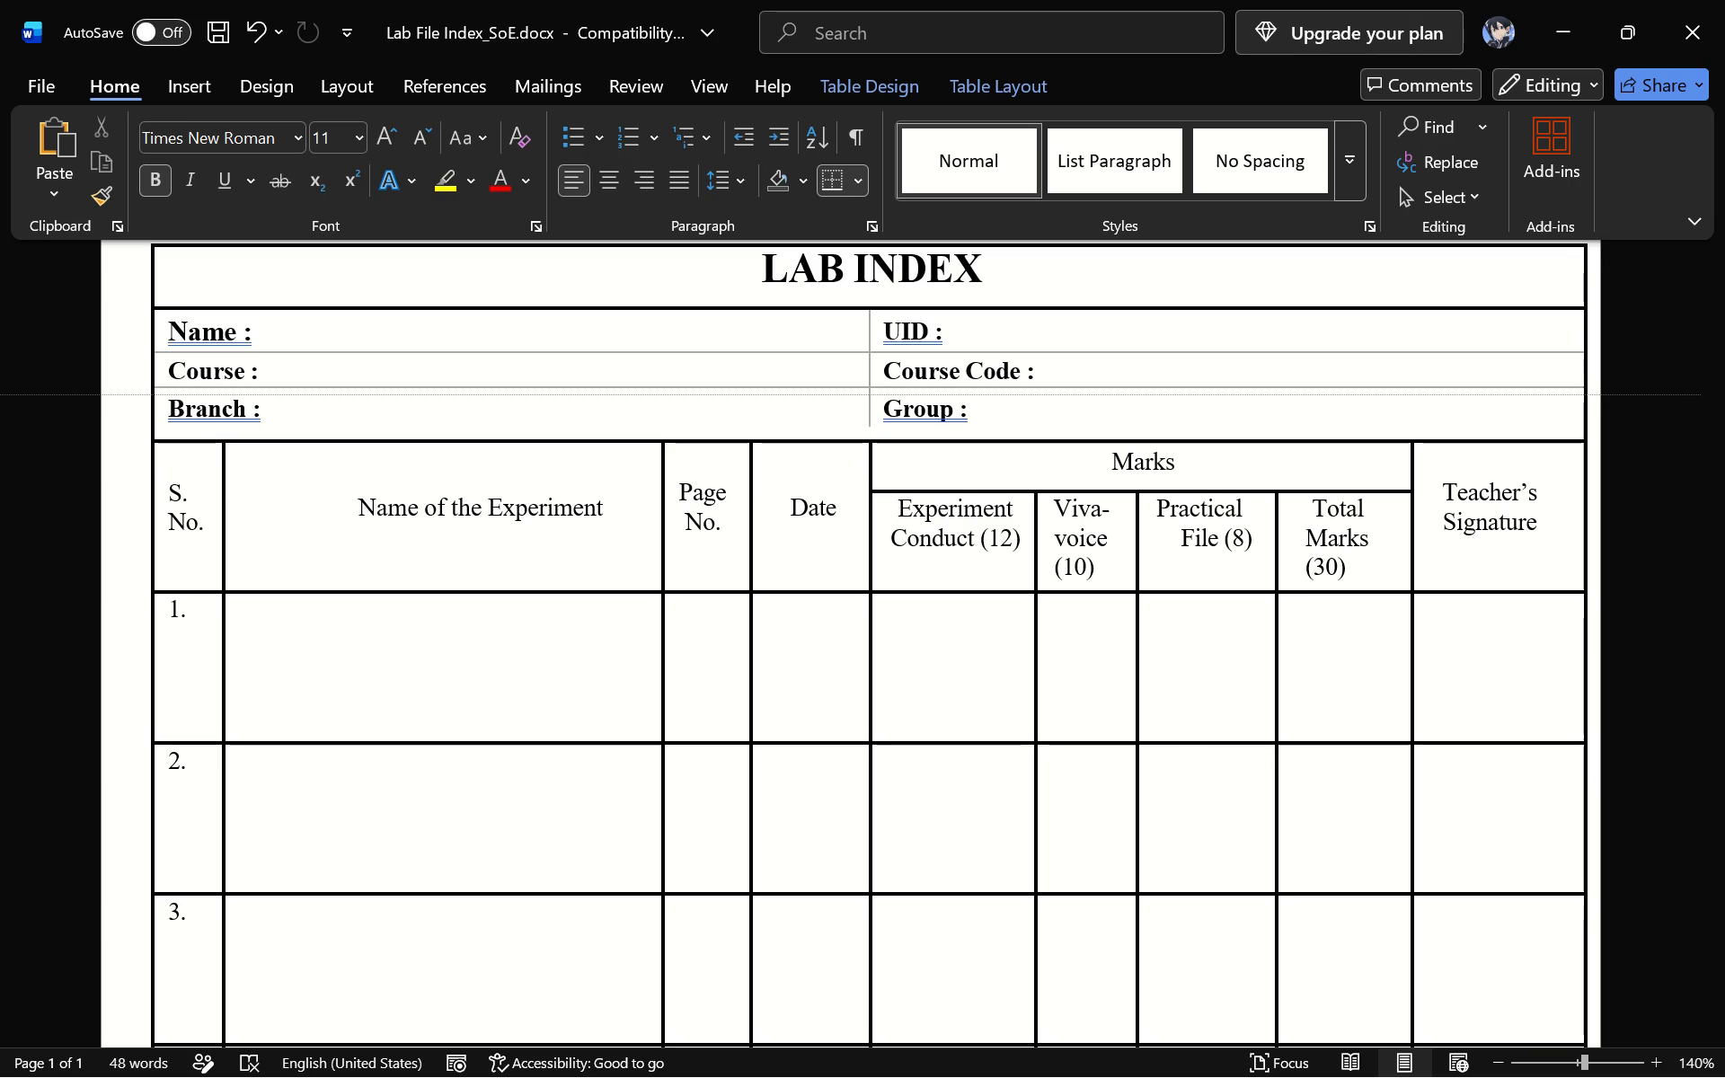
drag(503, 393, 501, 397)
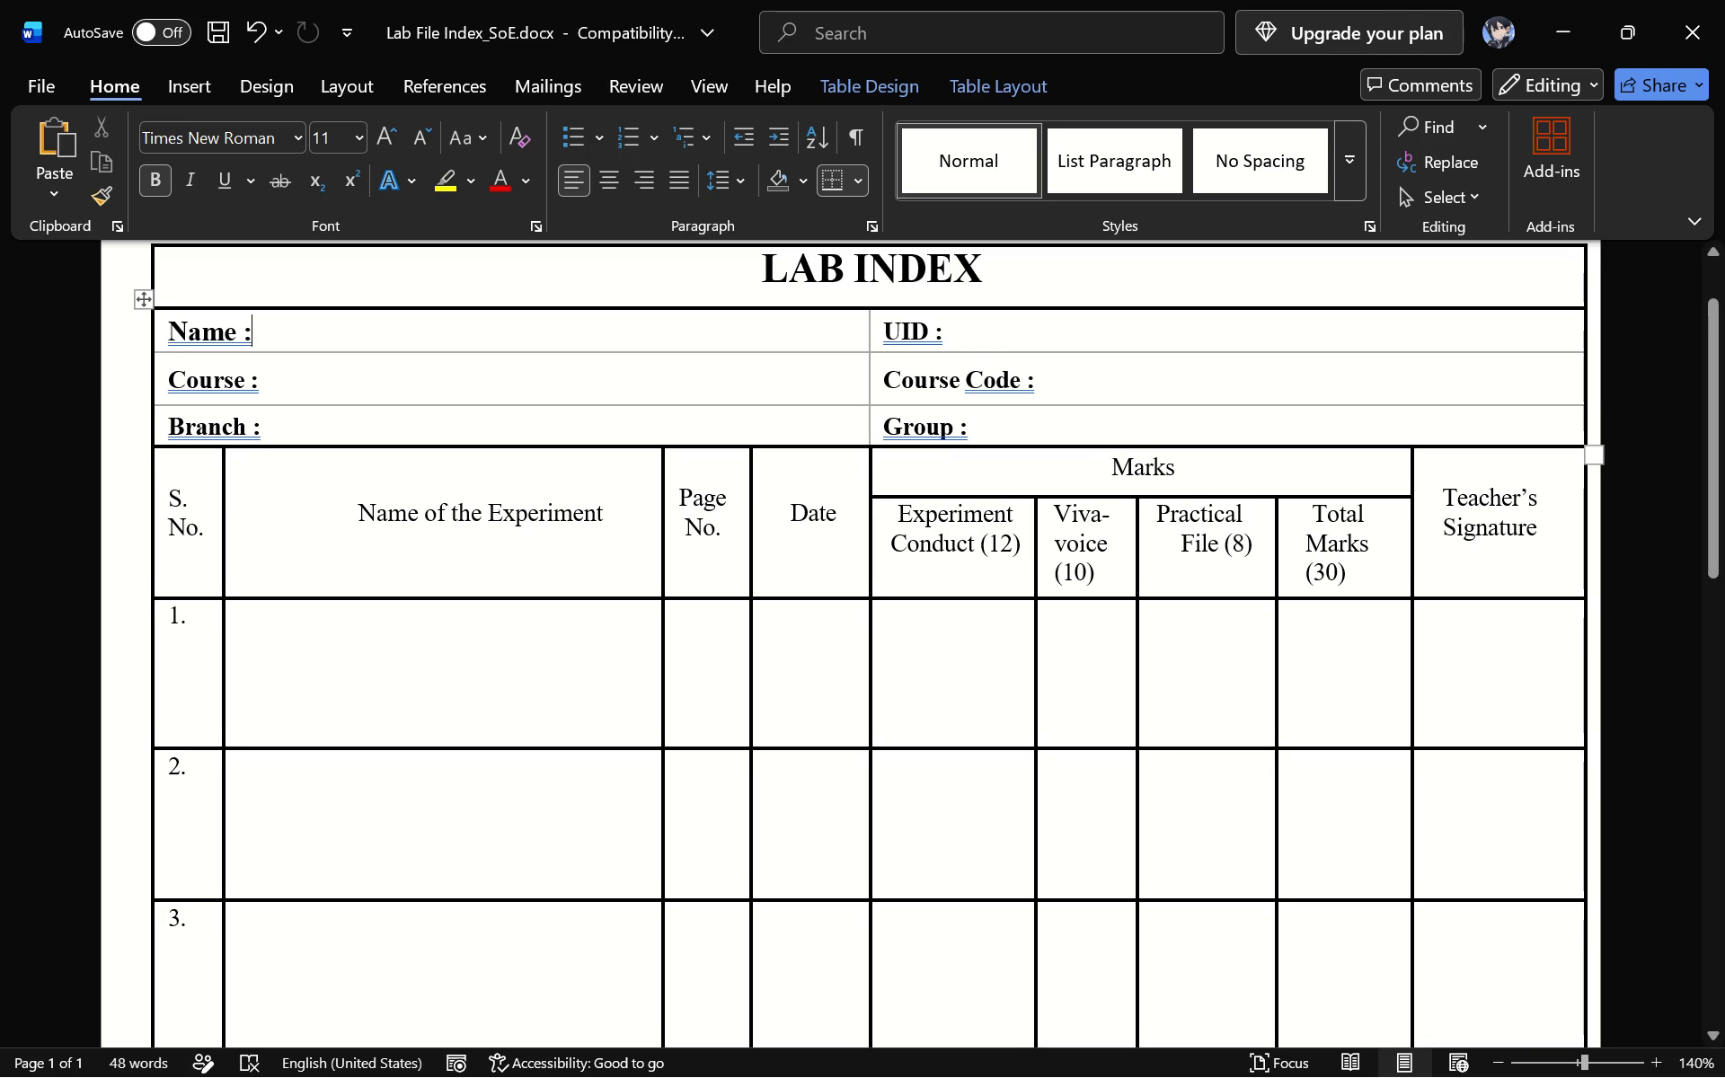
Apply the Normal style to the row holding the Branch and Group labels.
ctrl+scroll(668, 463, down, 4)
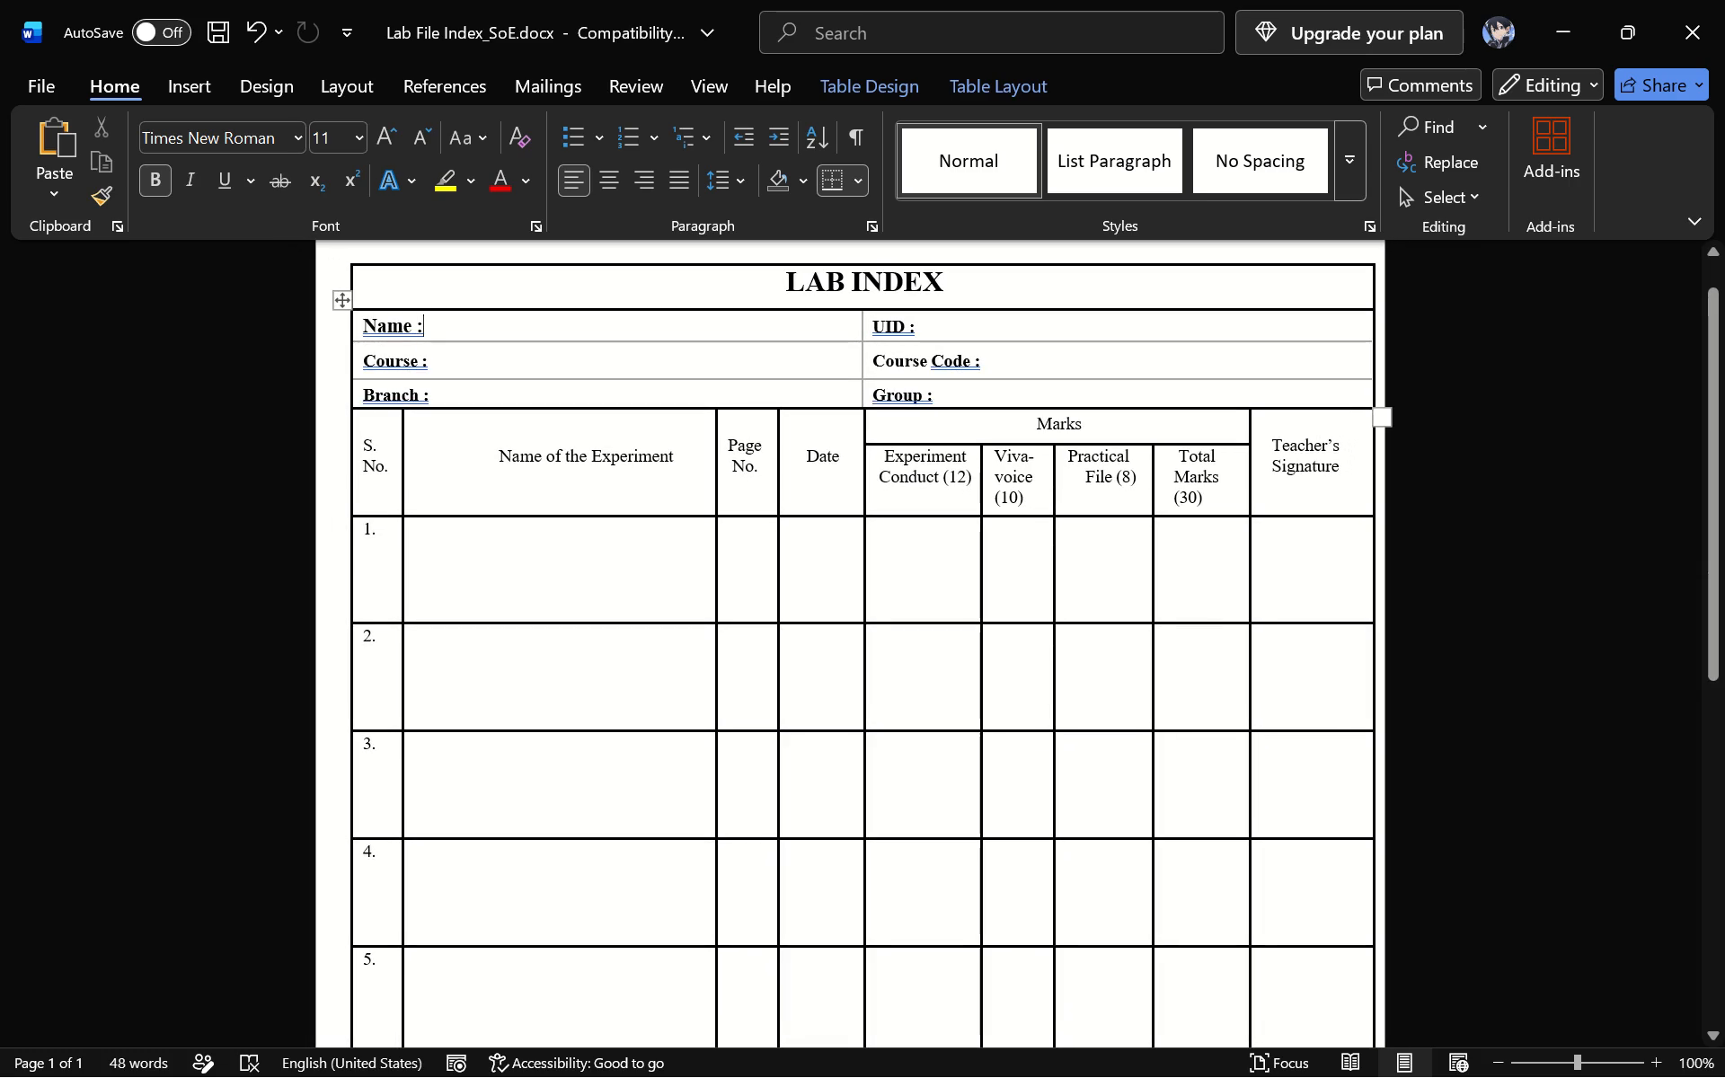
click(250, 460)
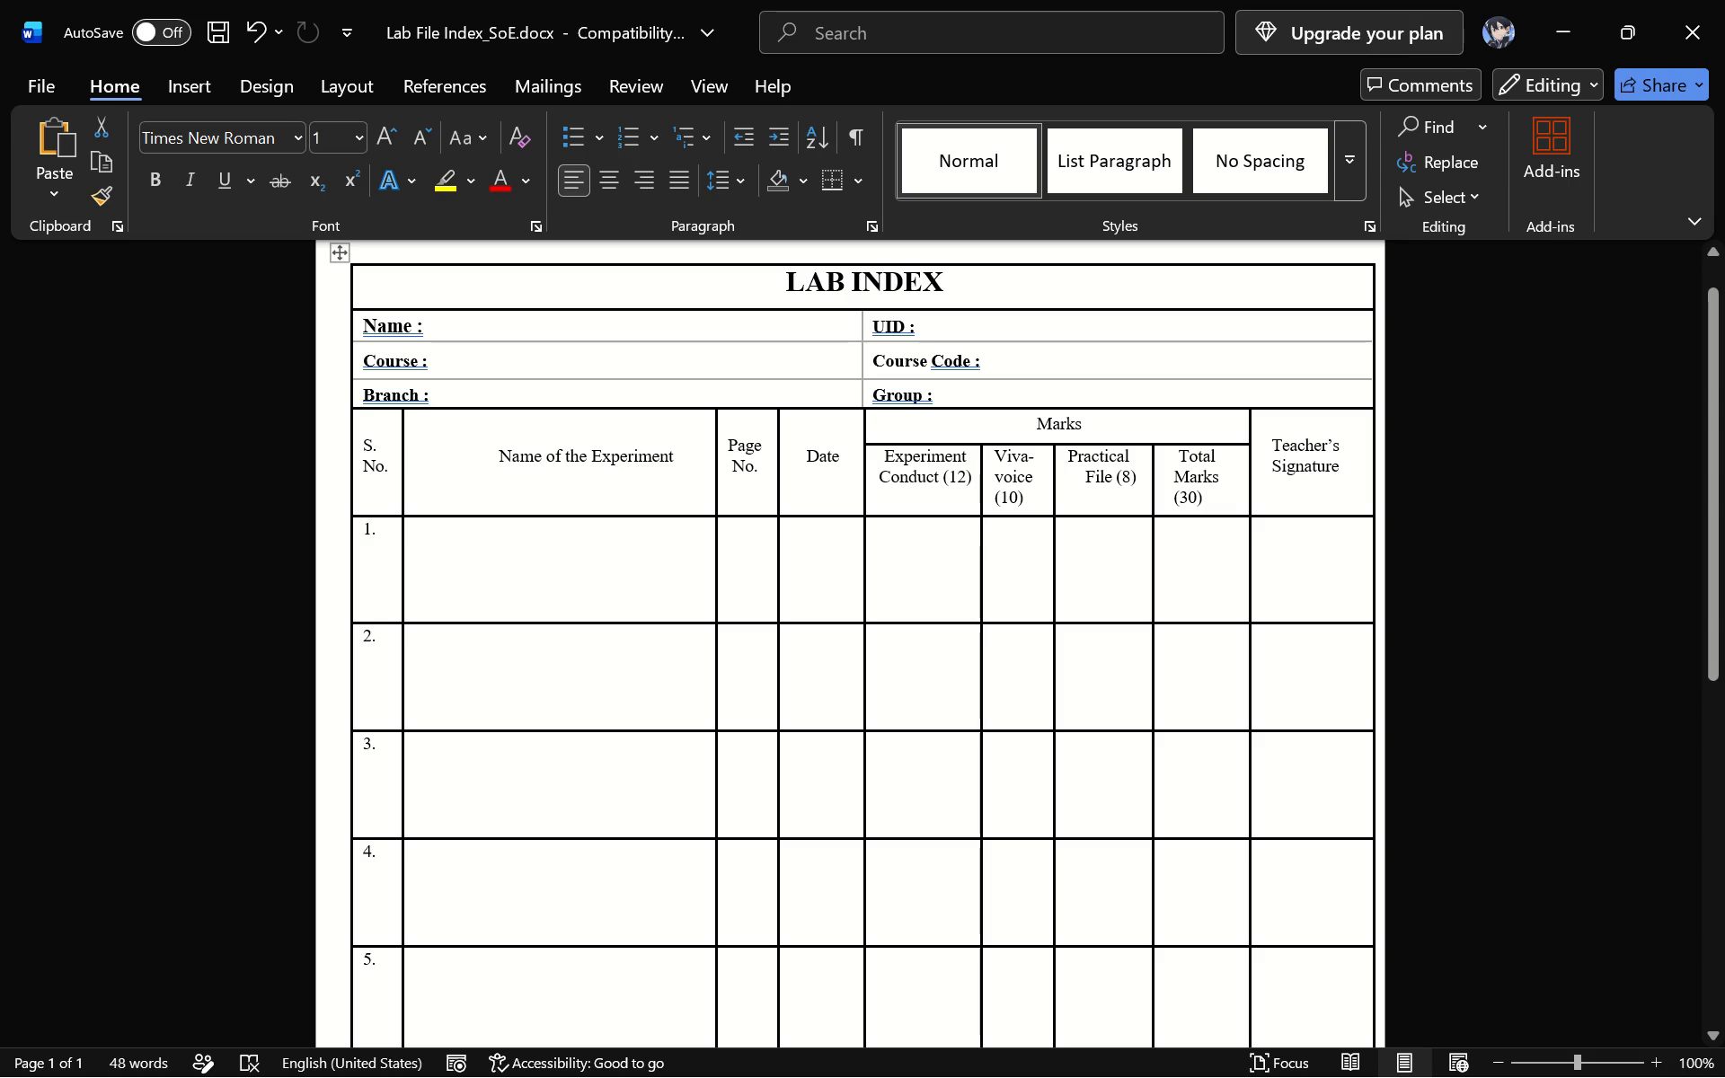
drag(364, 391, 836, 394)
drag(836, 394, 945, 400)
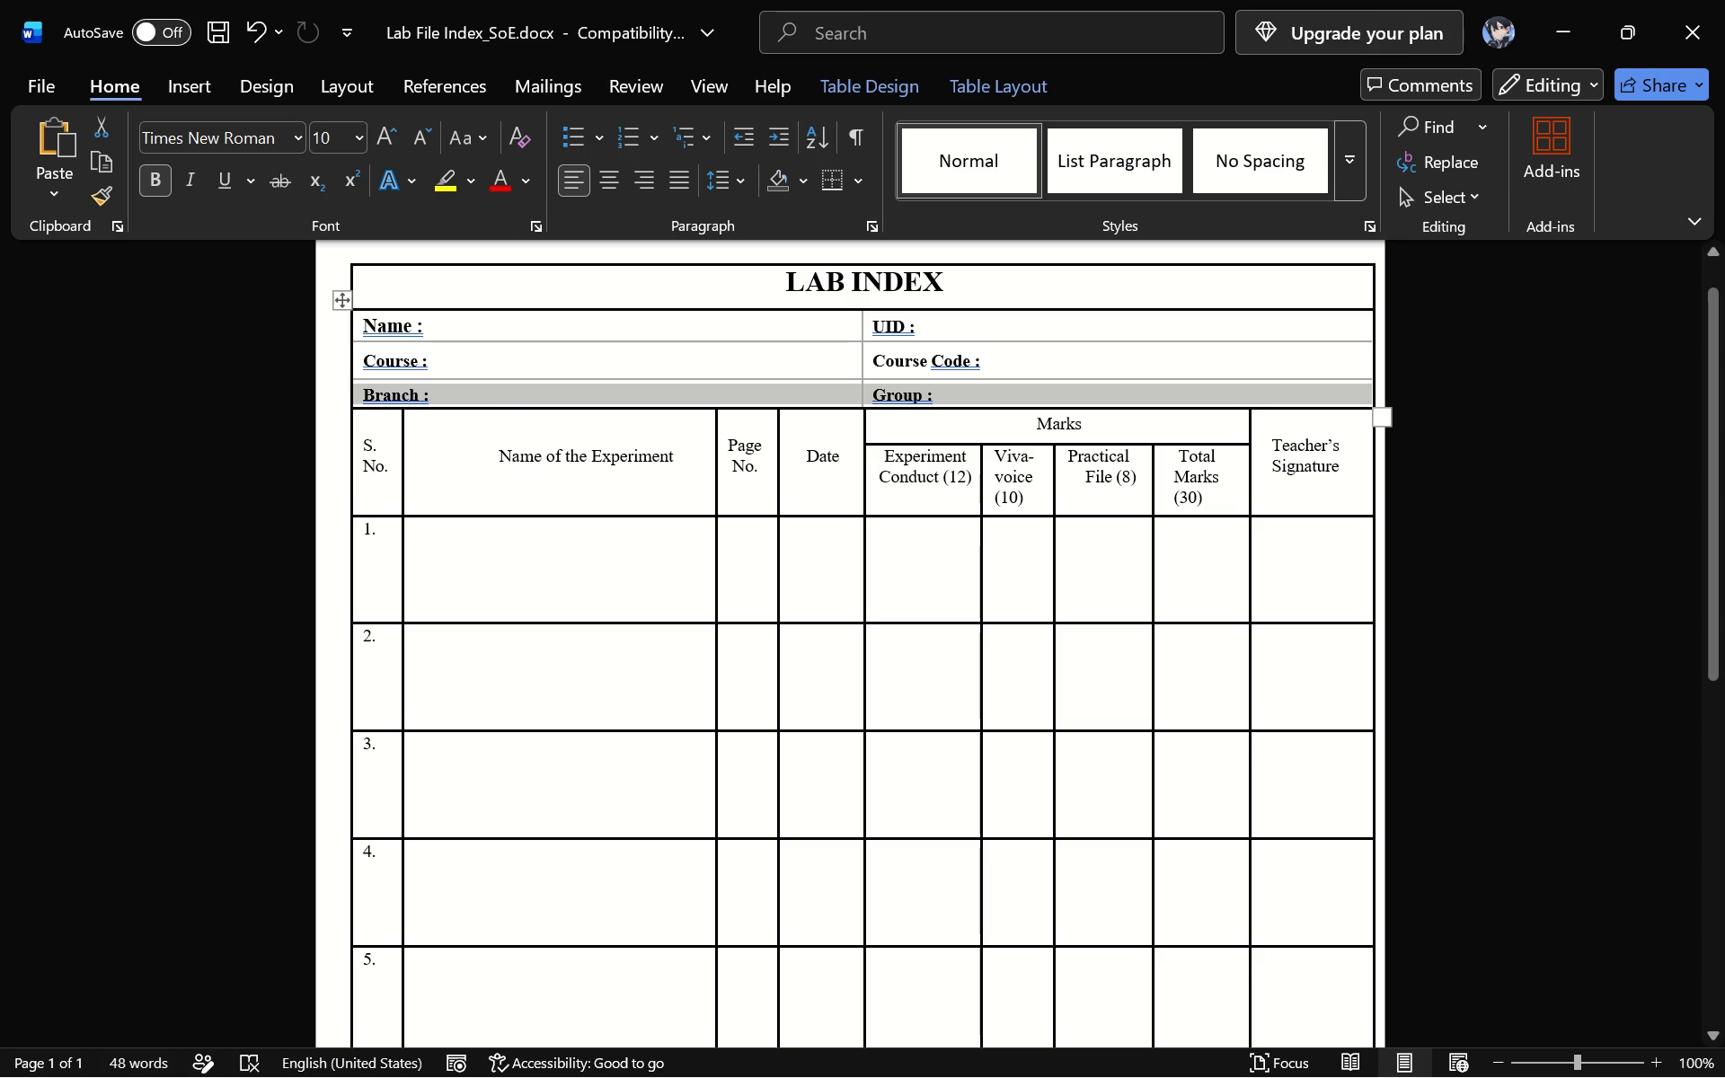
click(962, 162)
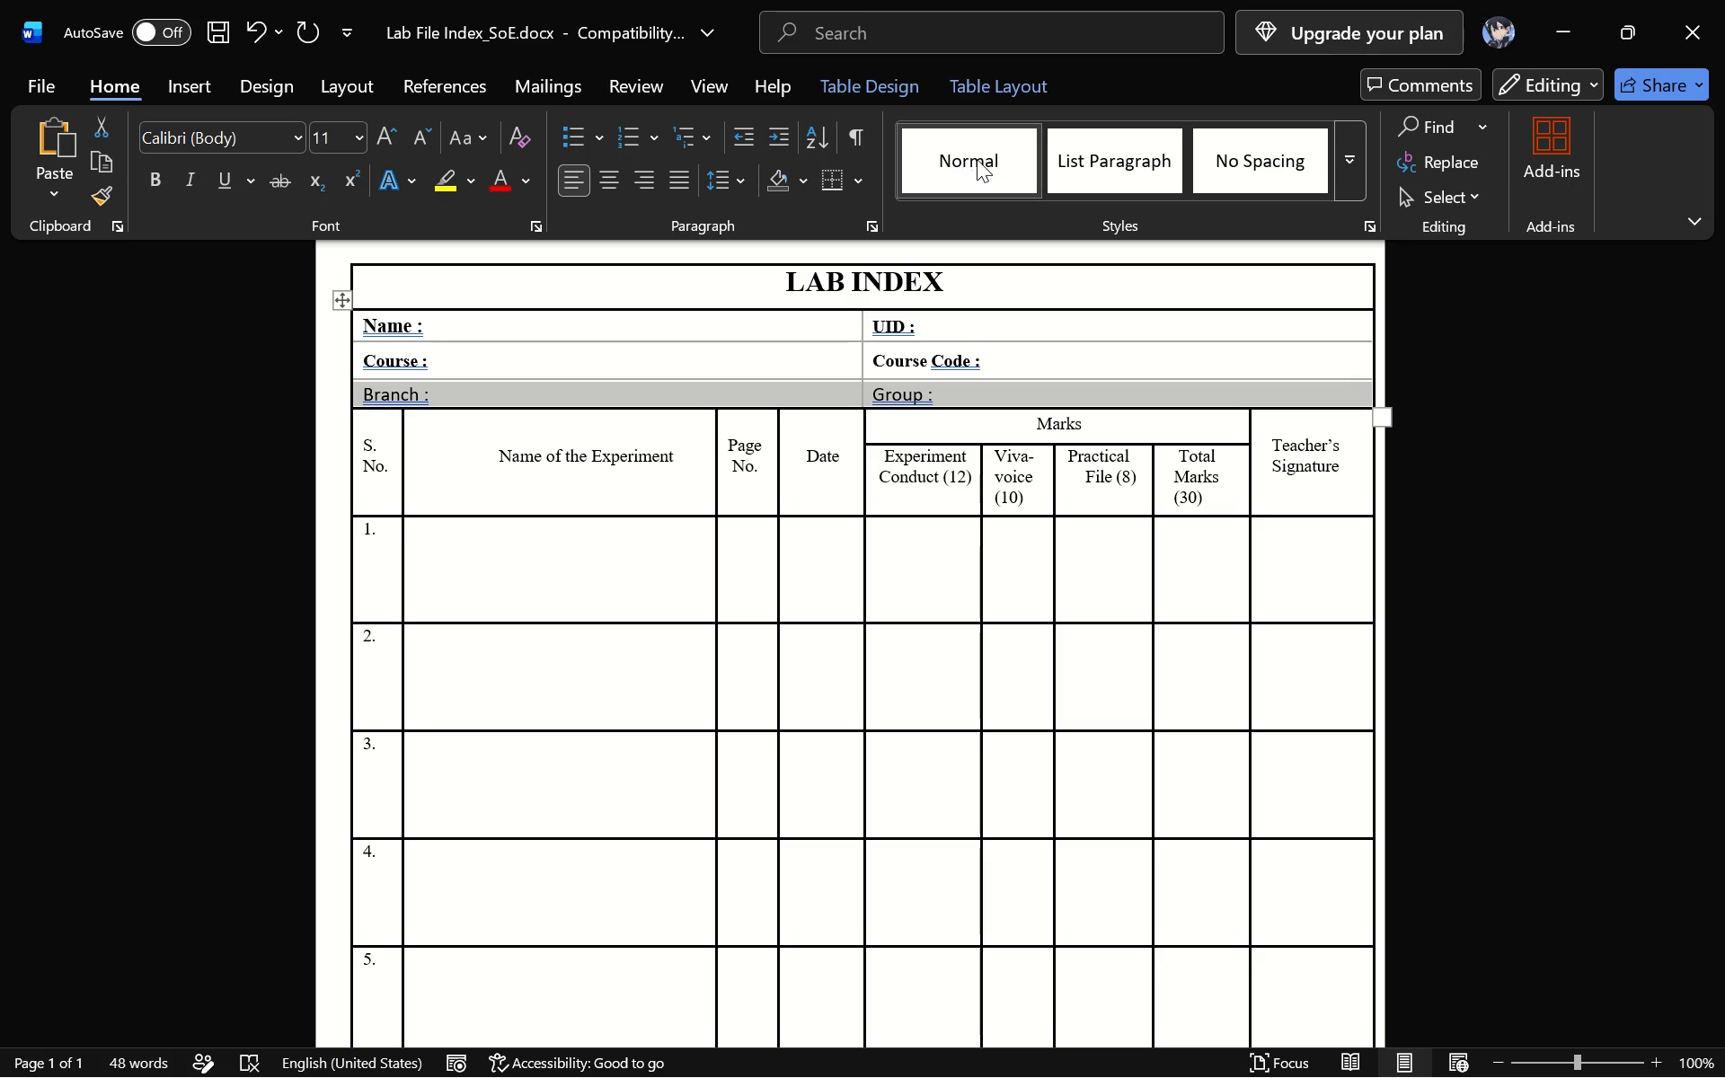
Set the cell alignment of the Branch and Group row to Align Center Left.
click(981, 90)
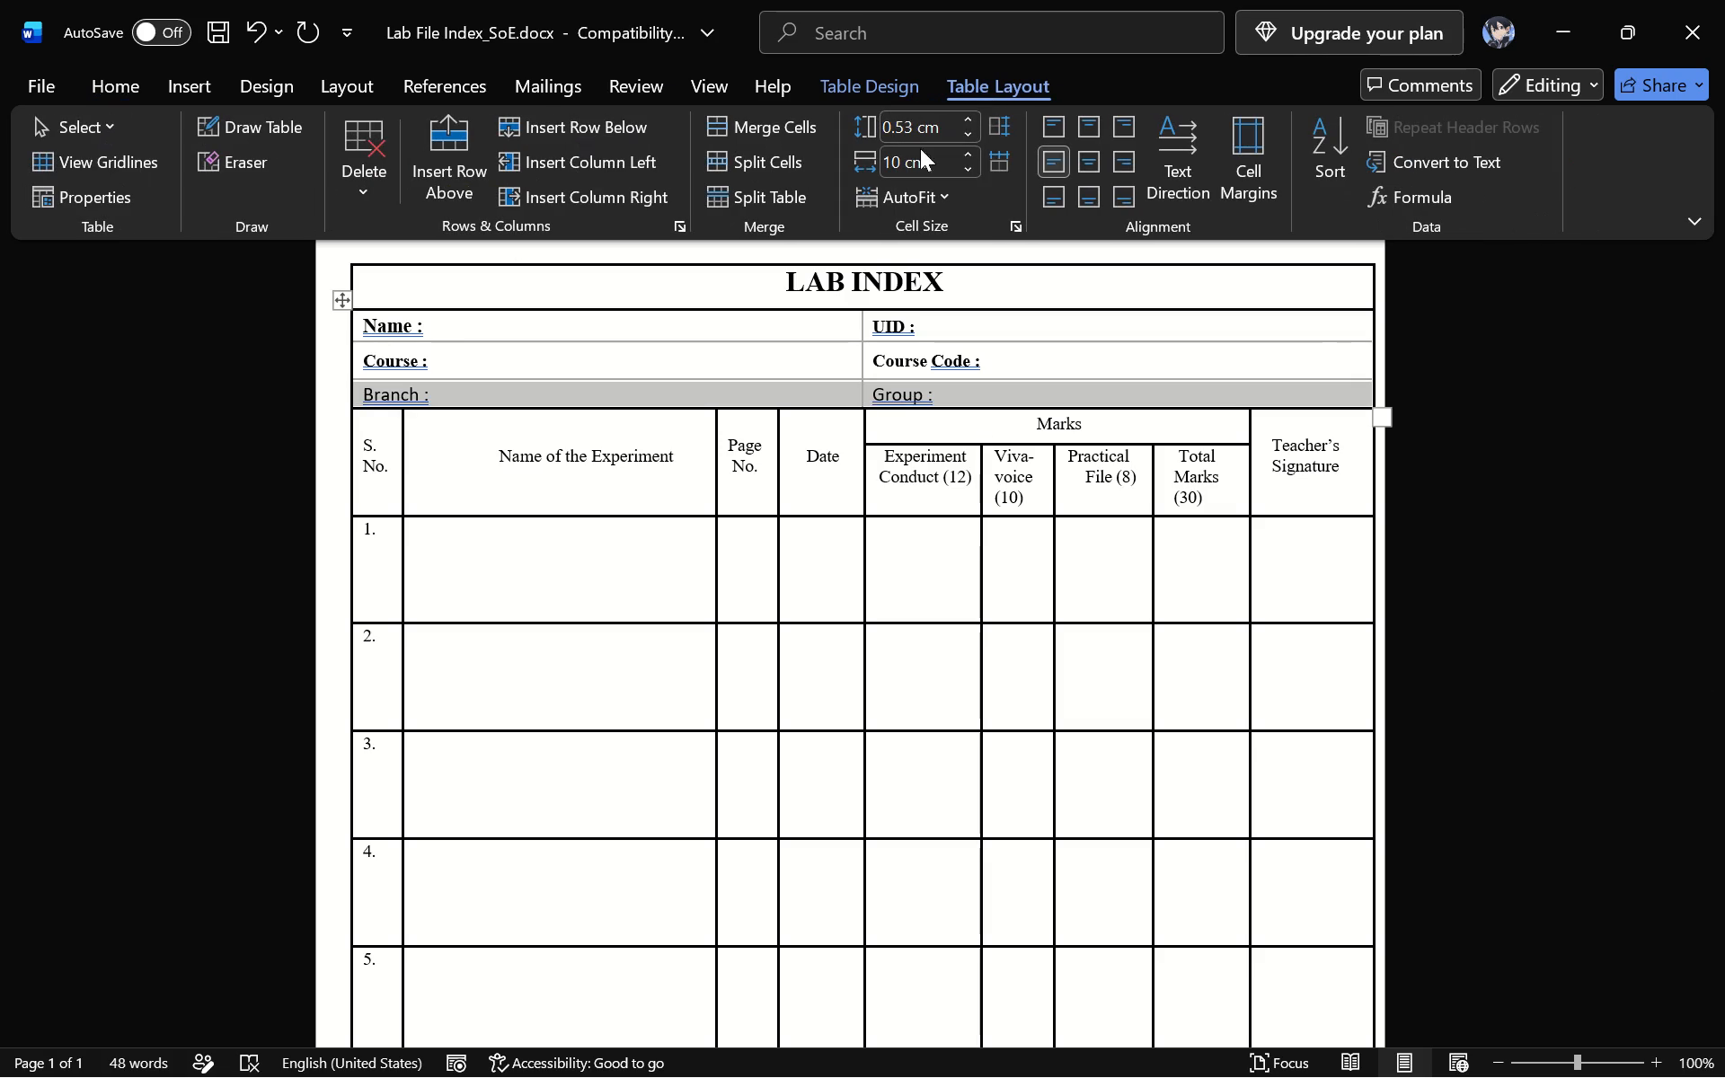
click(1046, 159)
Make the Branch and Group labels bold and set their font to Times New Roman.
click(132, 86)
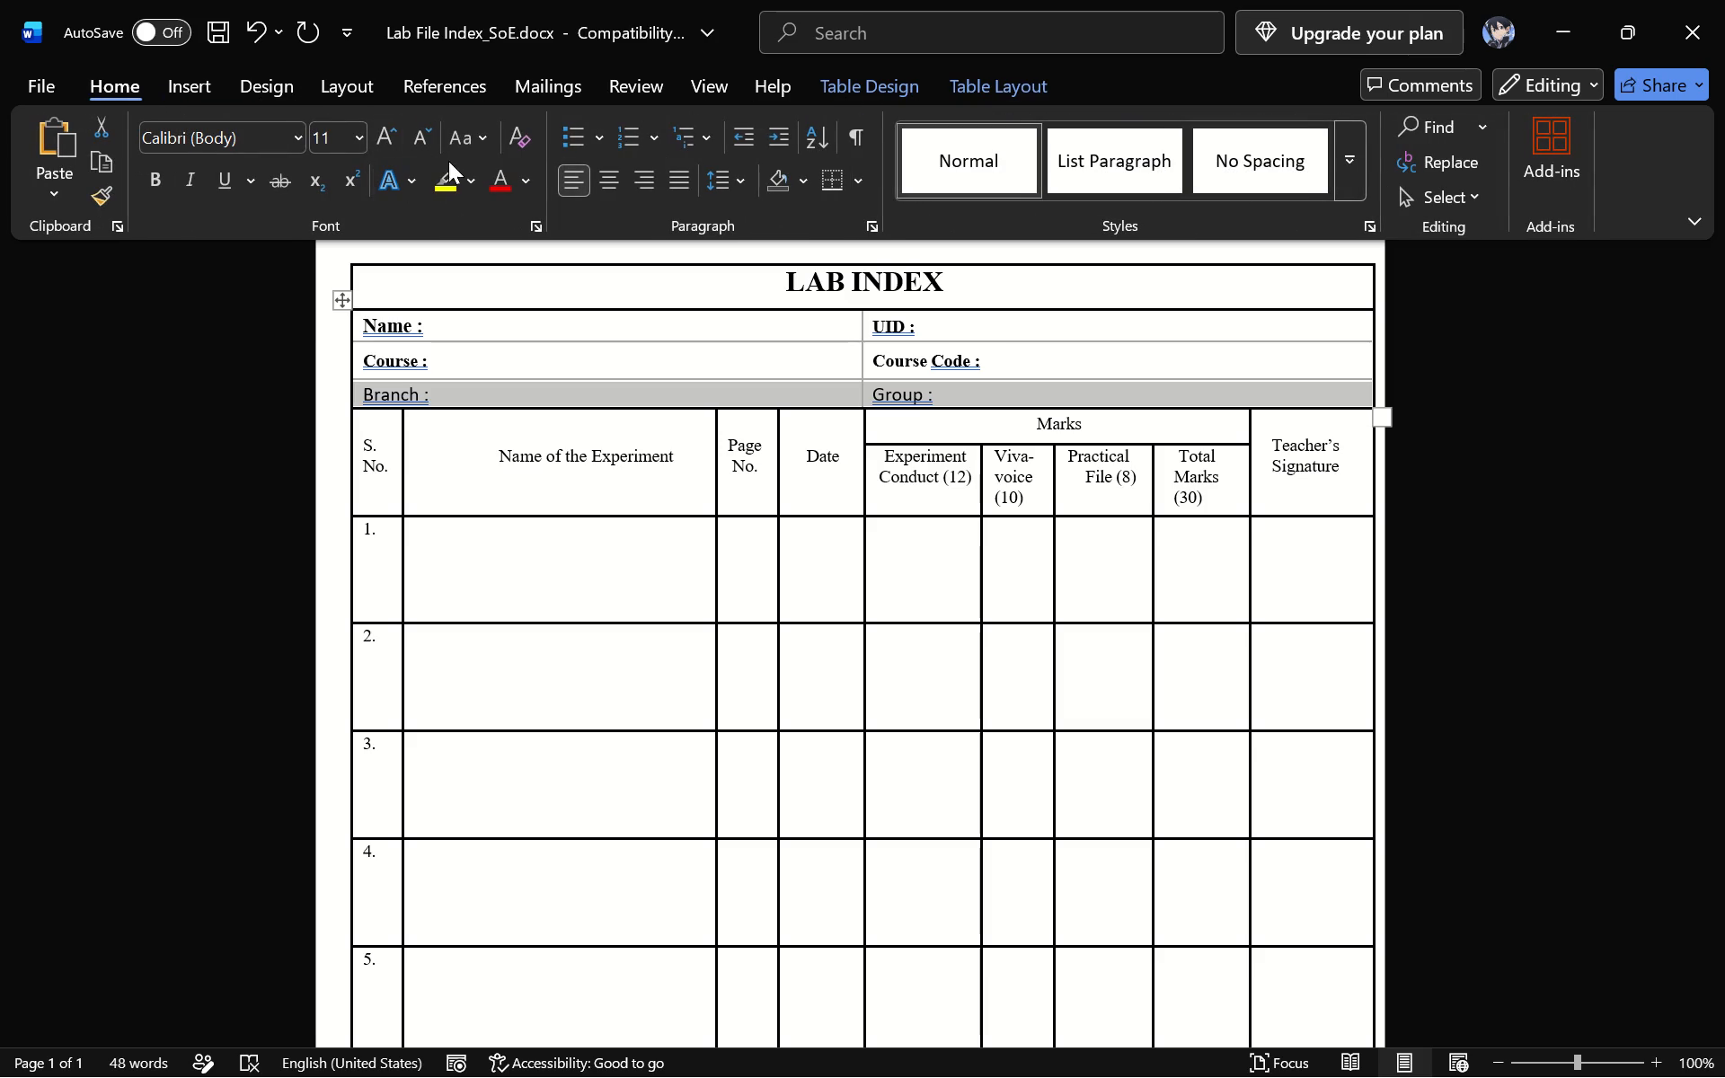
click(157, 165)
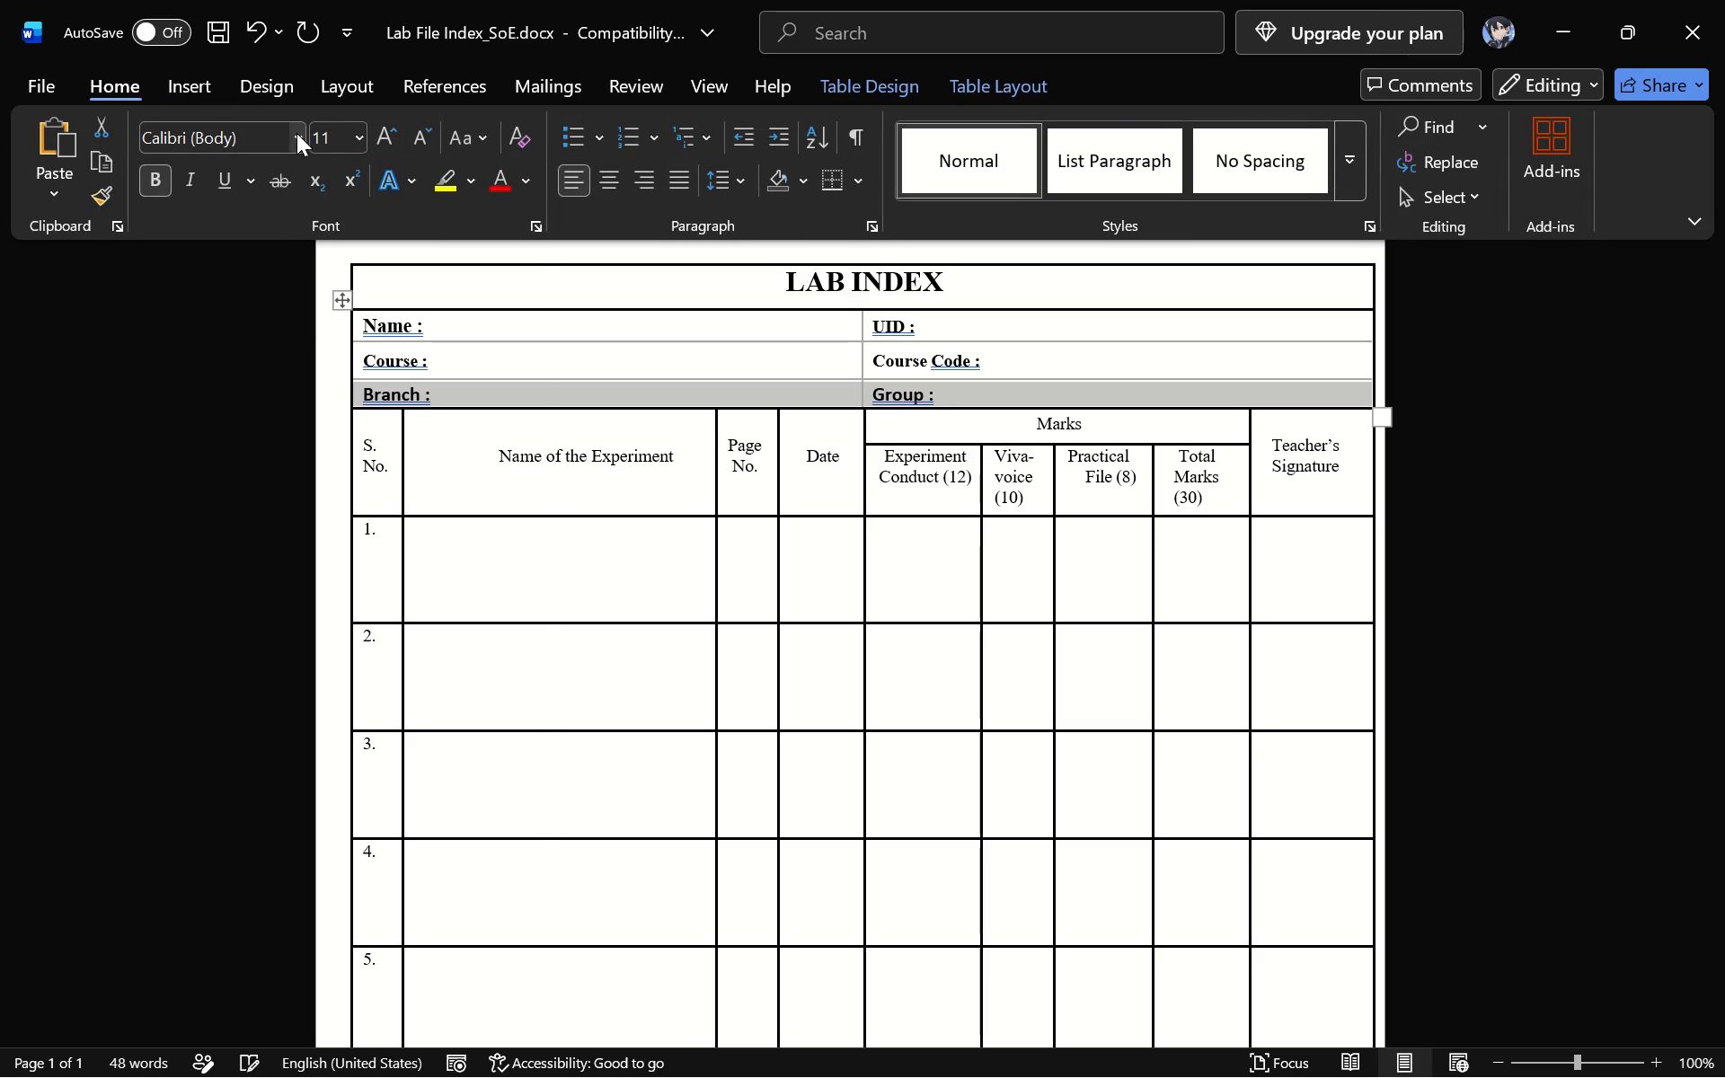
click(296, 133)
click(238, 322)
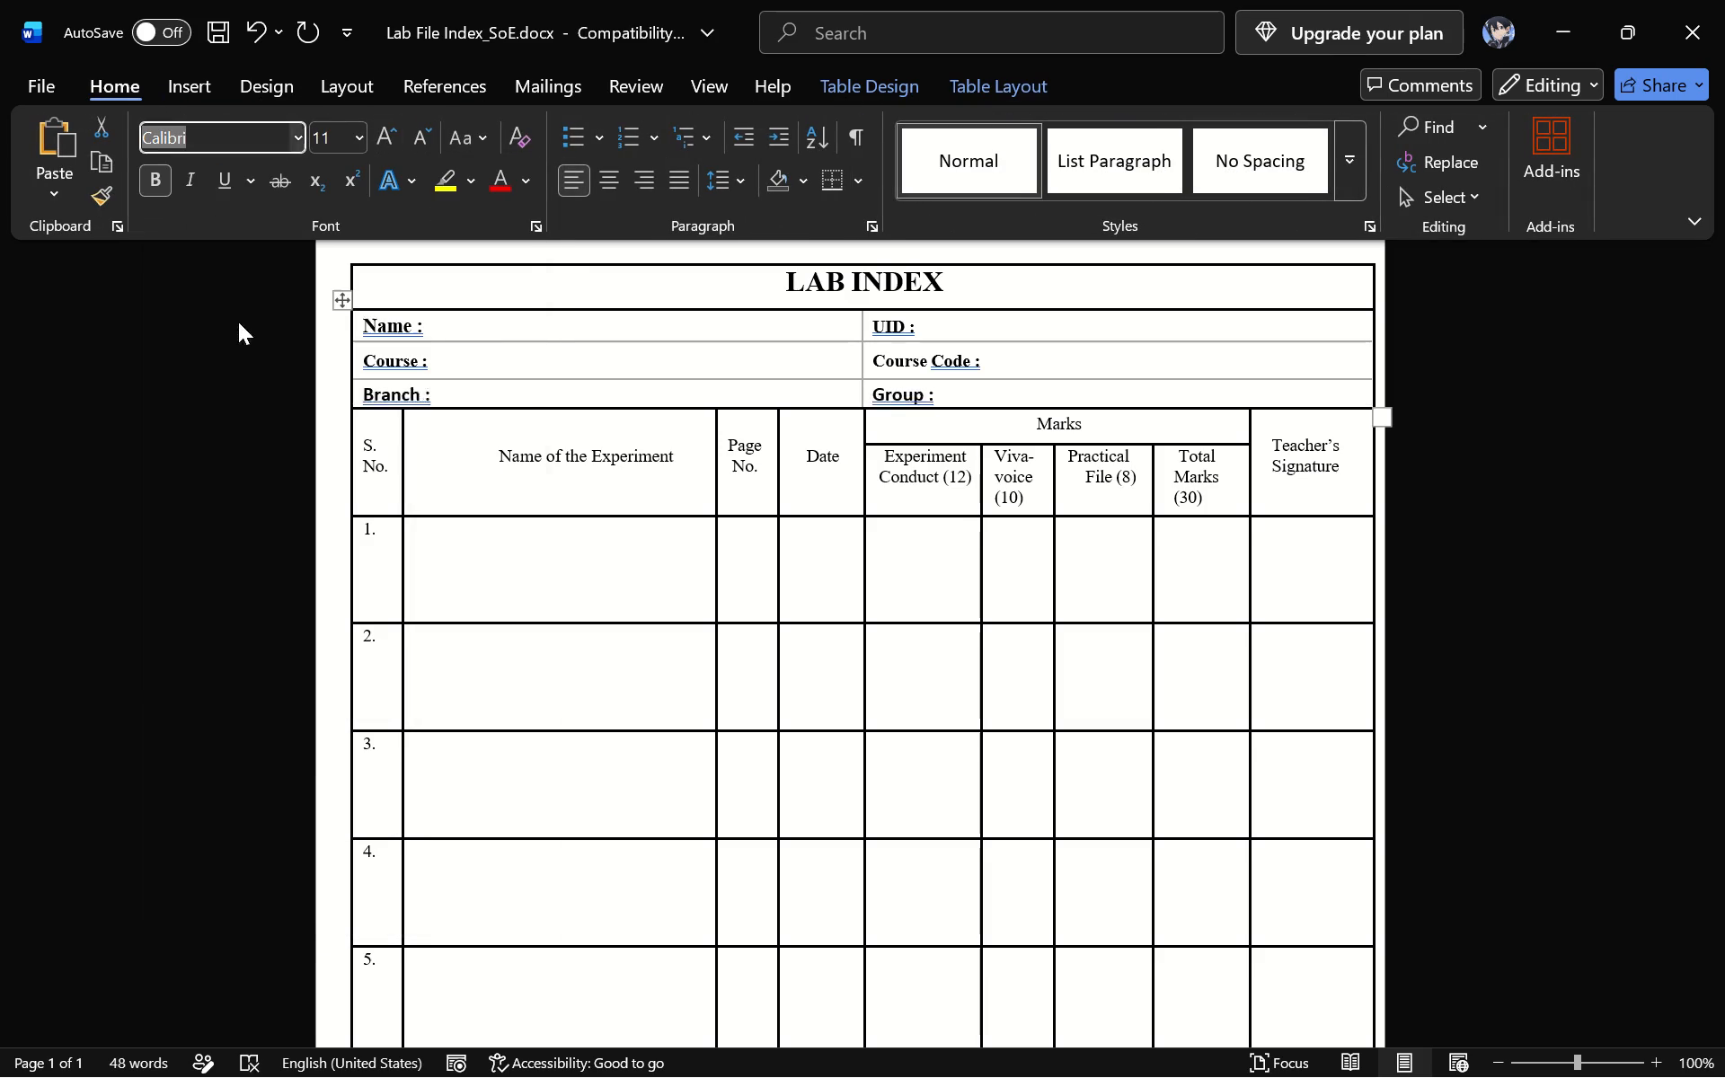
click(60, 483)
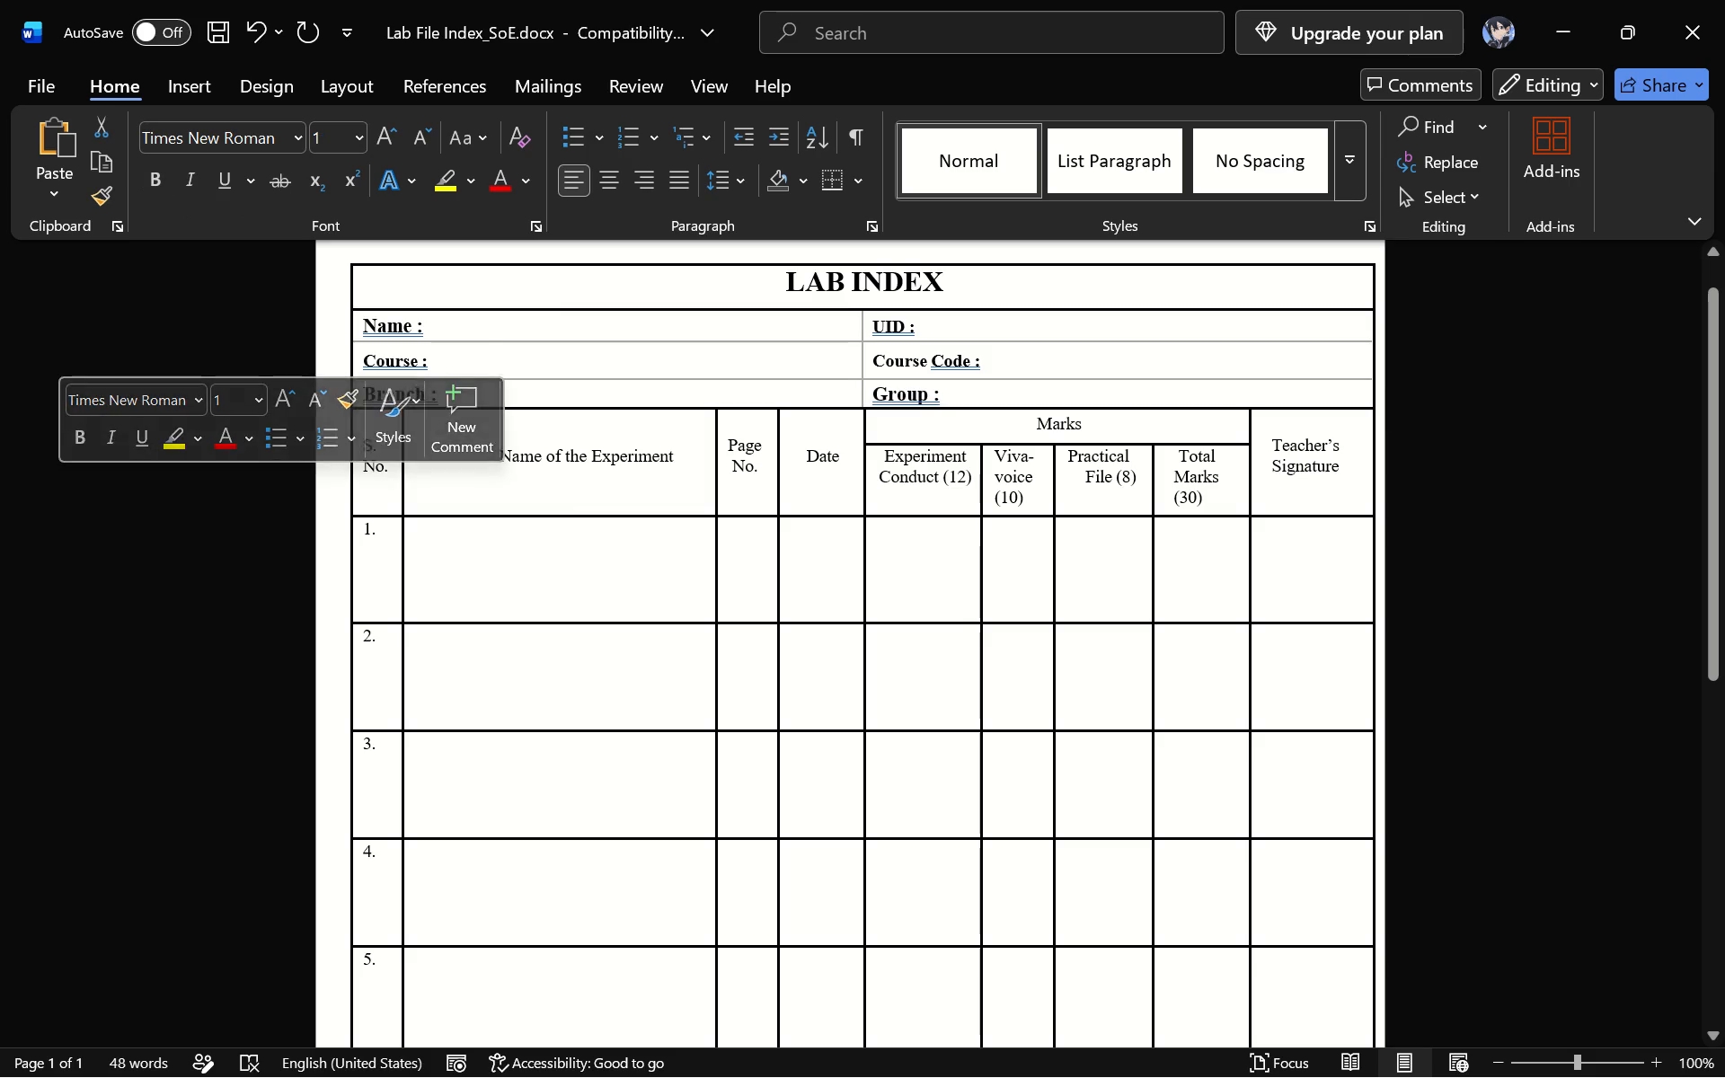
Look over the whole lab index page, from the header labels down to row 10, to check the layout.
scroll(476, 649, down, 7)
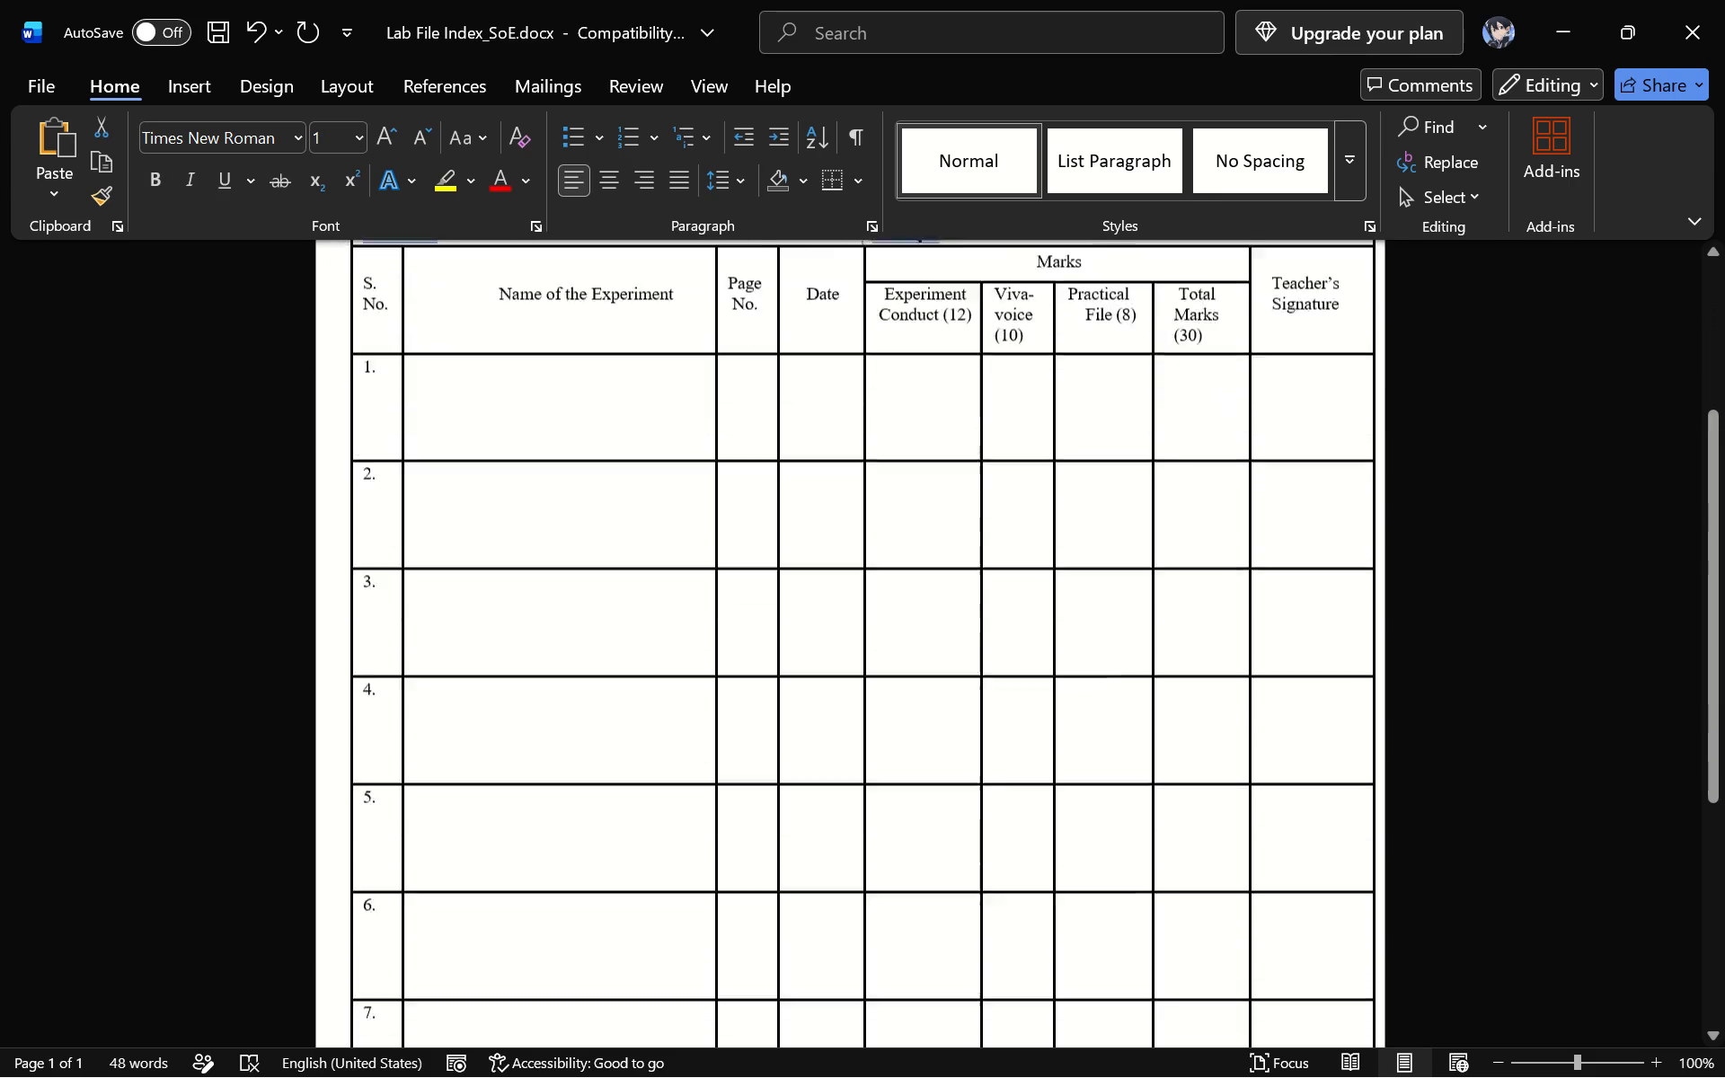
scroll(476, 649, down, 4)
scroll(476, 649, up, 2)
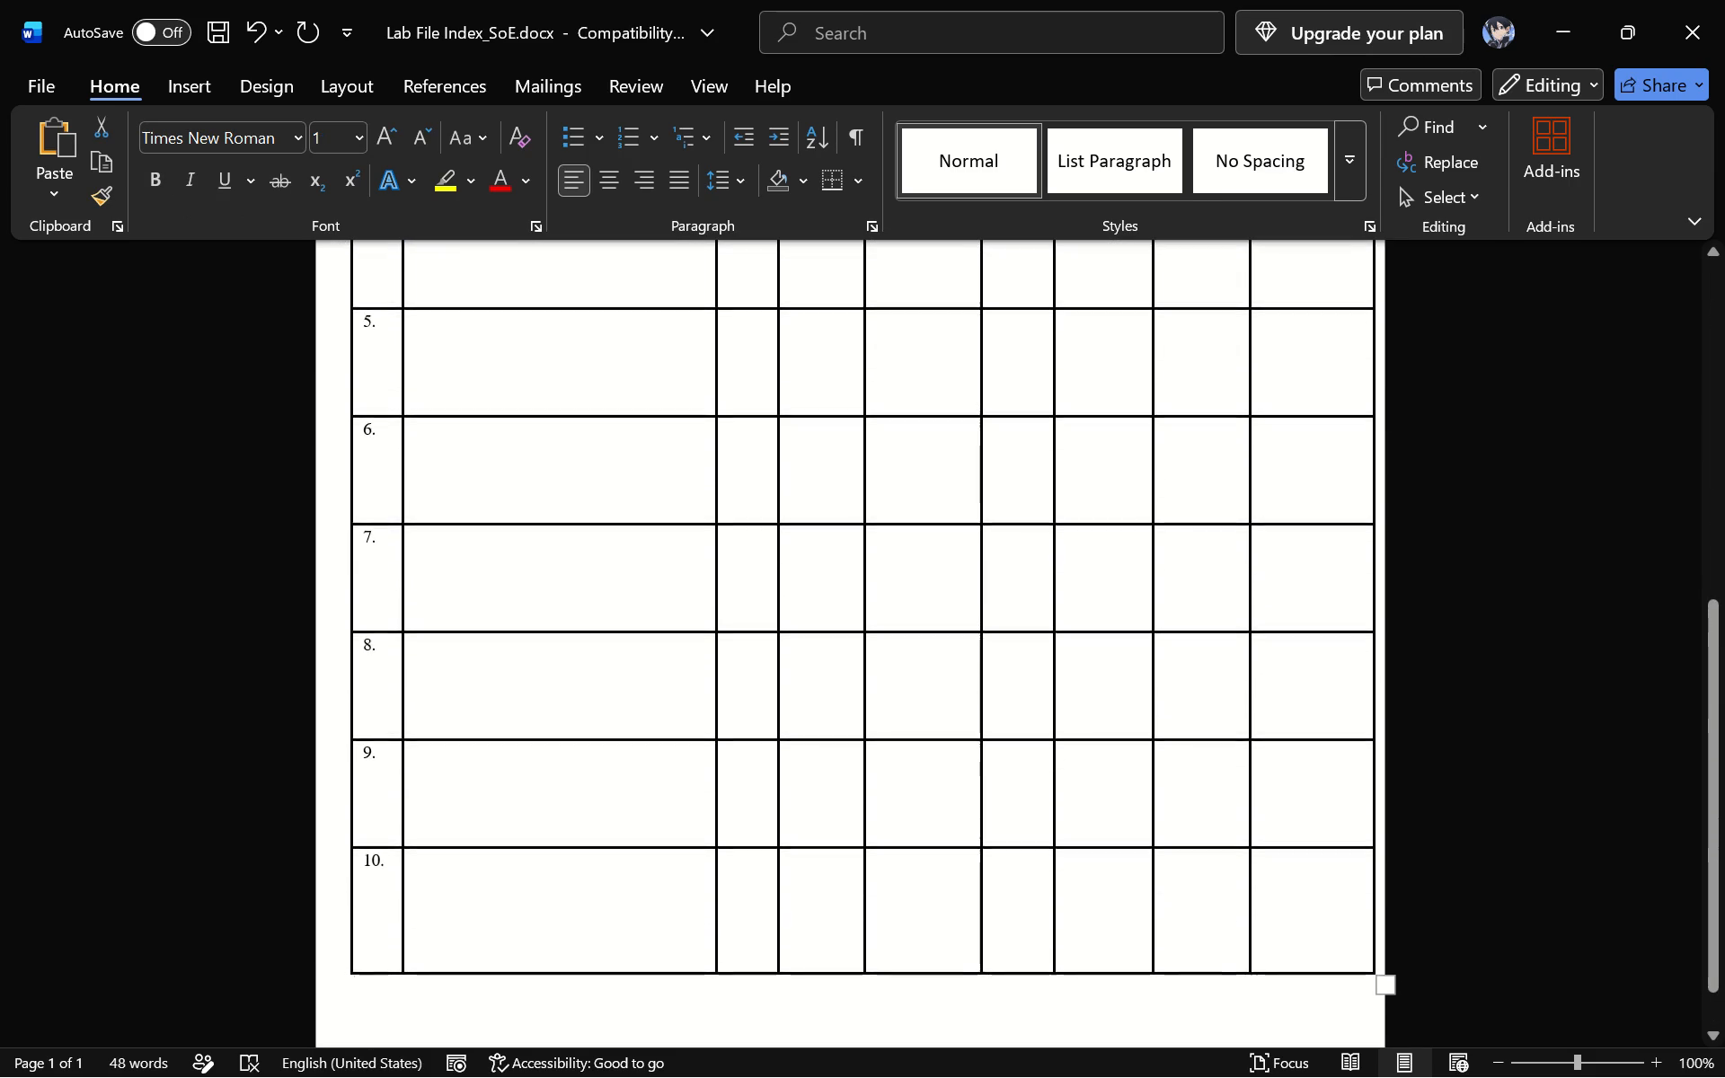
scroll(476, 649, up, 2)
scroll(476, 649, down, 1)
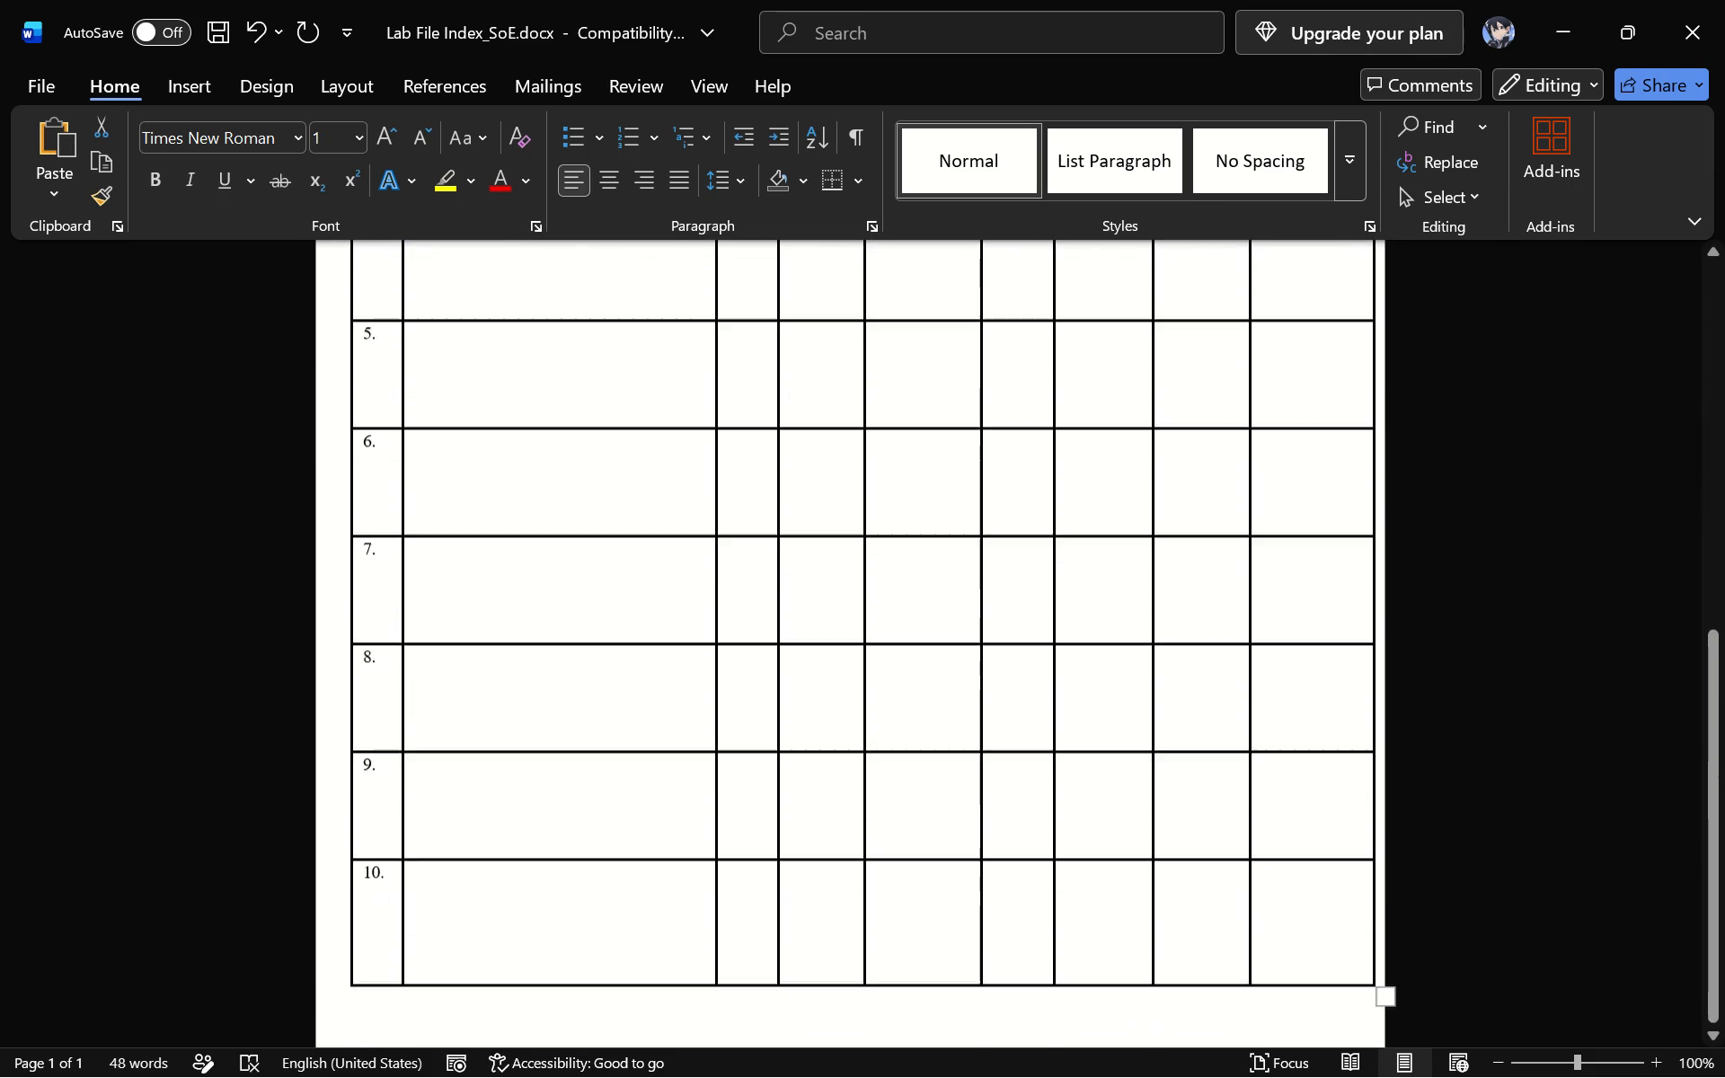
scroll(476, 649, up, 11)
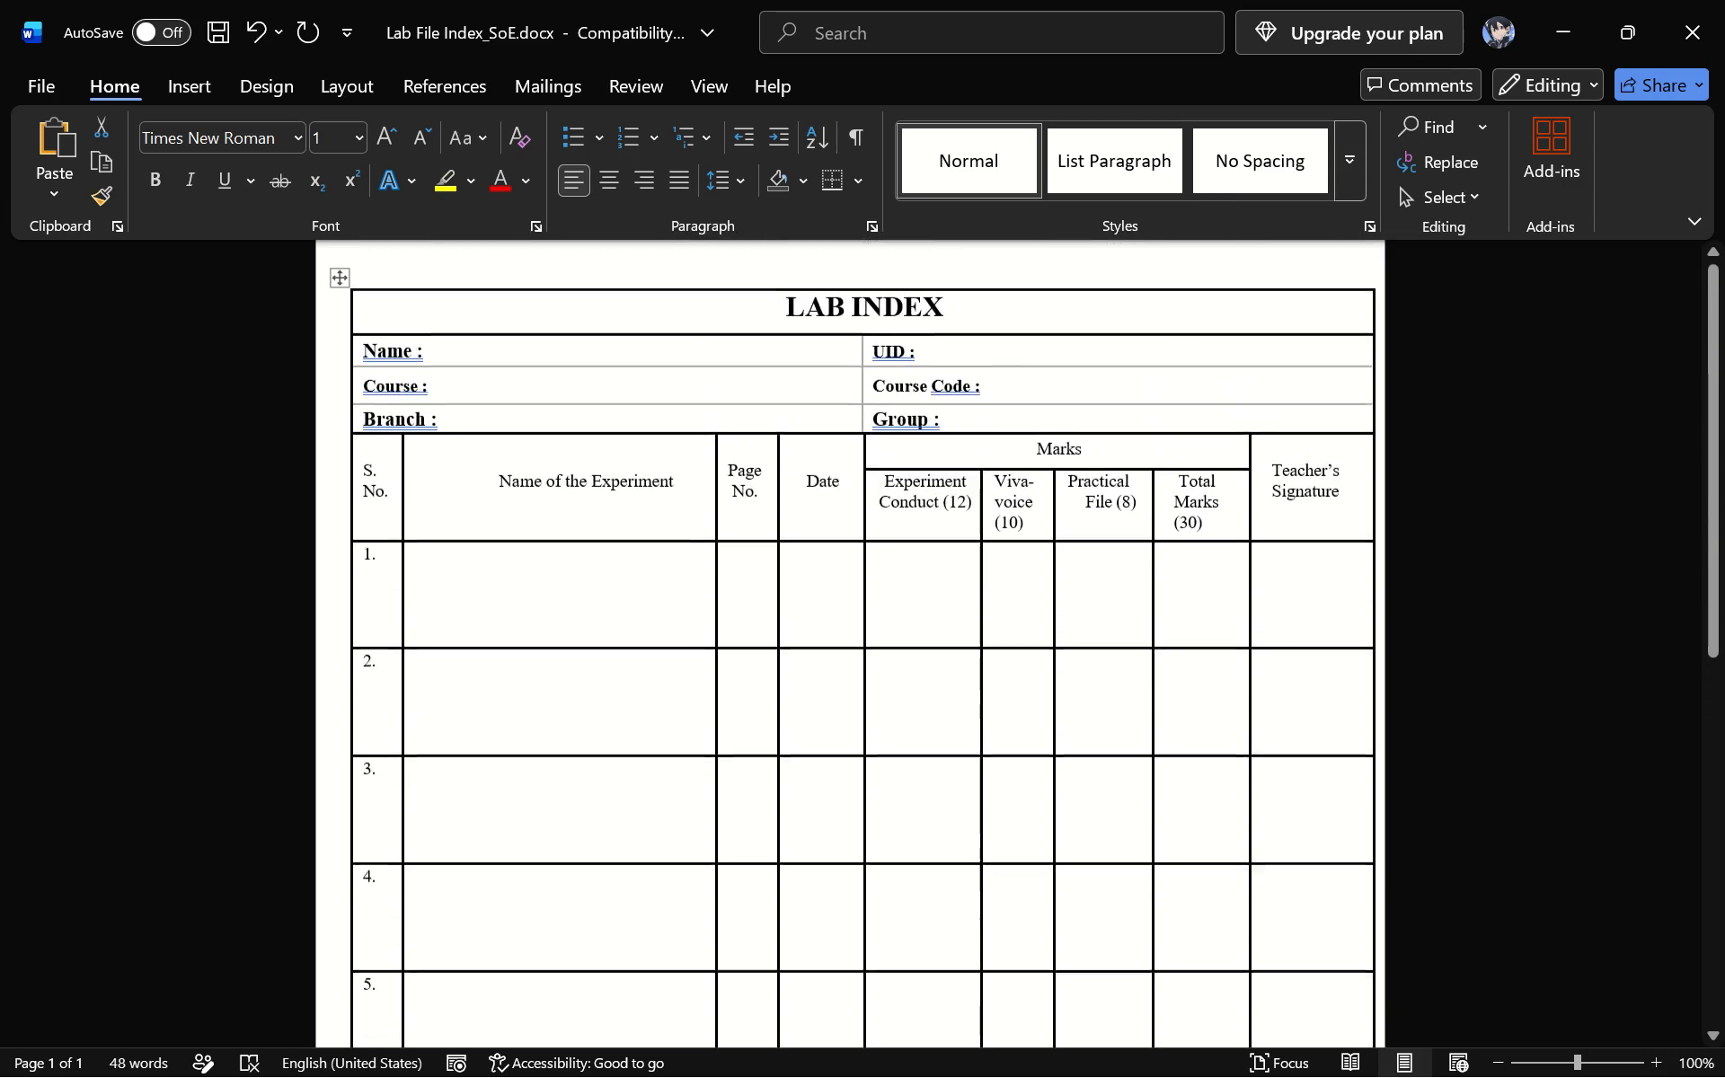
scroll(476, 649, up, 3)
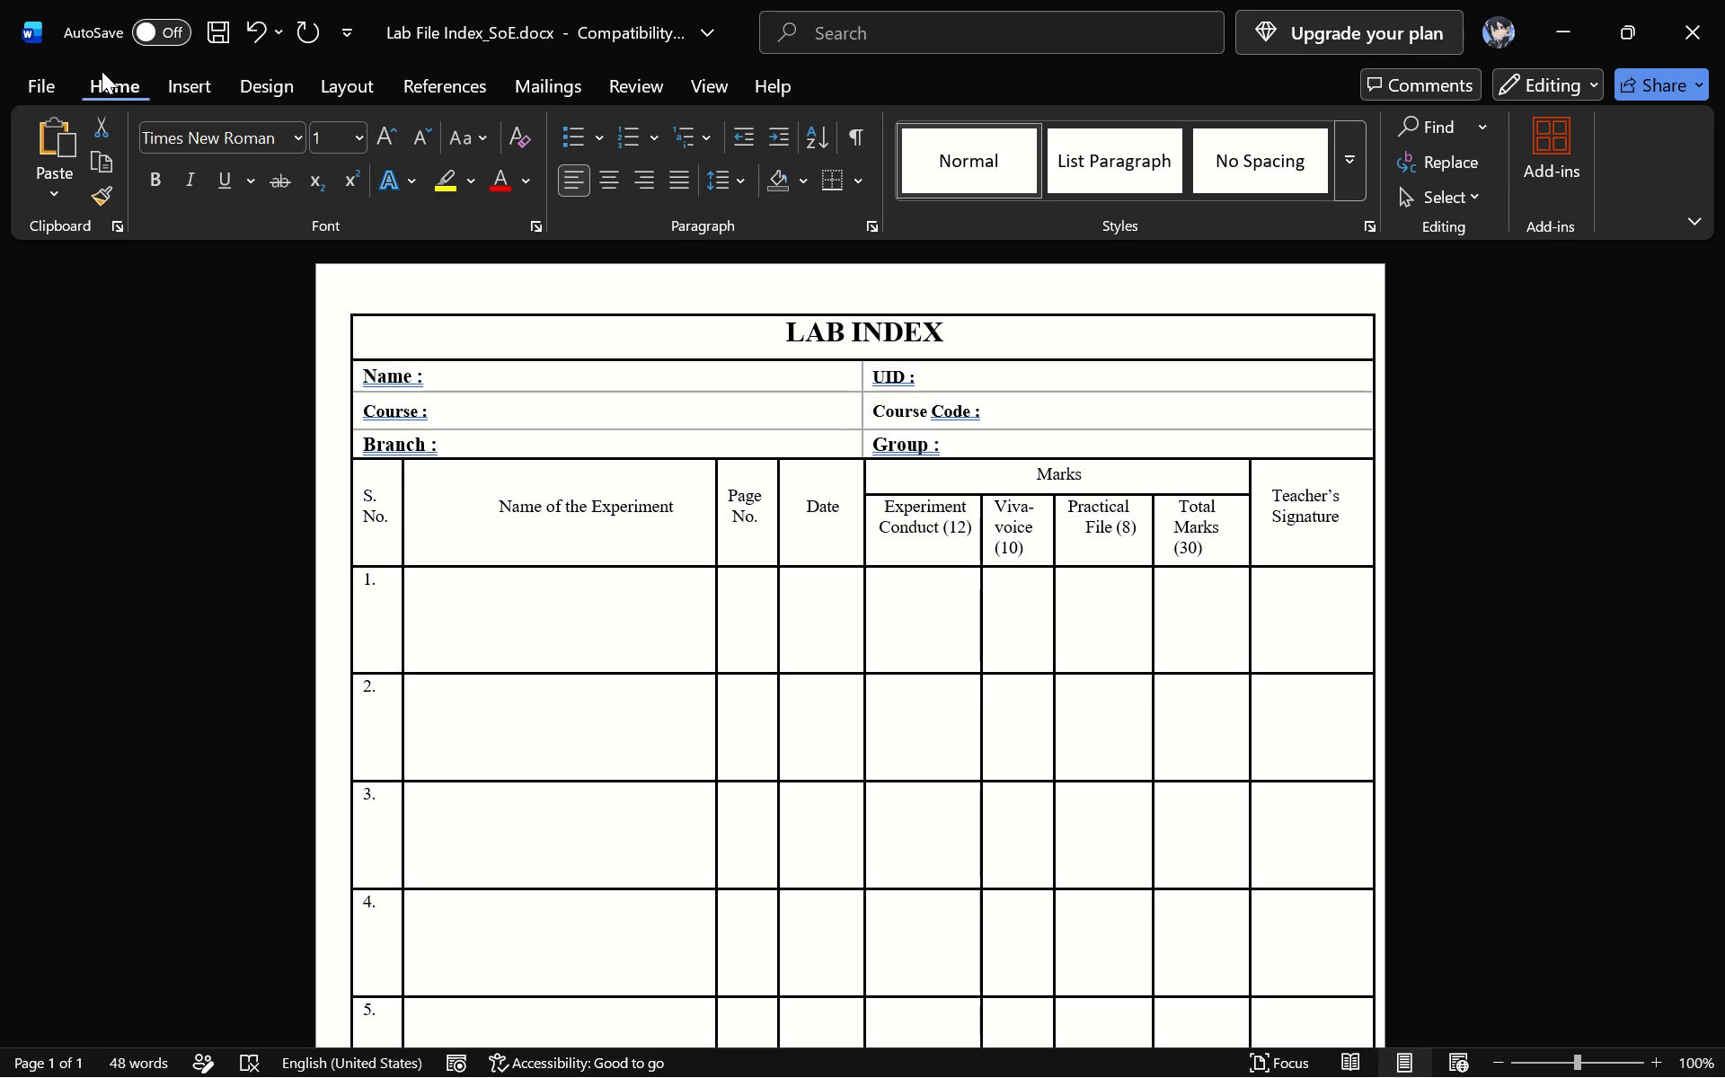
Save the changes to the Word document.
click(215, 32)
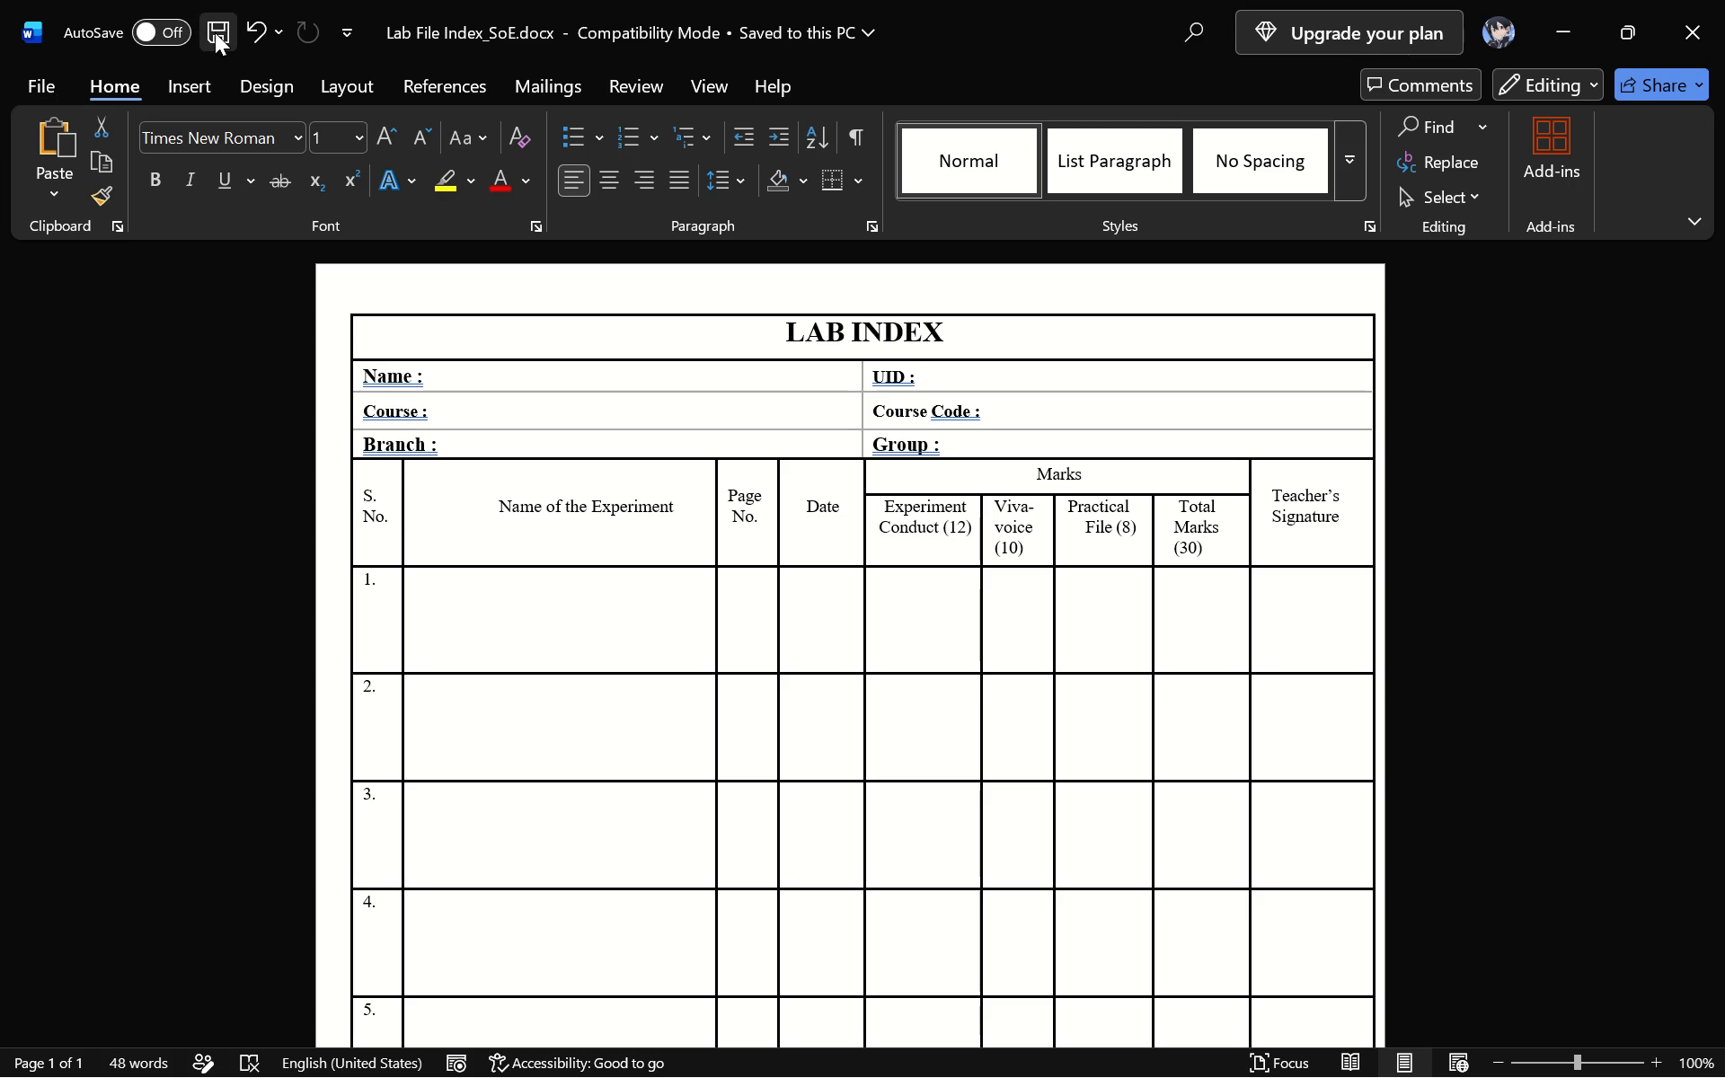
Save a PDF copy of the document as Lab File Index in the college folder.
click(37, 88)
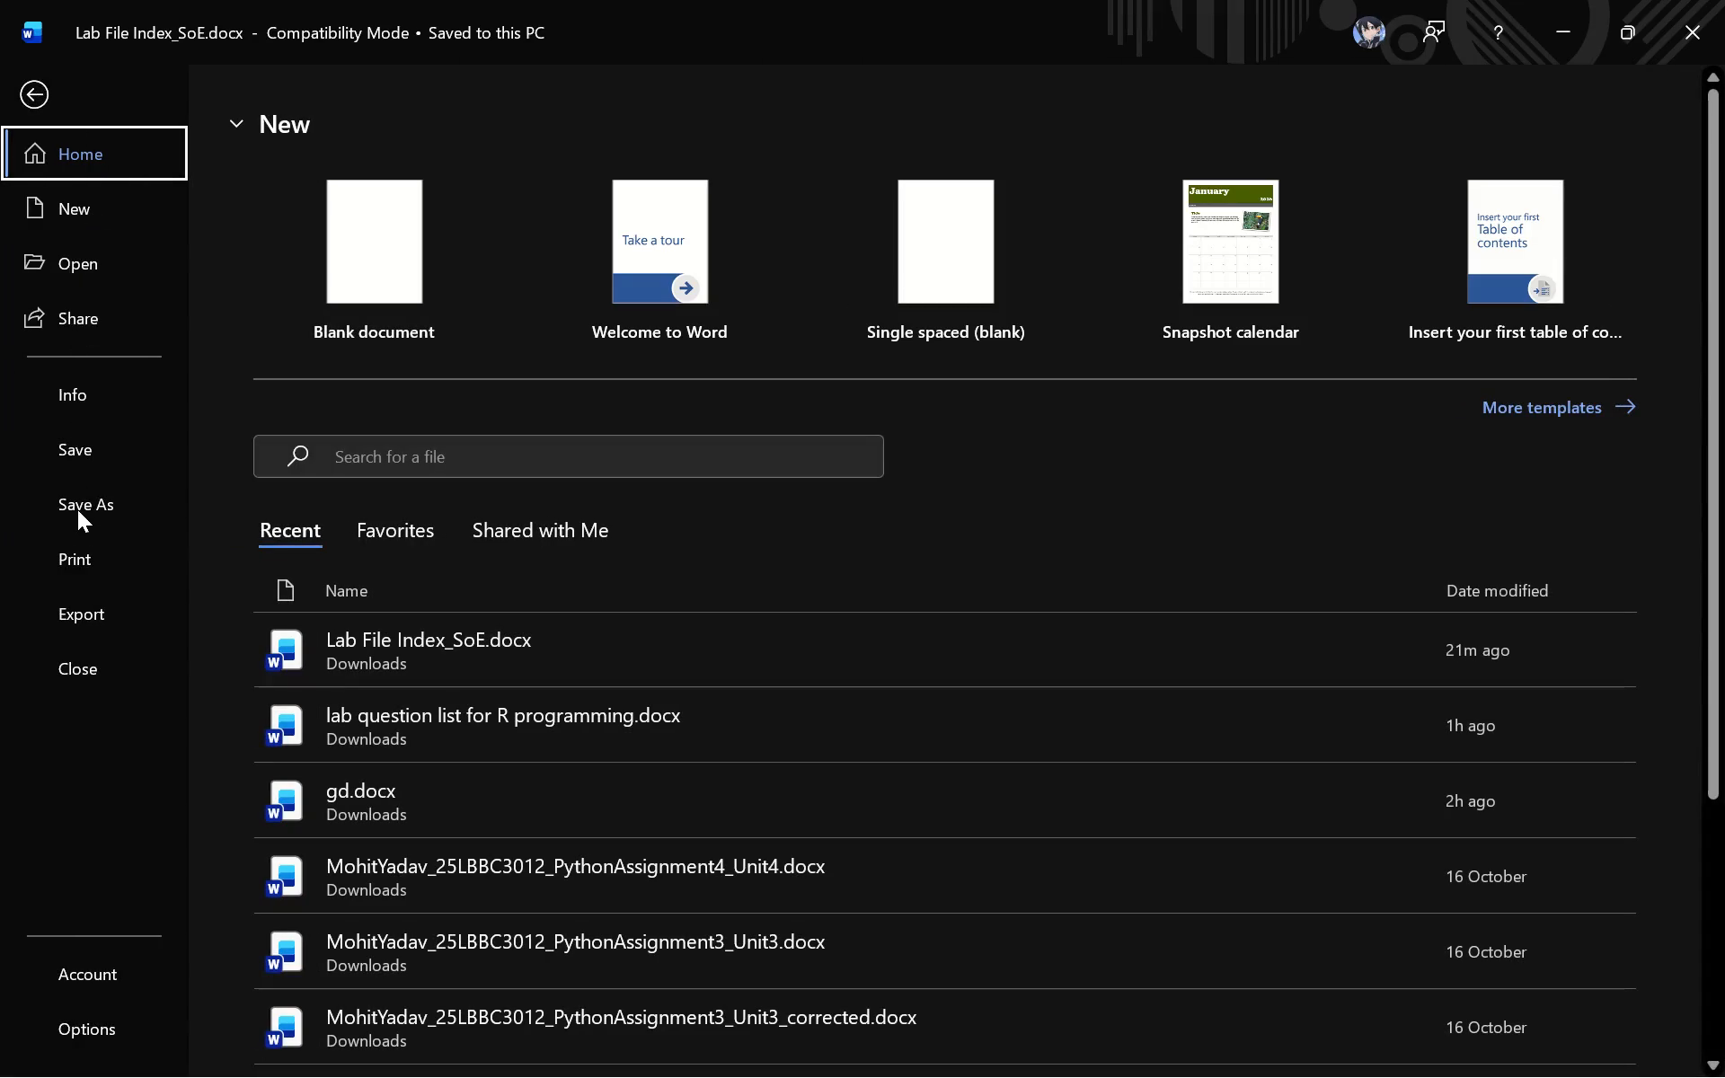
click(77, 509)
click(864, 237)
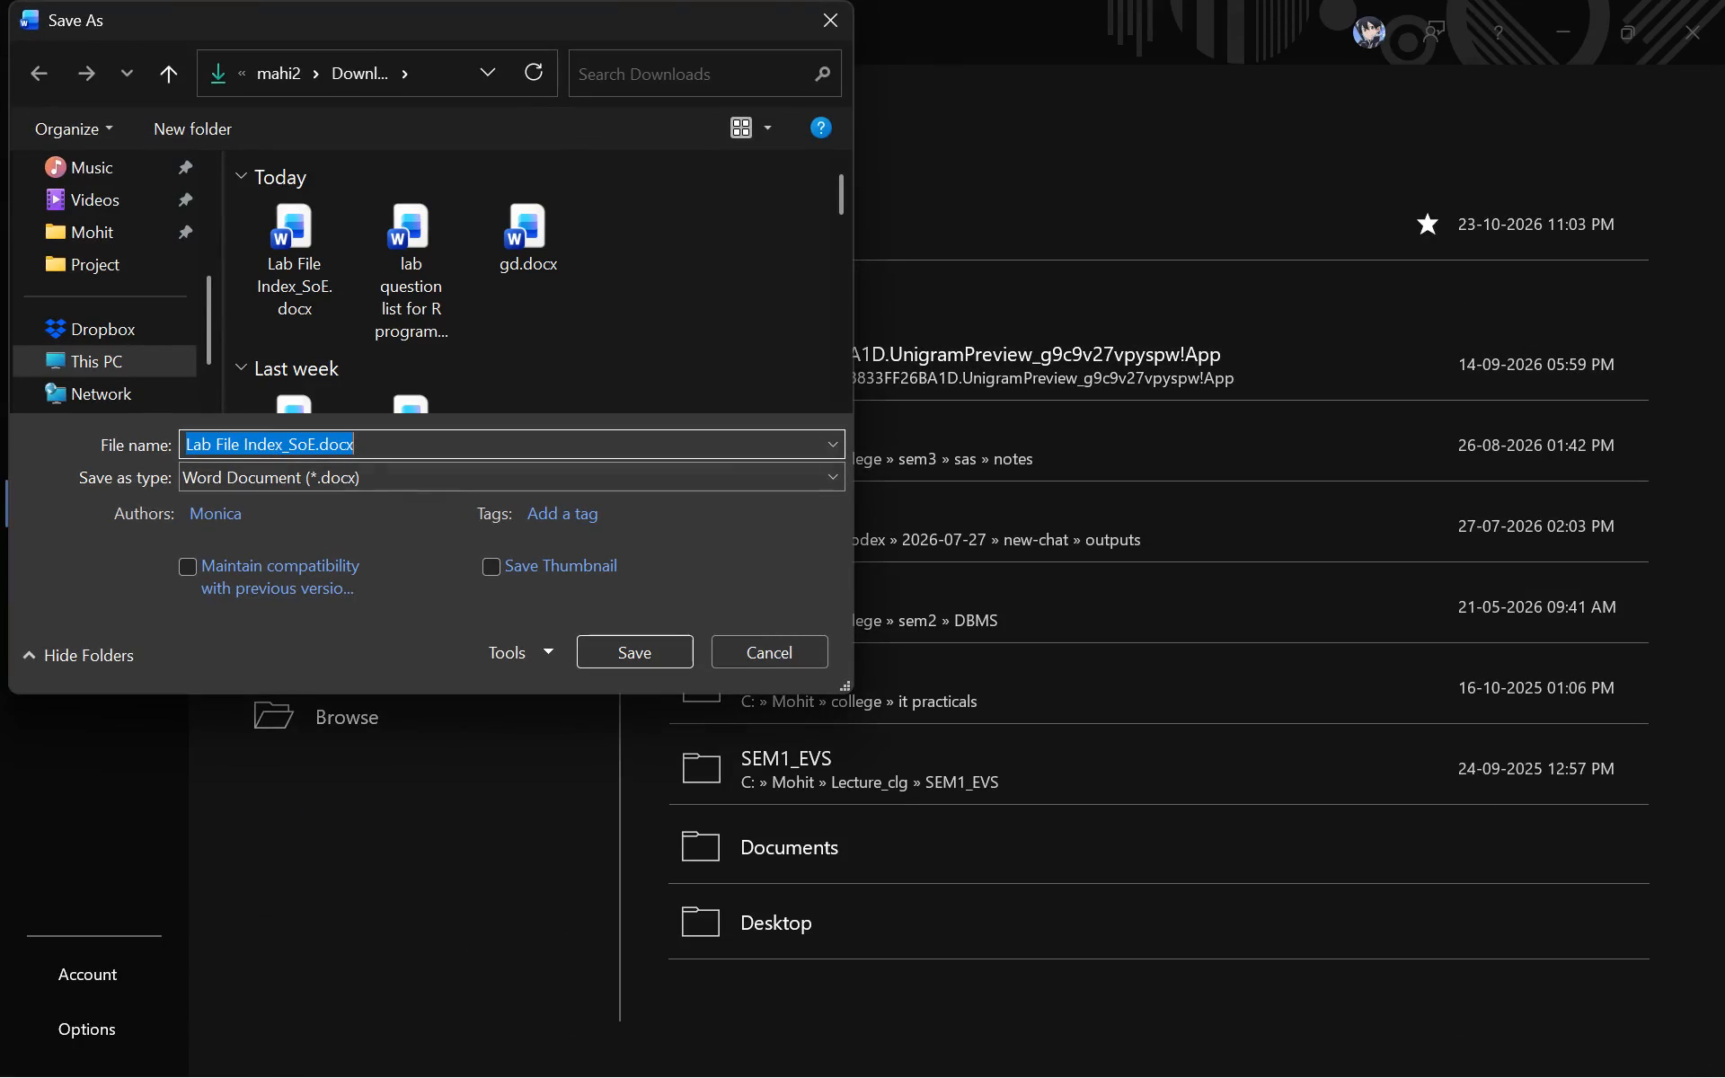
click(315, 443)
drag(315, 443, 285, 438)
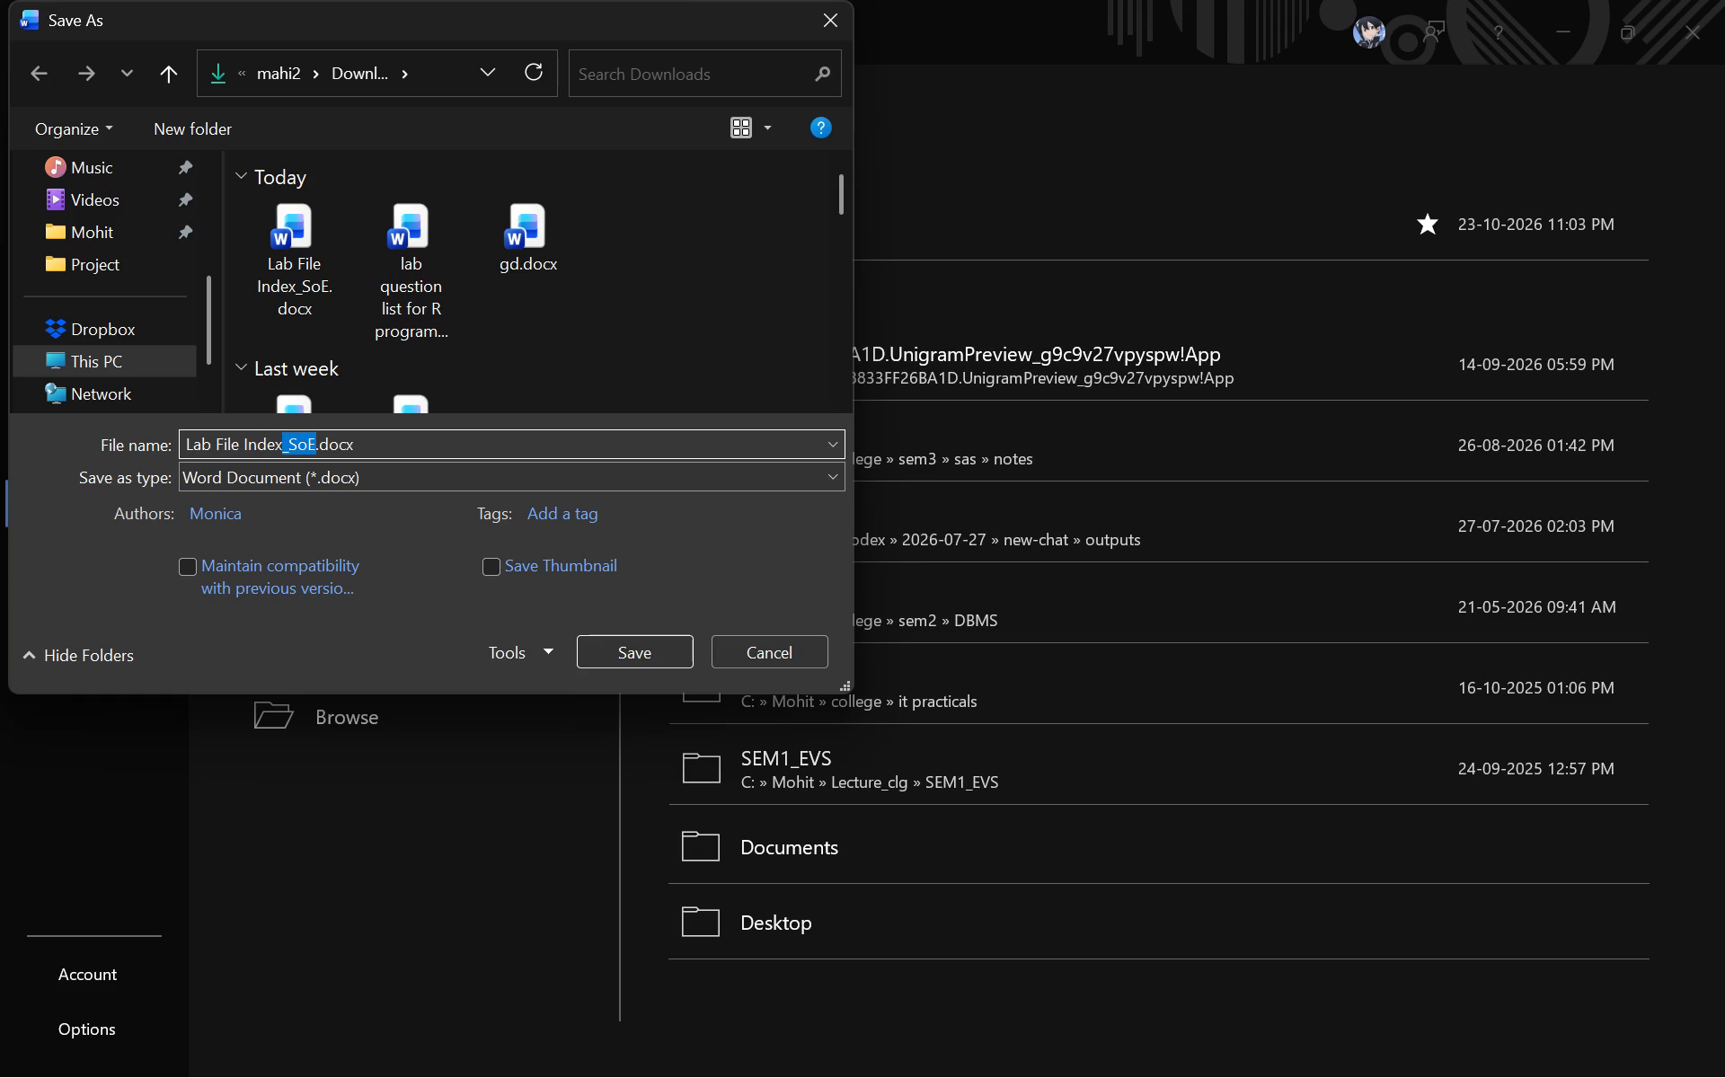
key(BackSpace)
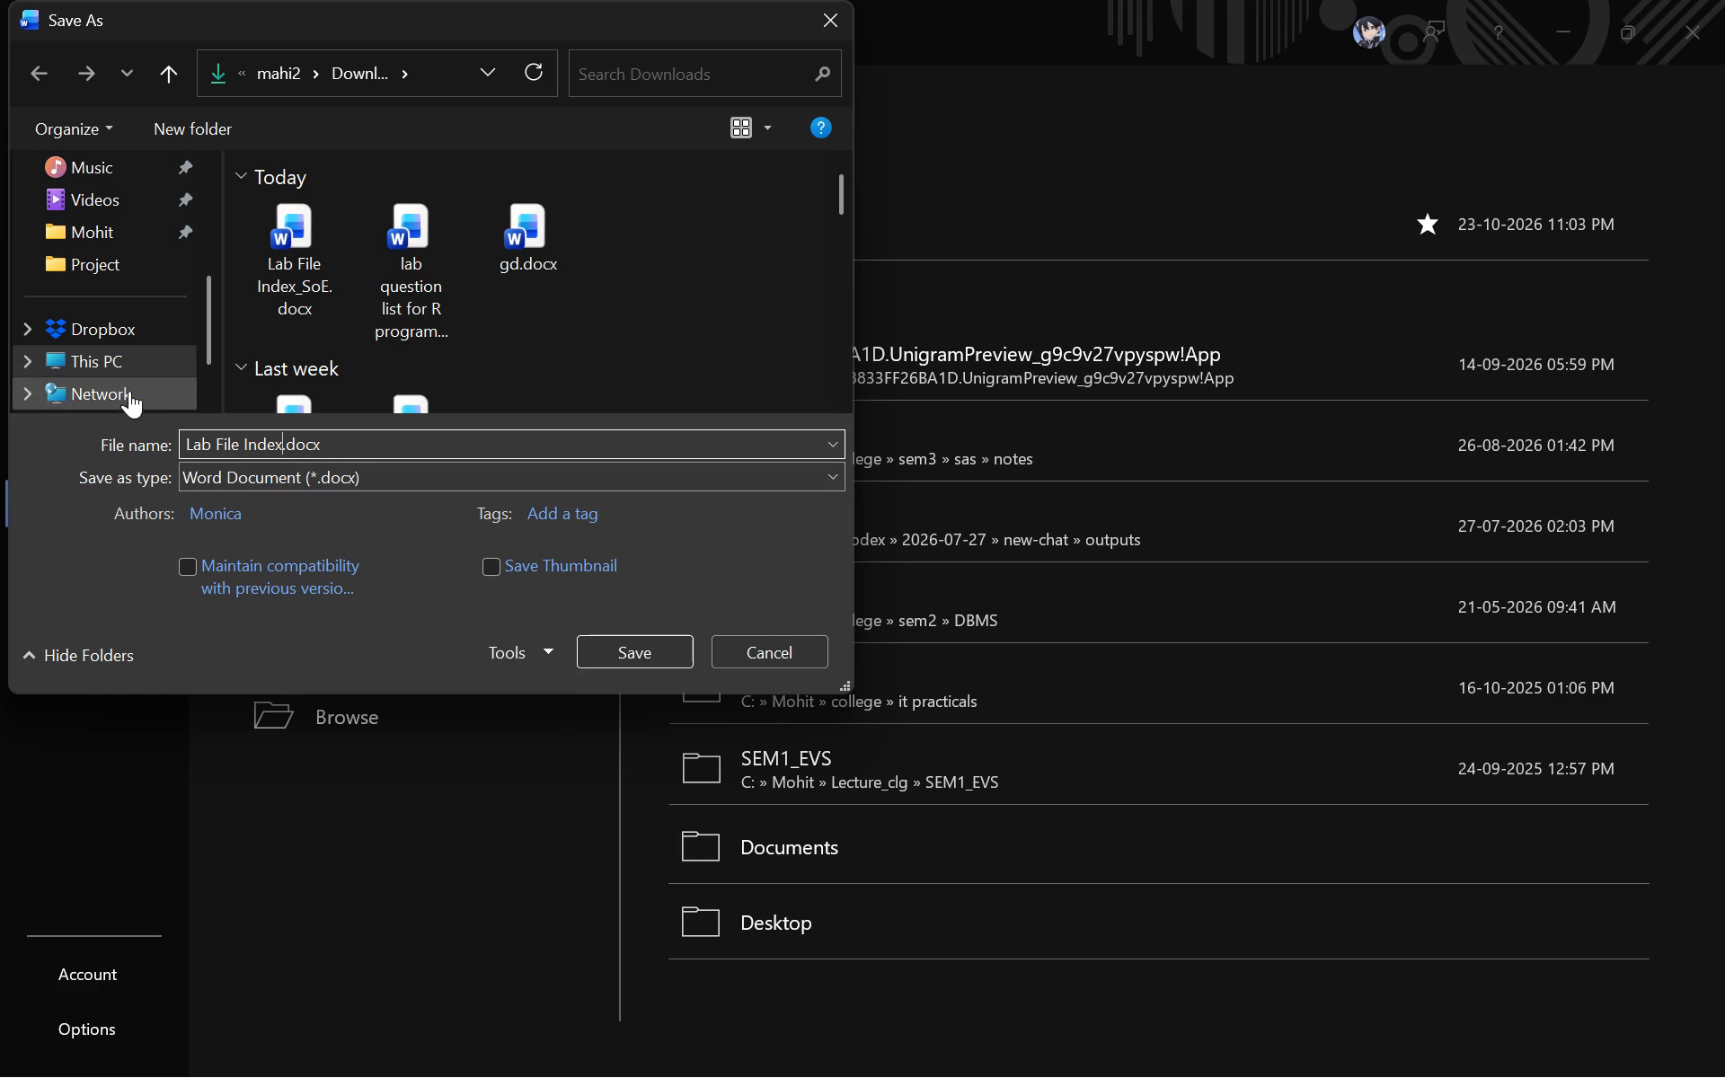
click(355, 484)
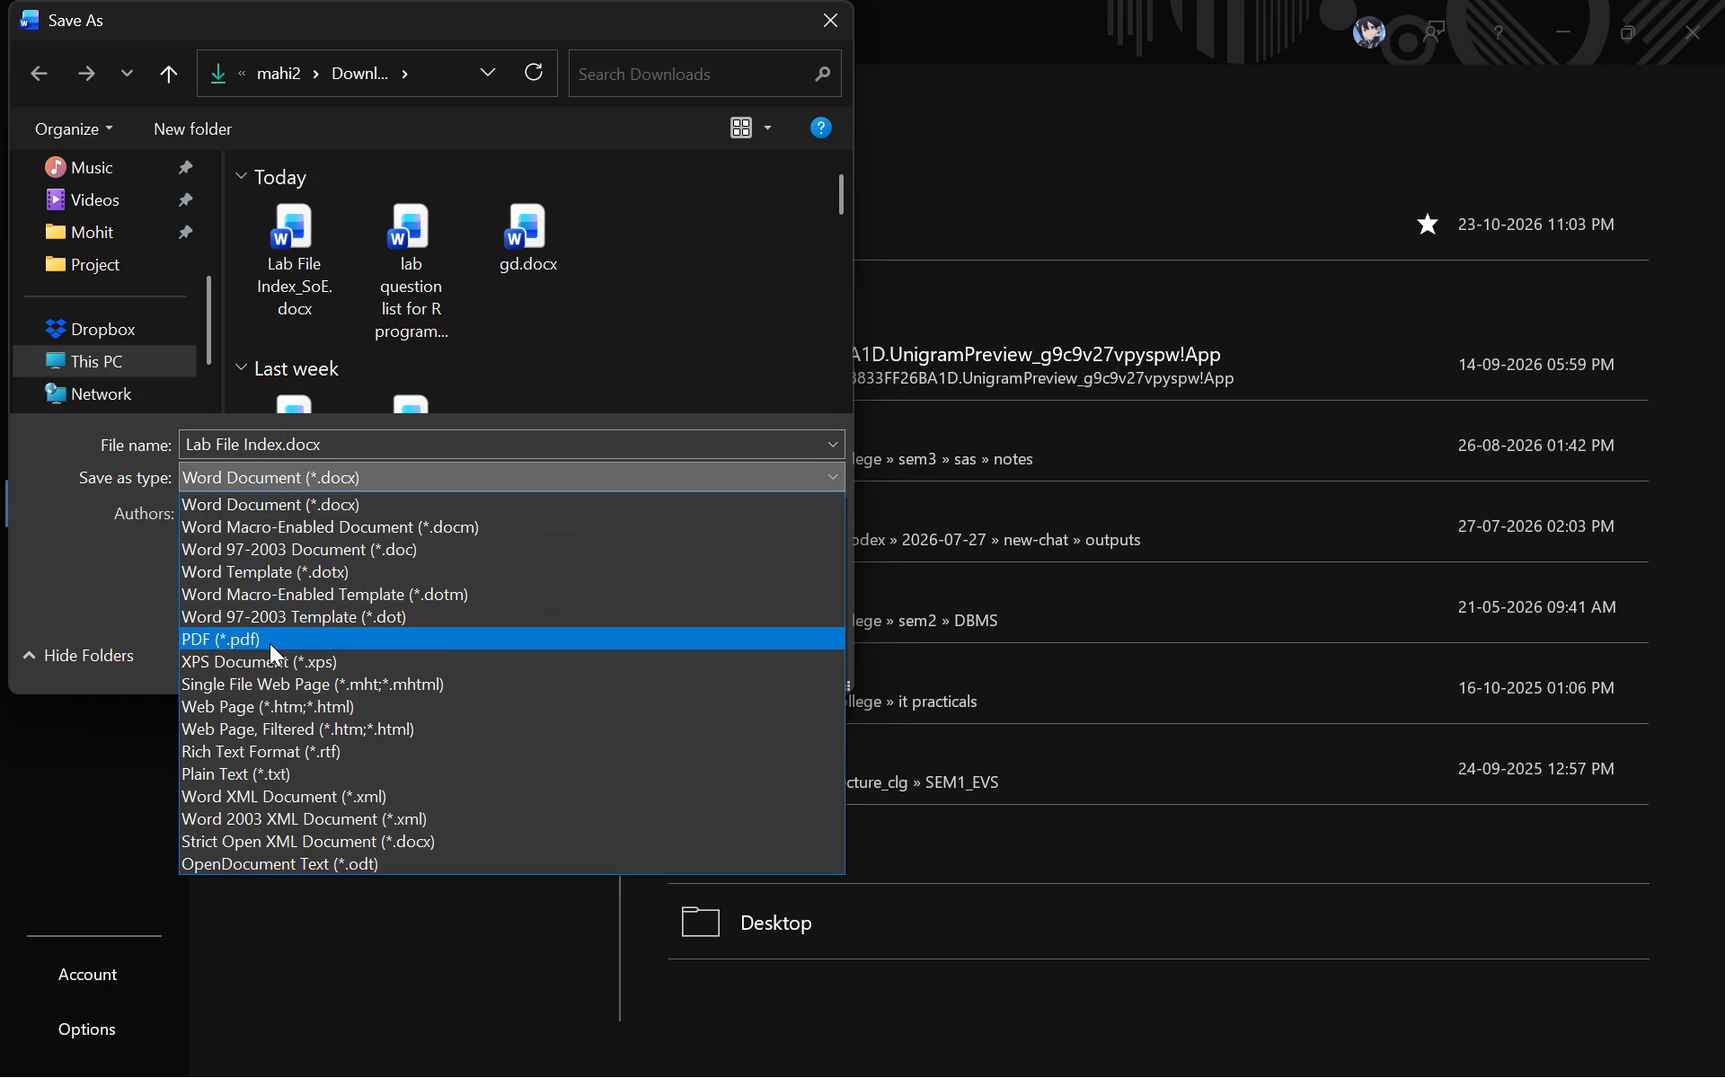
click(270, 643)
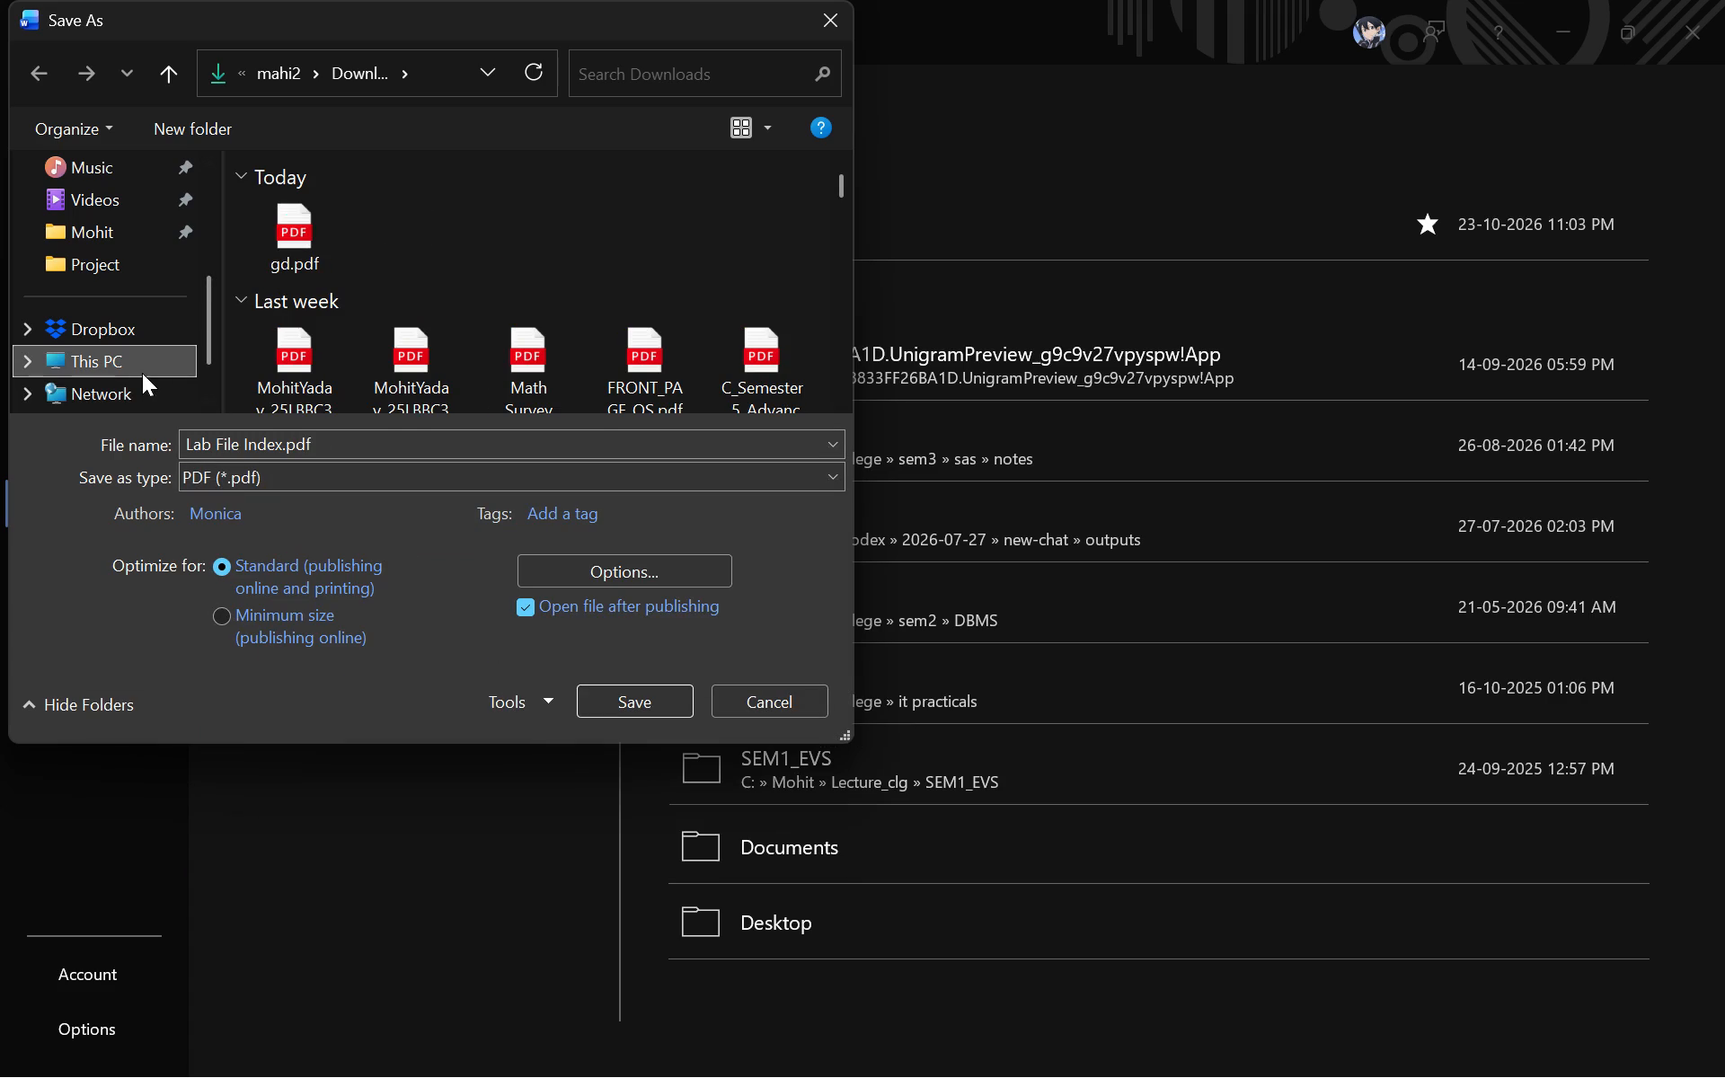
scroll(111, 262, up, 3)
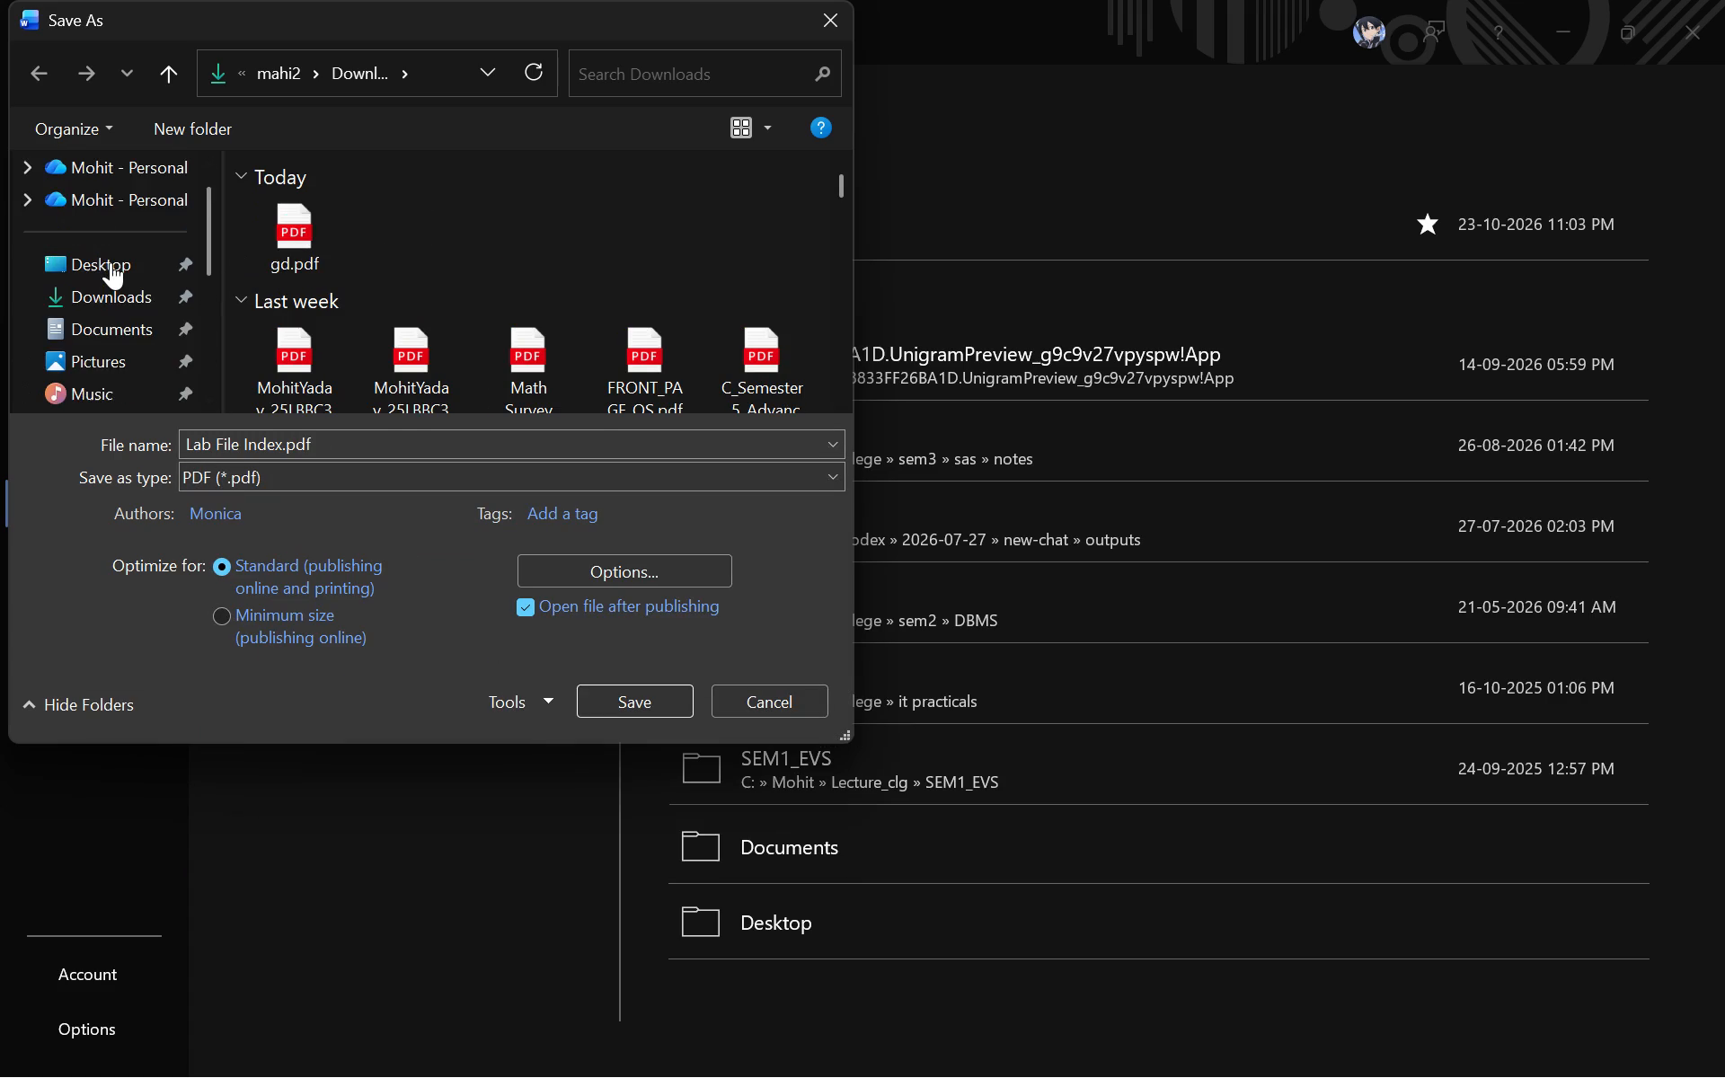
click(97, 323)
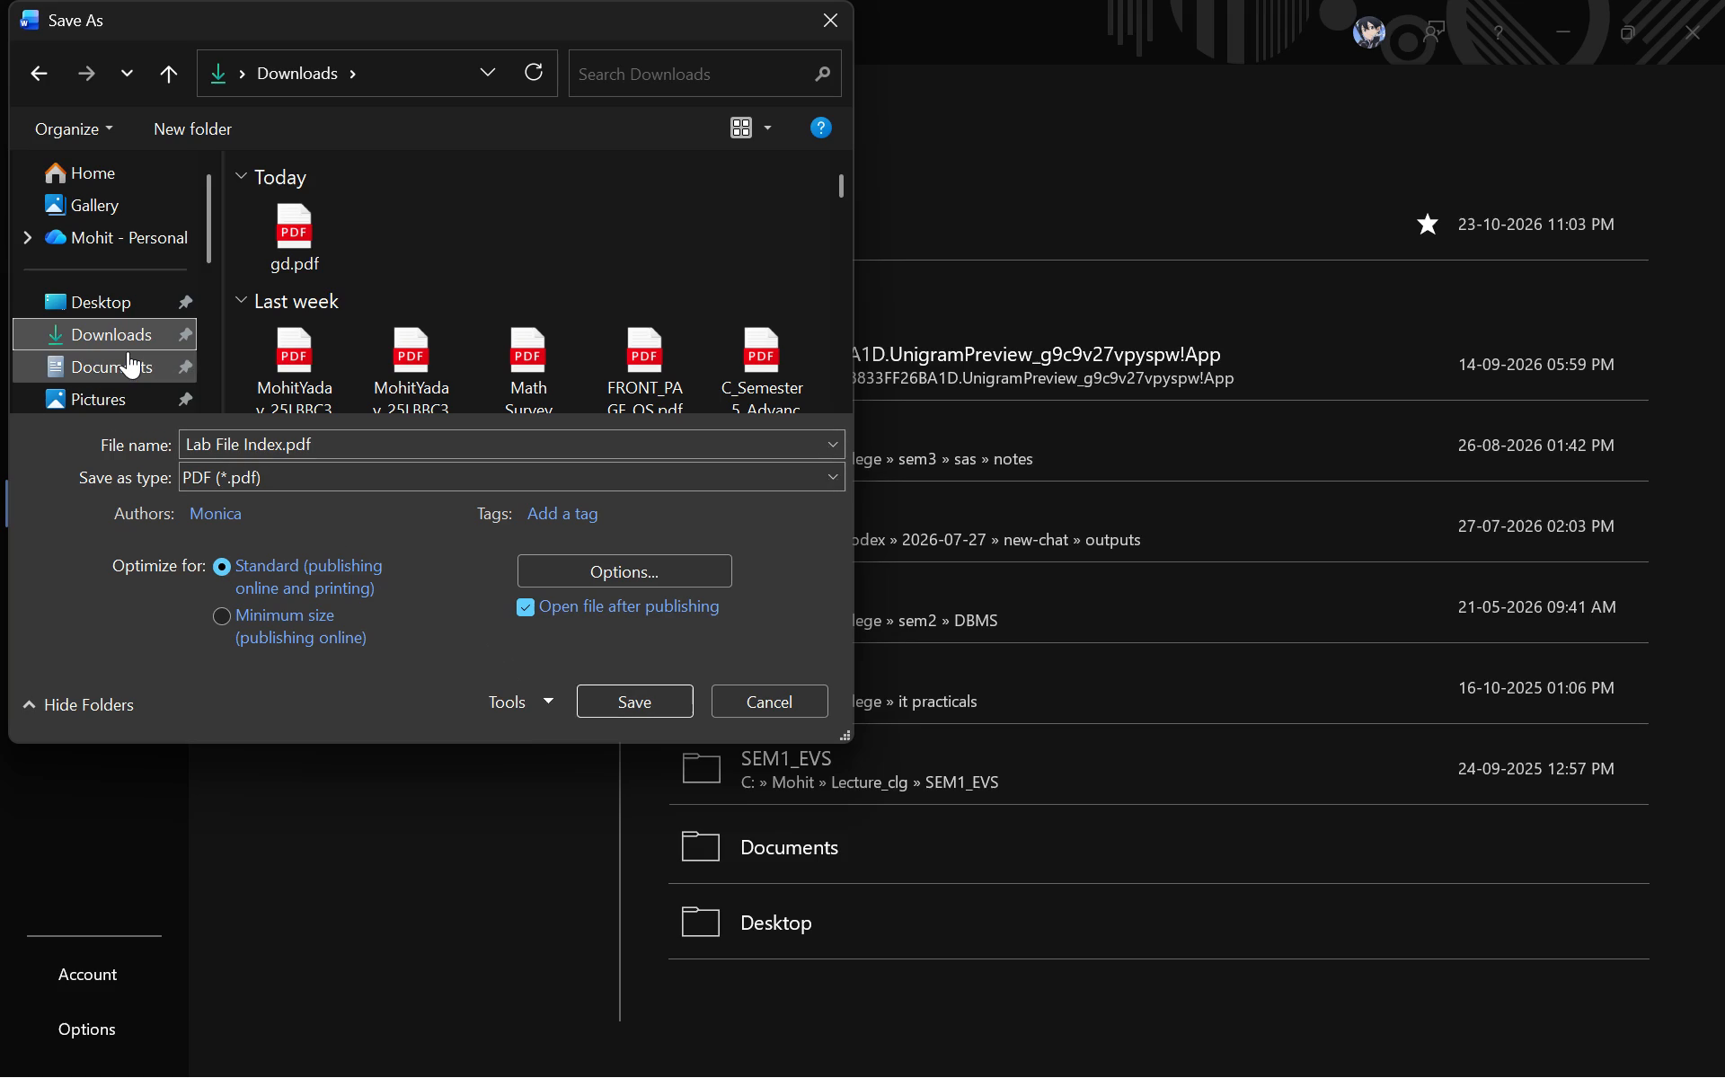
scroll(128, 351, down, 4)
click(102, 177)
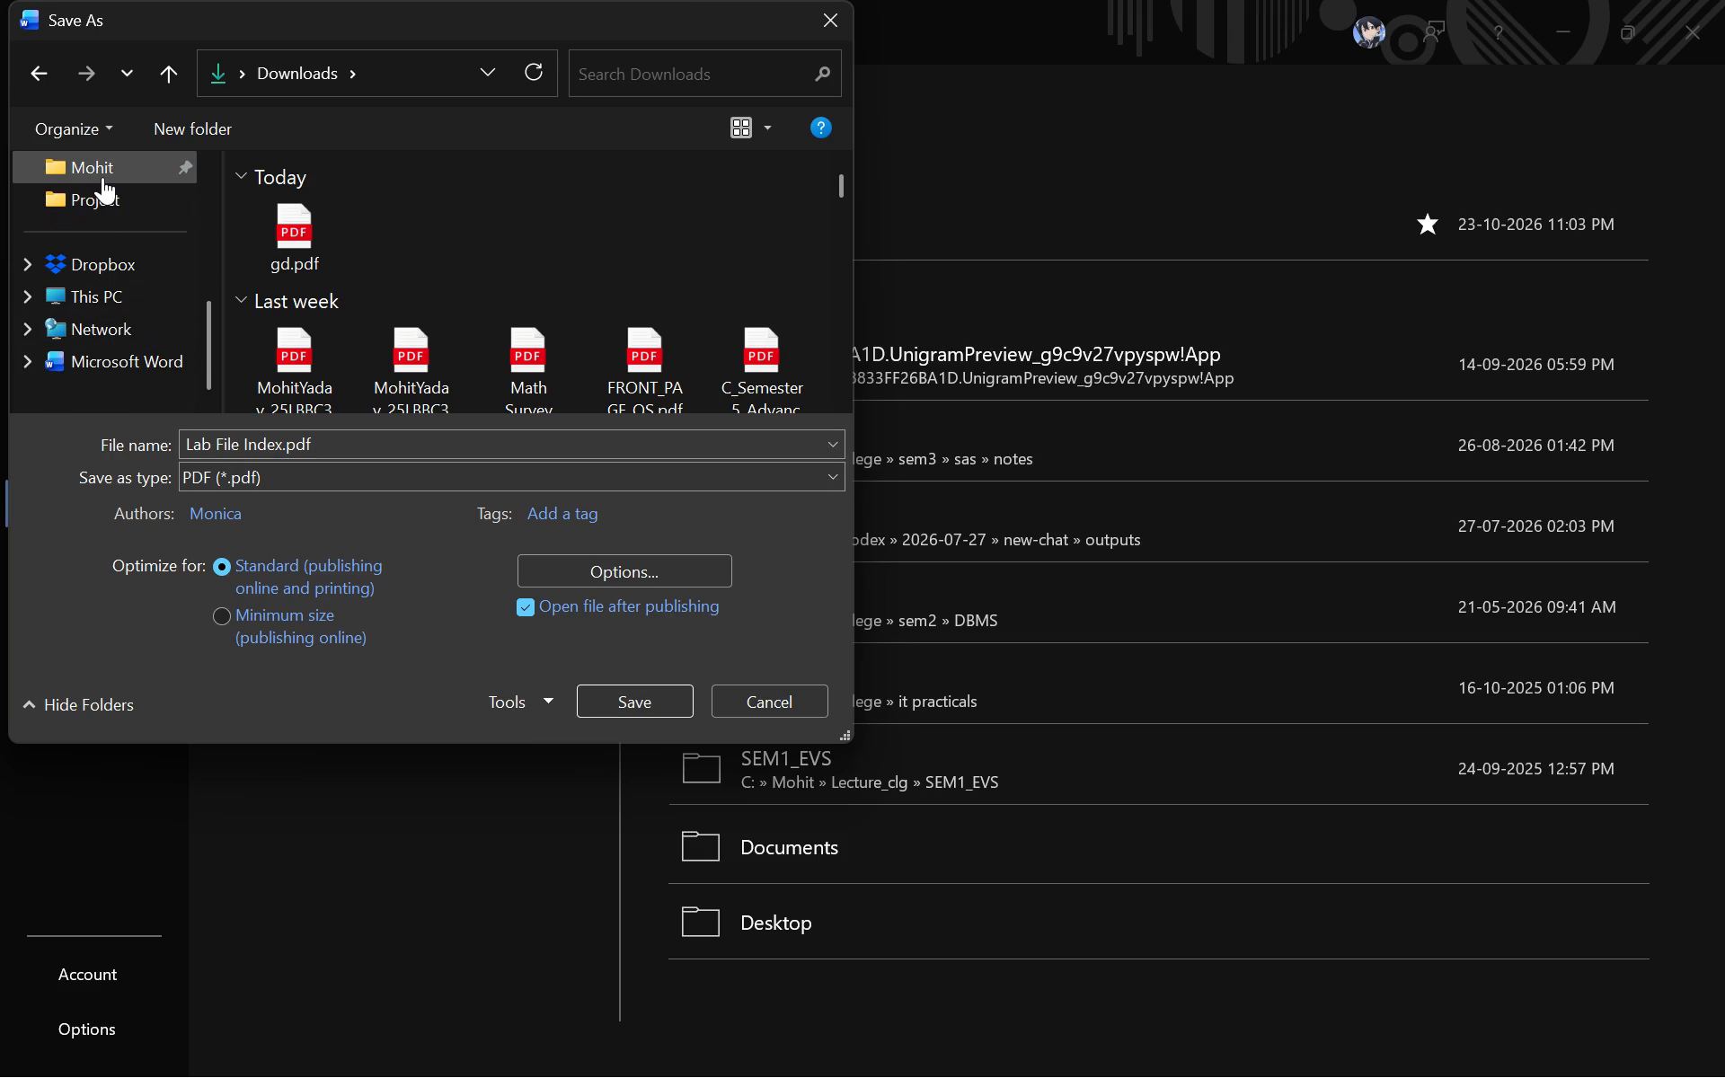
double_click(356, 240)
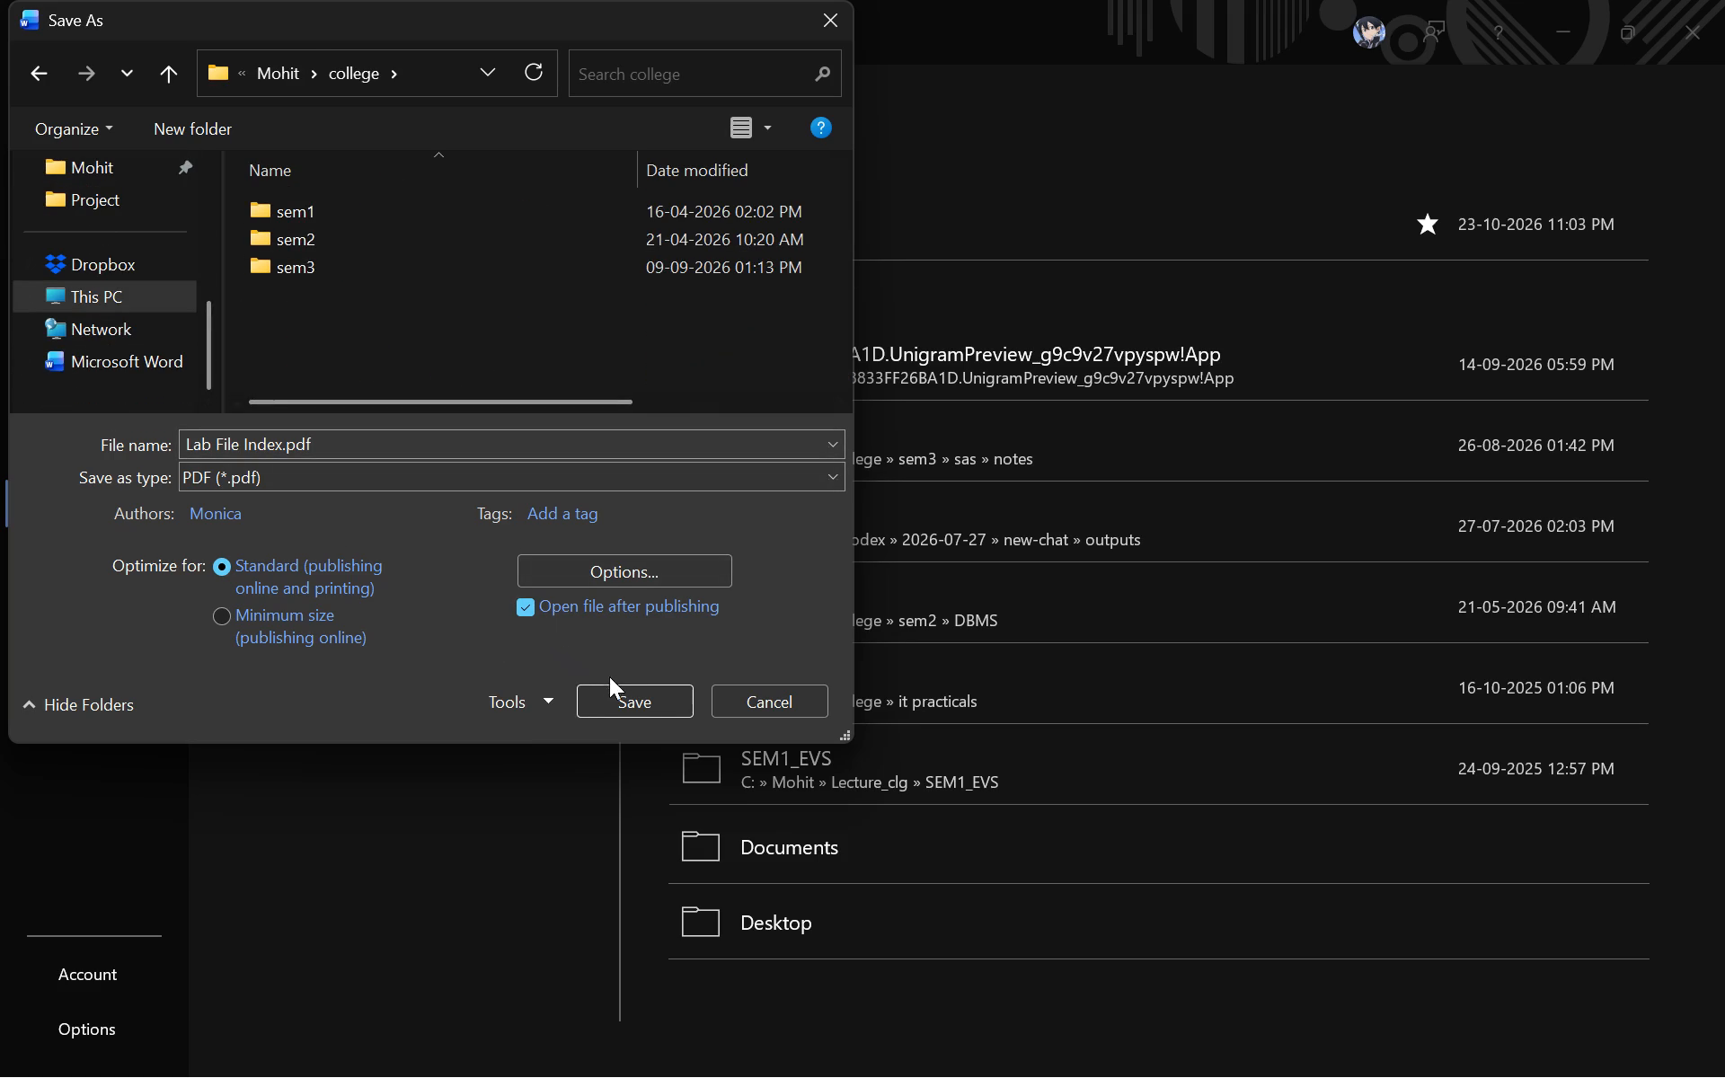
click(635, 695)
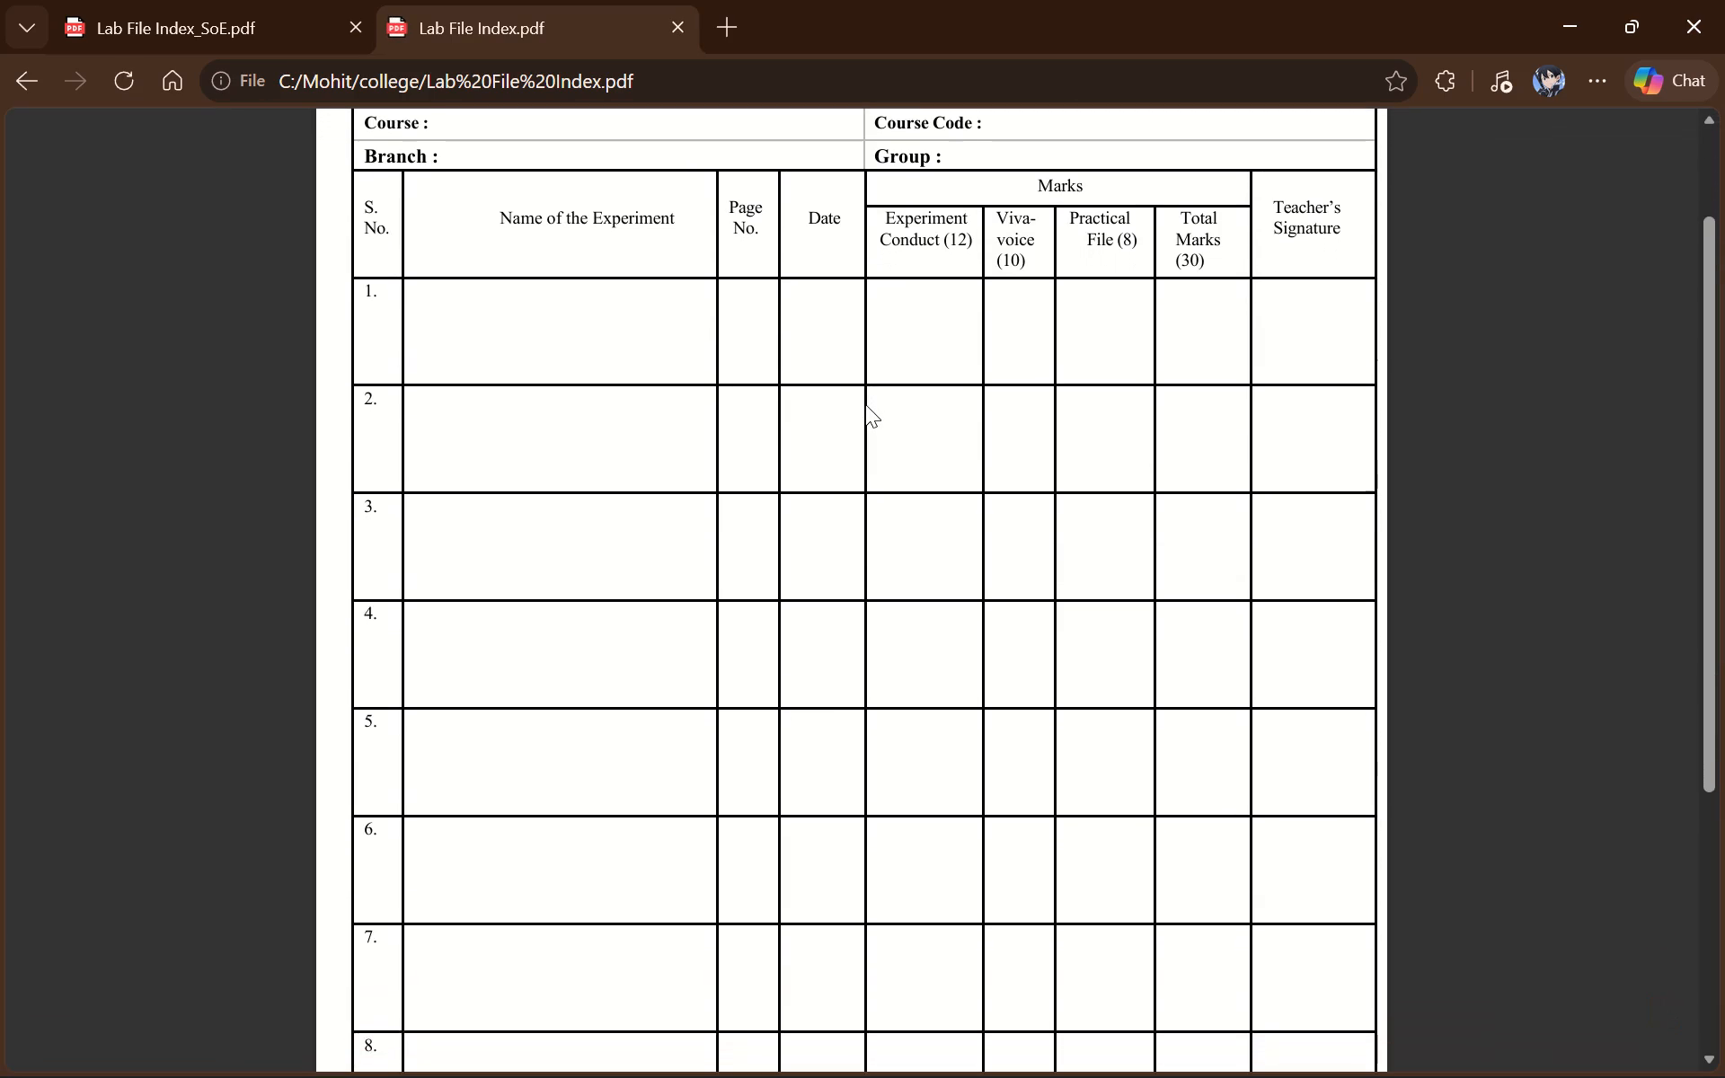
Check the header and table rows of the exported PDF in Microsoft Edge, and close both open PDFs.
scroll(865, 404, right, 1)
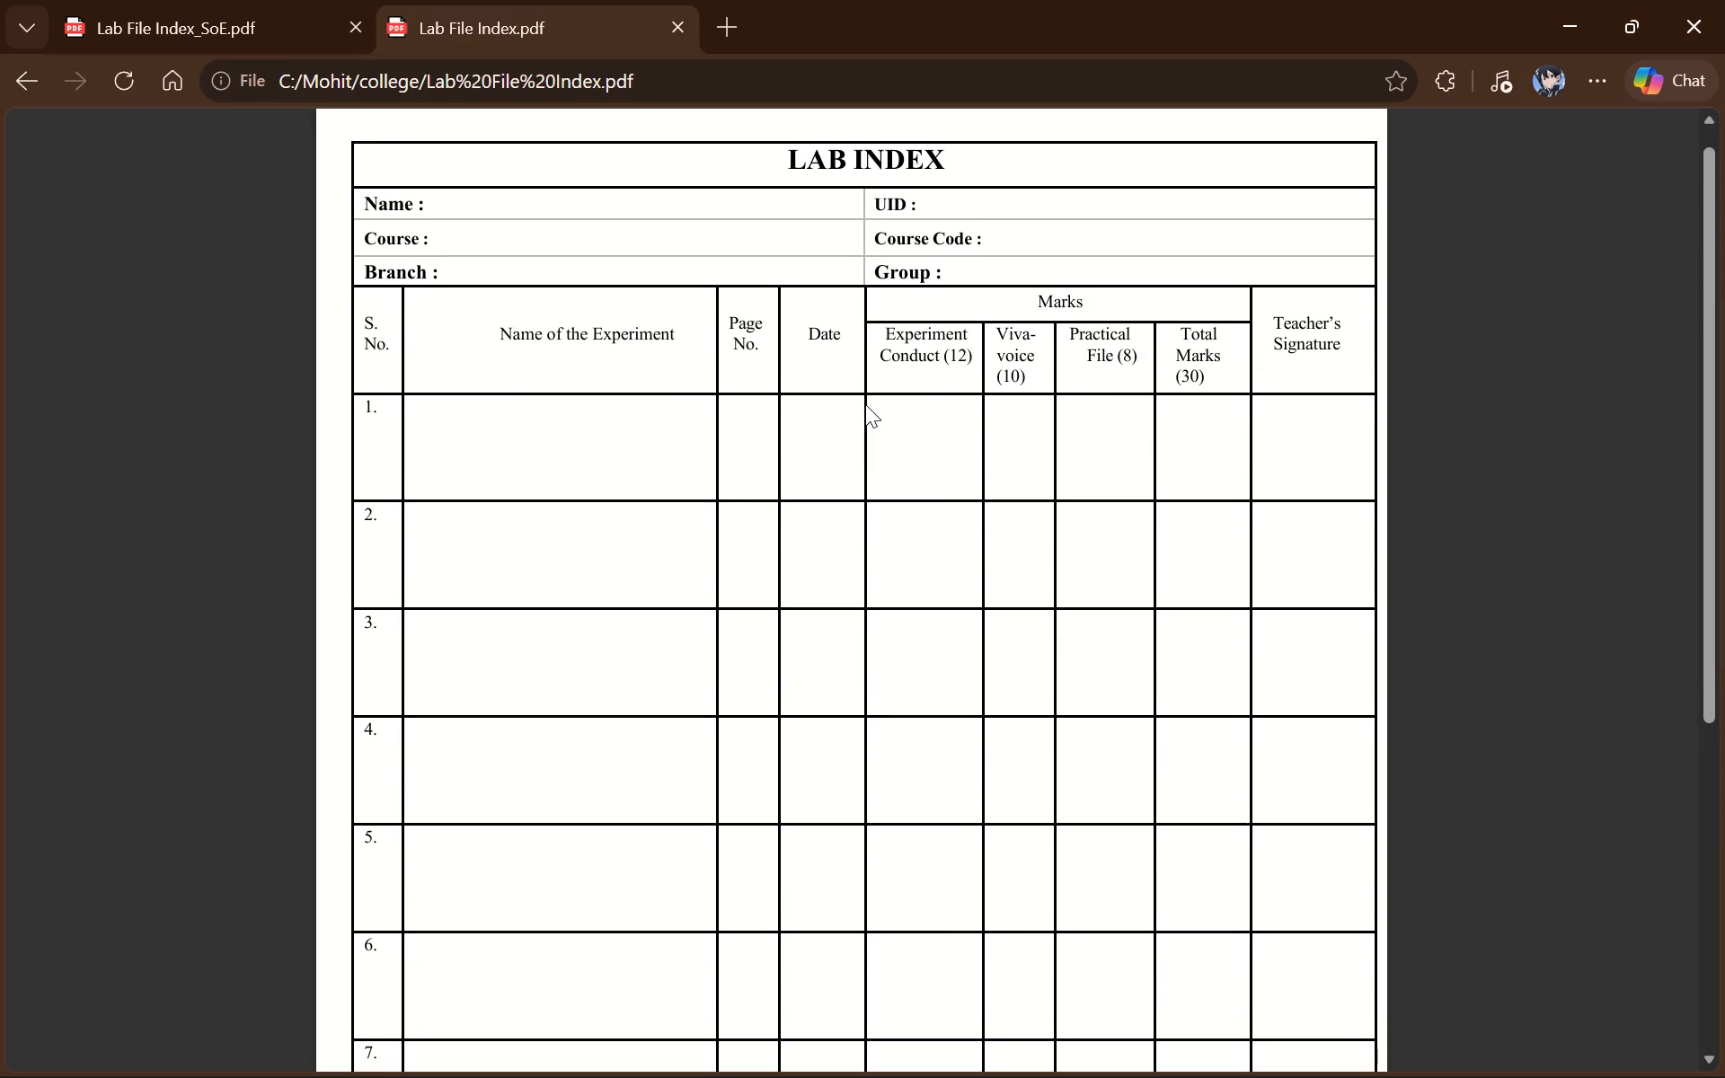
scroll(865, 404, right, 1)
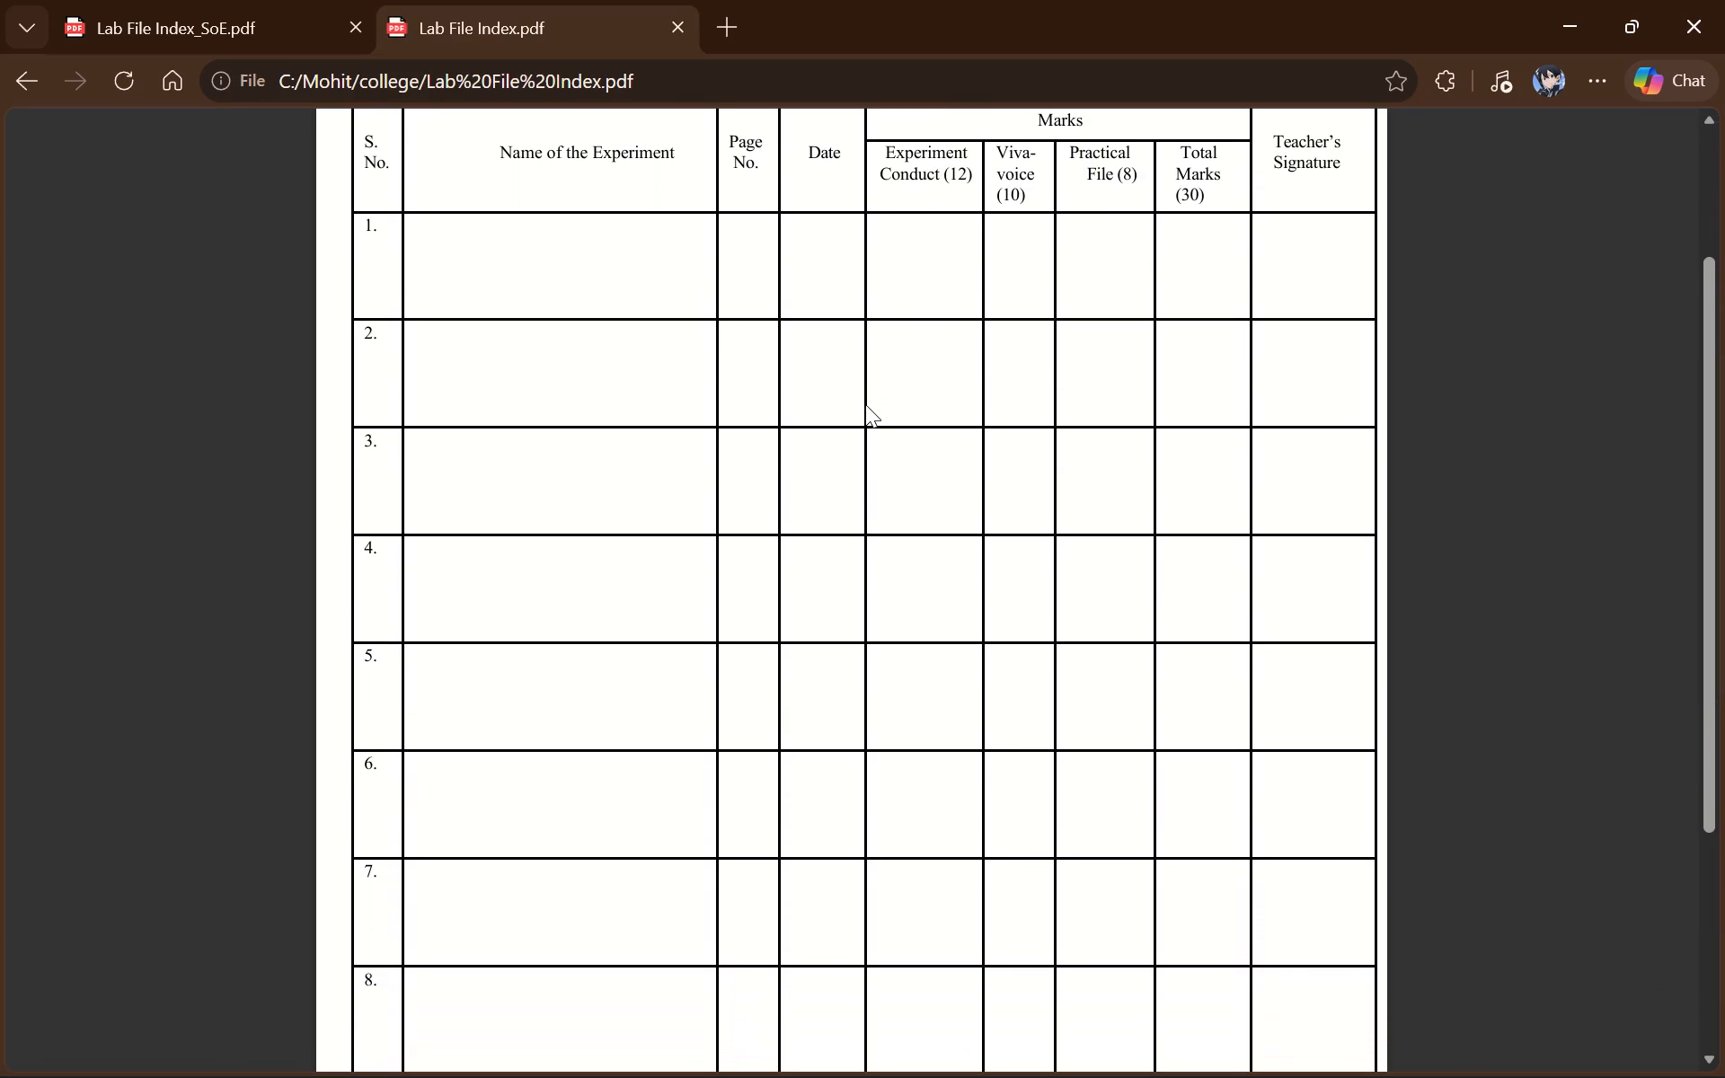
scroll(865, 404, down, 5)
scroll(865, 404, up, 6)
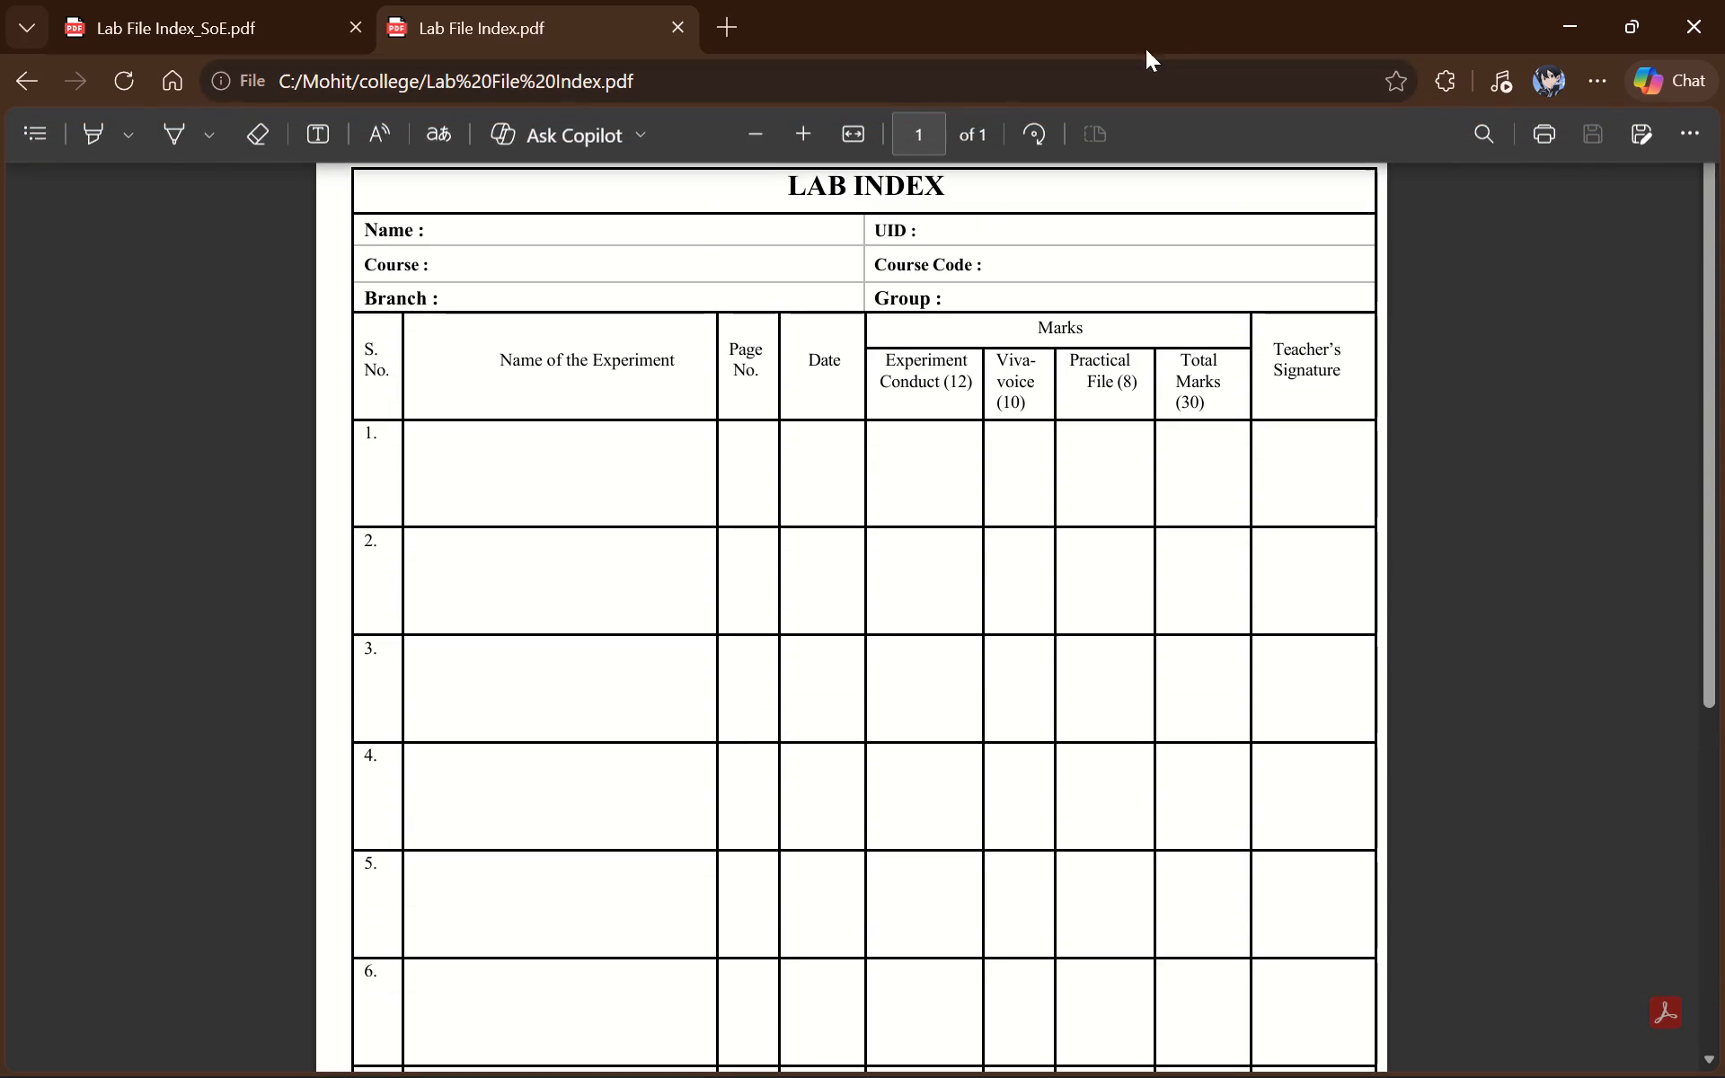
click(682, 35)
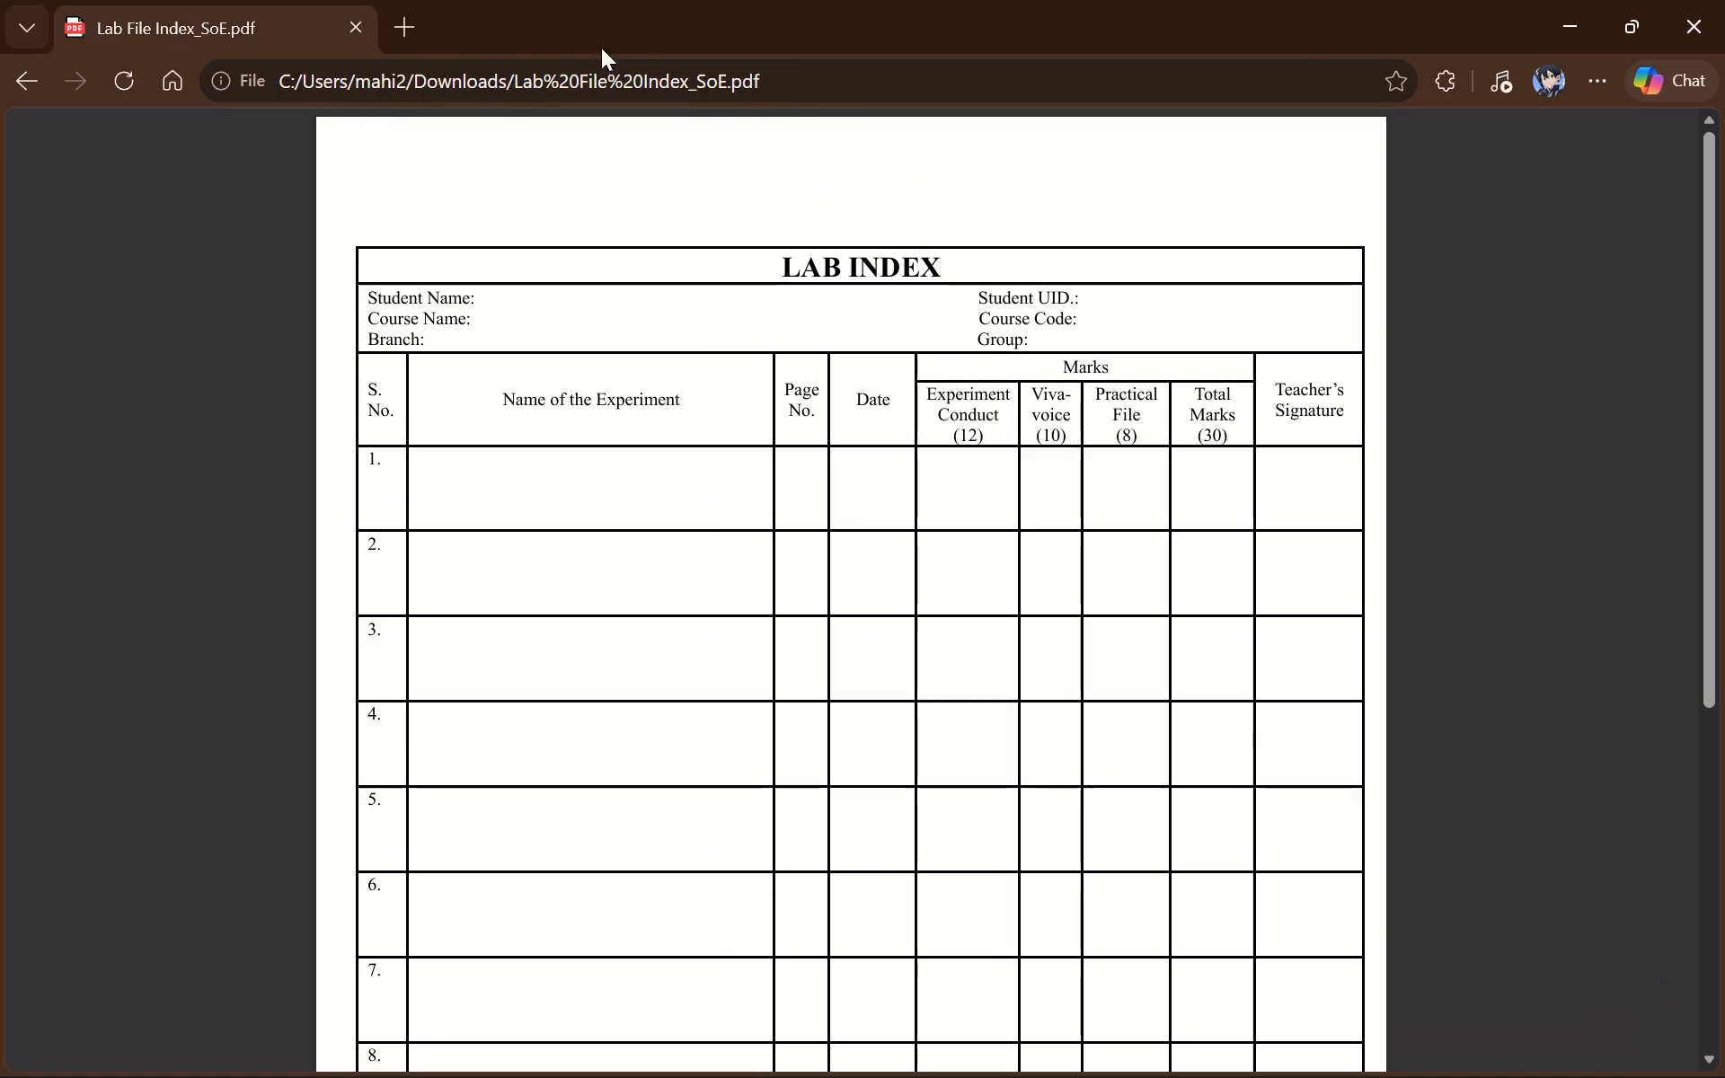
click(358, 24)
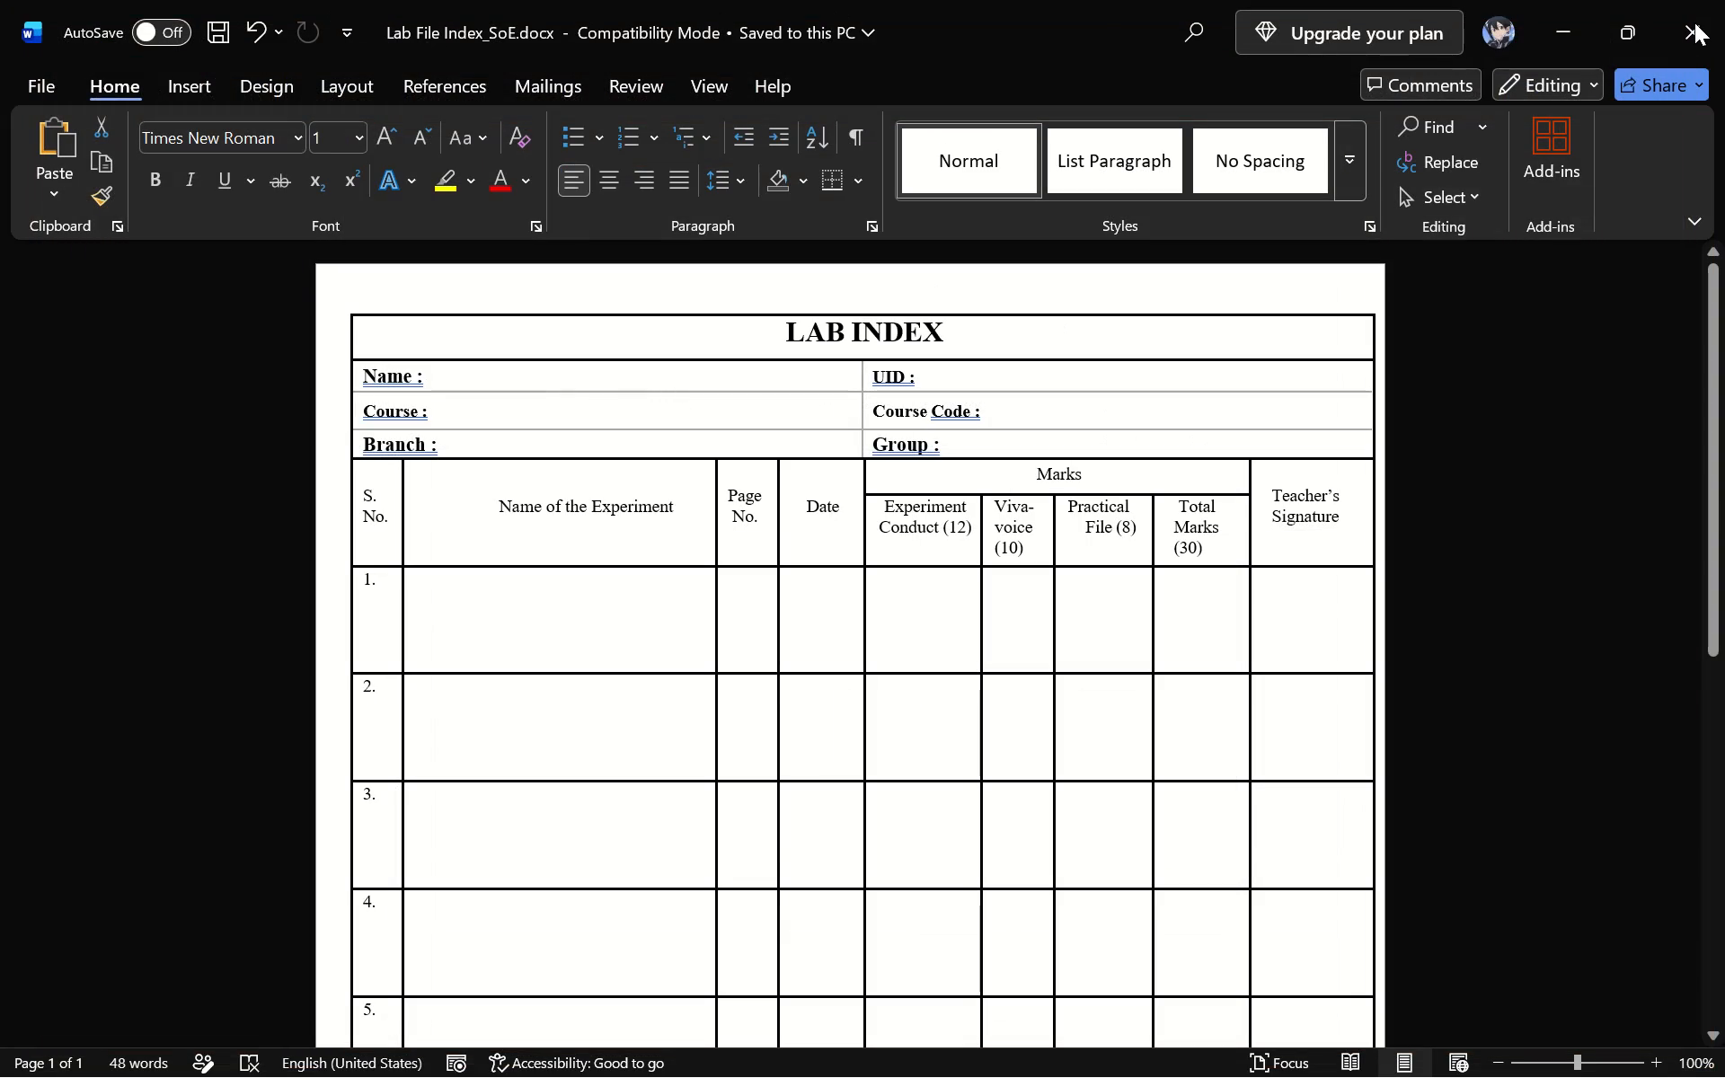
Close the Lab File Index_SoE document in Word.
click(1694, 22)
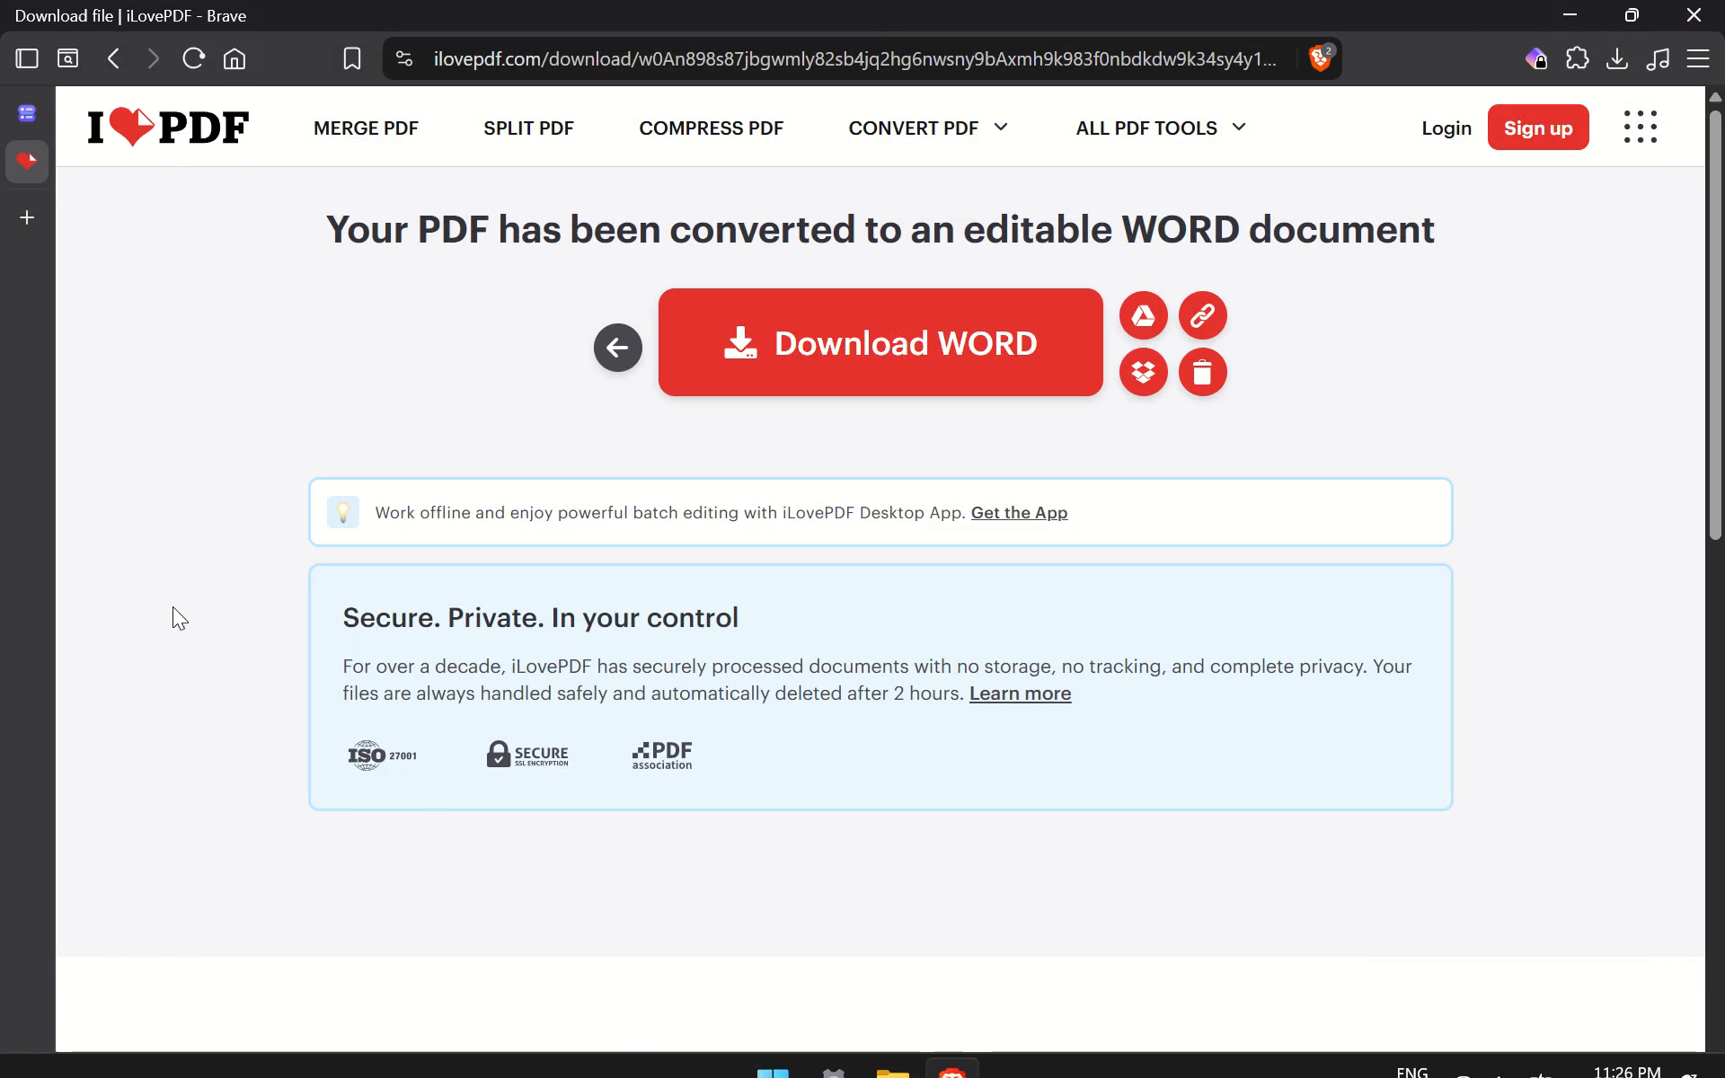
In Brave, replace the iLovePDF download page with a new tab and close the browser window.
click(23, 199)
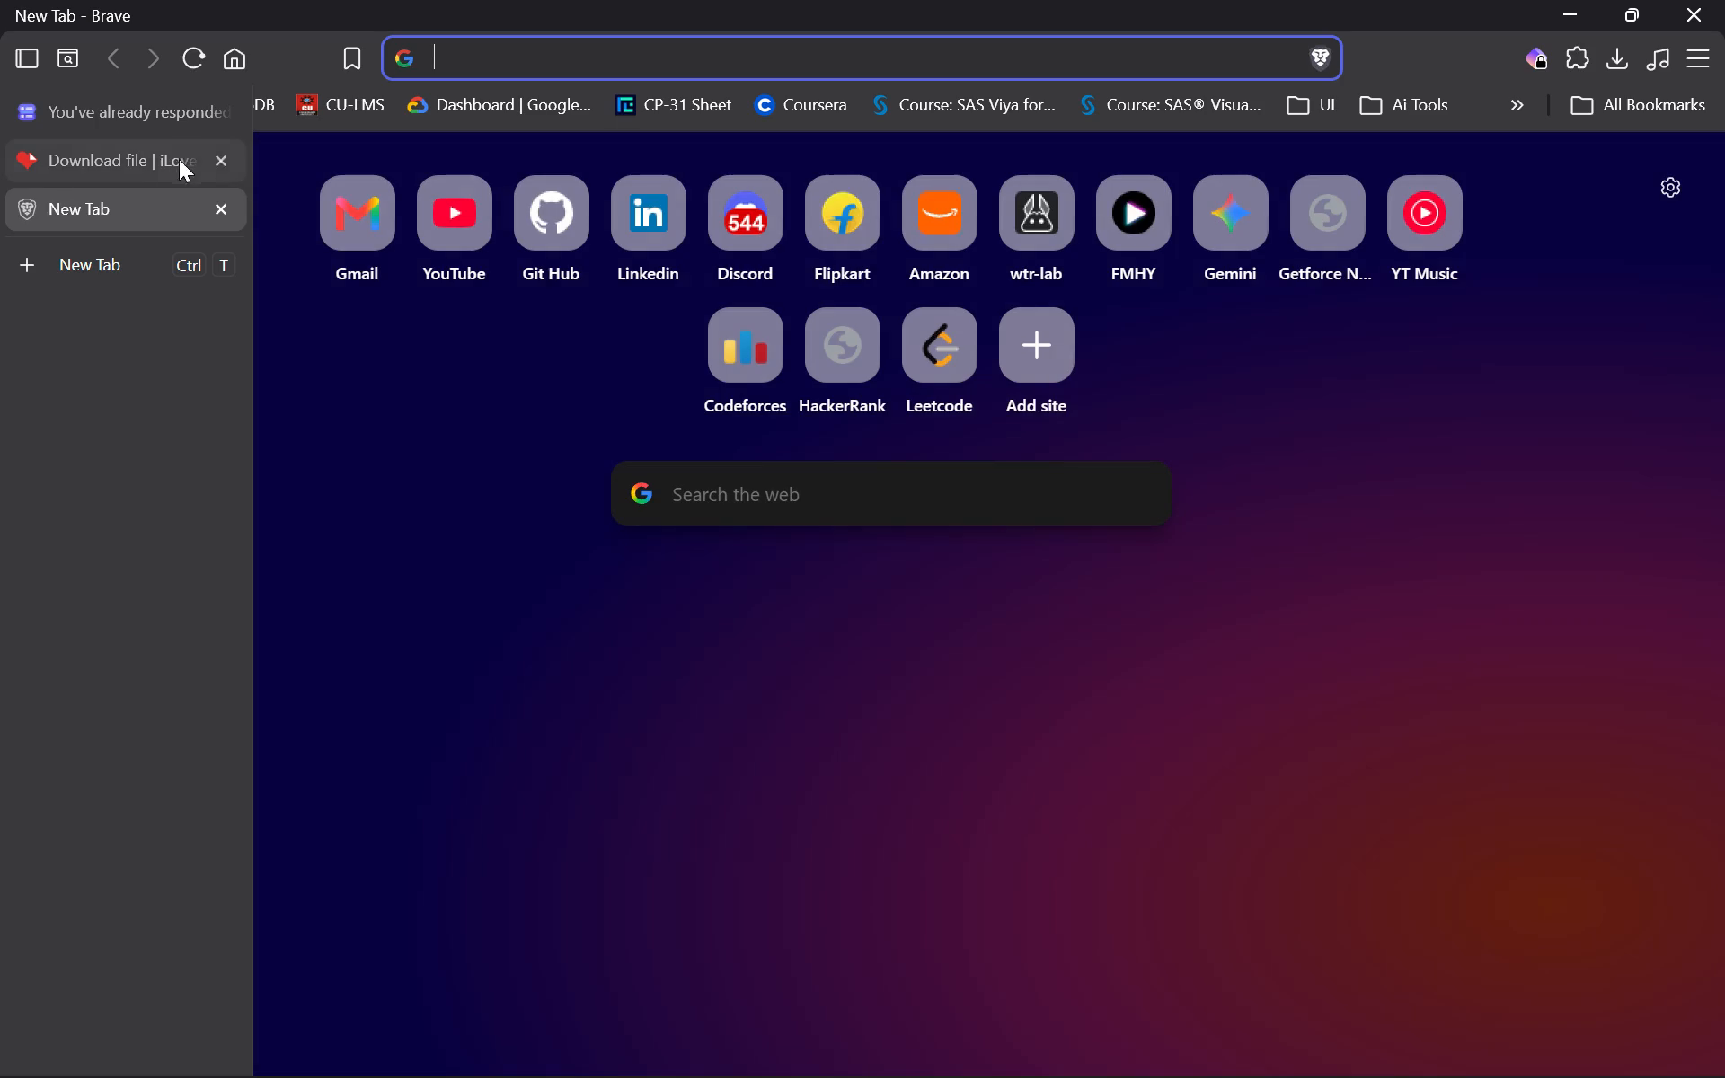
click(226, 156)
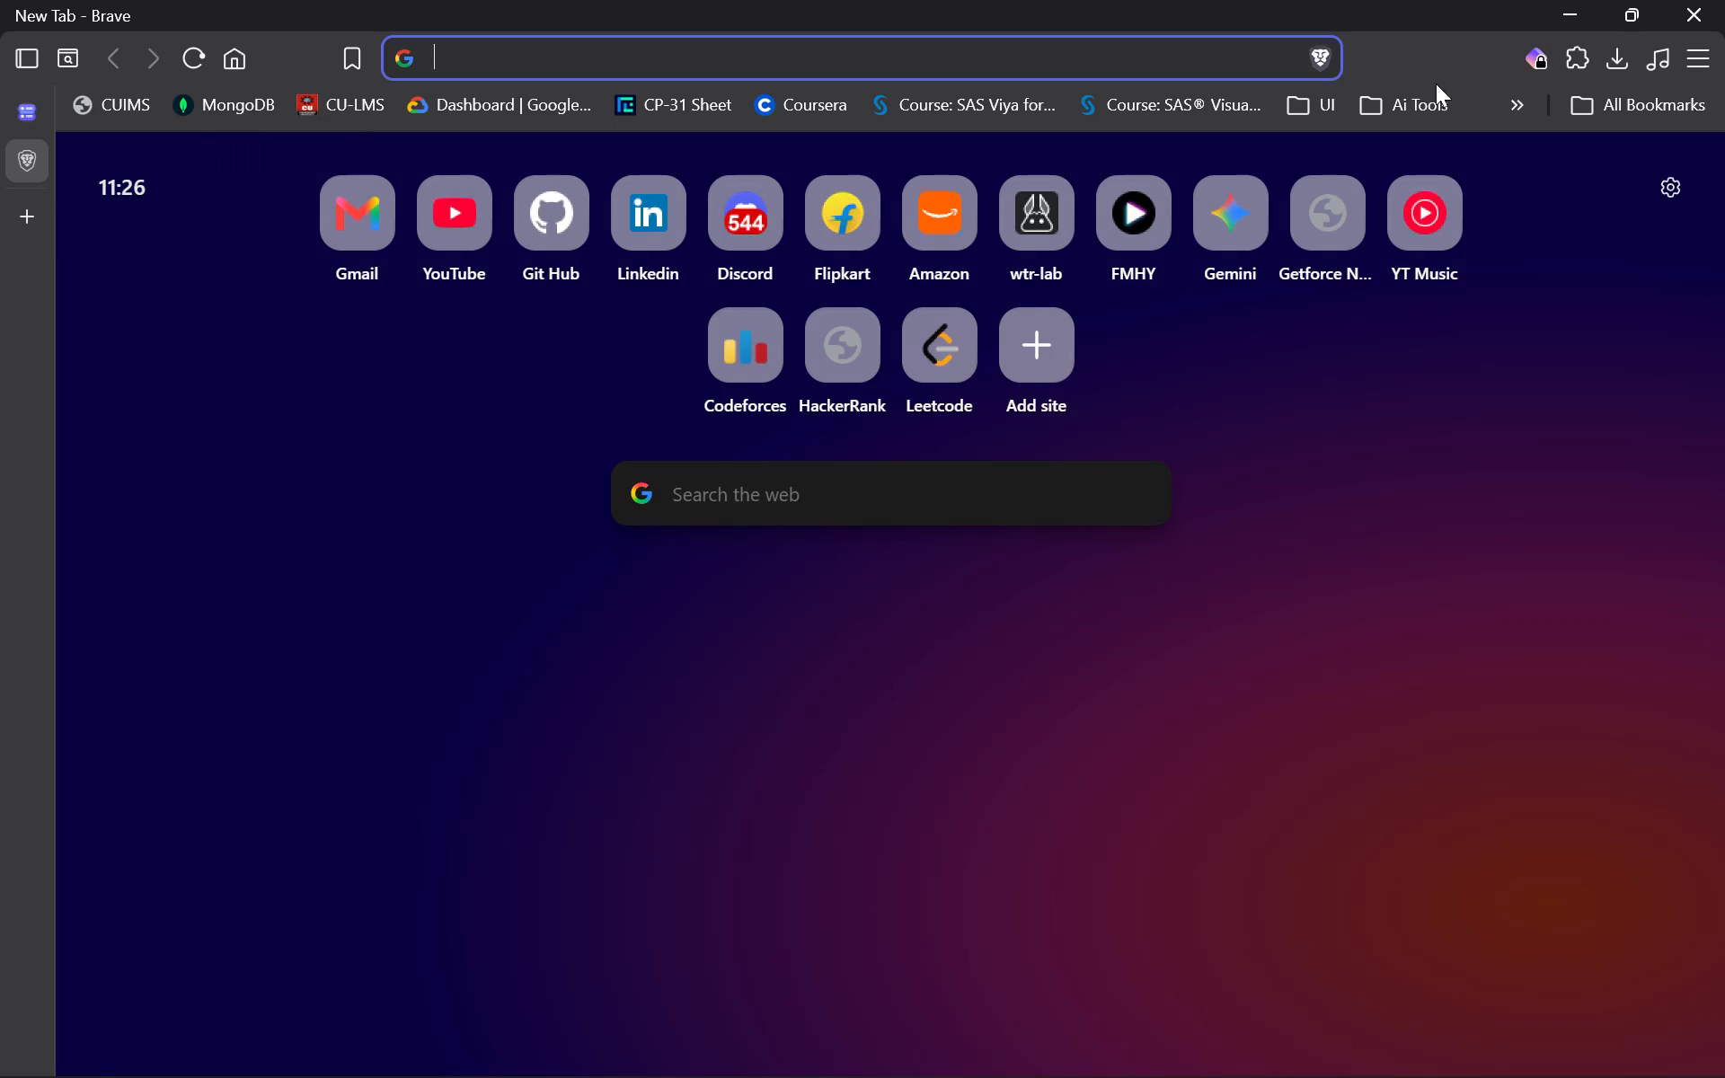
click(1724, 0)
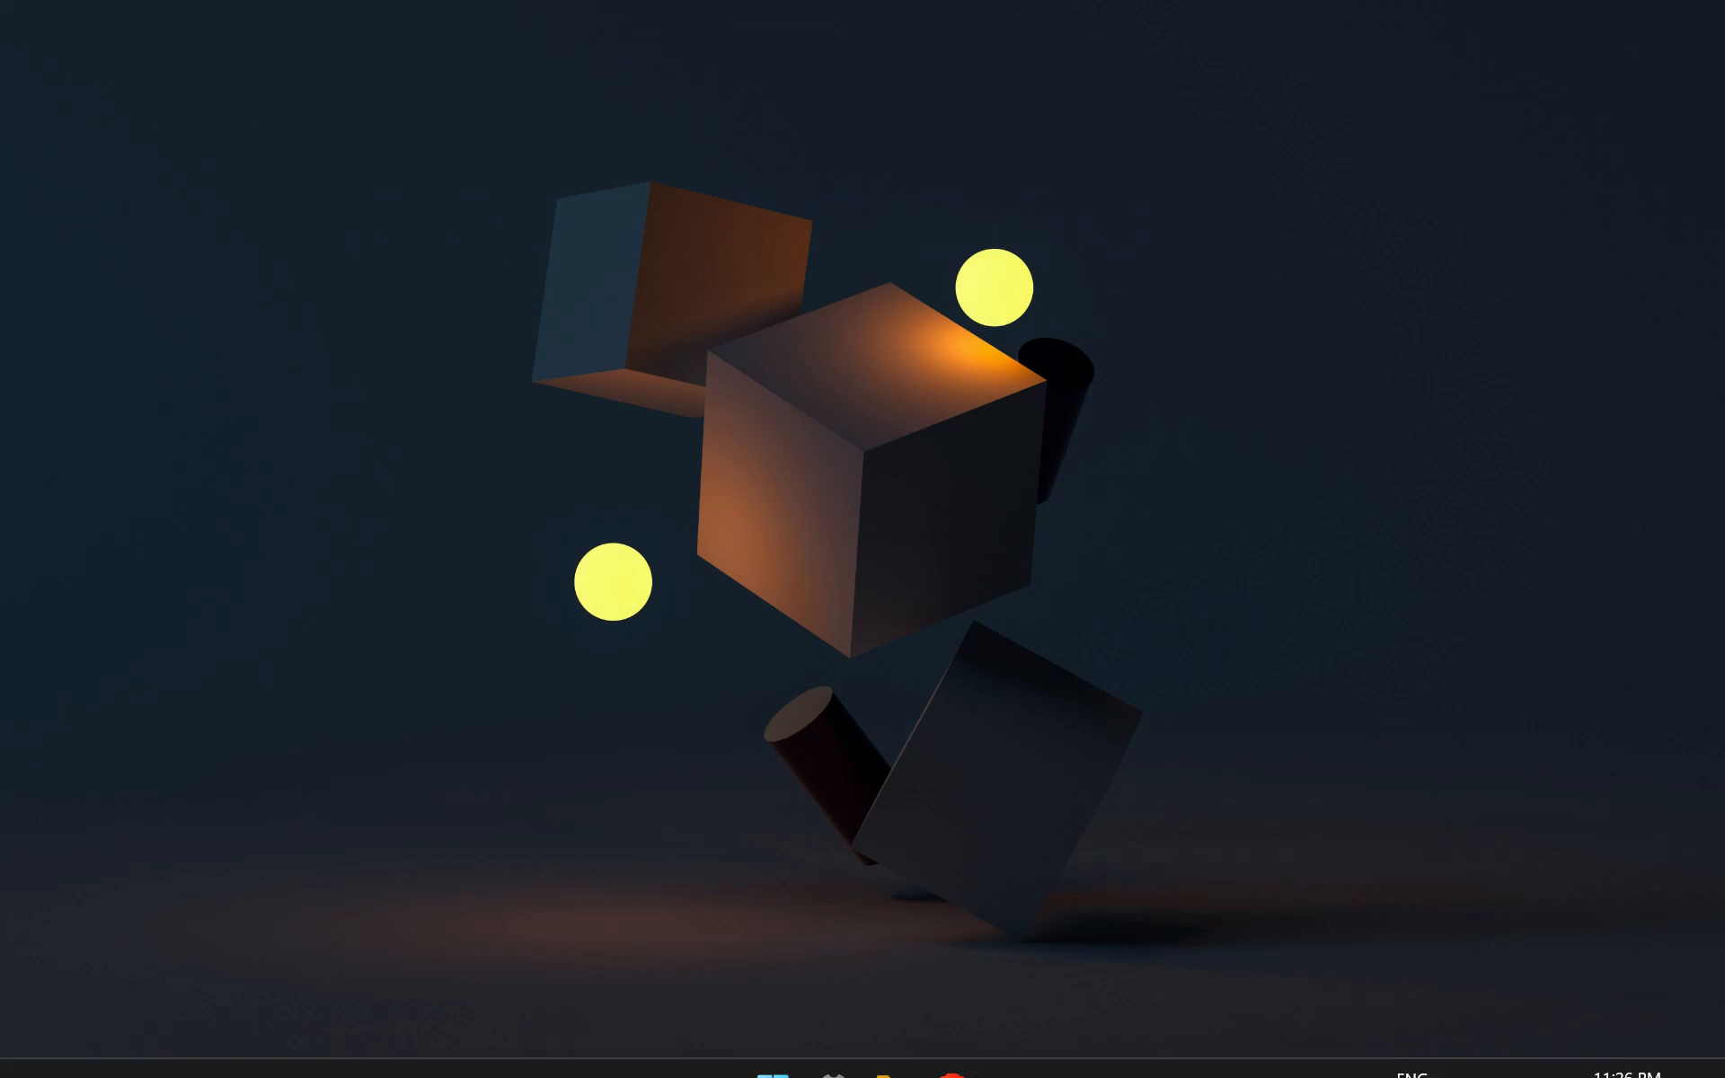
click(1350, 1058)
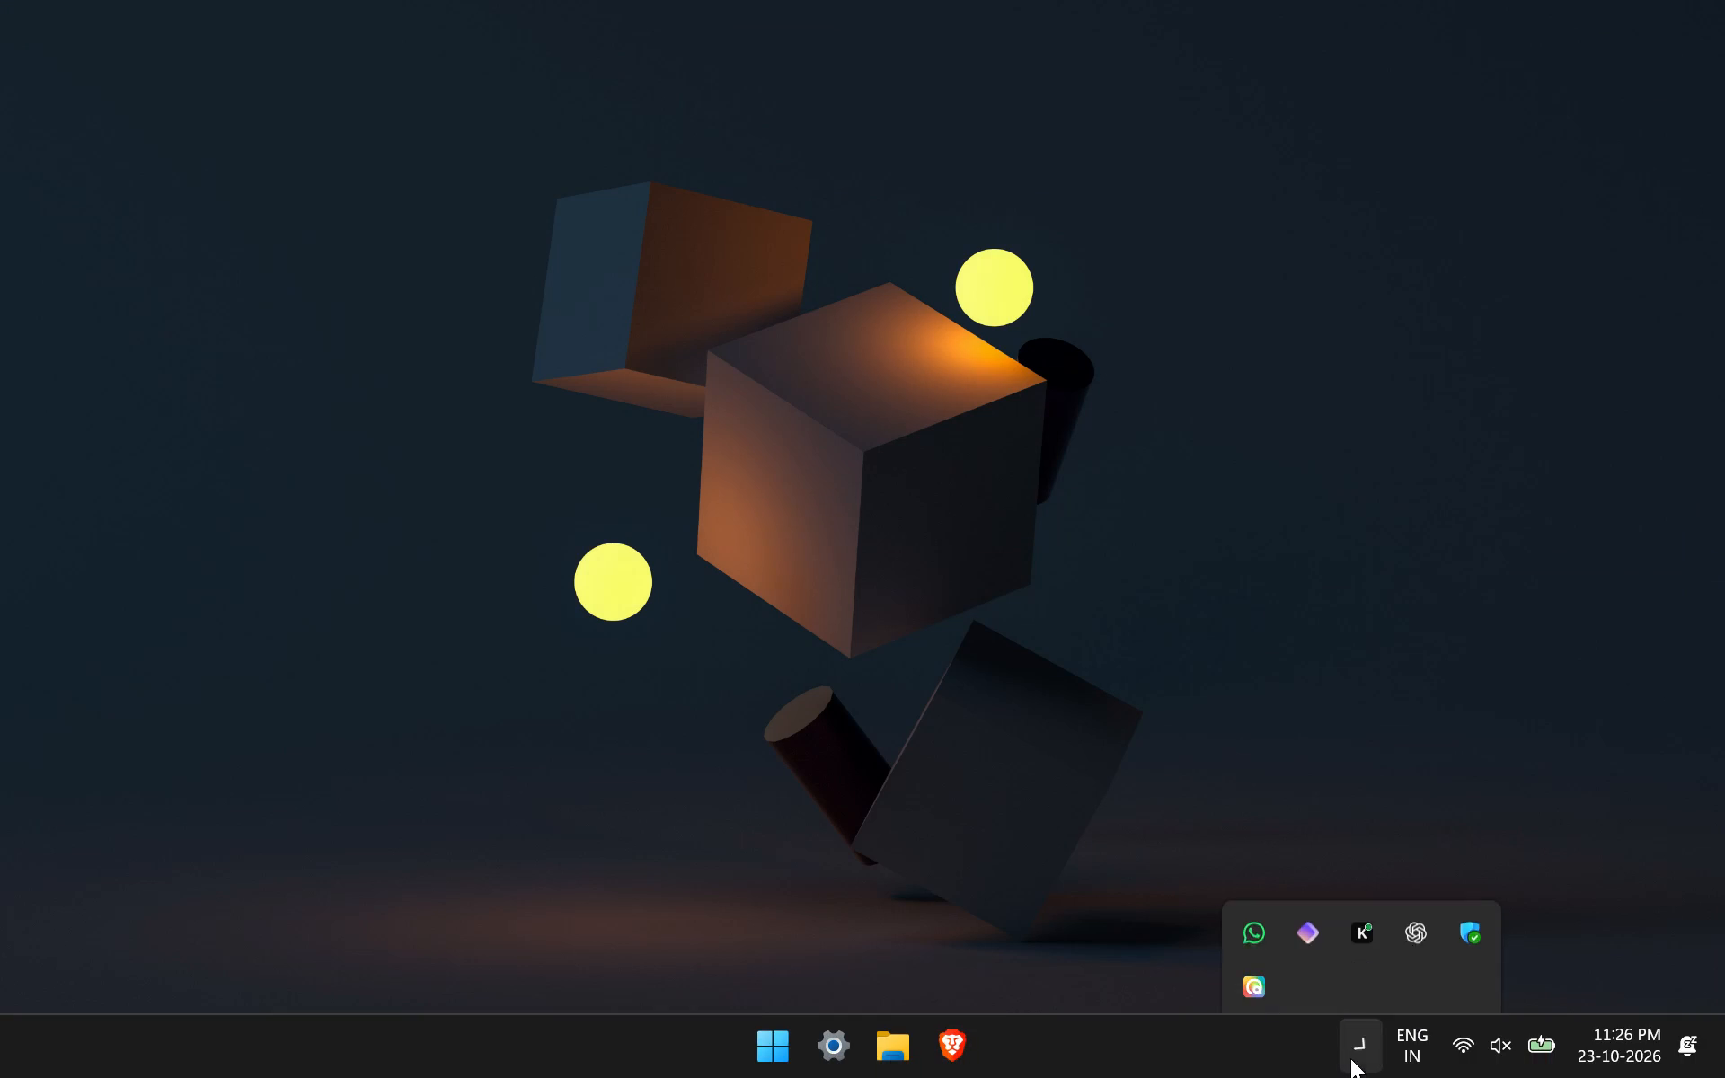